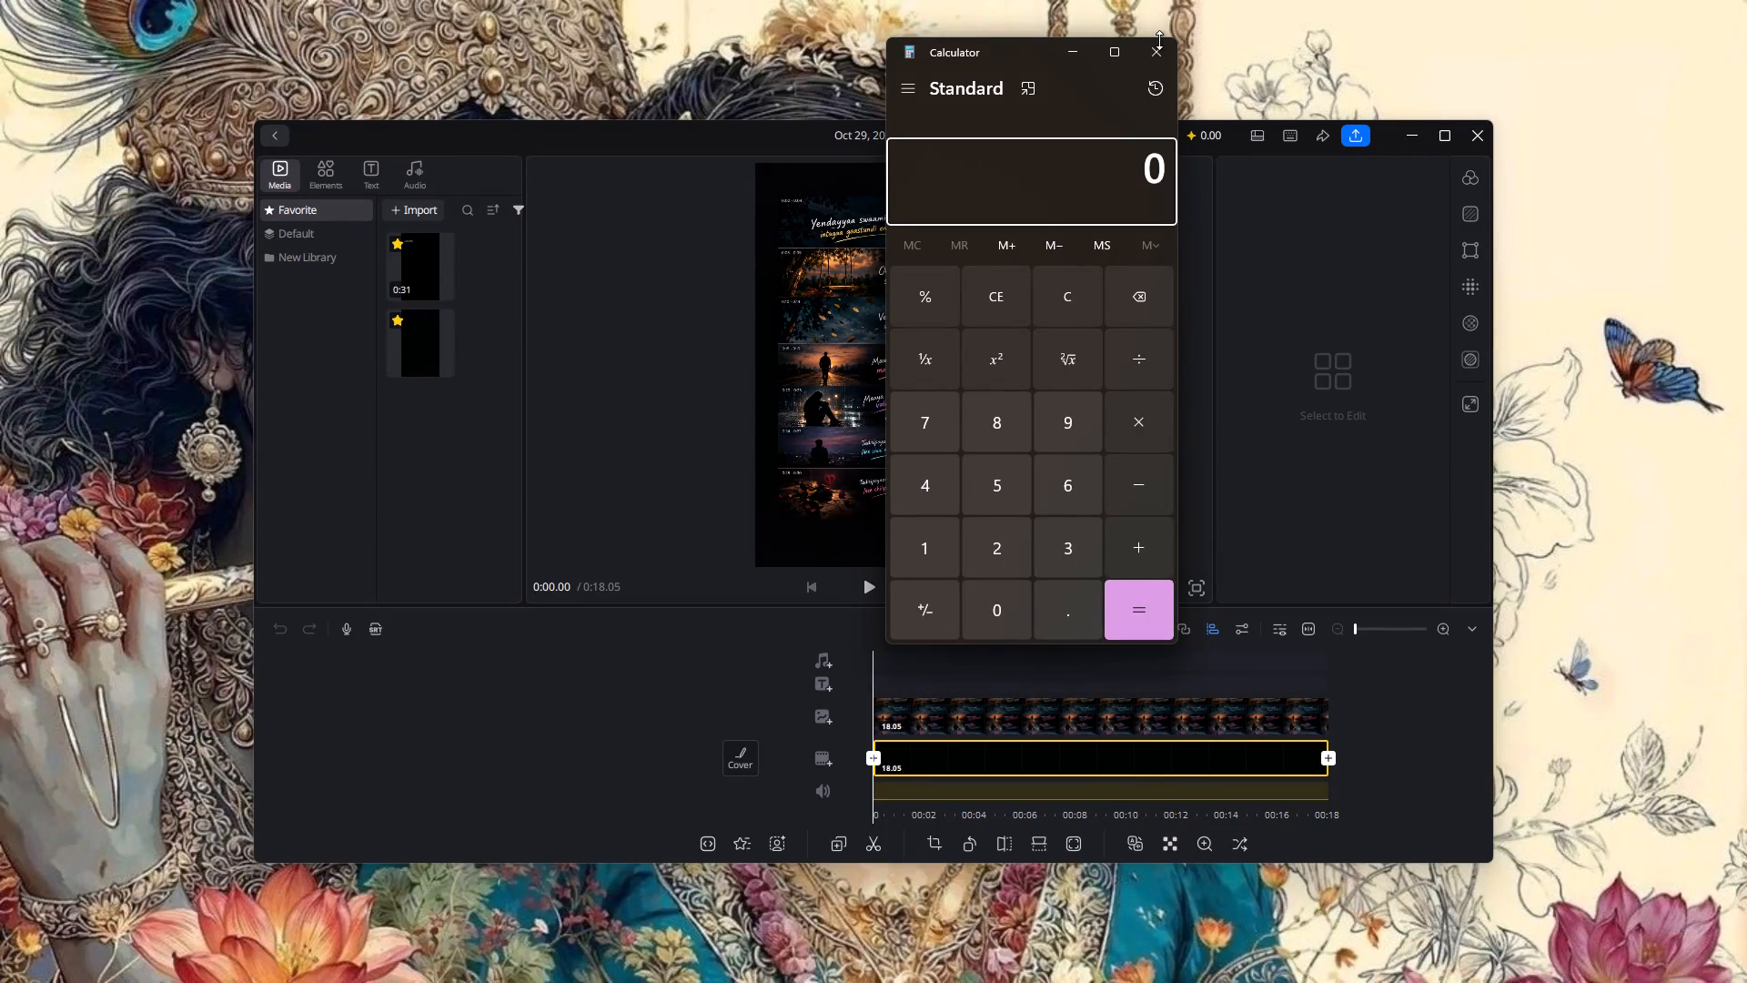
Close the Calculator window.
{"action": "left_click", "coordinate": [1163, 53]}
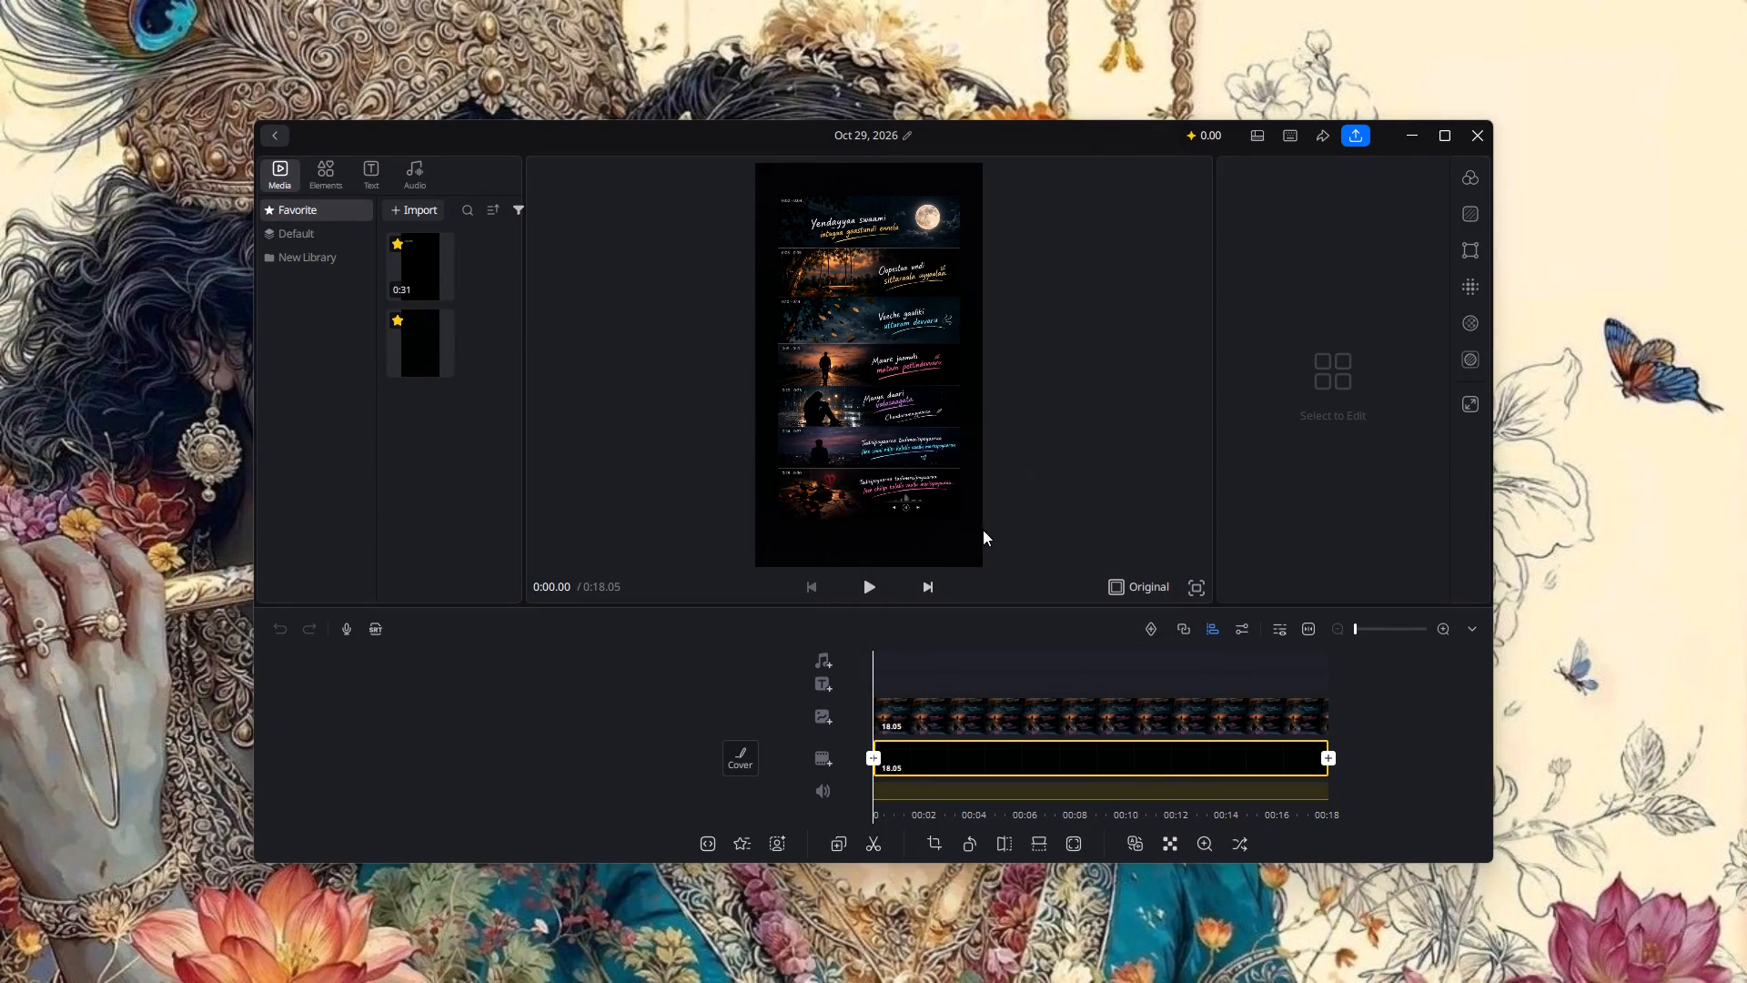
Play the video preview from the beginning.
{"action": "left_click", "coordinate": [859, 593]}
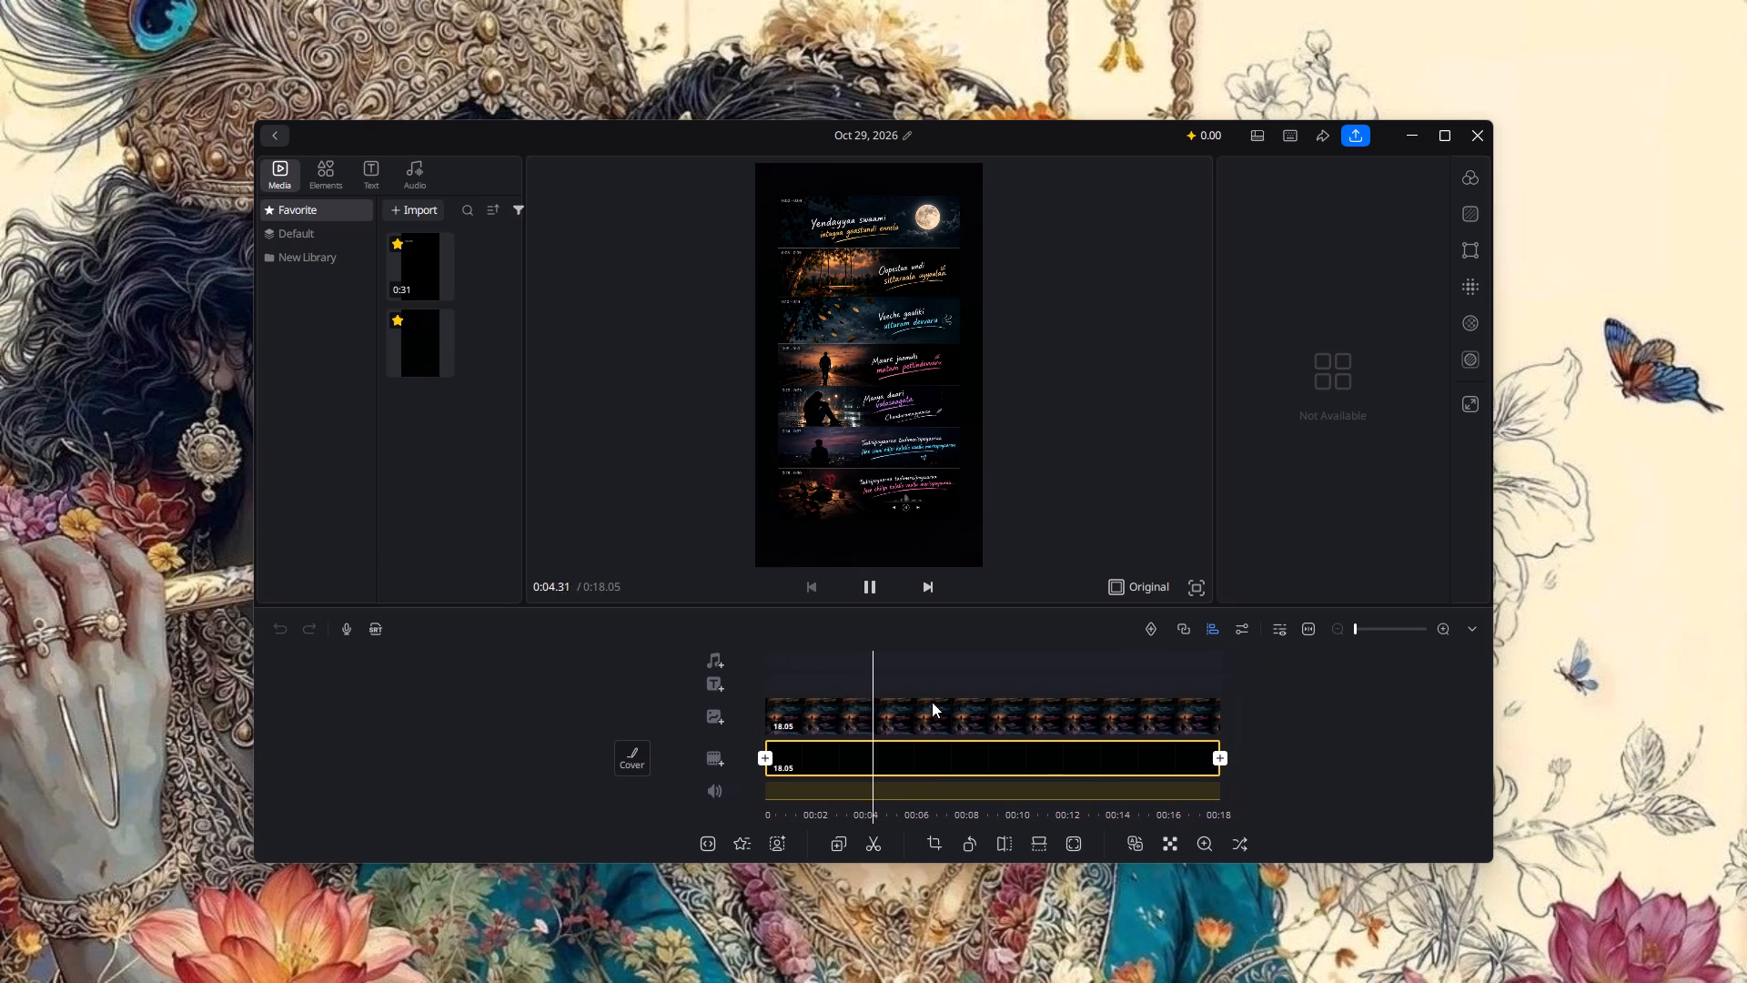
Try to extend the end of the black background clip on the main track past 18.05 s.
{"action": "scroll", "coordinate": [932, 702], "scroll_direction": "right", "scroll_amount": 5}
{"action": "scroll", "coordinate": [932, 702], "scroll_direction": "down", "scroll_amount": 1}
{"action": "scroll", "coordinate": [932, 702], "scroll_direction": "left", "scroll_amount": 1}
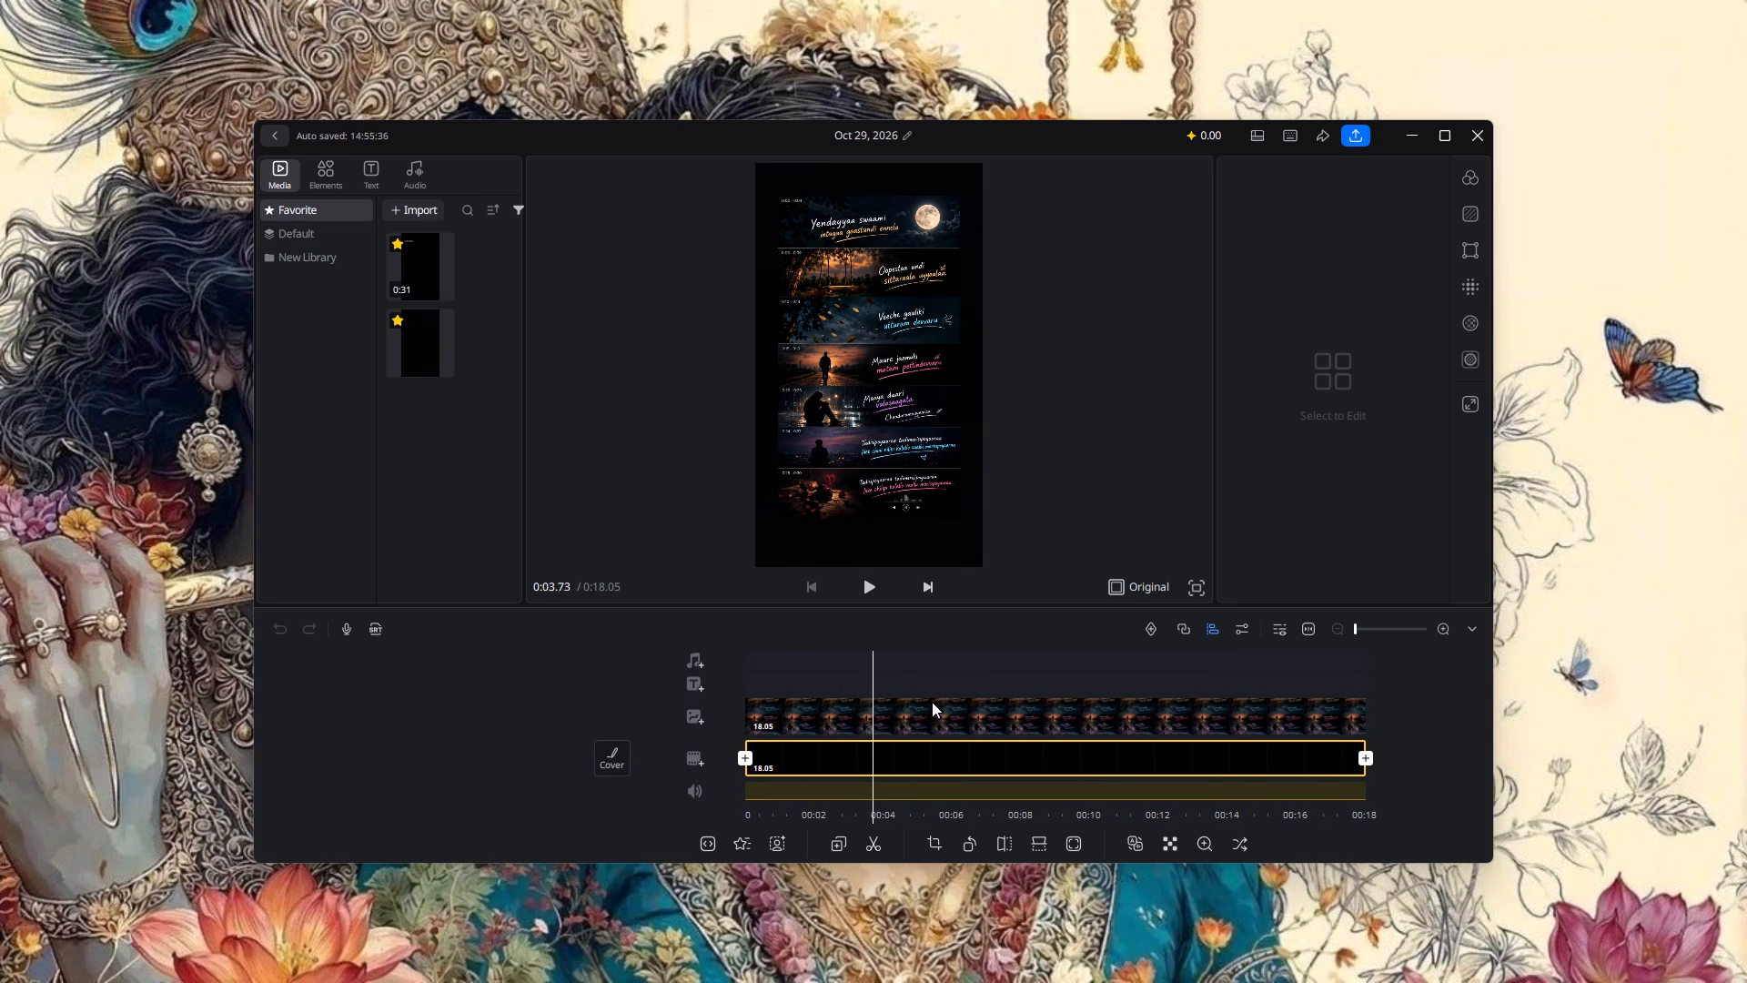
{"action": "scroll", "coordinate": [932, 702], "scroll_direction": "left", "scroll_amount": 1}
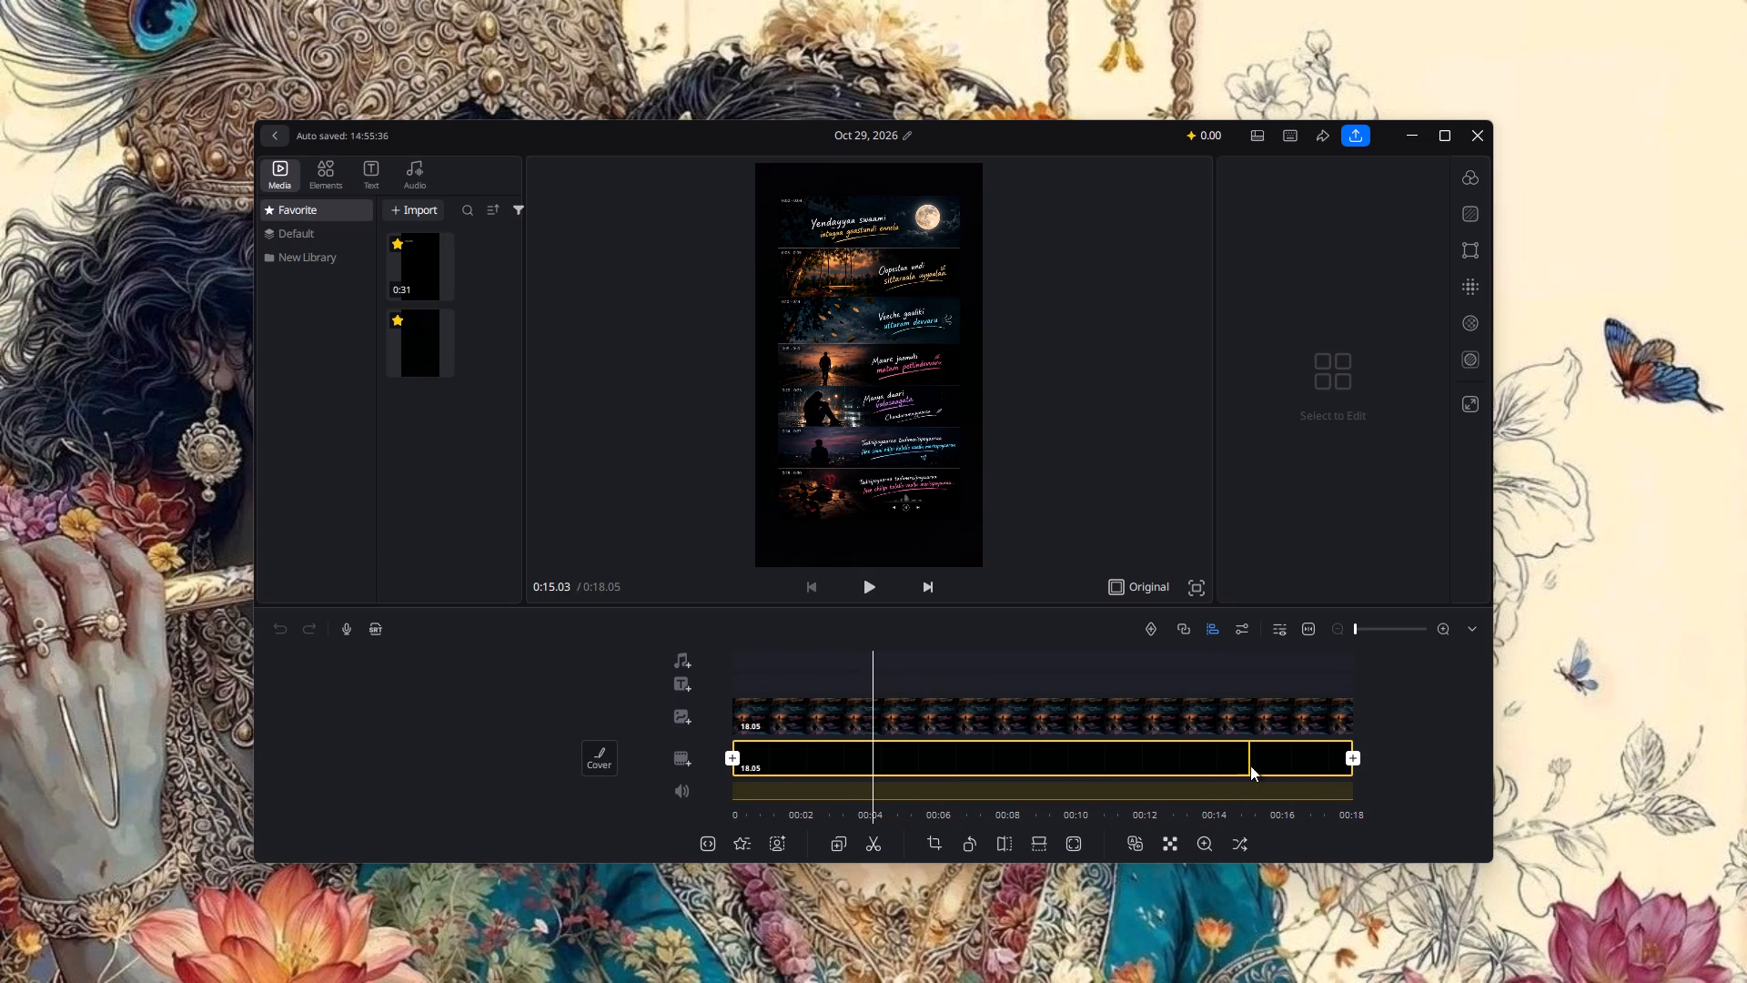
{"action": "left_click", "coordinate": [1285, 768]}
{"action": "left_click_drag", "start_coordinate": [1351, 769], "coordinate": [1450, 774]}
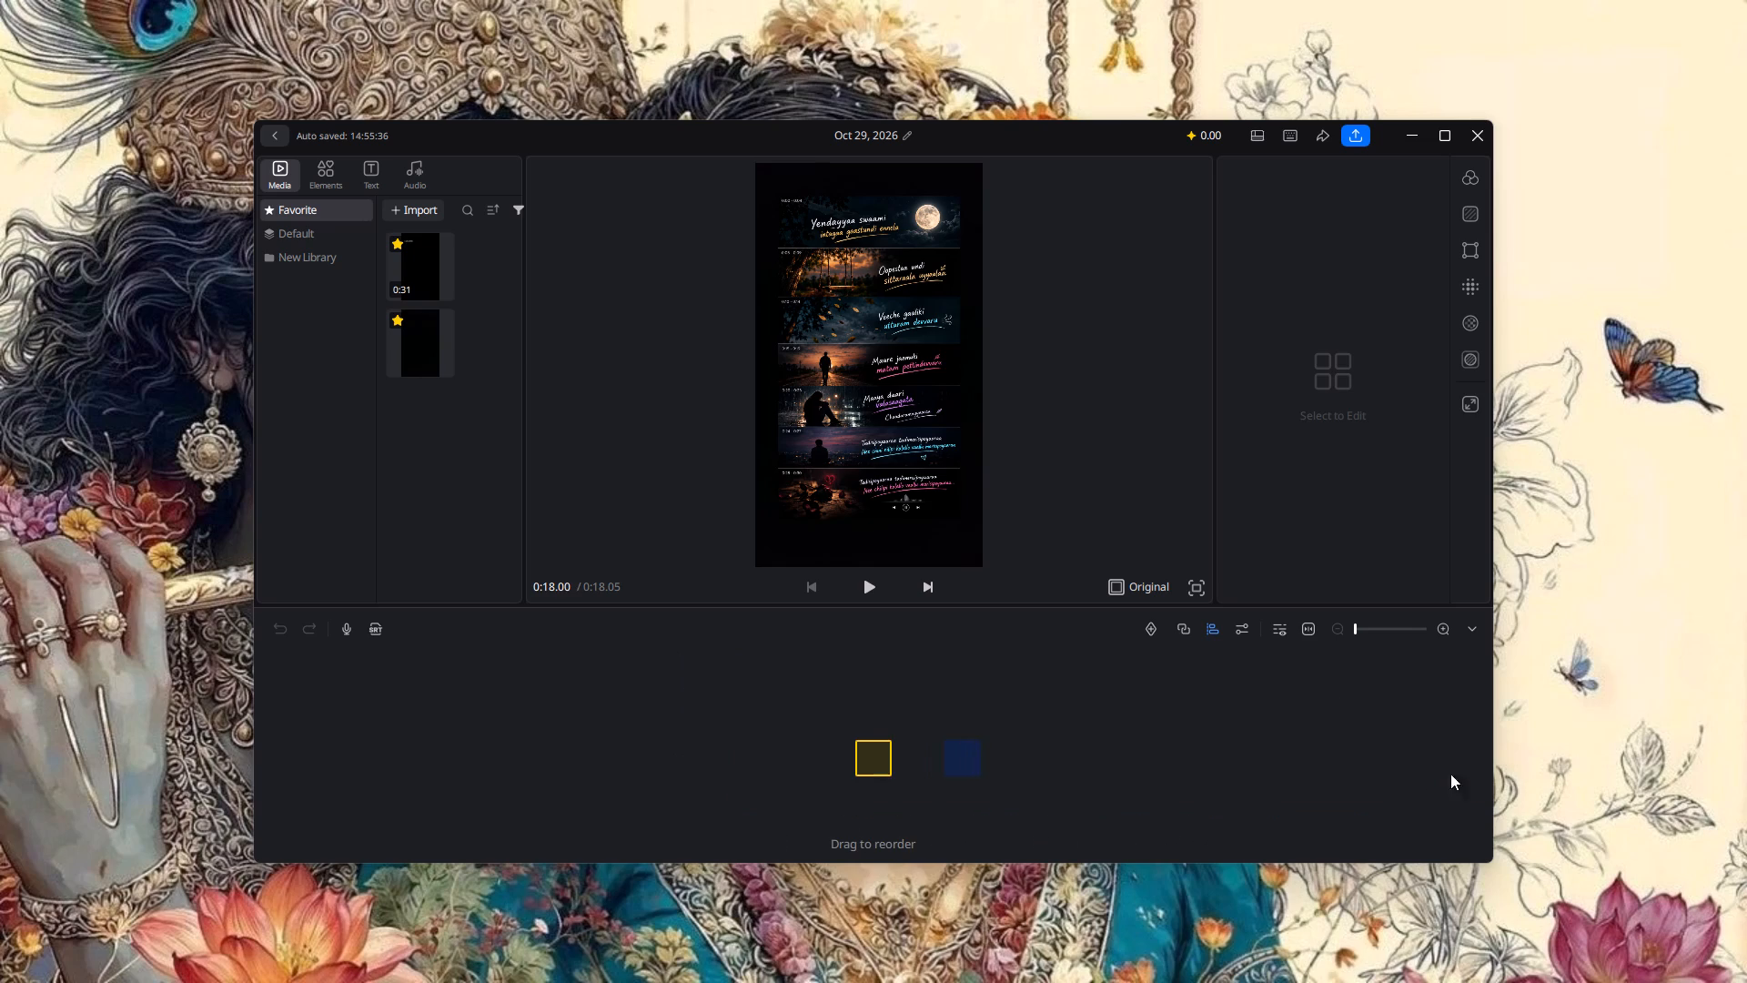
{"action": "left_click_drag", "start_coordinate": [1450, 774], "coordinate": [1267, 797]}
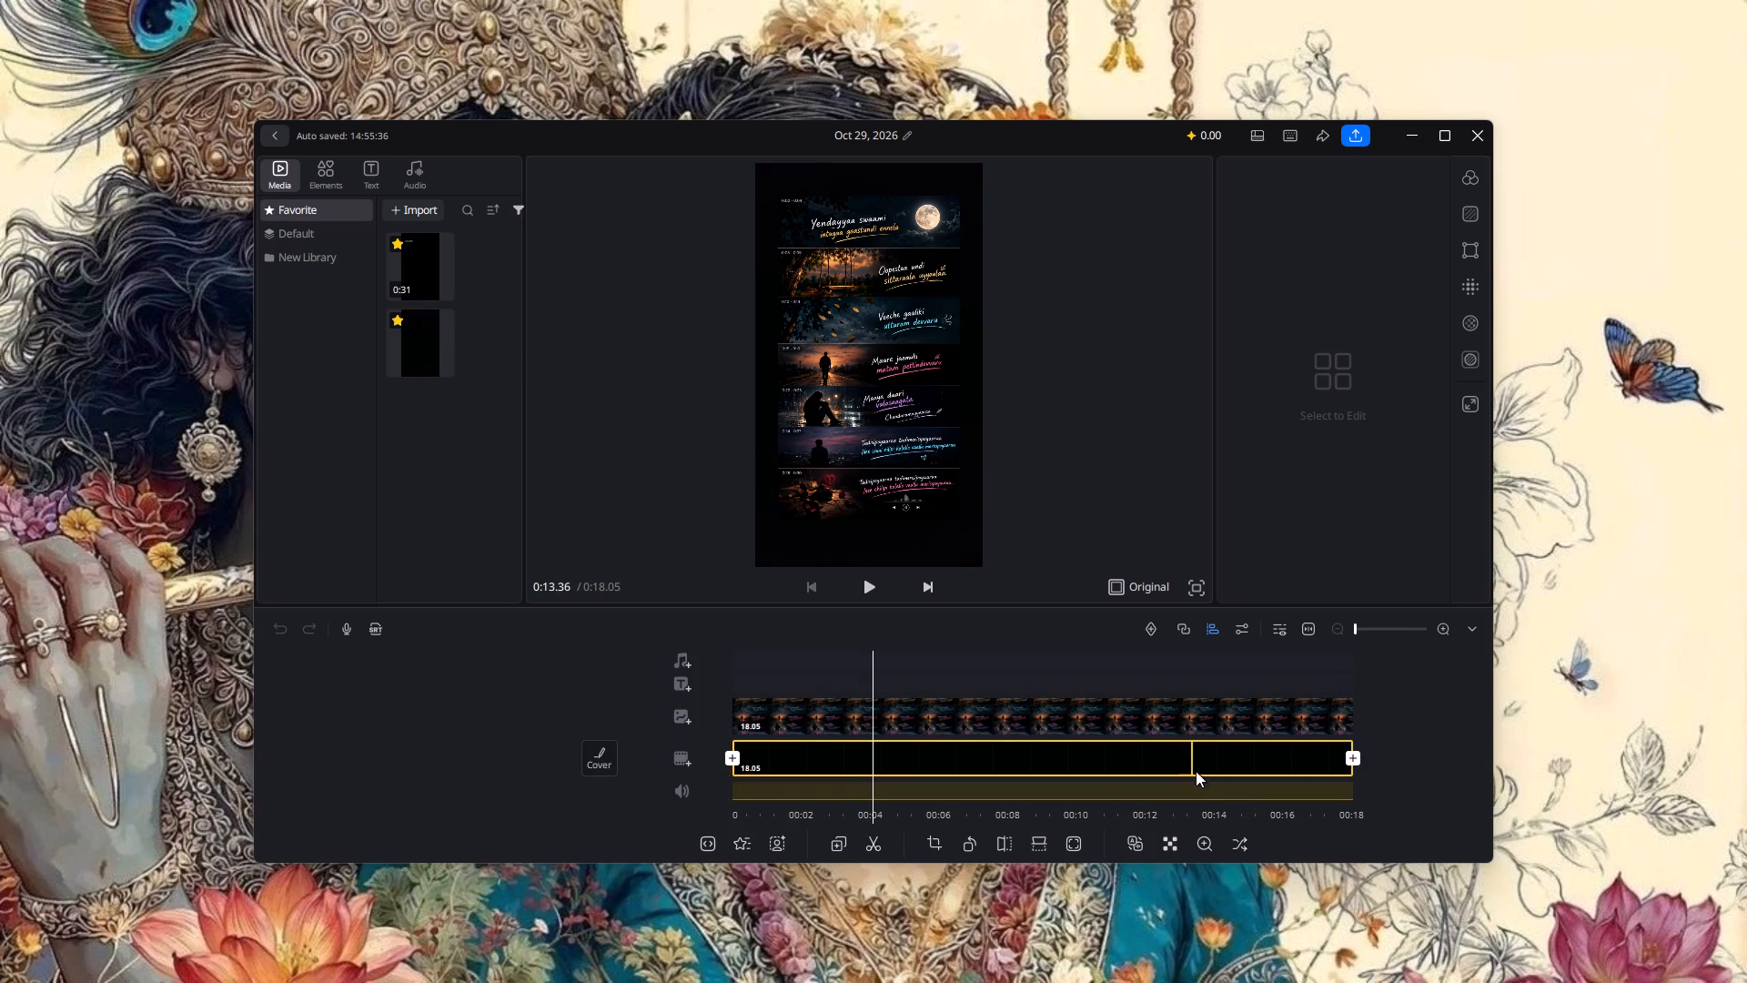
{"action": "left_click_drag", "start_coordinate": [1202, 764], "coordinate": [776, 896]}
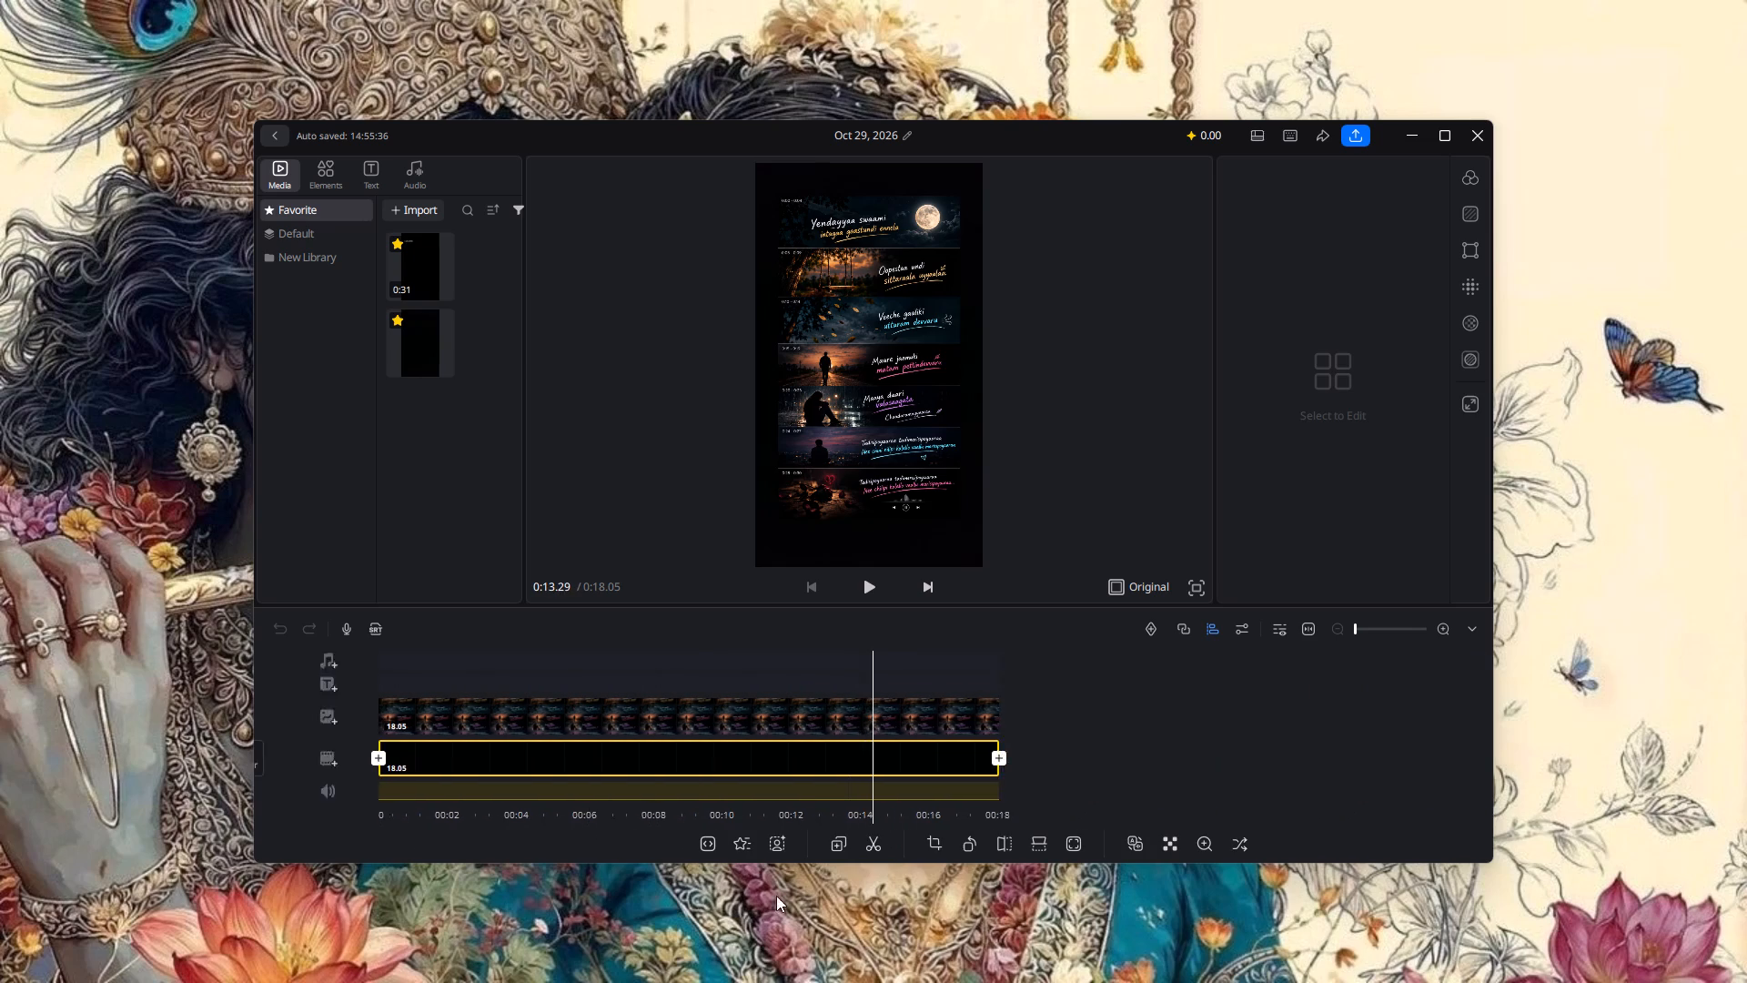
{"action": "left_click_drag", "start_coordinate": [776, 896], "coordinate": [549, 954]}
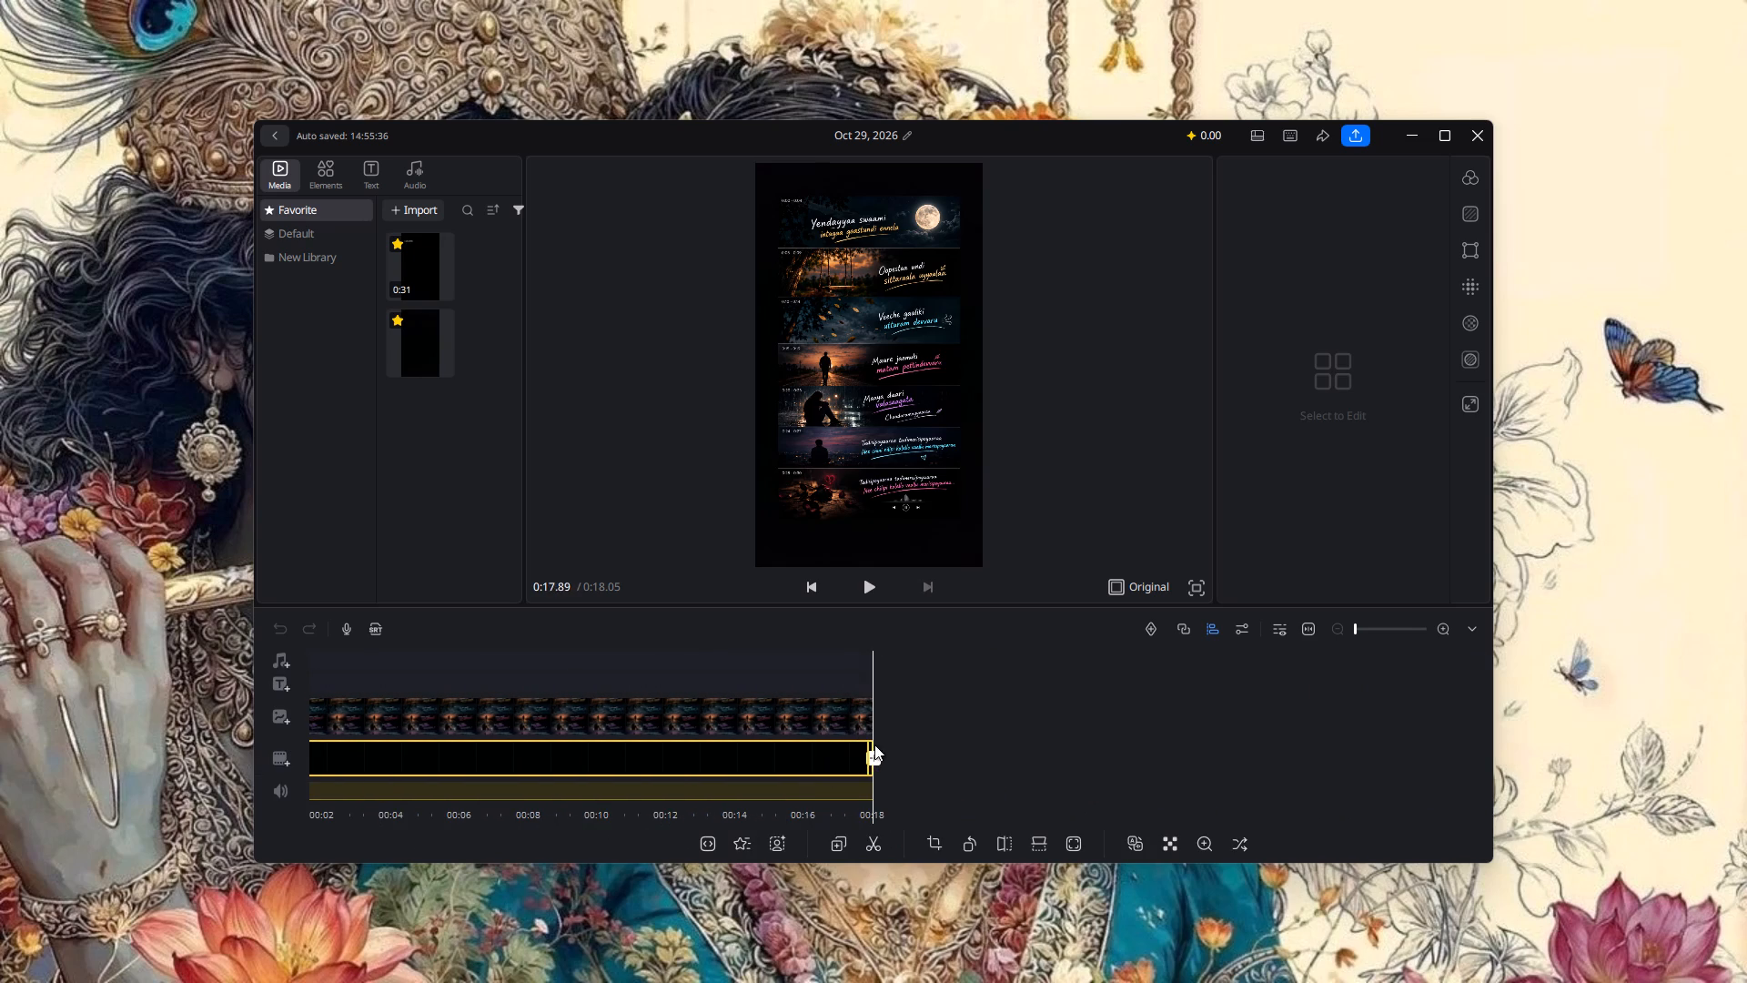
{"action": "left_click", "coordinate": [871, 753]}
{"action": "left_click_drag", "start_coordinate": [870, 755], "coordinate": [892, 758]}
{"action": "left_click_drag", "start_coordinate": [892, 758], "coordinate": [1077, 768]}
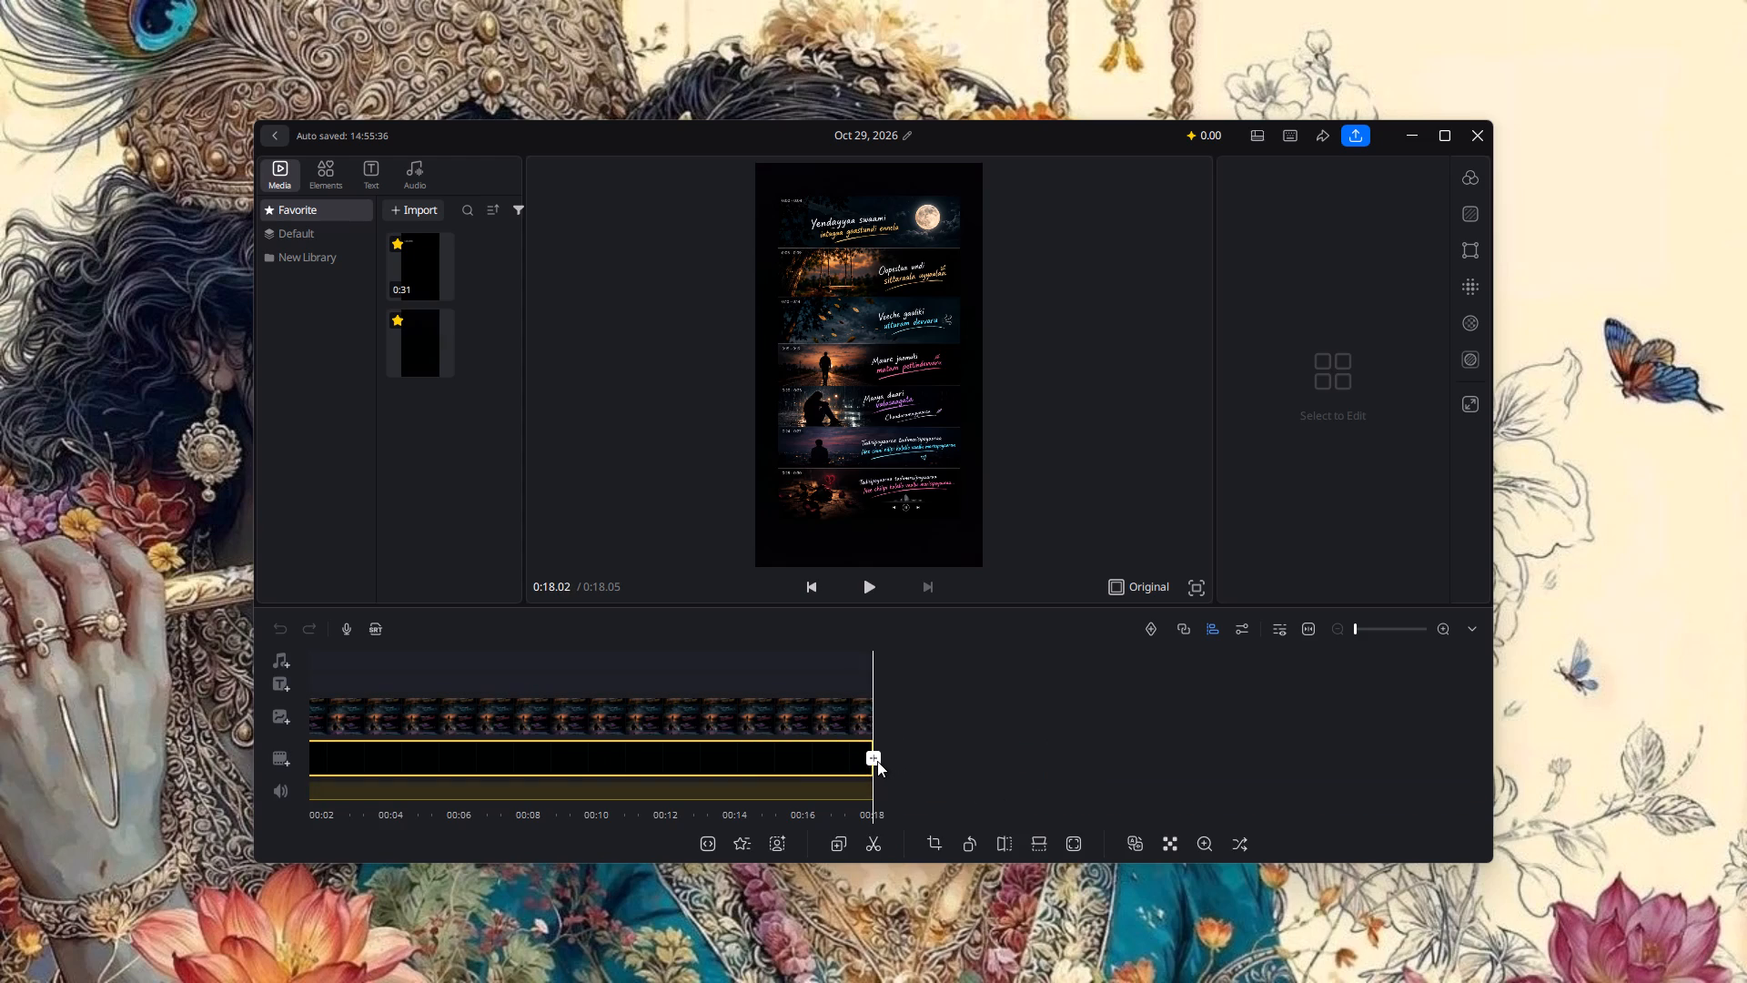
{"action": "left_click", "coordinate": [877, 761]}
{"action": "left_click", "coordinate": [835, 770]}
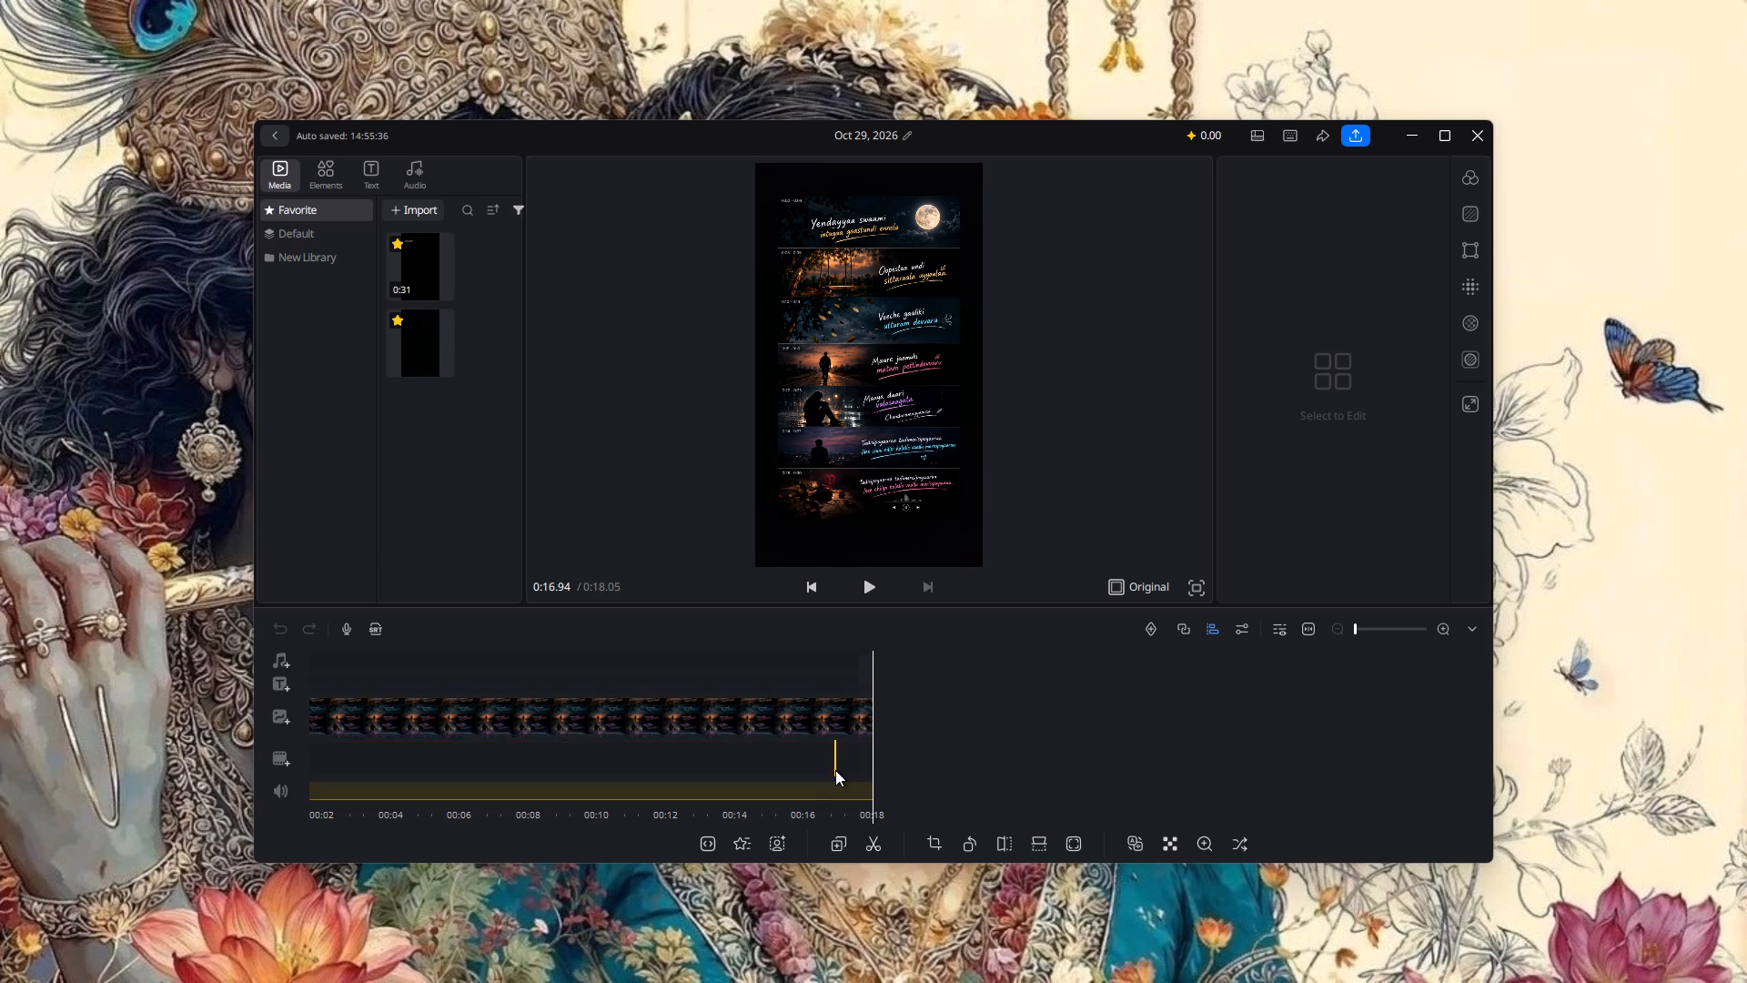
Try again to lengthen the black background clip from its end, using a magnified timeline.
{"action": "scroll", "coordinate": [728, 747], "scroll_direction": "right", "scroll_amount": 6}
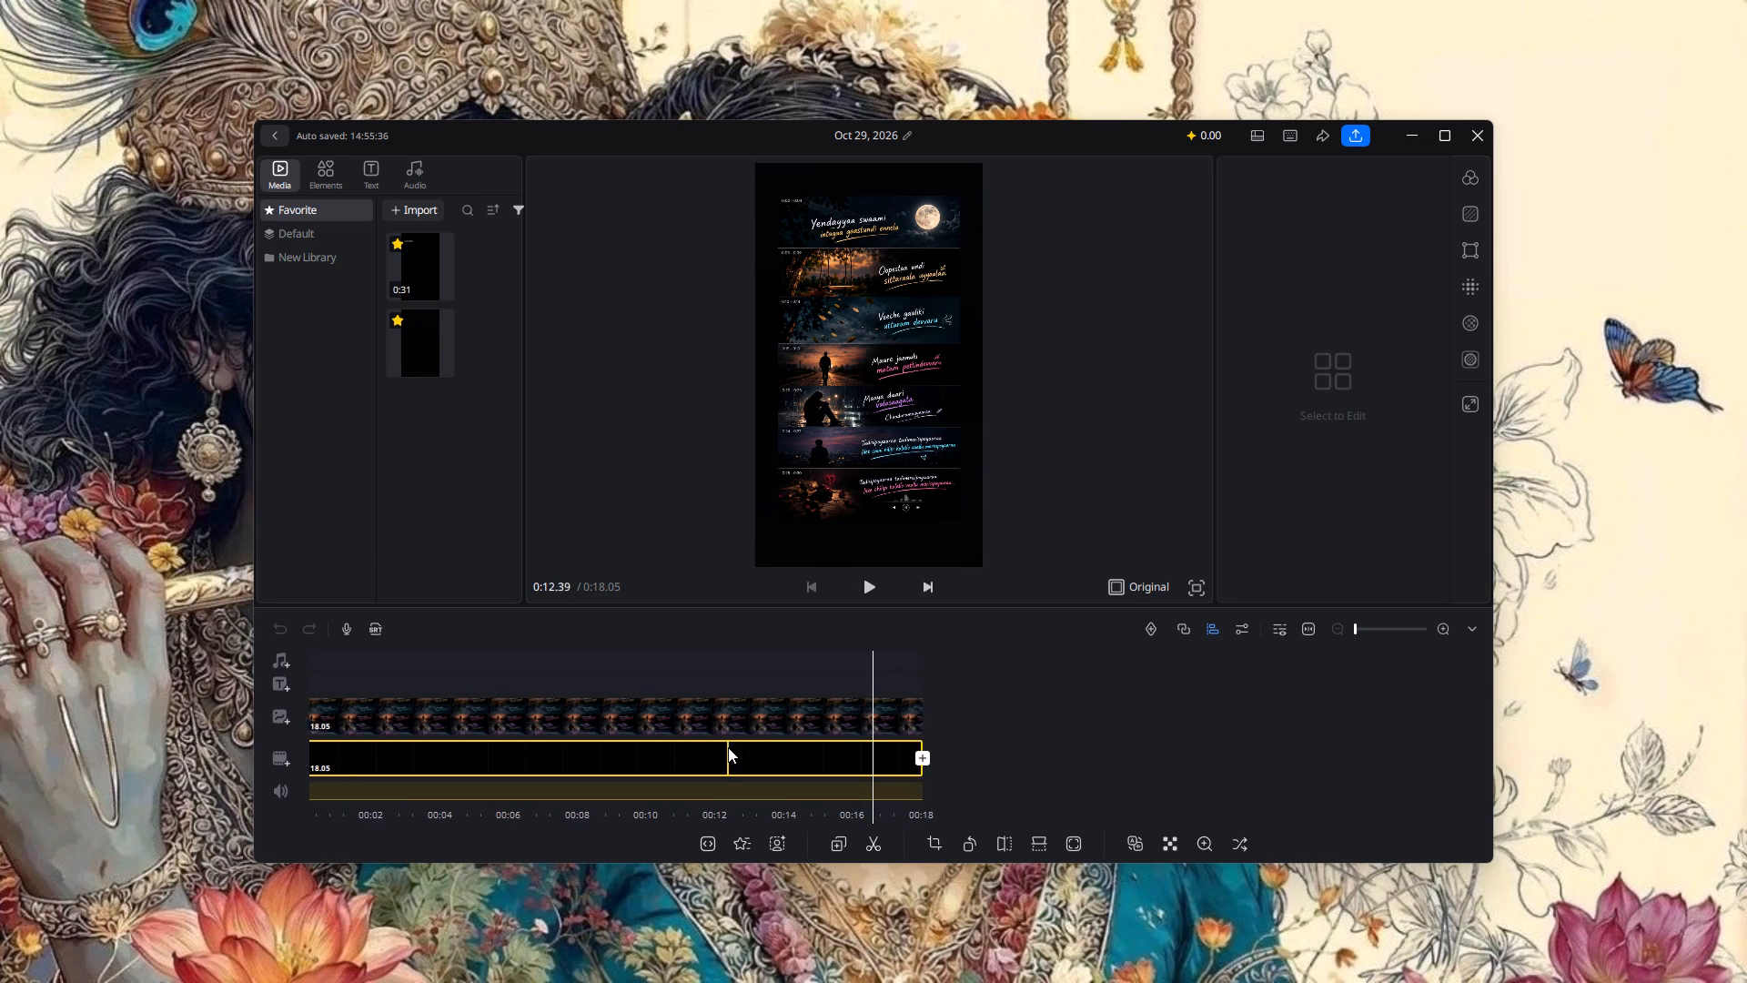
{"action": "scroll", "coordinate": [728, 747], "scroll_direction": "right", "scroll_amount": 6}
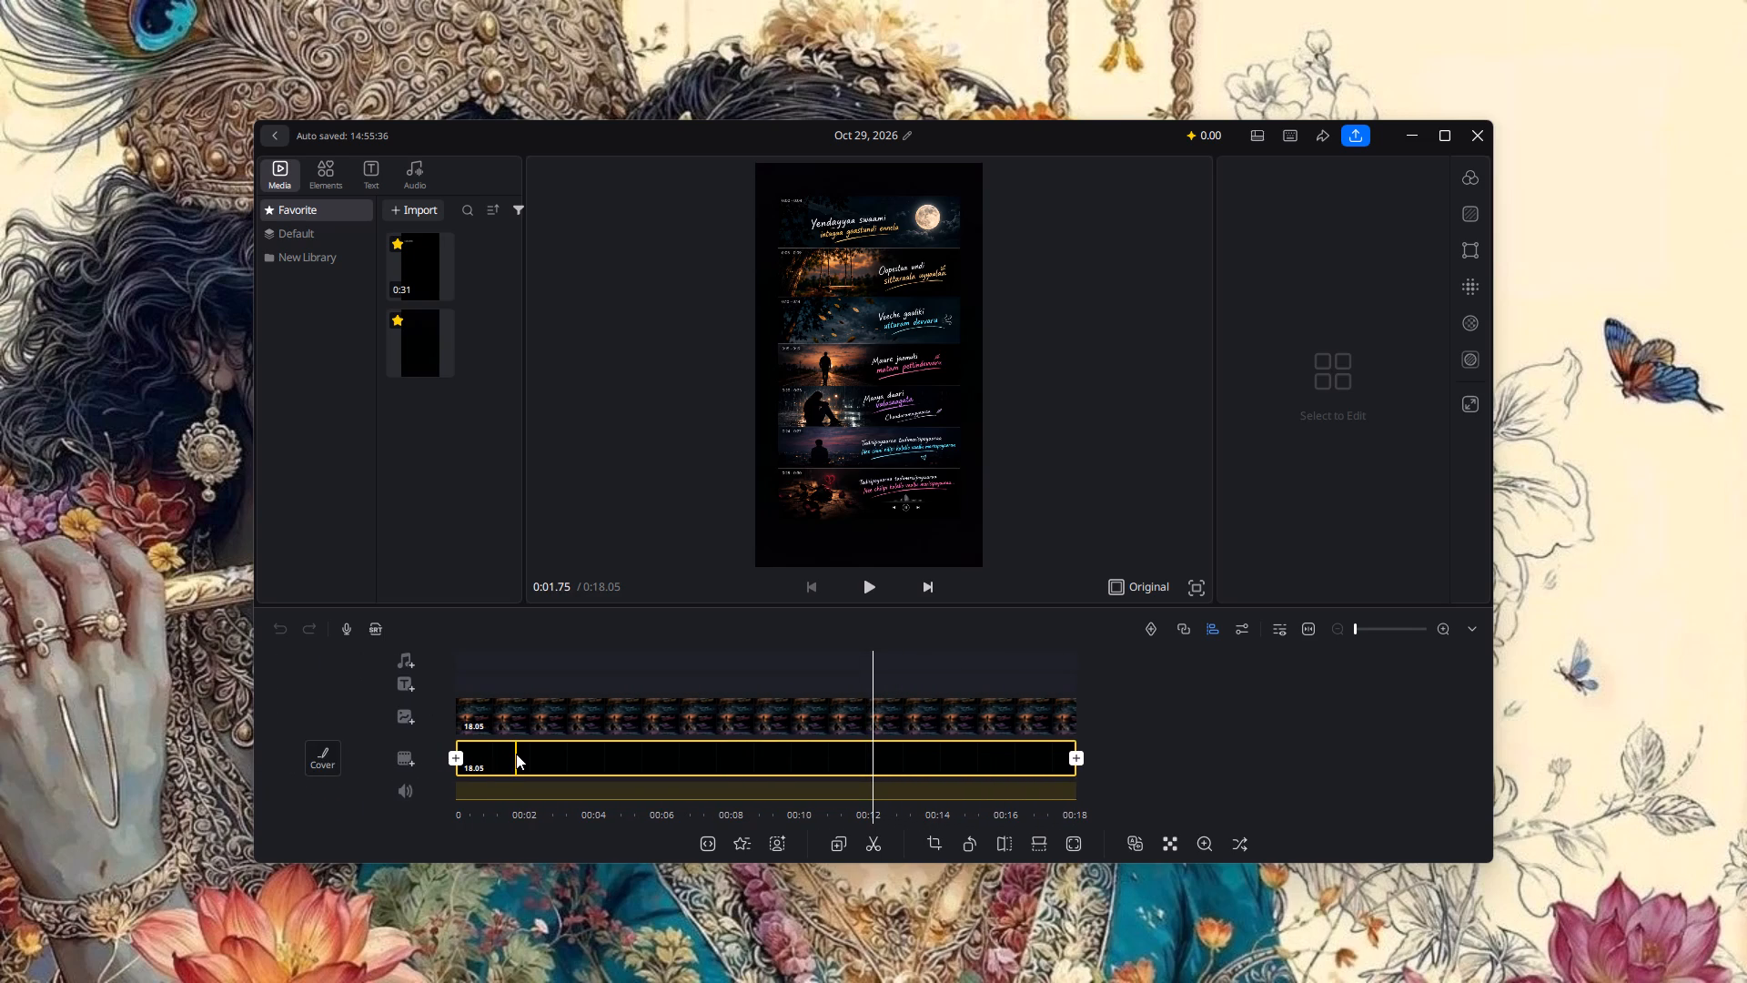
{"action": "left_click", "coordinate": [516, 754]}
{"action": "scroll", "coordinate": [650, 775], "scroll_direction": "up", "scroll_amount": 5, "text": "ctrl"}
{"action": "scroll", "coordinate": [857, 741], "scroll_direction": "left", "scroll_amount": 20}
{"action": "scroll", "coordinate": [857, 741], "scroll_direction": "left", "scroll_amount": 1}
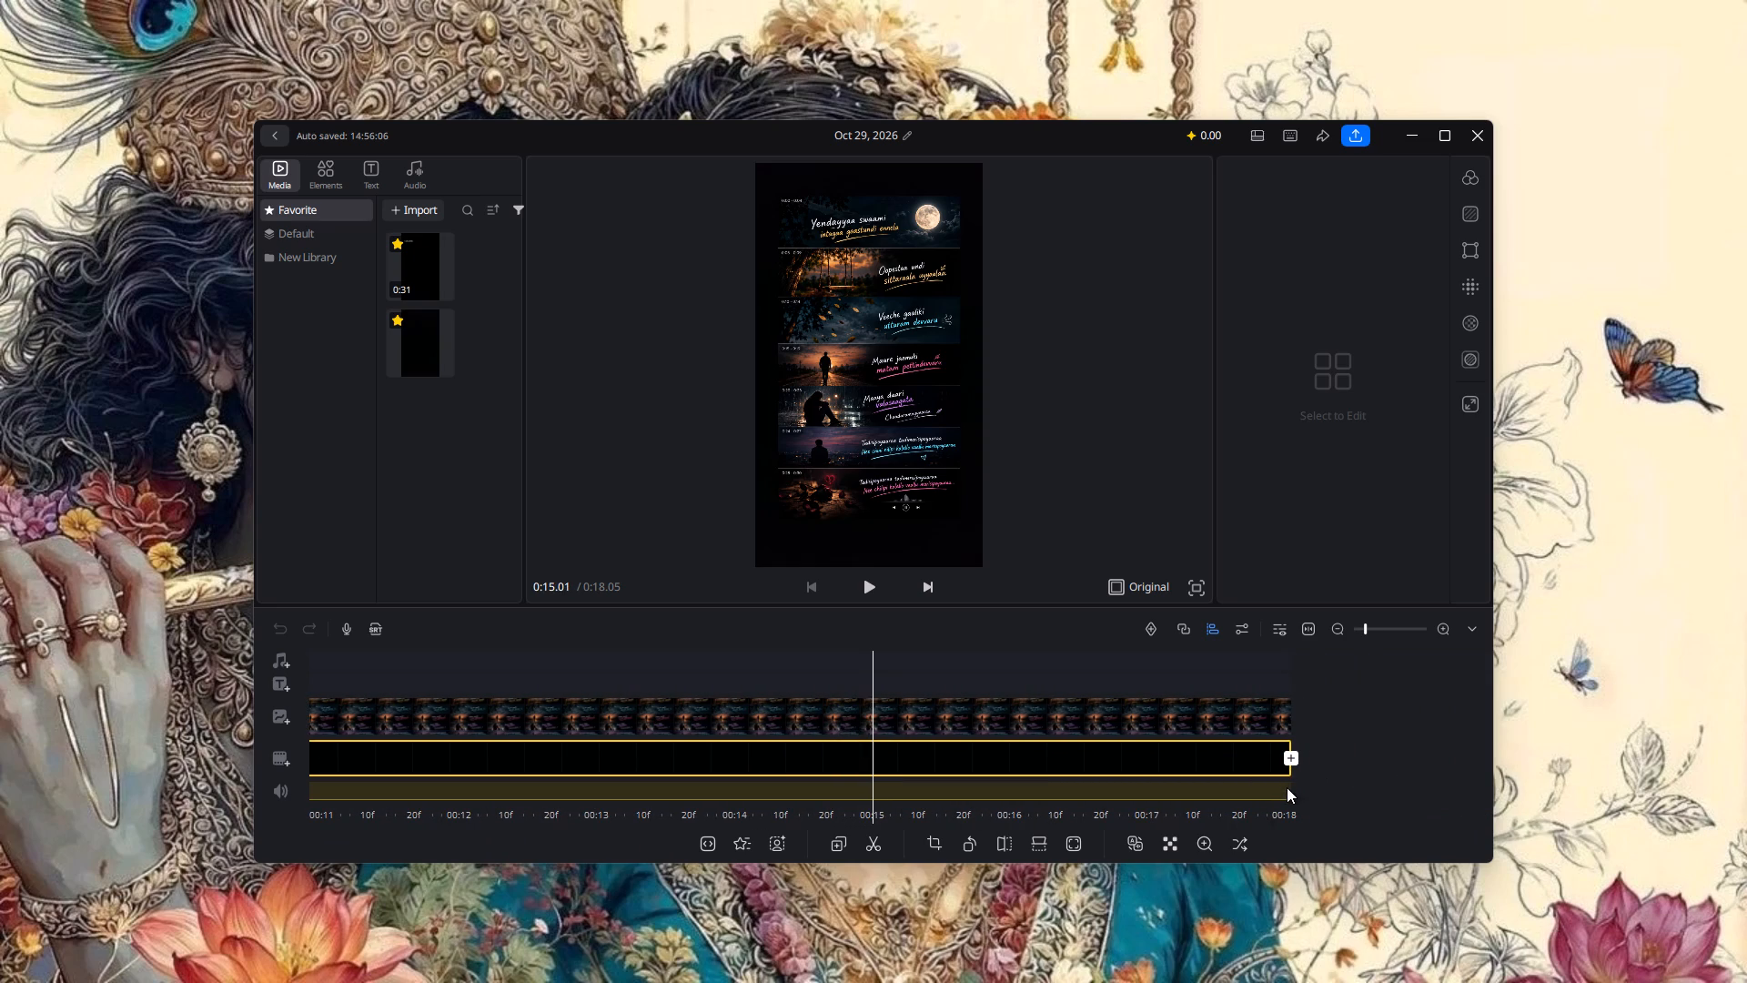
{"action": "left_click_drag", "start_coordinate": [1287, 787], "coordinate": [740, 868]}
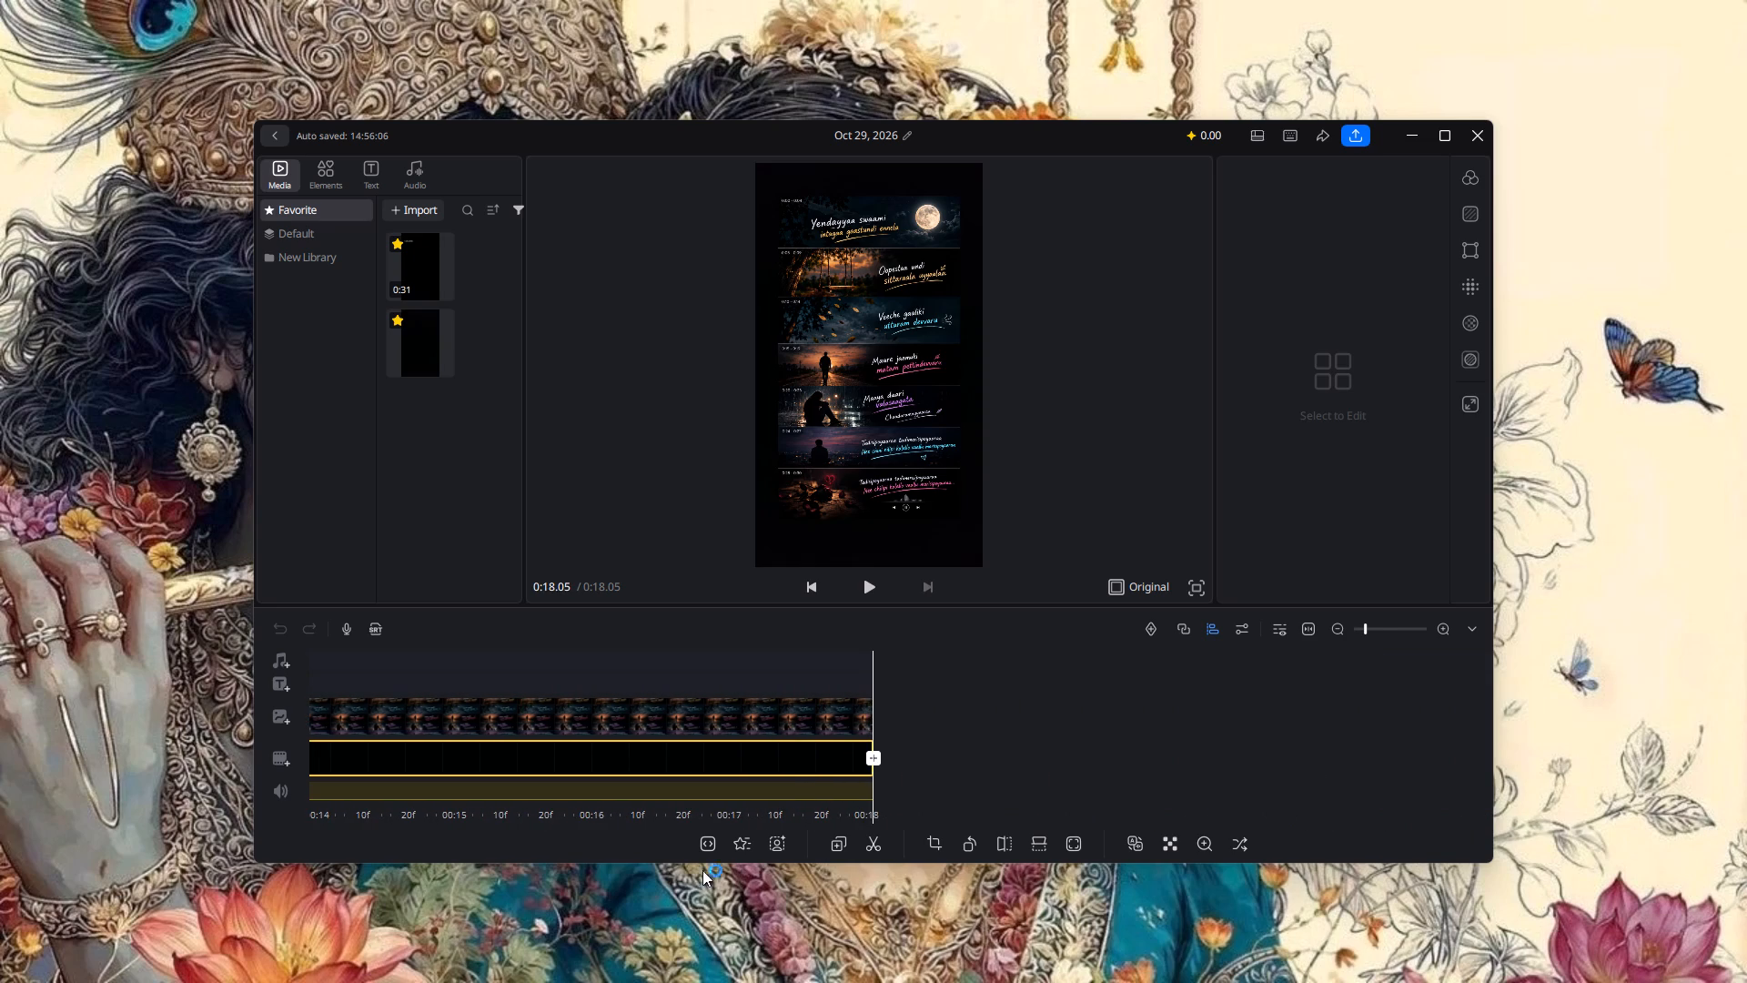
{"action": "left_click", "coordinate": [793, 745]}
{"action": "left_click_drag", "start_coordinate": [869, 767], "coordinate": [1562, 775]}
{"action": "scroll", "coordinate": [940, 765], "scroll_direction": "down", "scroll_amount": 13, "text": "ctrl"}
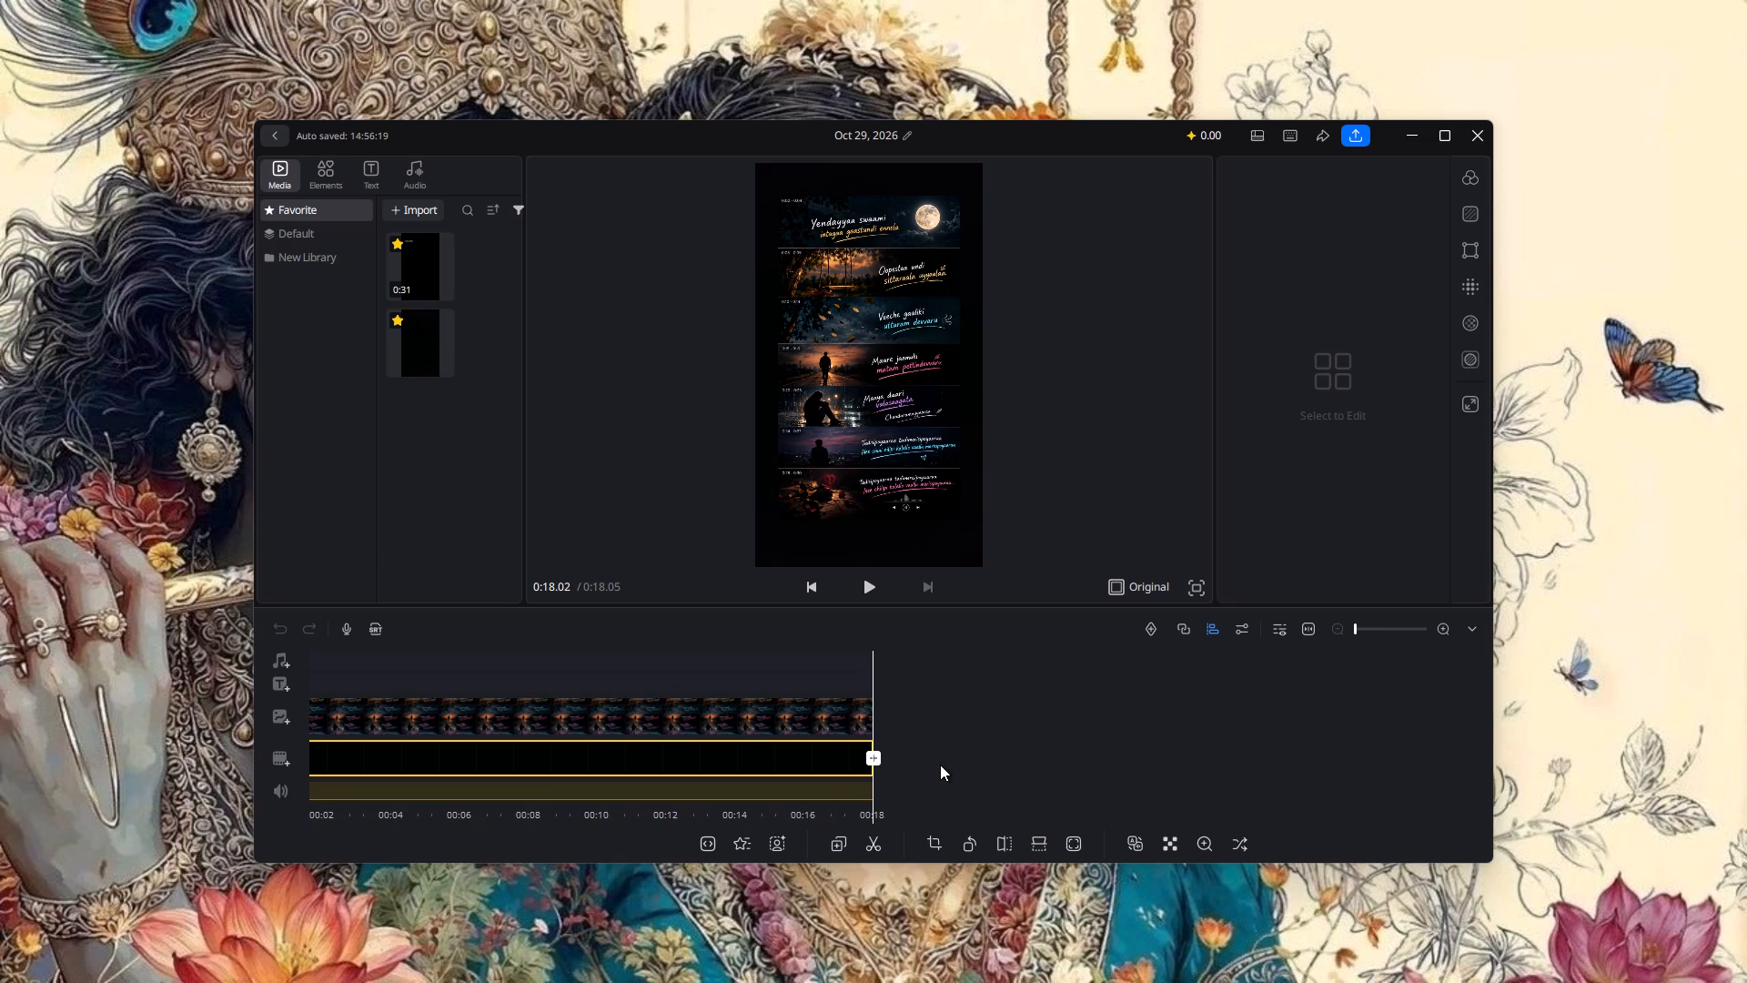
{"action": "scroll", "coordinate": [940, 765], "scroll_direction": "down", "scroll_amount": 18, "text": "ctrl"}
Maximize the video editor window.
{"action": "left_click", "coordinate": [1442, 137]}
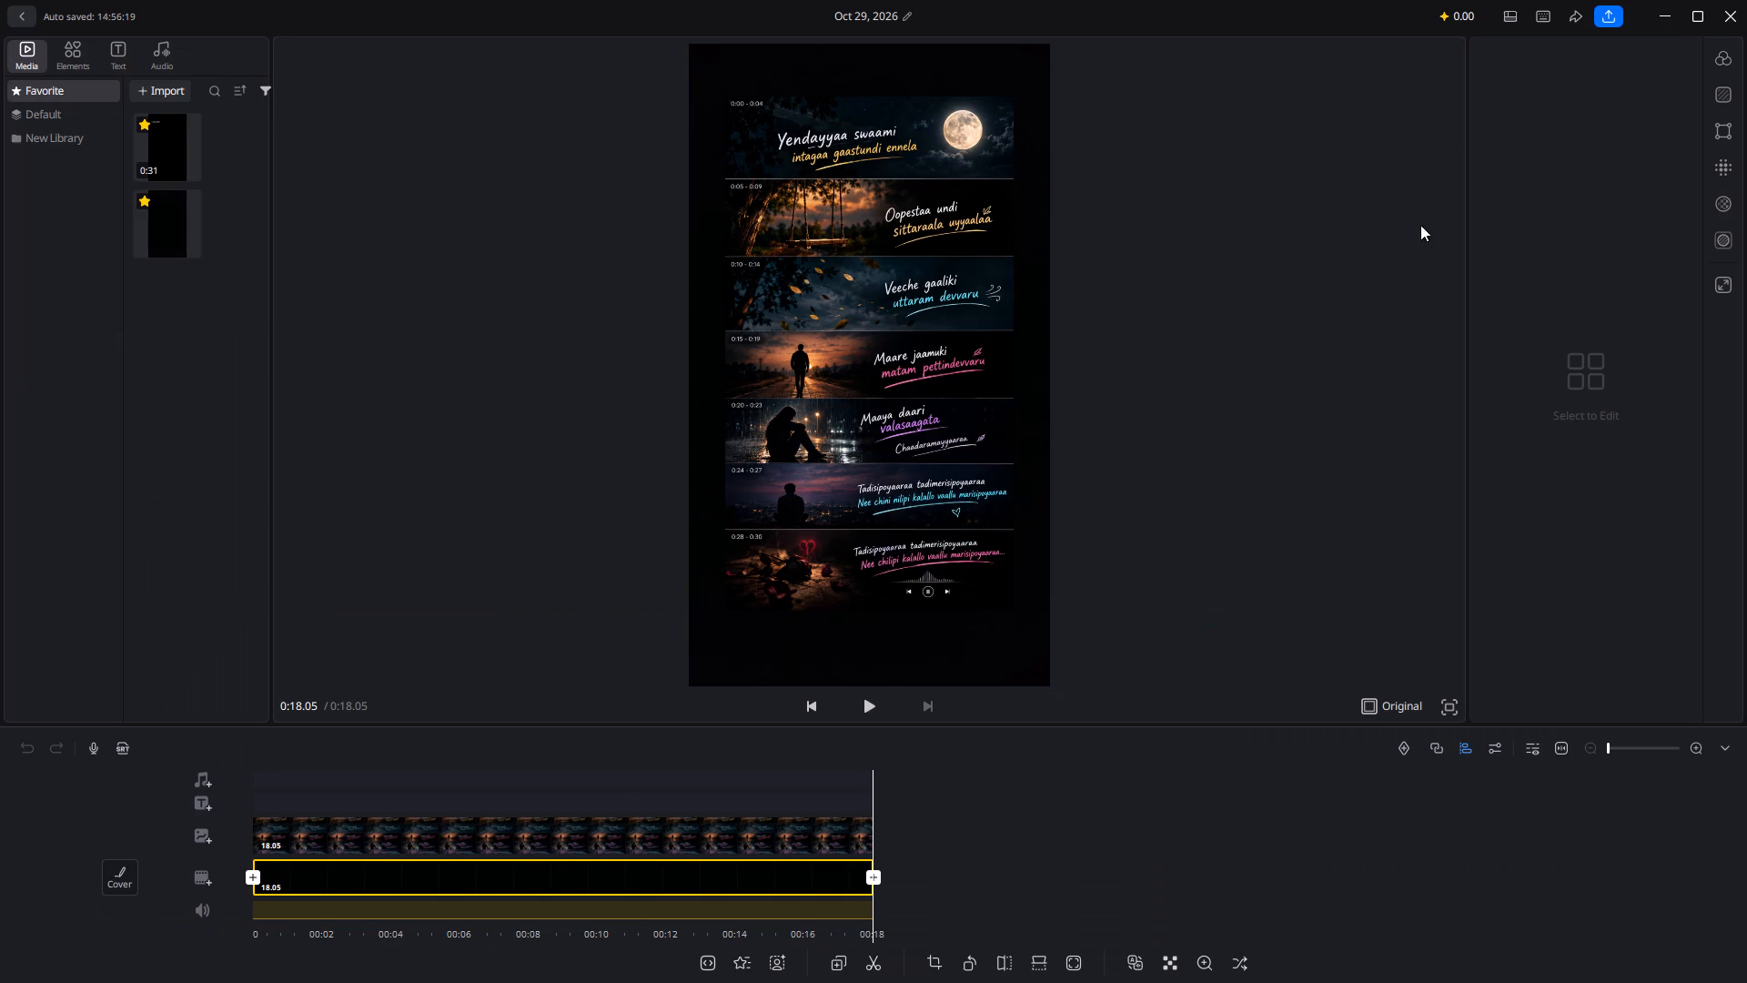
{"action": "left_click", "coordinate": [1688, 23]}
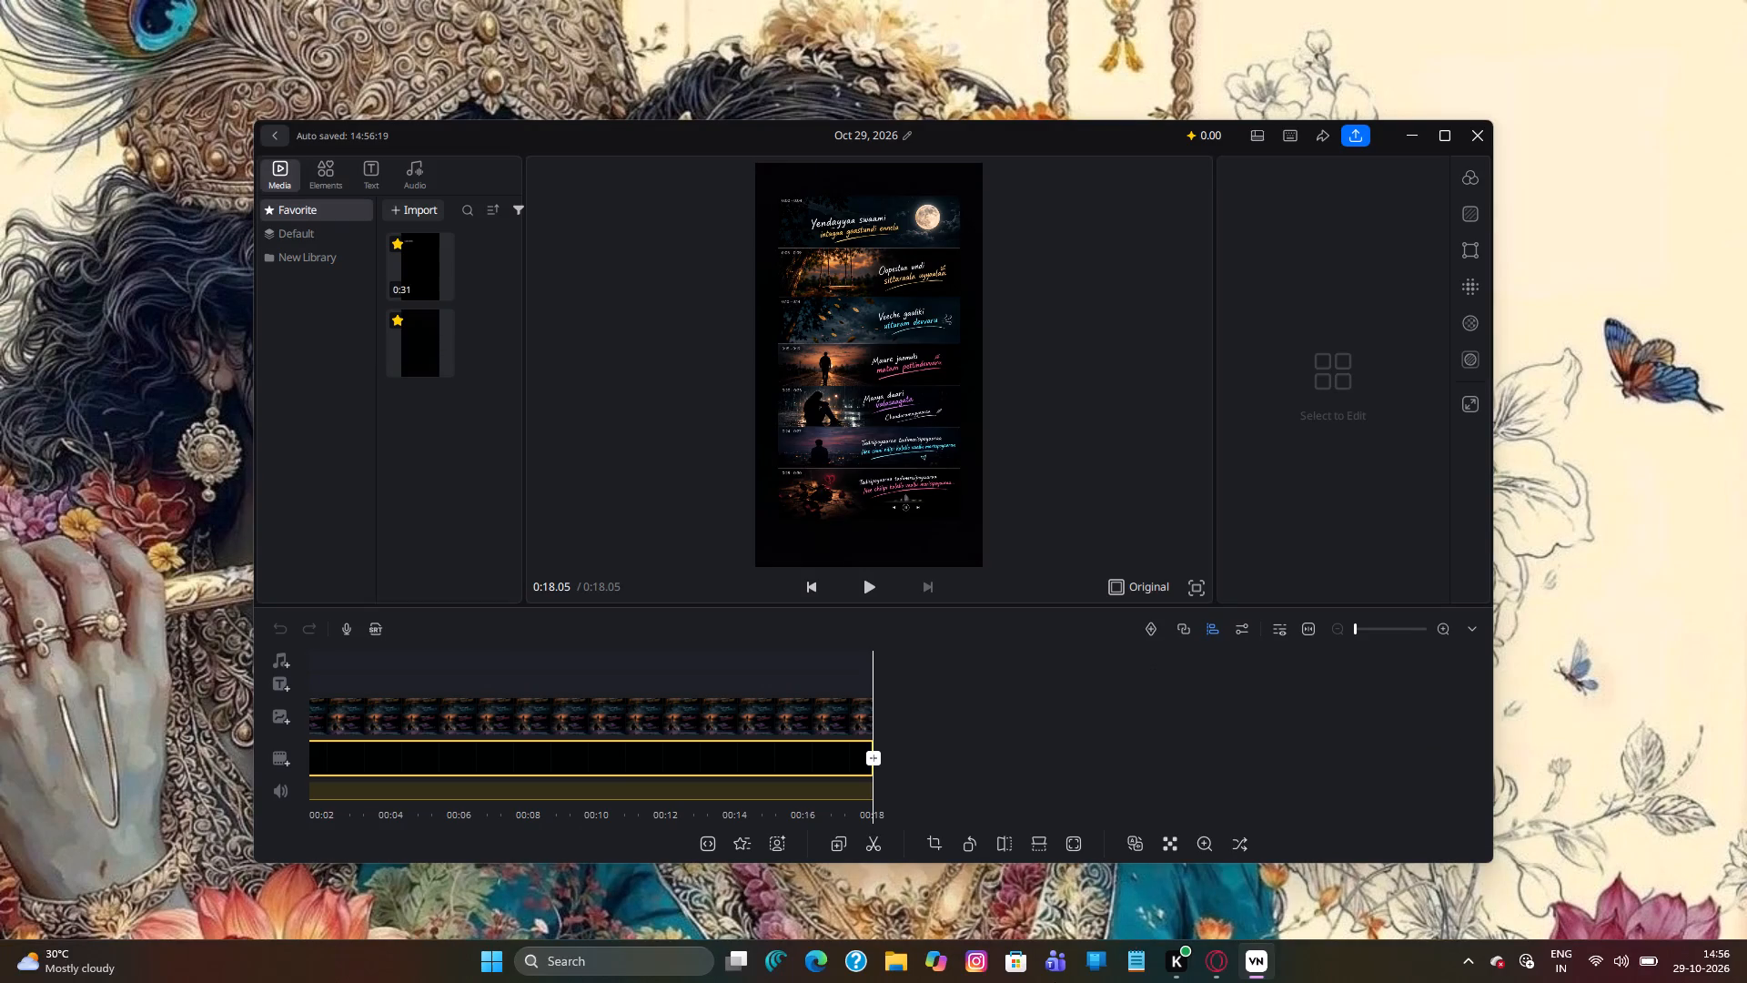
{"action": "left_click", "coordinate": [1451, 137]}
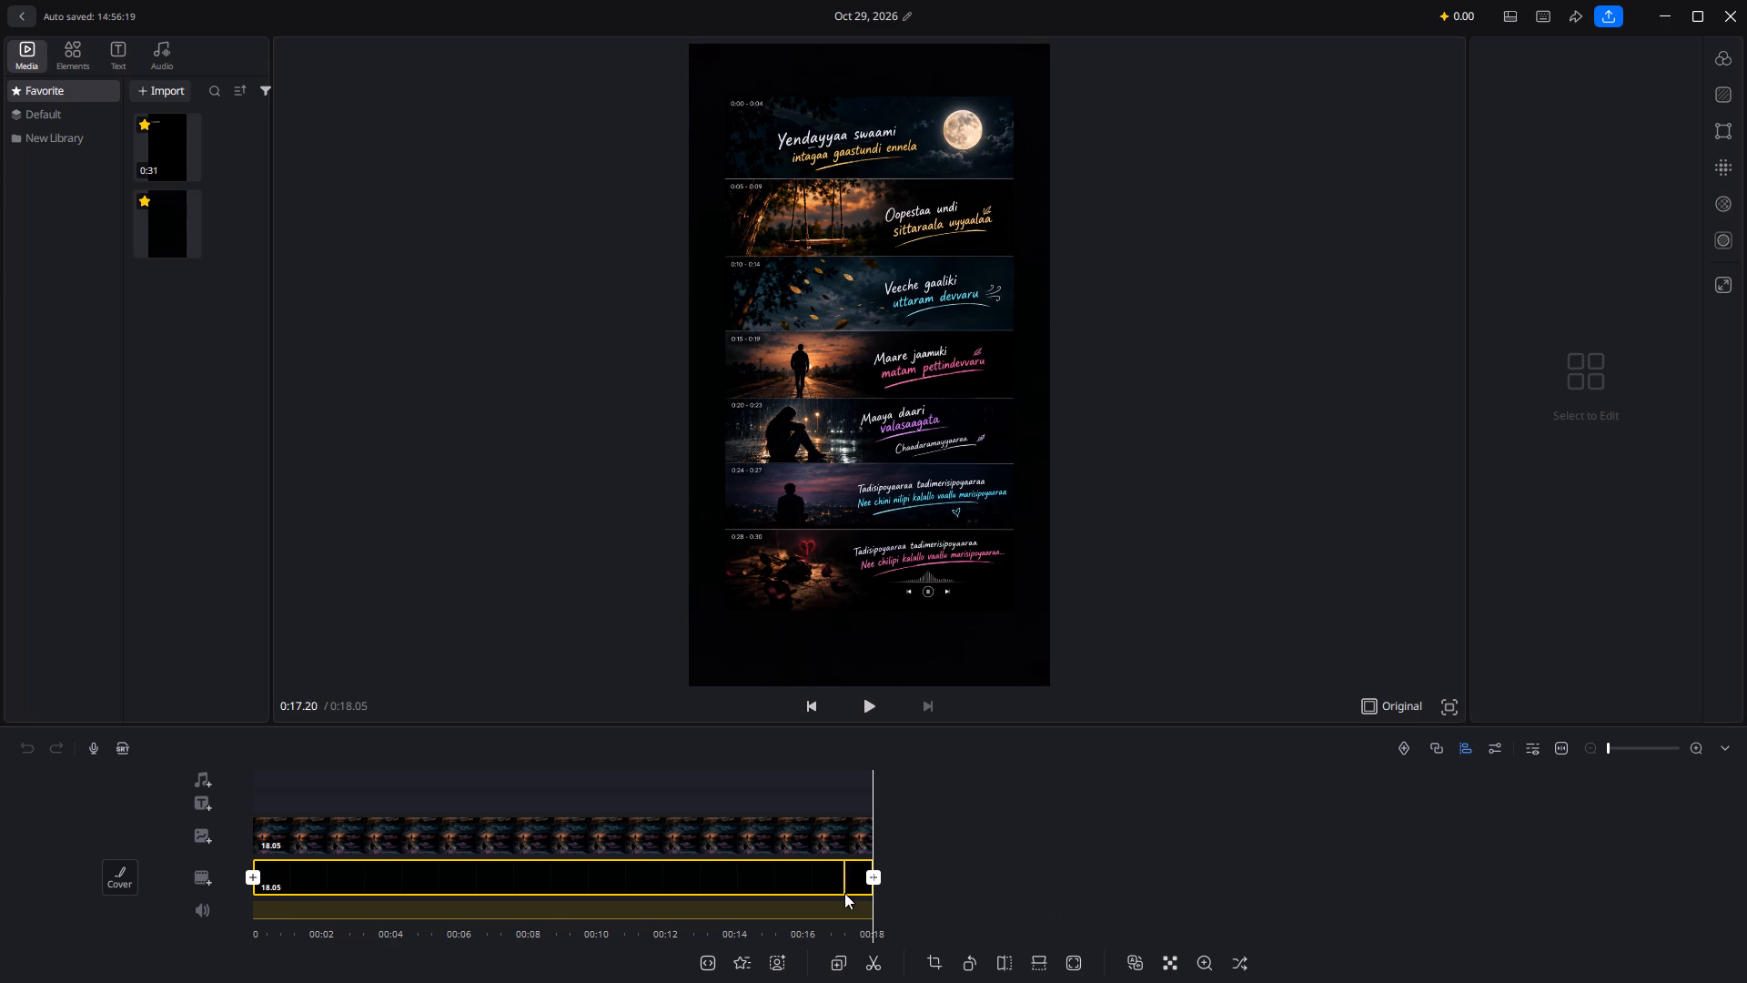
{"action": "left_click", "coordinate": [870, 873]}
Add blackbackground.jpeg from the Downloads folder to the main video track.
{"action": "left_click", "coordinate": [206, 884]}
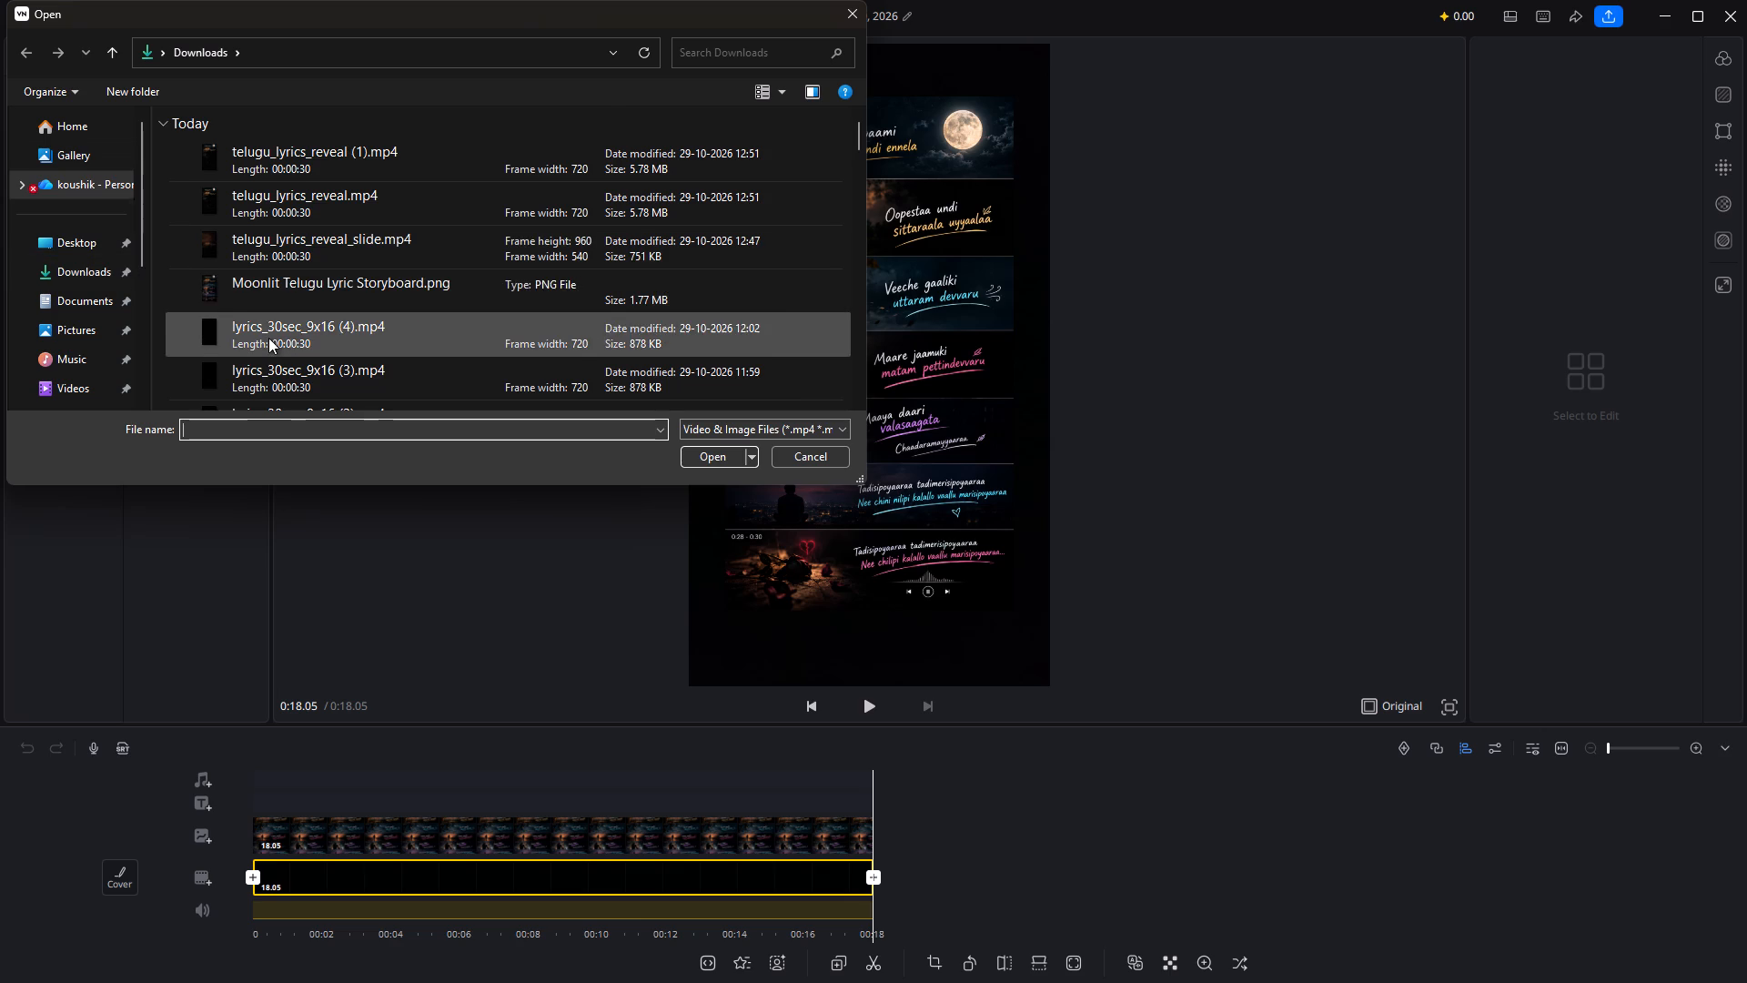
{"action": "scroll", "coordinate": [268, 338], "scroll_direction": "down", "scroll_amount": 4}
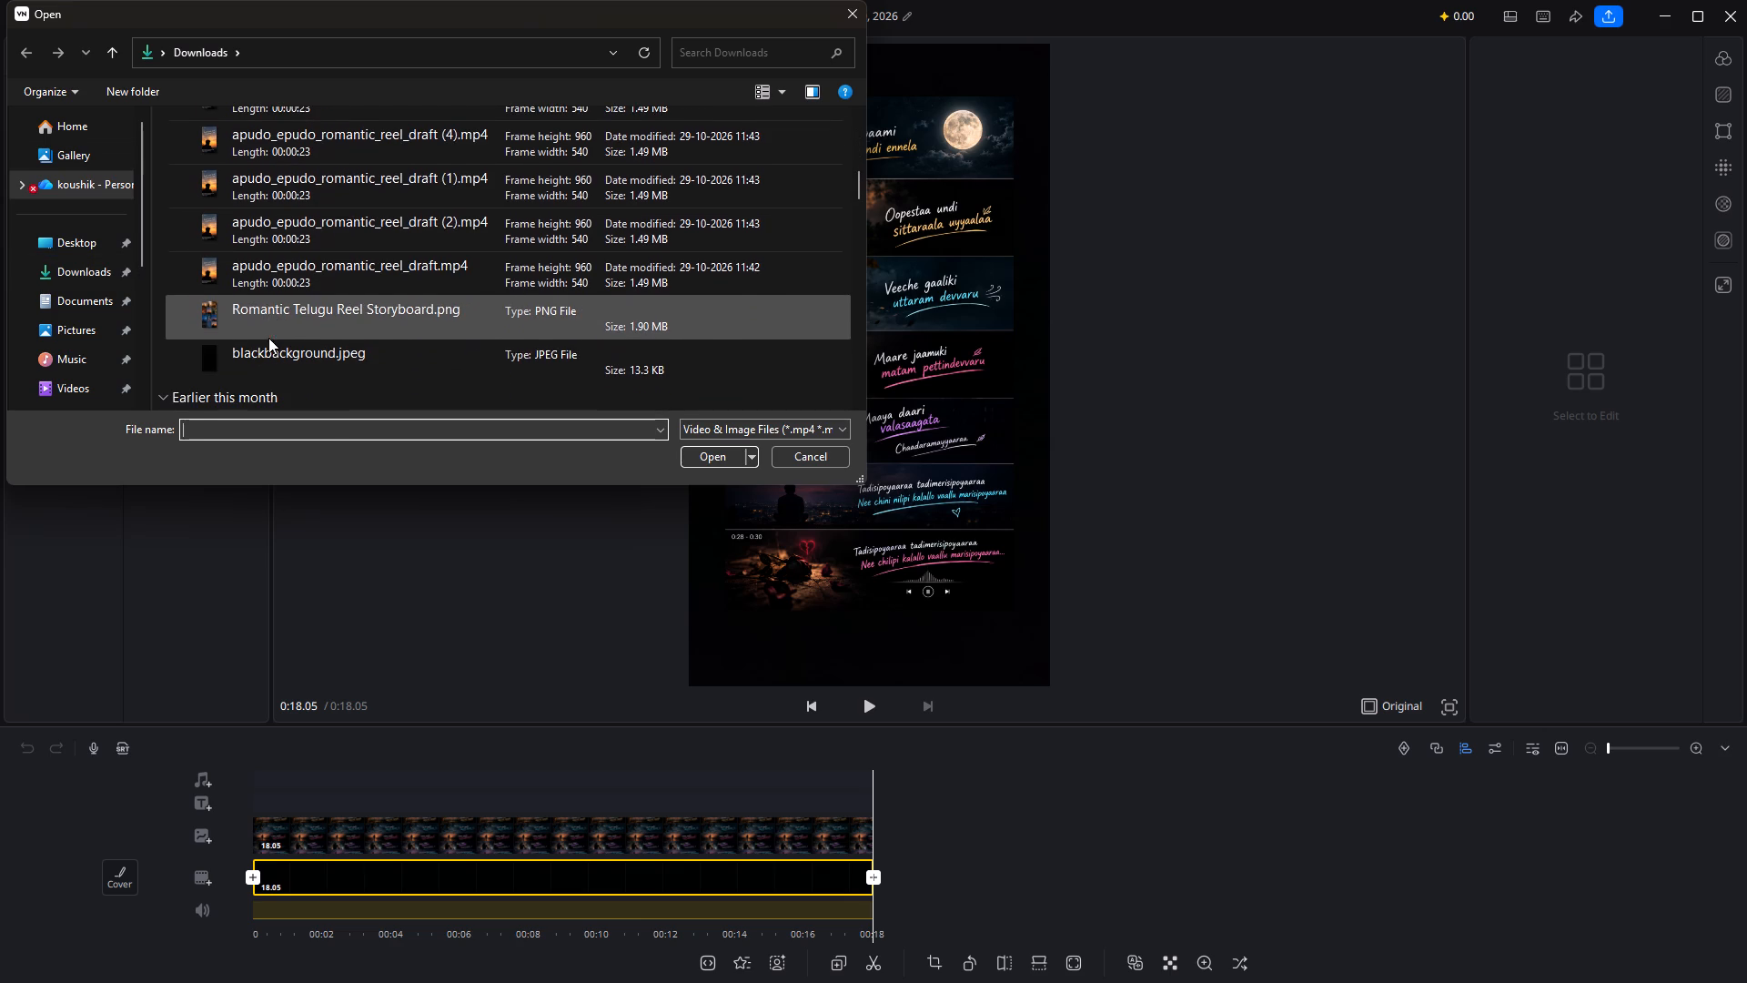
{"action": "scroll", "coordinate": [268, 338], "scroll_direction": "down", "scroll_amount": 1}
{"action": "left_click", "coordinate": [279, 370]}
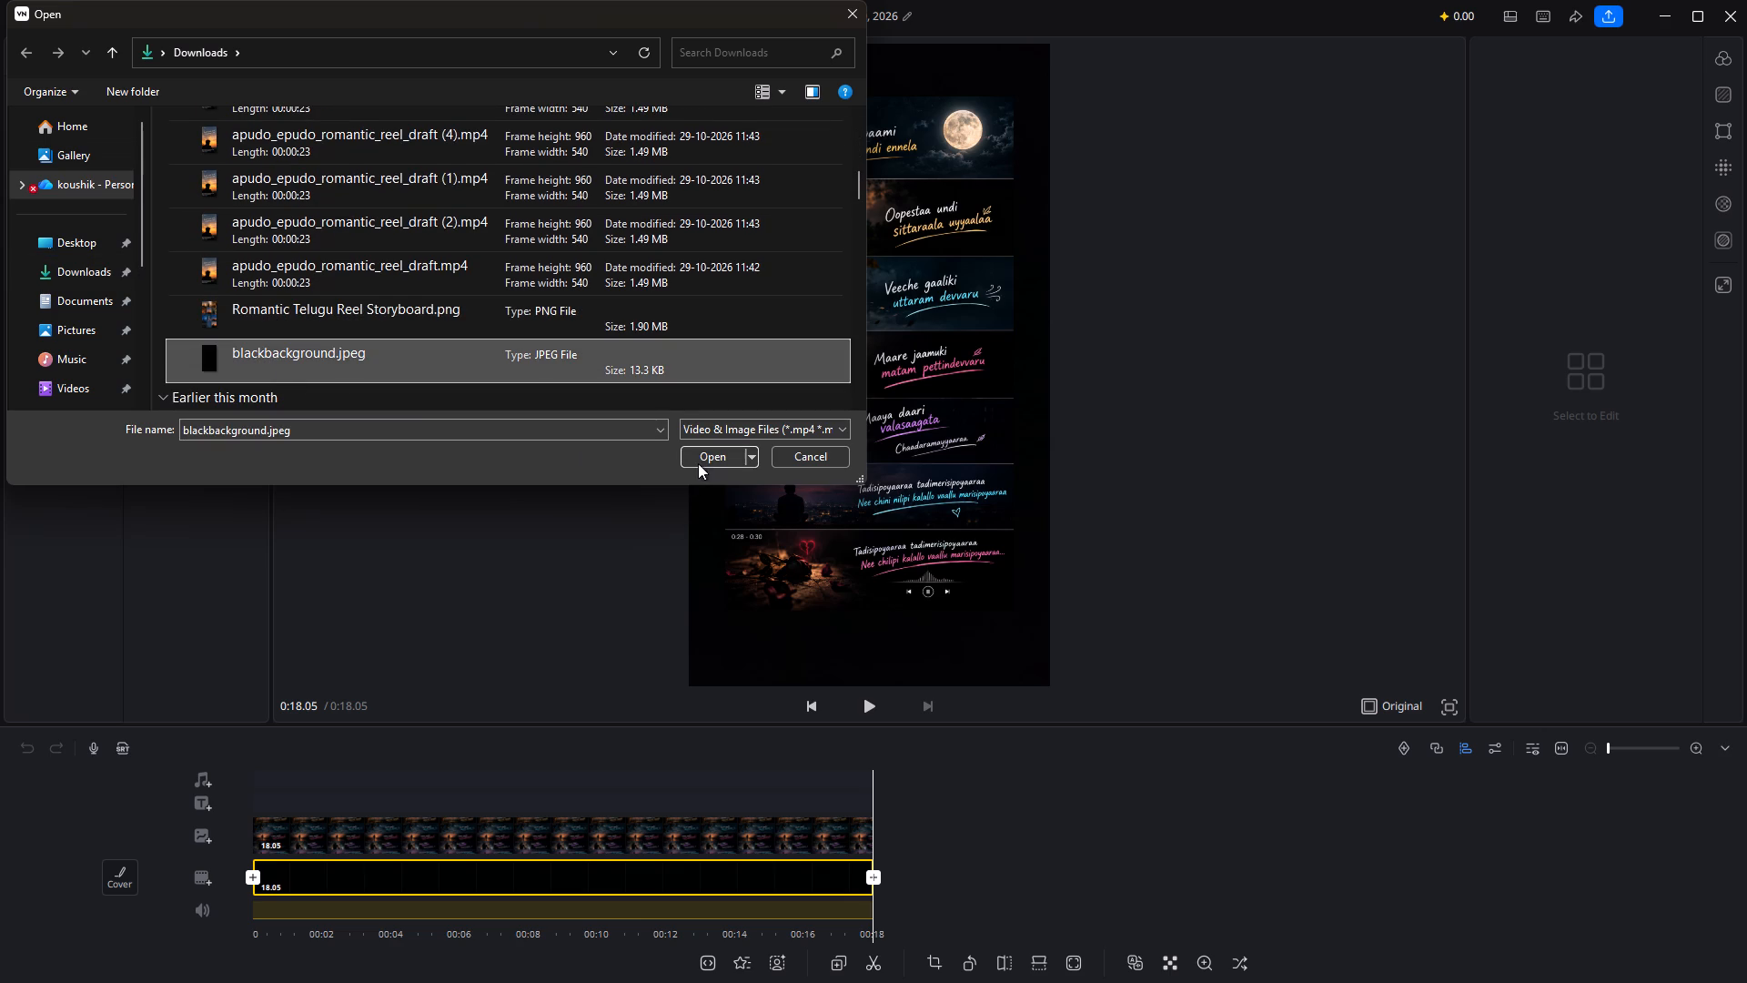
{"action": "left_click", "coordinate": [707, 455]}
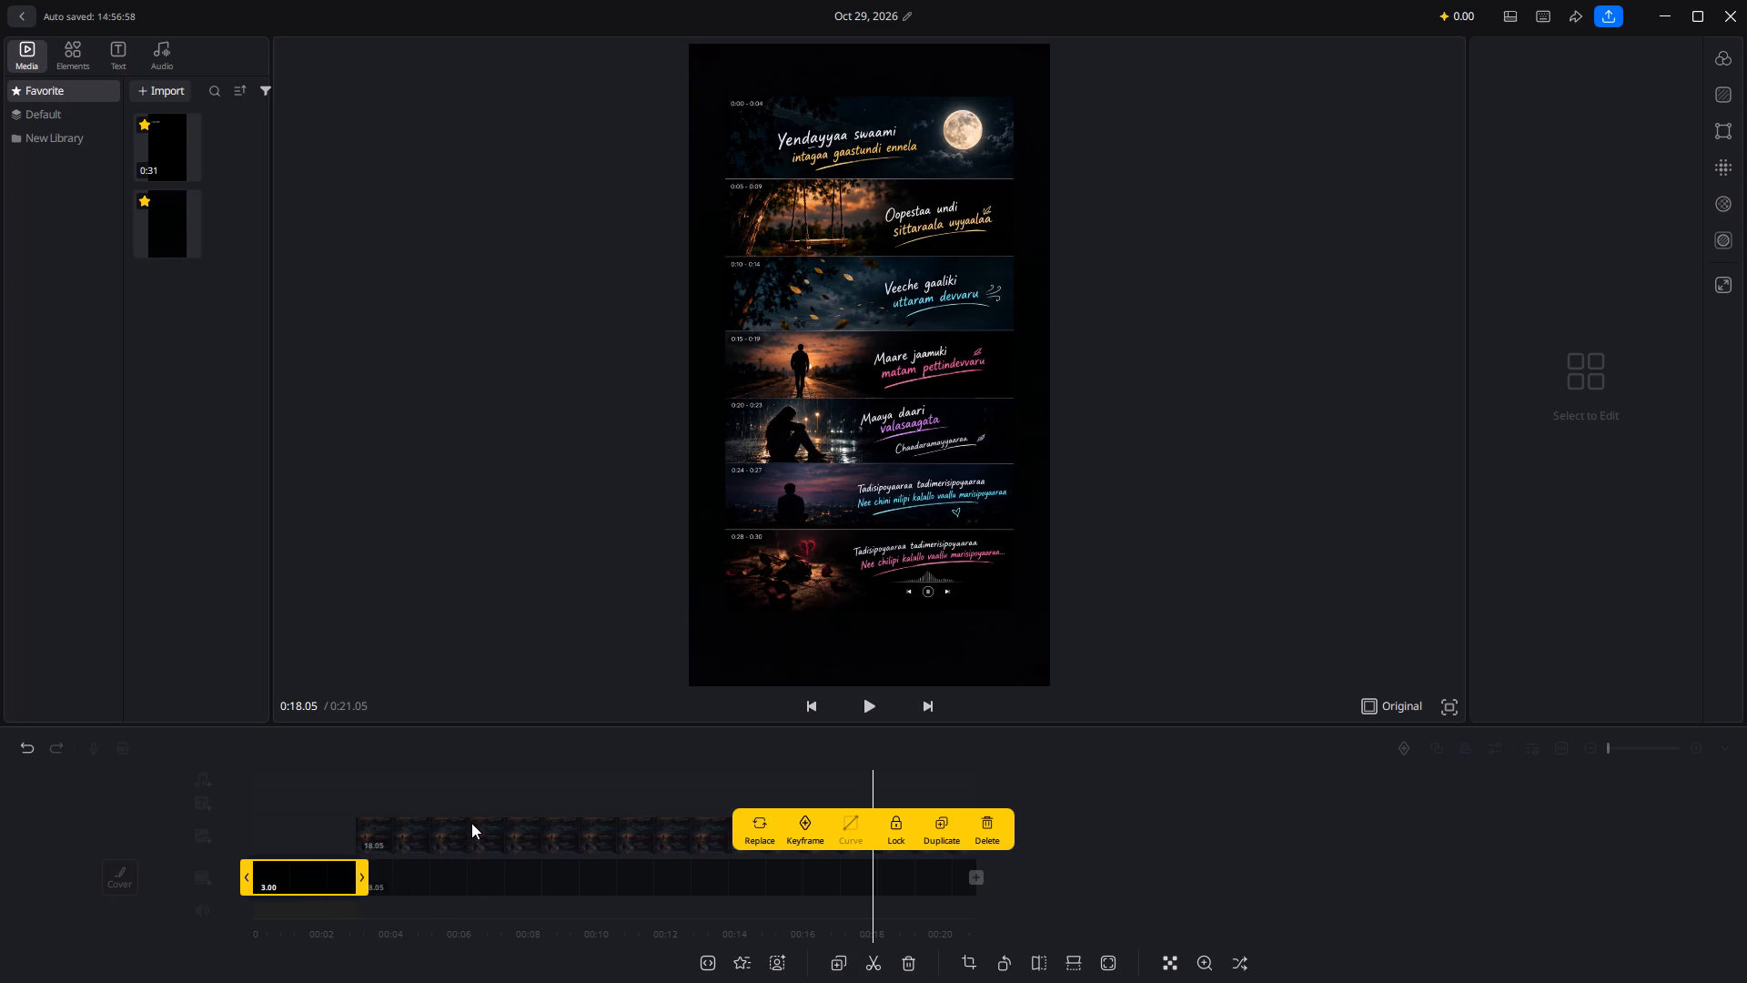
Extend the newly added black image clip at the start of the main track to about 30.20 s.
{"action": "left_click_drag", "start_coordinate": [360, 870], "coordinate": [717, 848]}
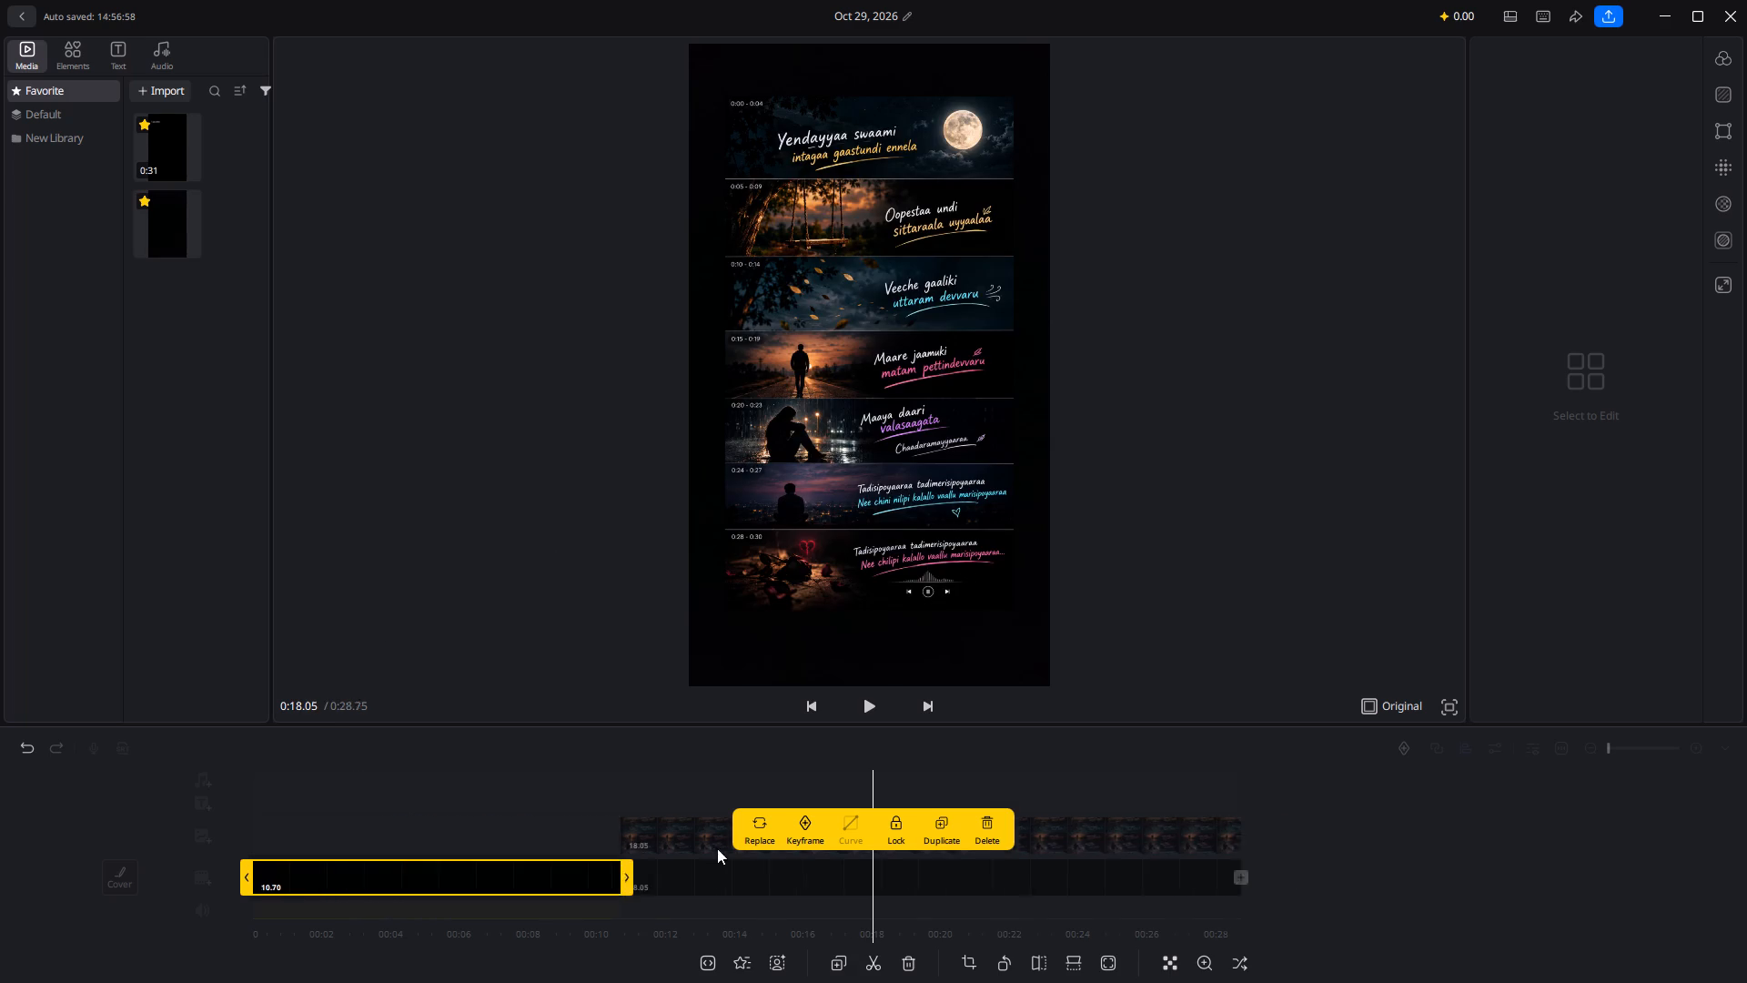
{"action": "left_click_drag", "start_coordinate": [717, 848], "coordinate": [1267, 839]}
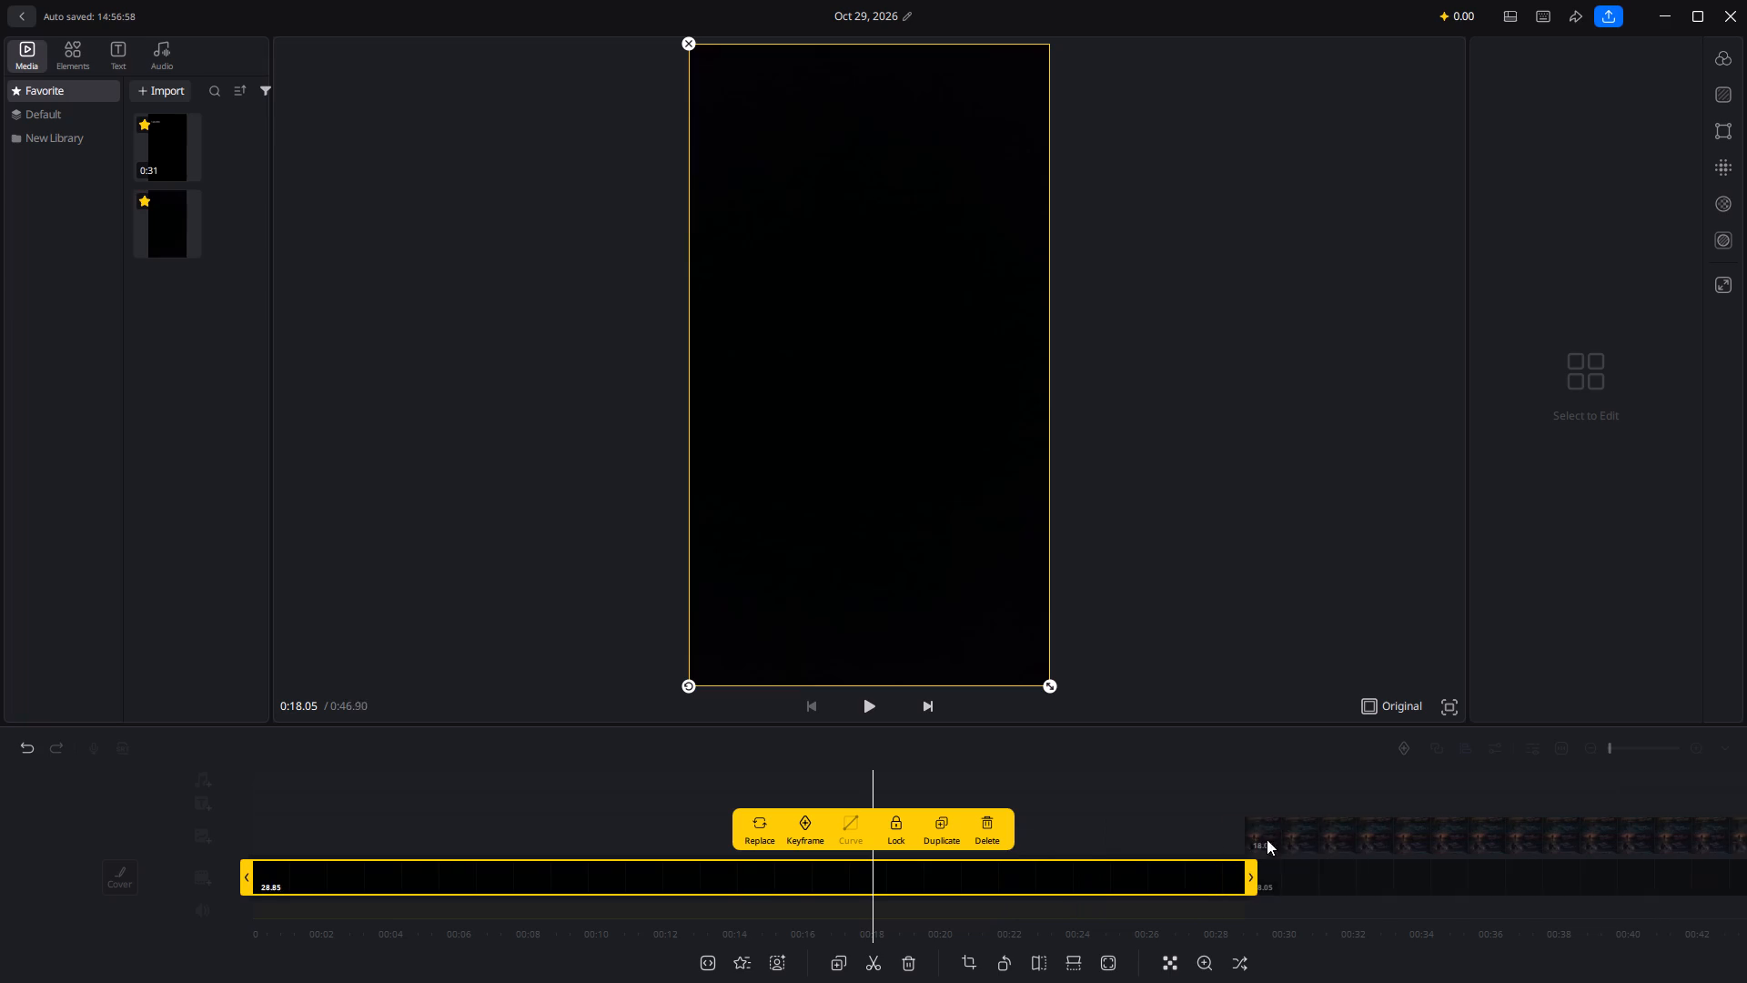
{"action": "left_click_drag", "start_coordinate": [1267, 839], "coordinate": [1325, 877]}
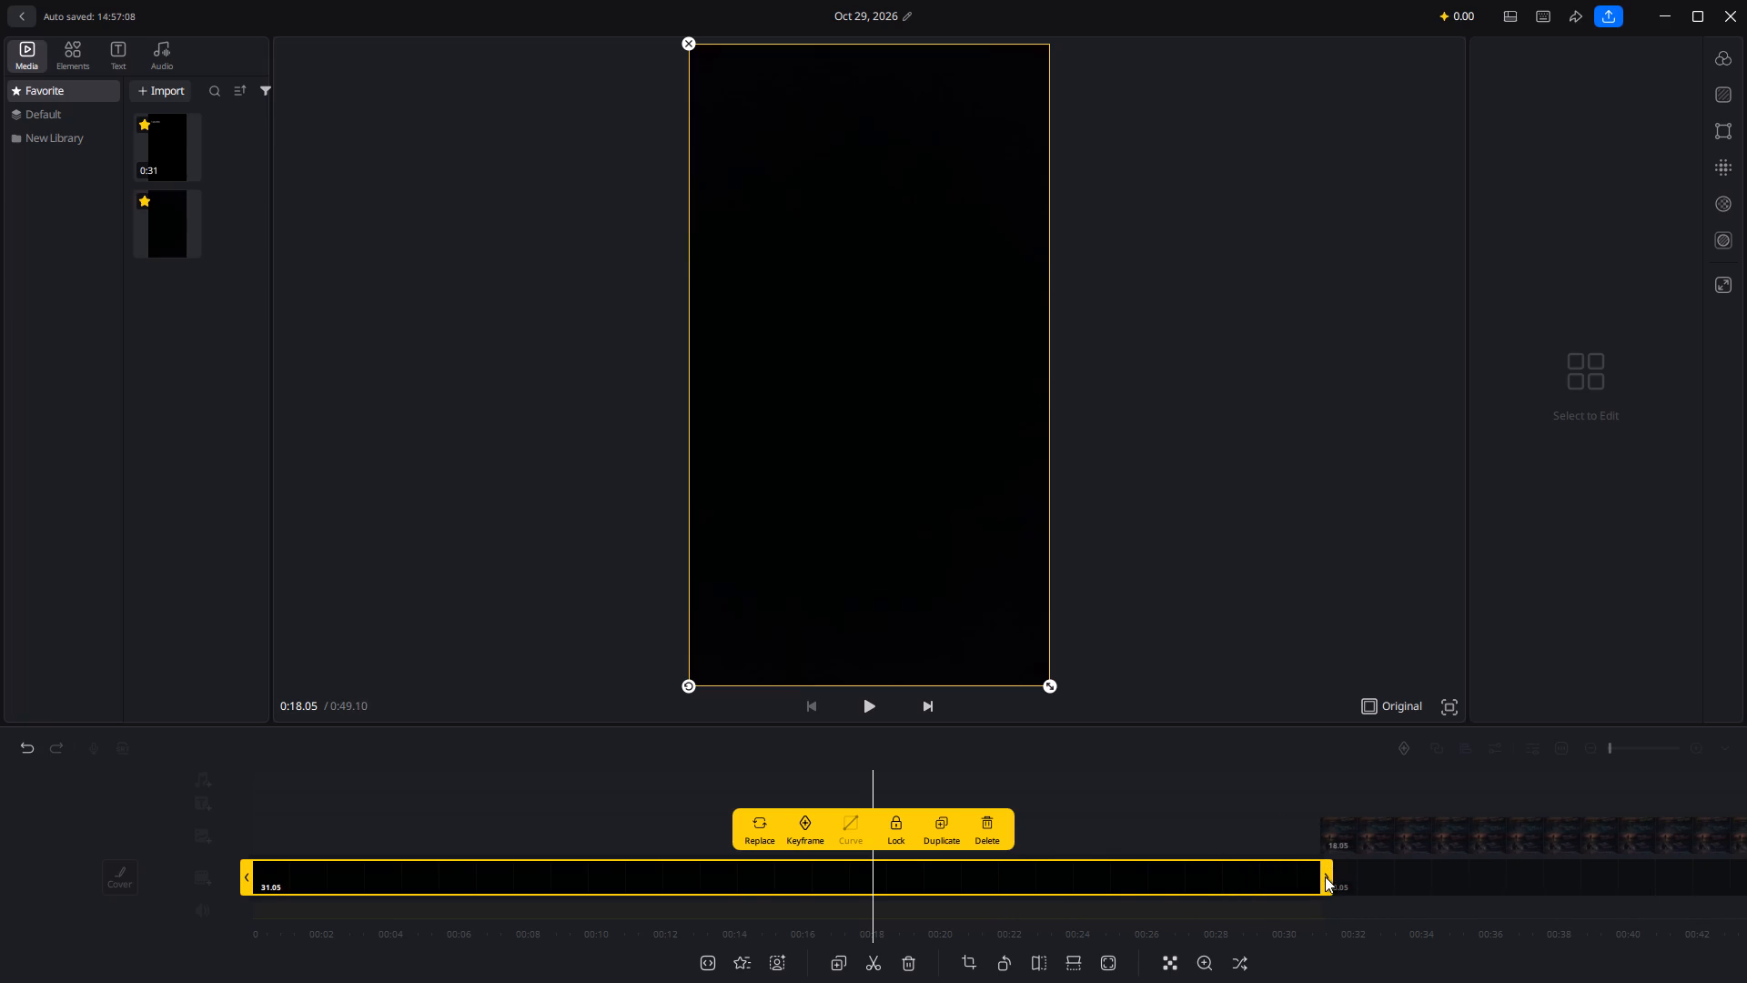
{"action": "left_click_drag", "start_coordinate": [1325, 877], "coordinate": [1293, 902]}
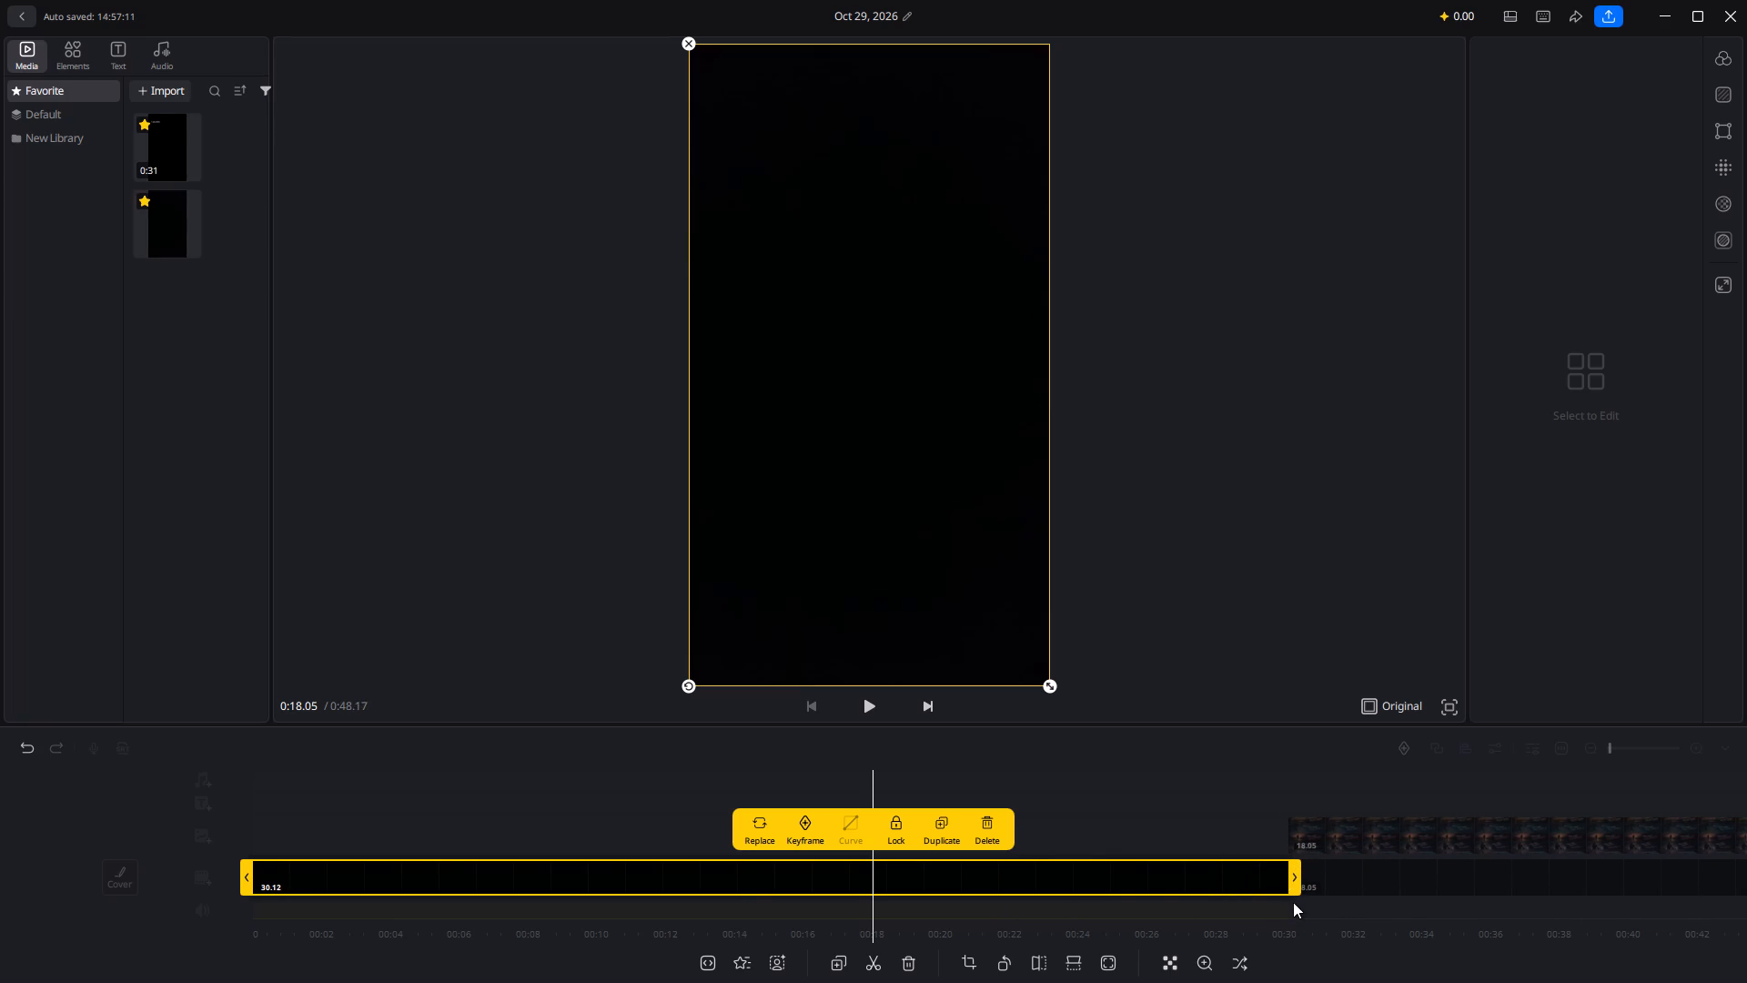
{"action": "left_click_drag", "start_coordinate": [1293, 902], "coordinate": [1296, 903]}
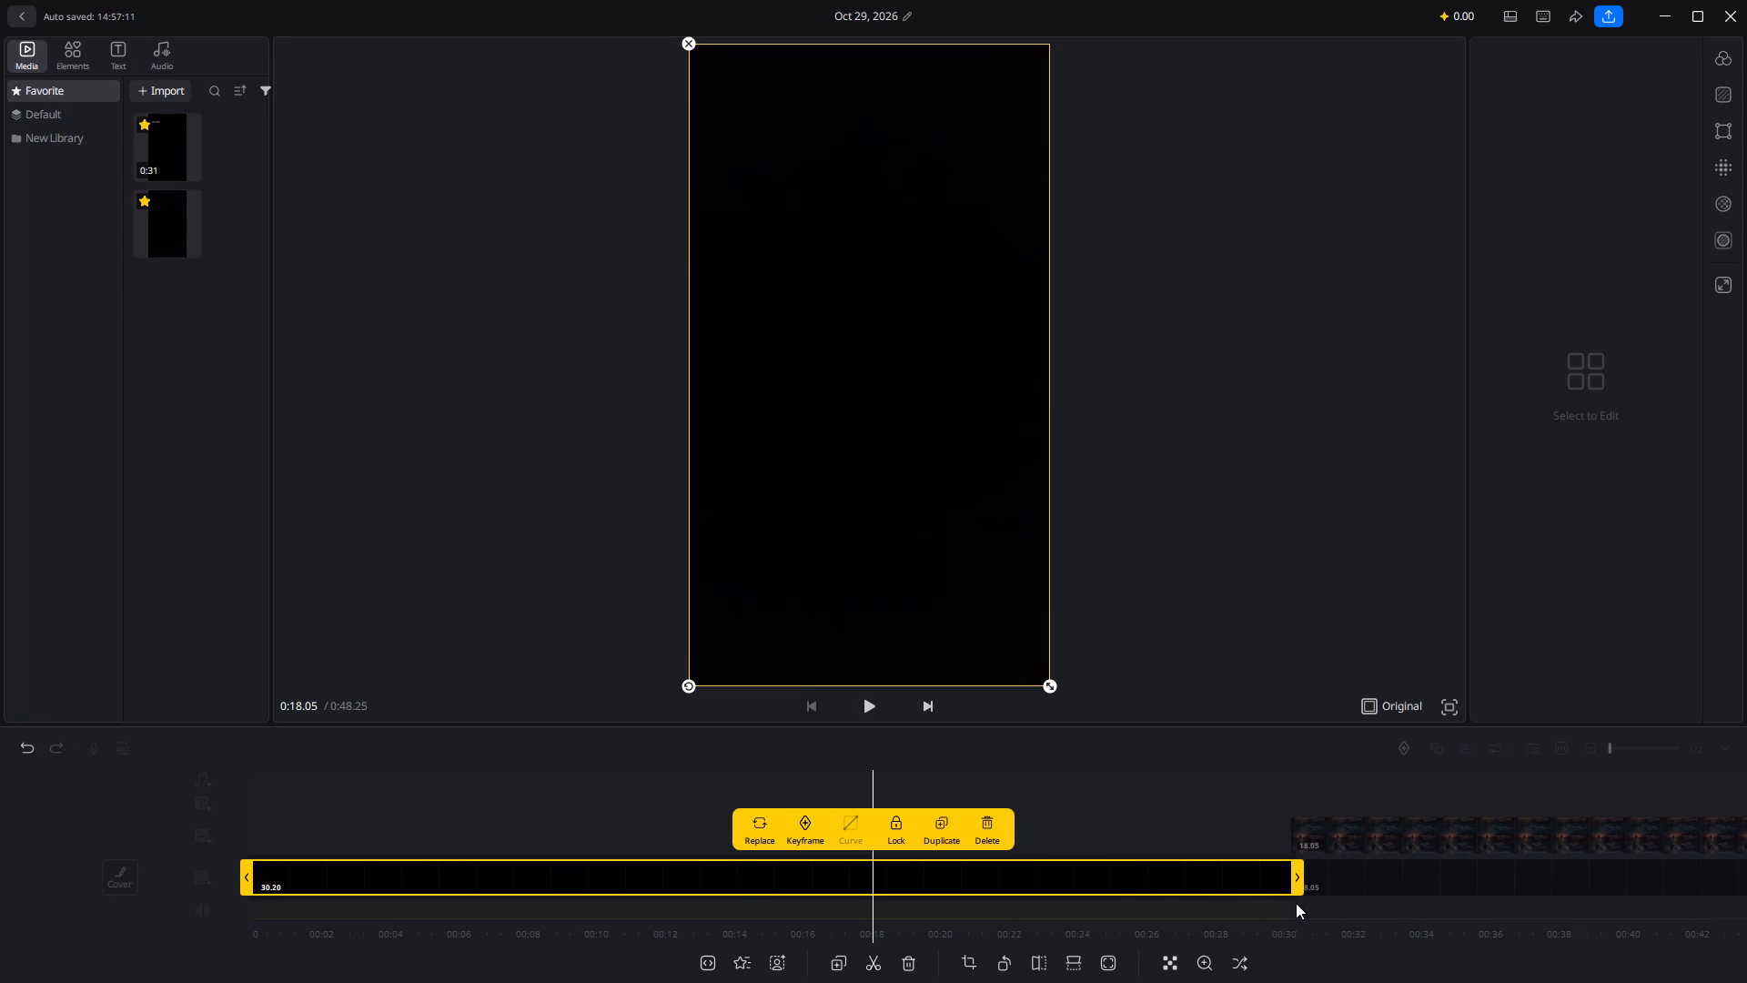
Trim the end of the long black clip on the main track to 30.12 s.
{"action": "left_click_drag", "start_coordinate": [1296, 903], "coordinate": [1293, 902]}
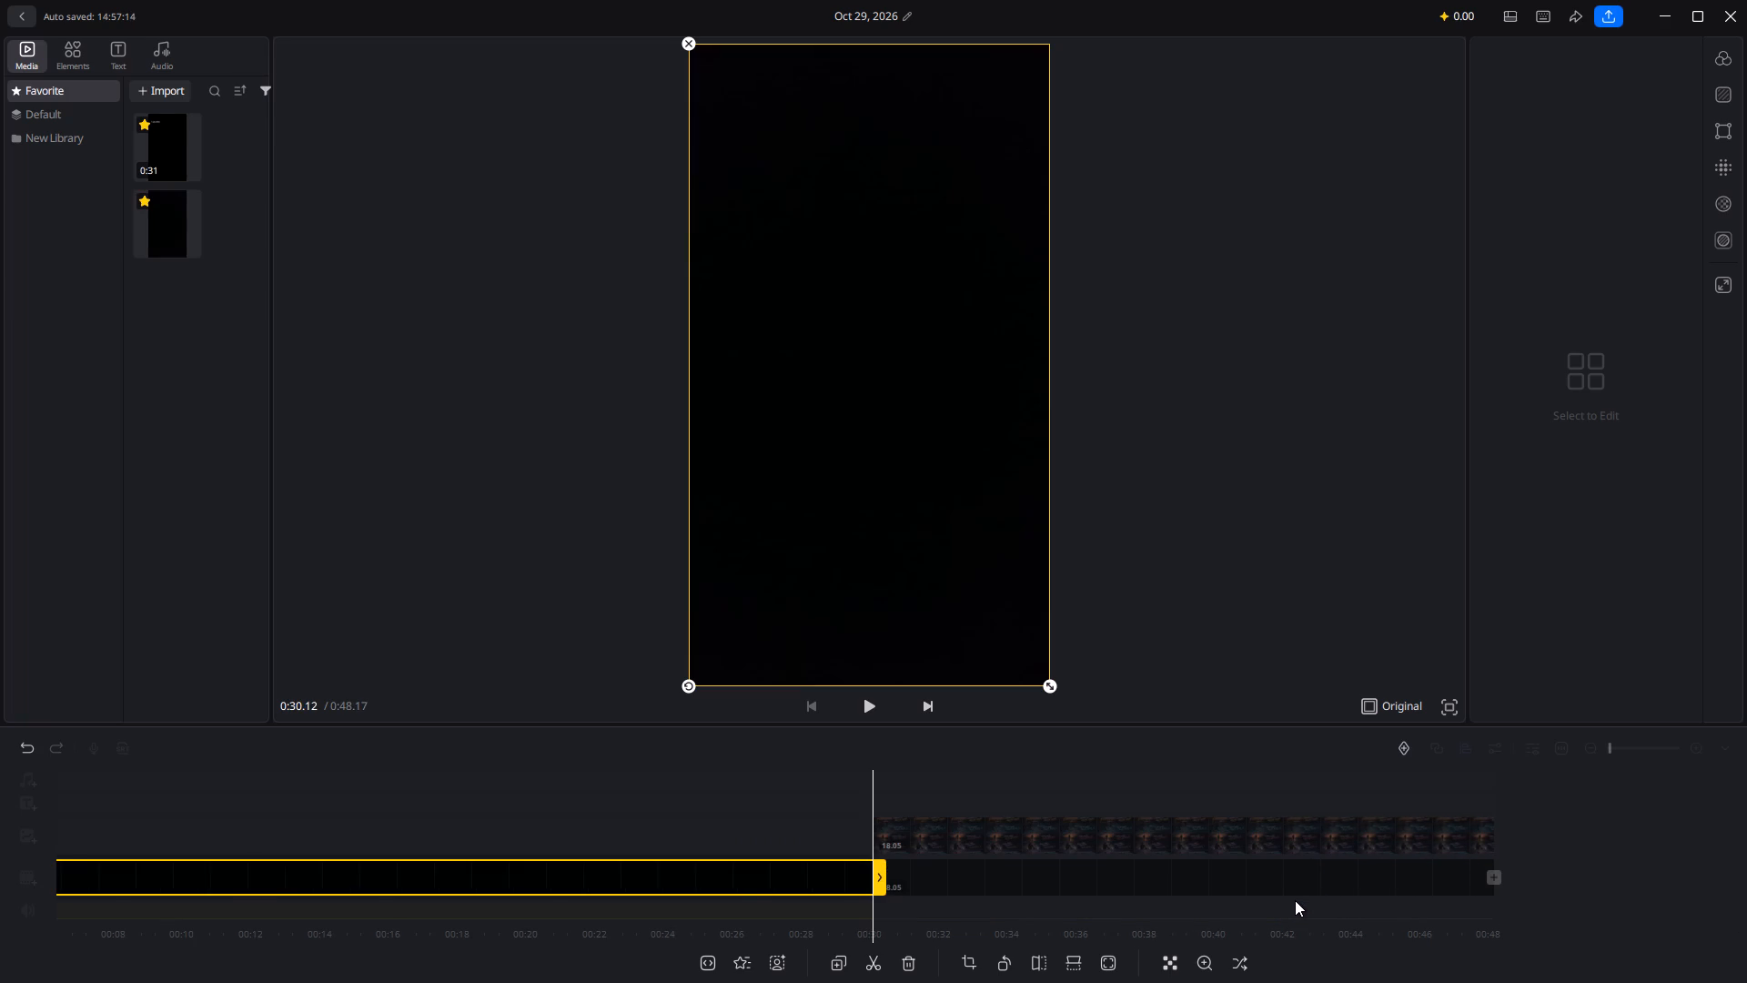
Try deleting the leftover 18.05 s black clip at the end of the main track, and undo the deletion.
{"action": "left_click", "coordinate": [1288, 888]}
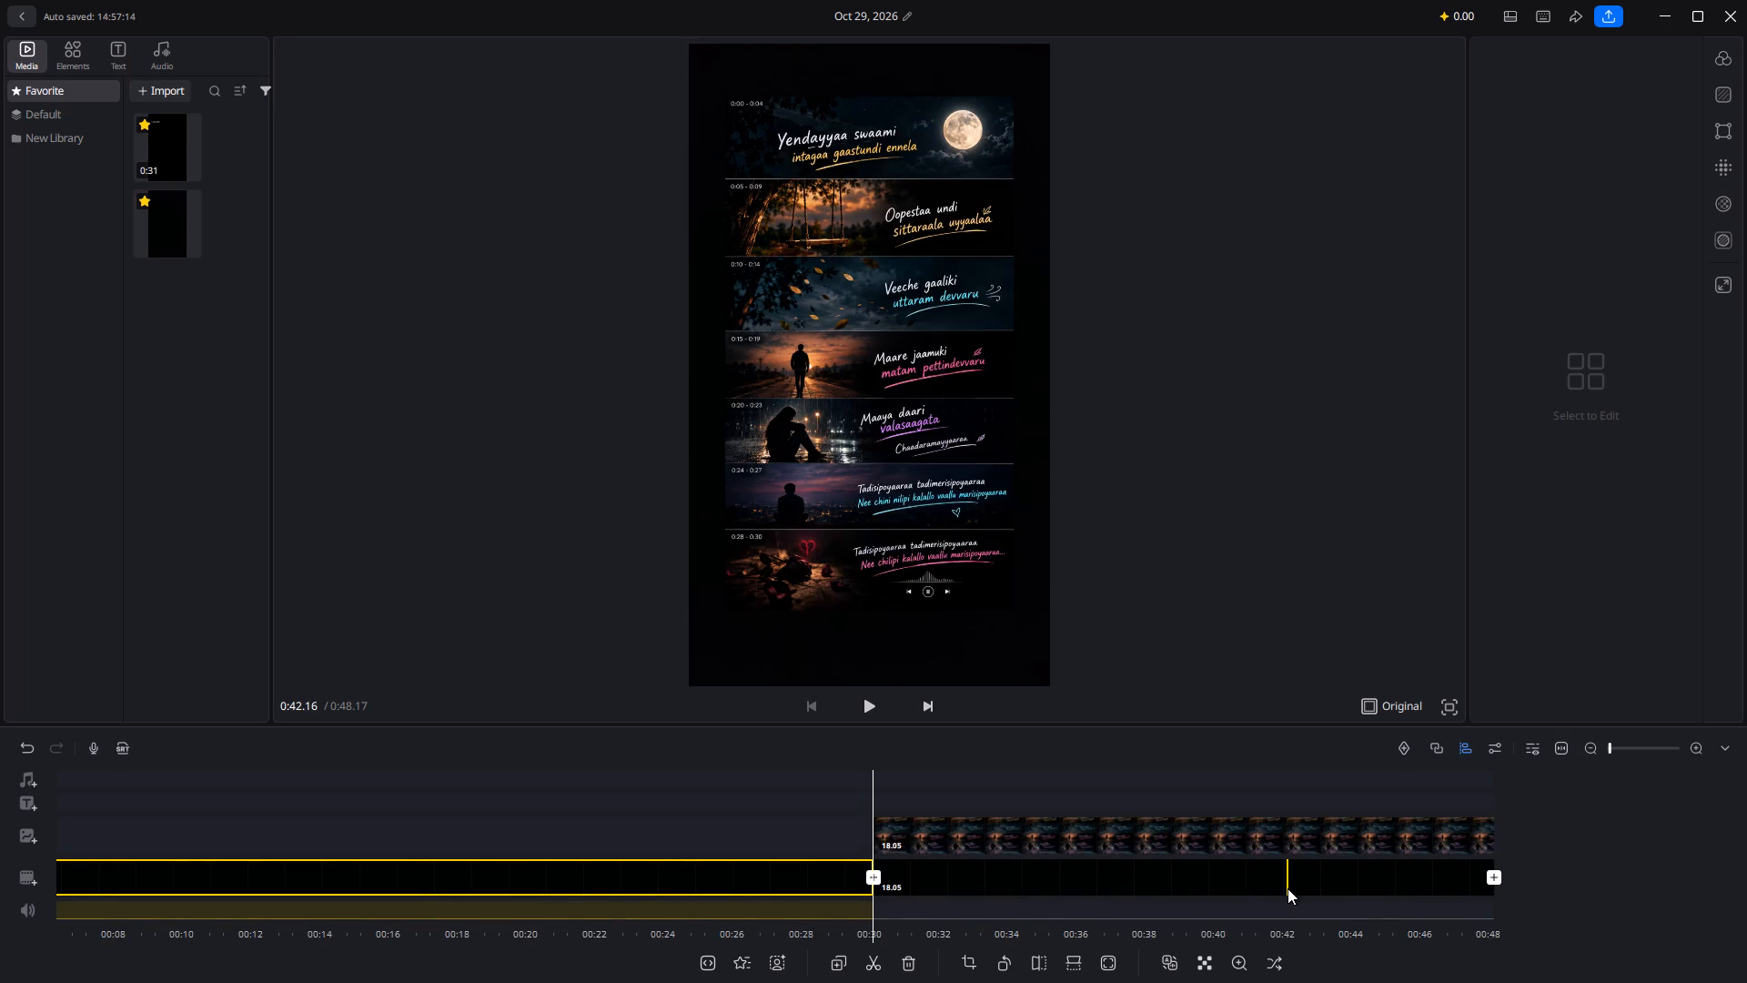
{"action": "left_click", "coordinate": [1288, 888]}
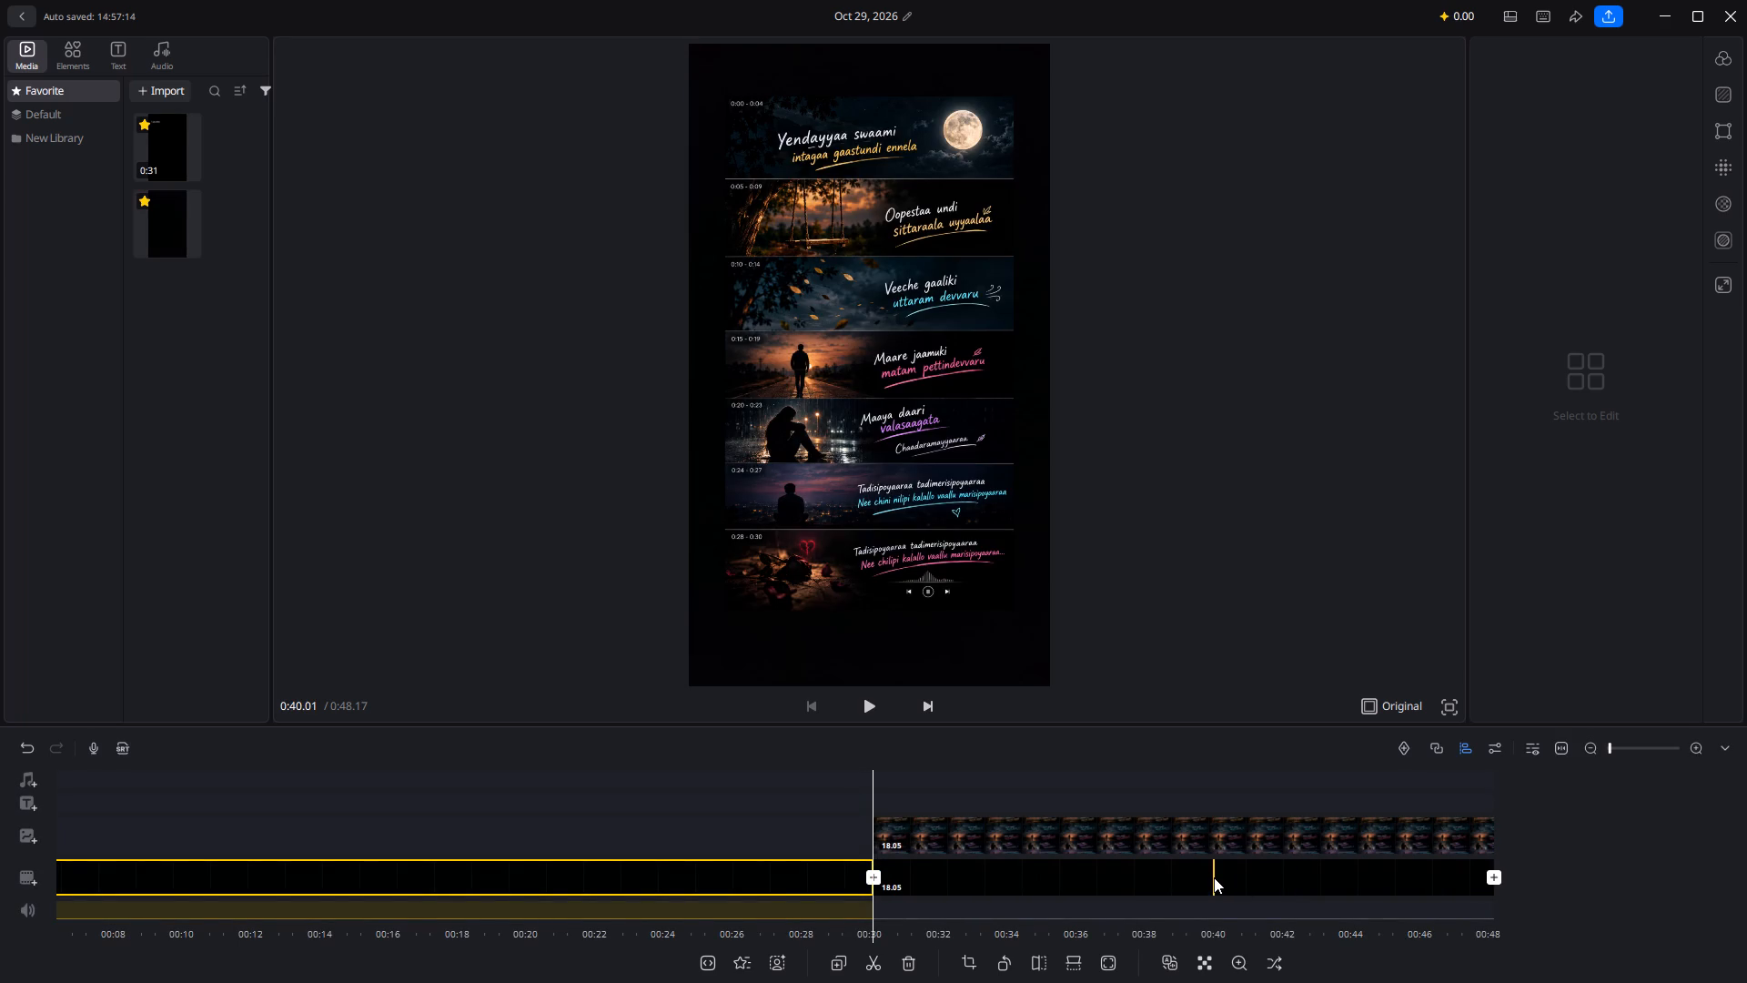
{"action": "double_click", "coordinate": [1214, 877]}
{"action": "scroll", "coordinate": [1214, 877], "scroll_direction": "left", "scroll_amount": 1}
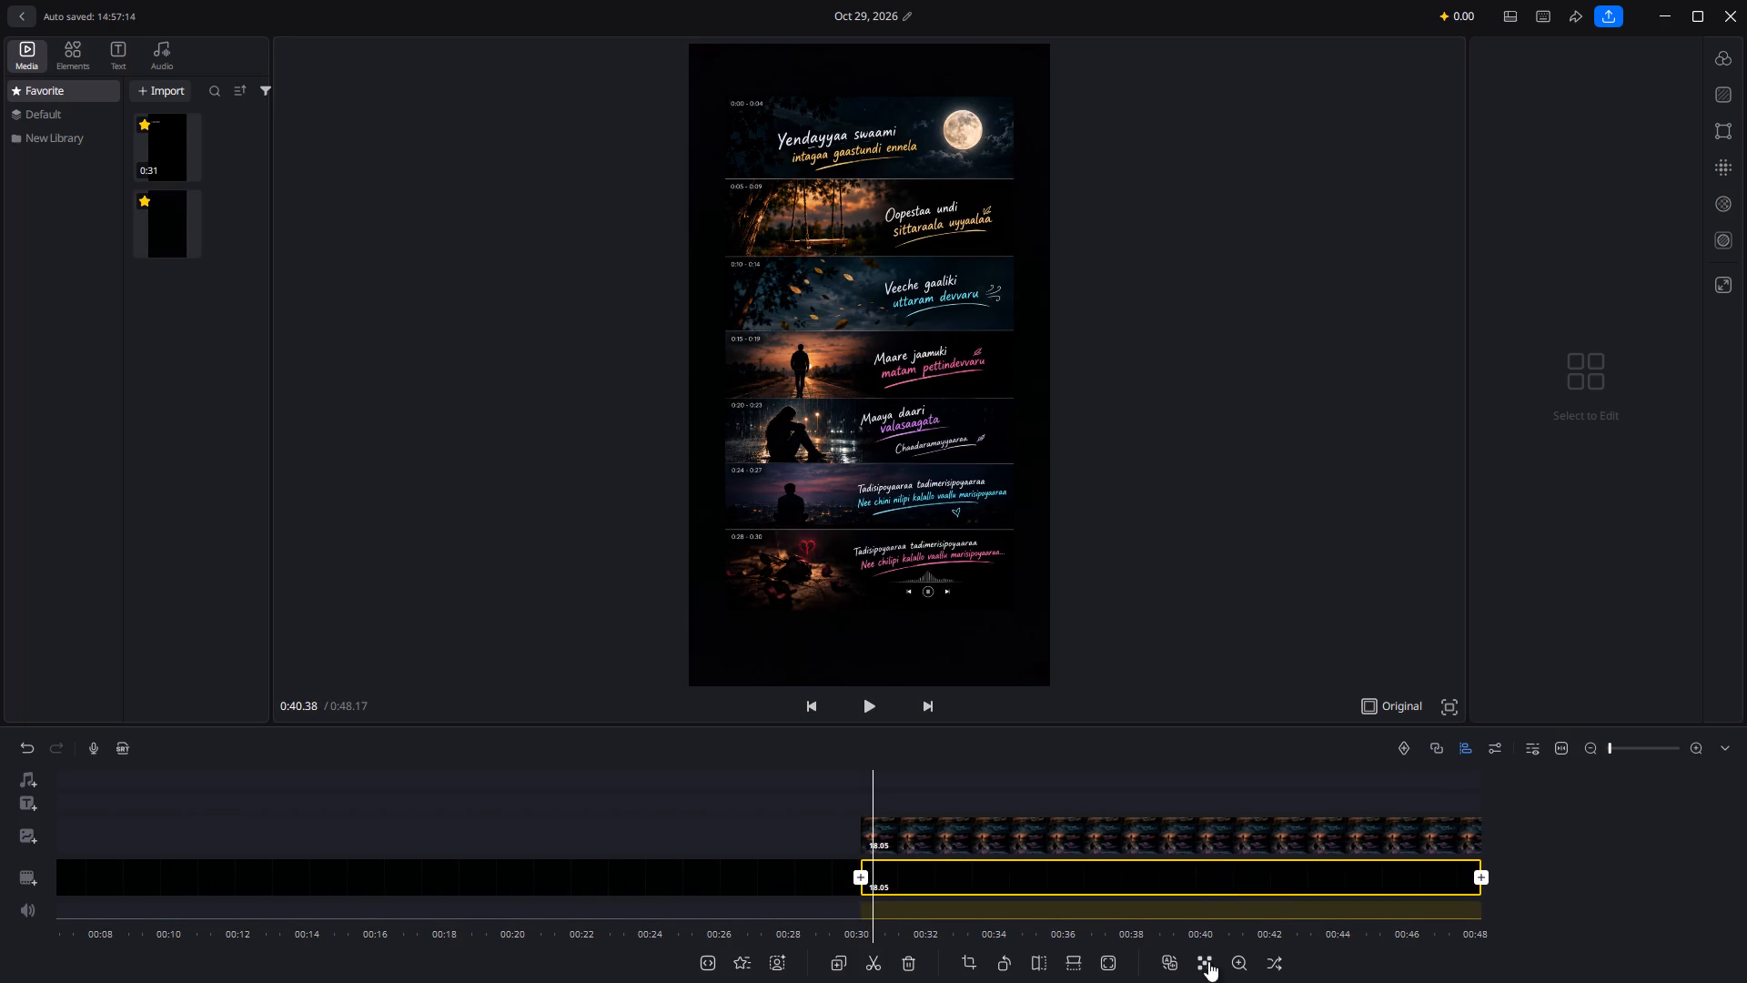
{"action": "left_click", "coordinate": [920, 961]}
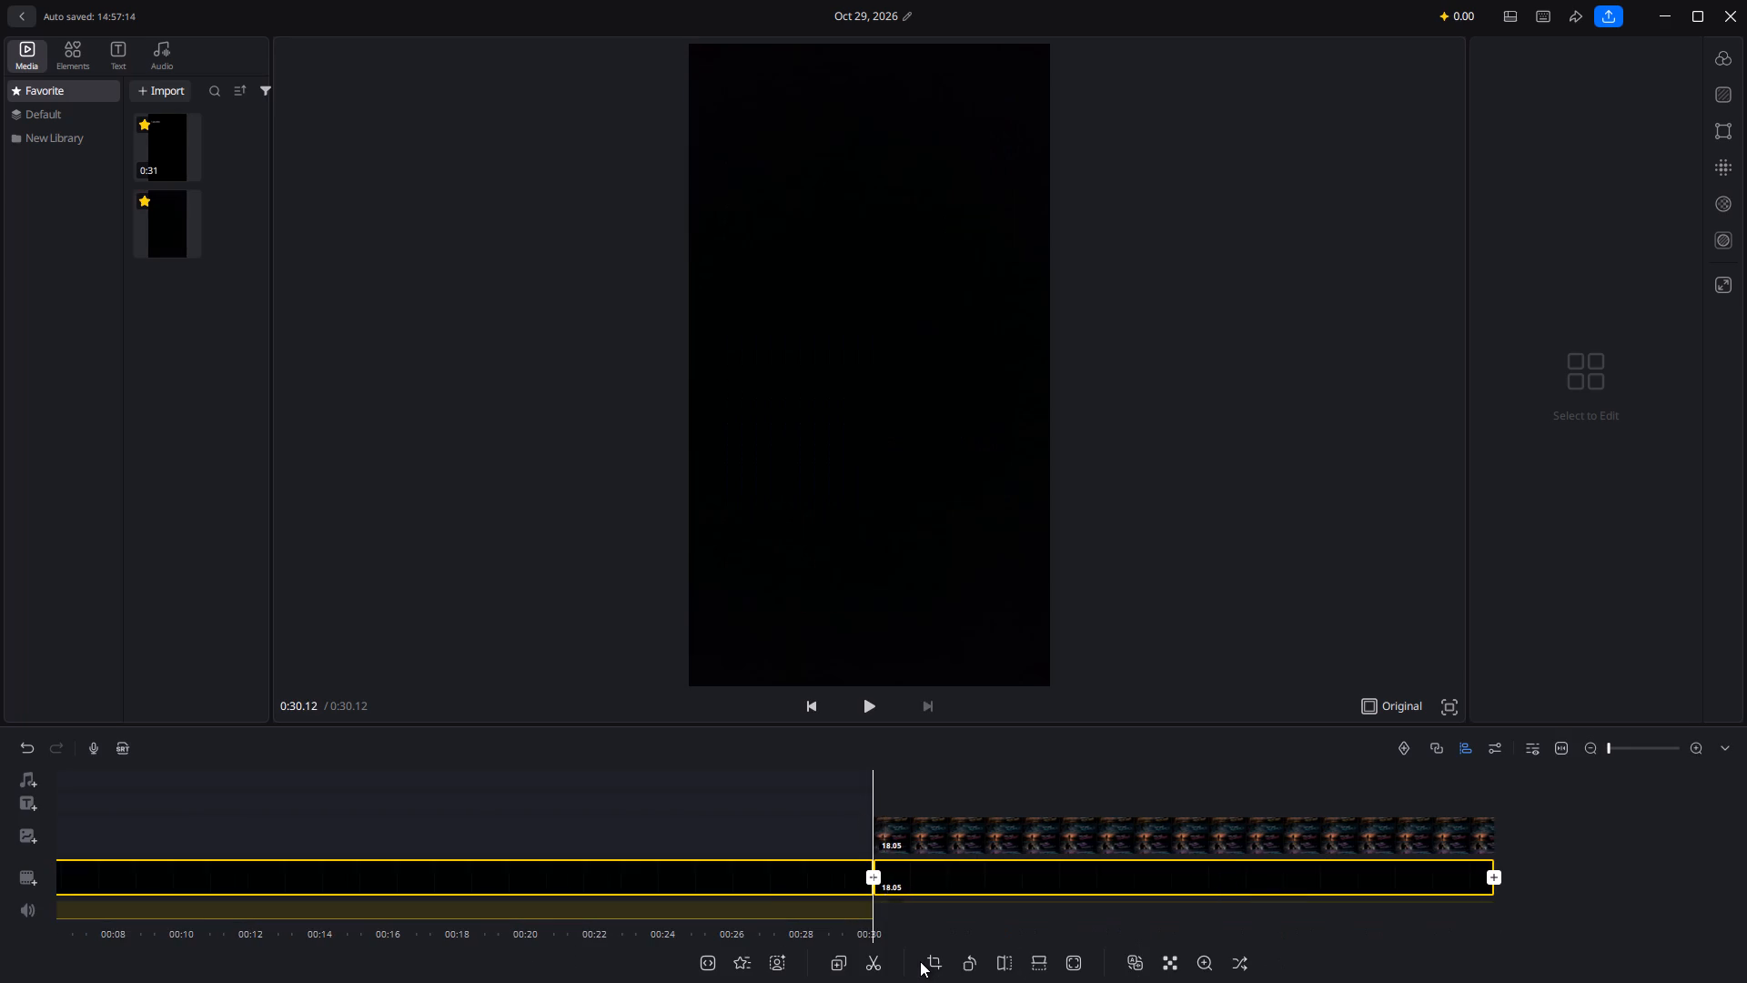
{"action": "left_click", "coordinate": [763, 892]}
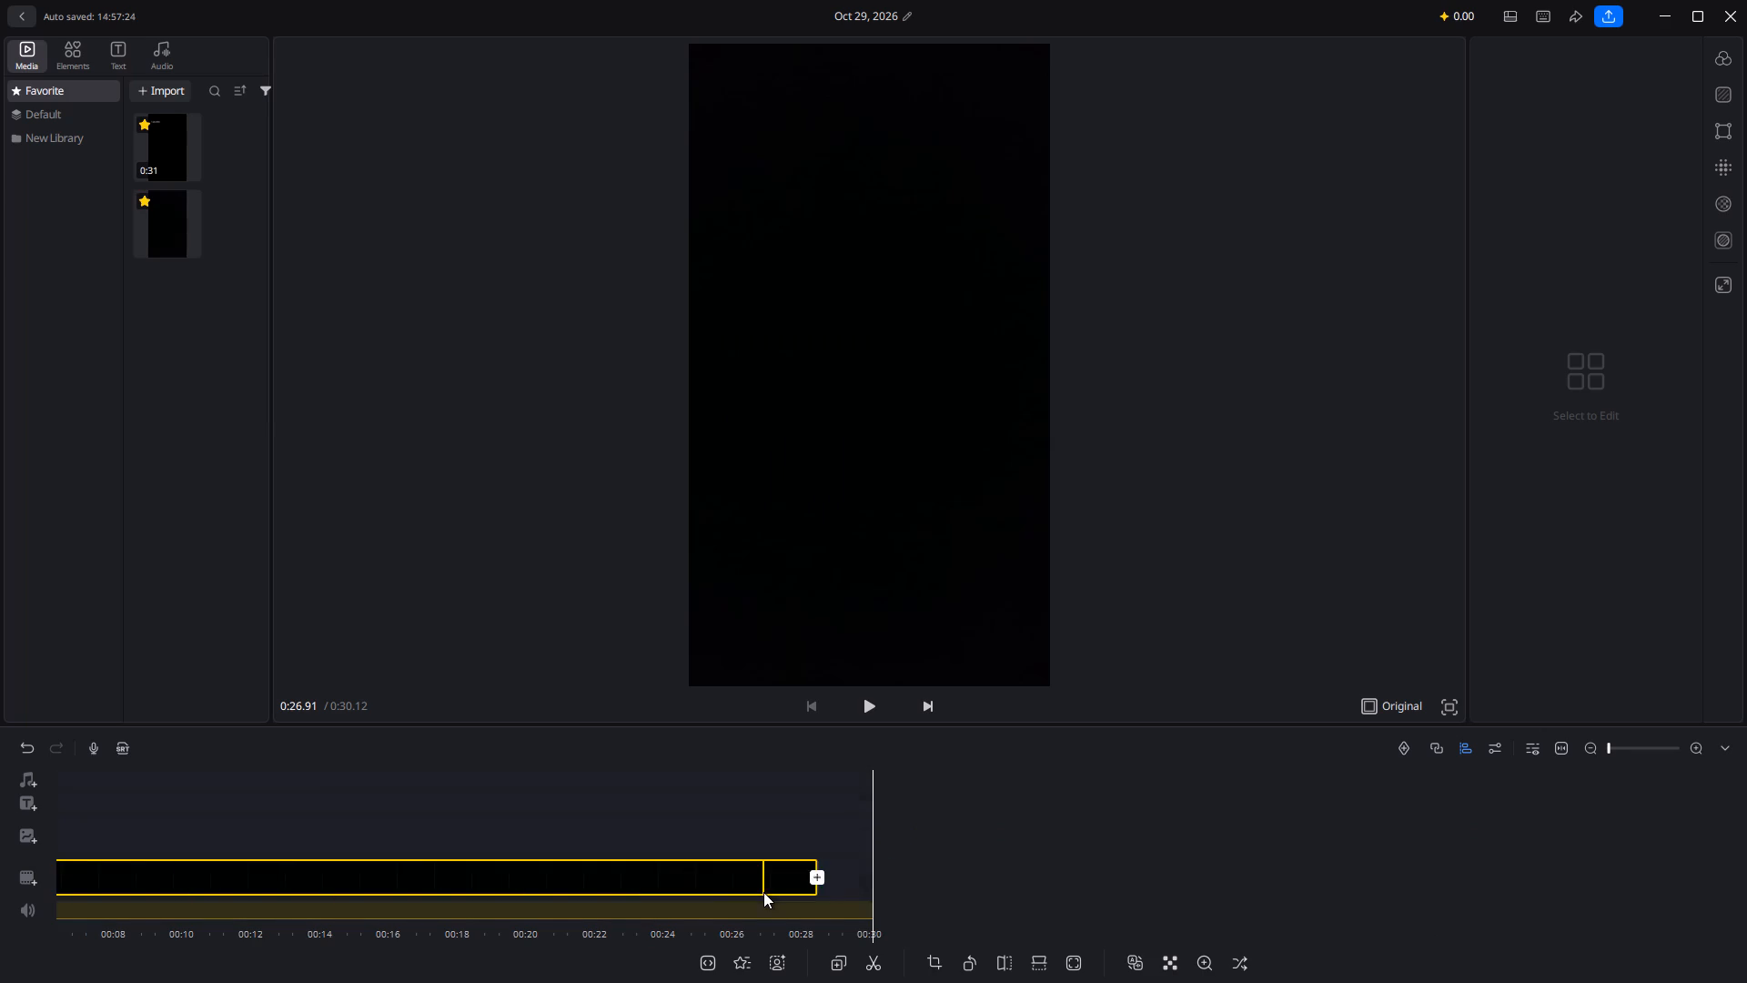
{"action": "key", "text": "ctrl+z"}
Move the lyrics image overlay earlier so it starts at about 8 s, above the long black clip.
{"action": "left_click", "coordinate": [919, 844]}
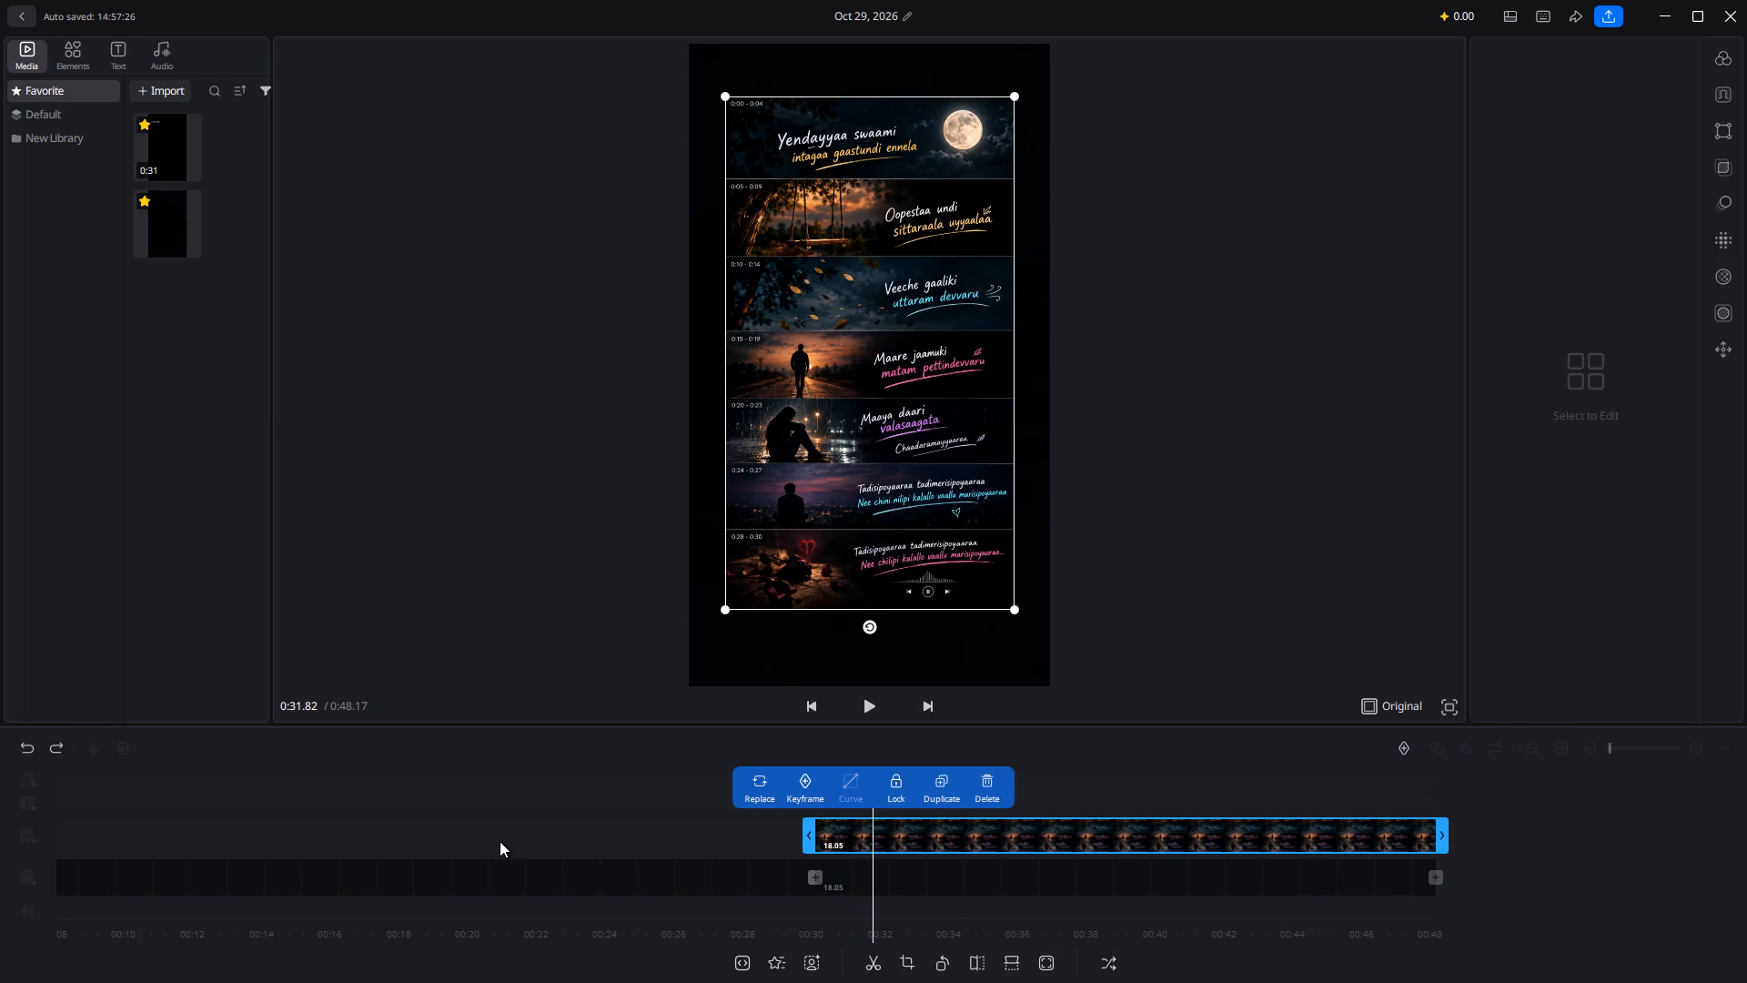
{"action": "left_click_drag", "start_coordinate": [1019, 826], "coordinate": [262, 786]}
Delete the leftover 18.05 s black clip at the end of the main track.
{"action": "left_click", "coordinate": [1035, 879]}
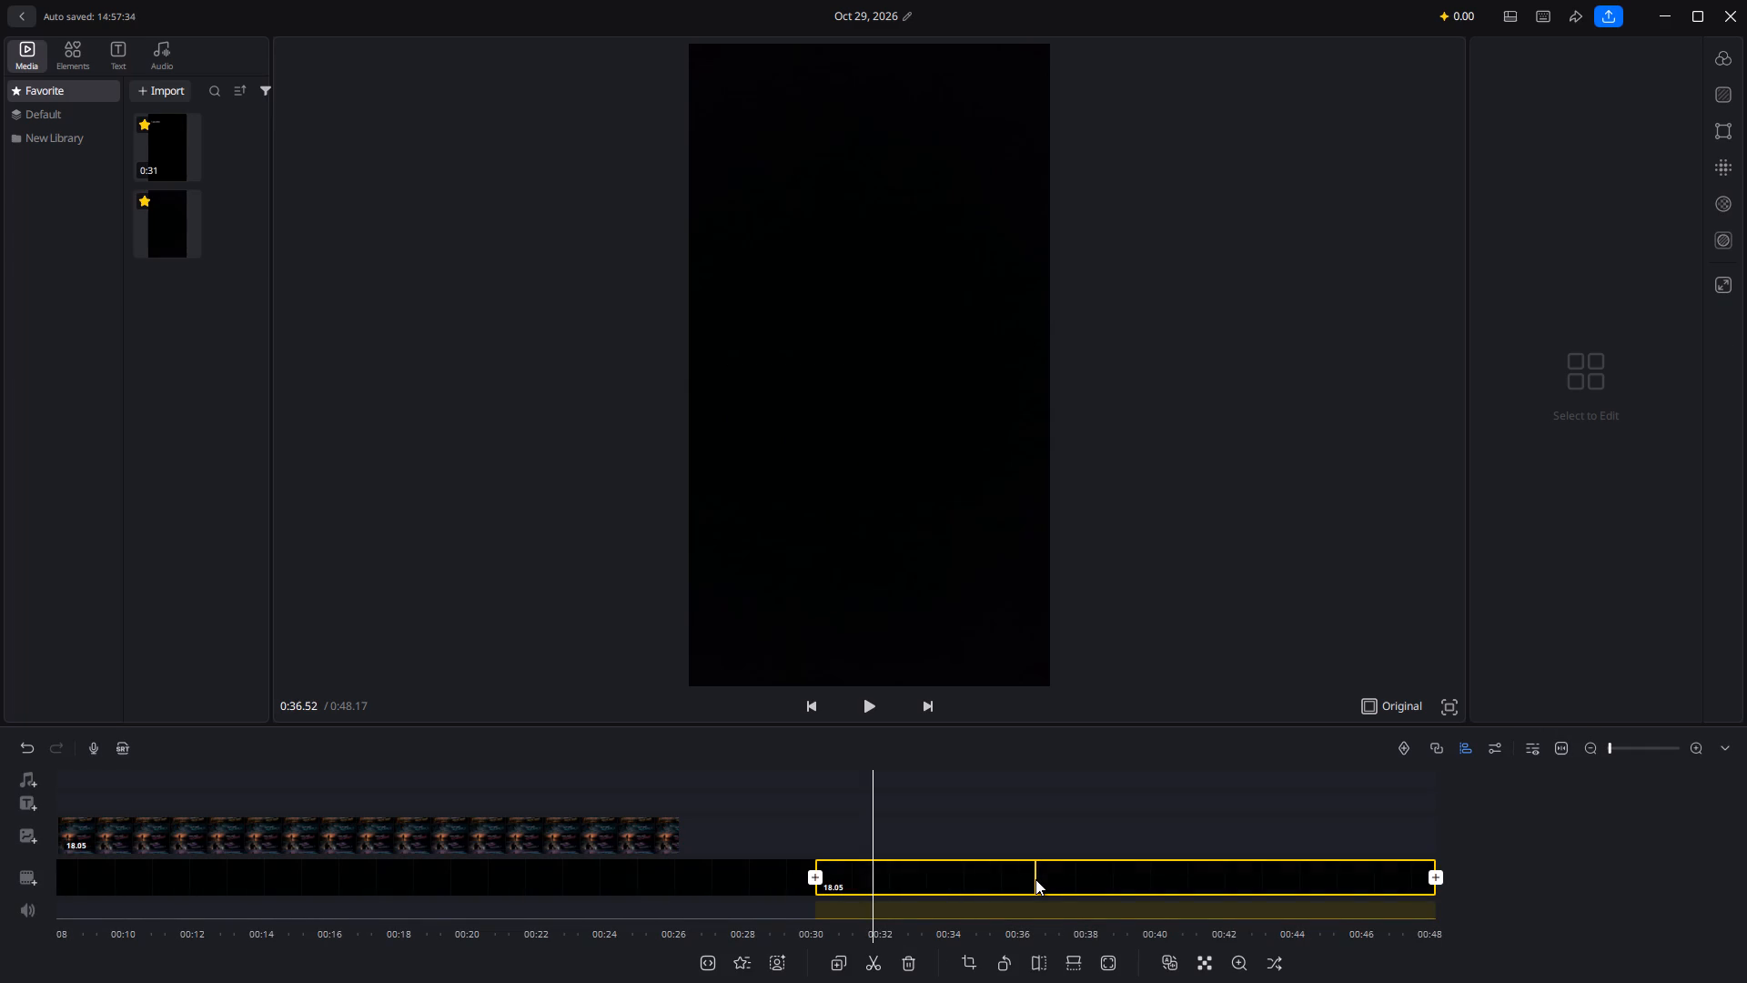
{"action": "left_click", "coordinate": [915, 965]}
Move the lyrics image overlay to the very start of the timeline at 0 s.
{"action": "left_click_drag", "start_coordinate": [575, 838], "coordinate": [519, 836]}
{"action": "left_click_drag", "start_coordinate": [519, 836], "coordinate": [448, 837]}
{"action": "left_click", "coordinate": [448, 837]}
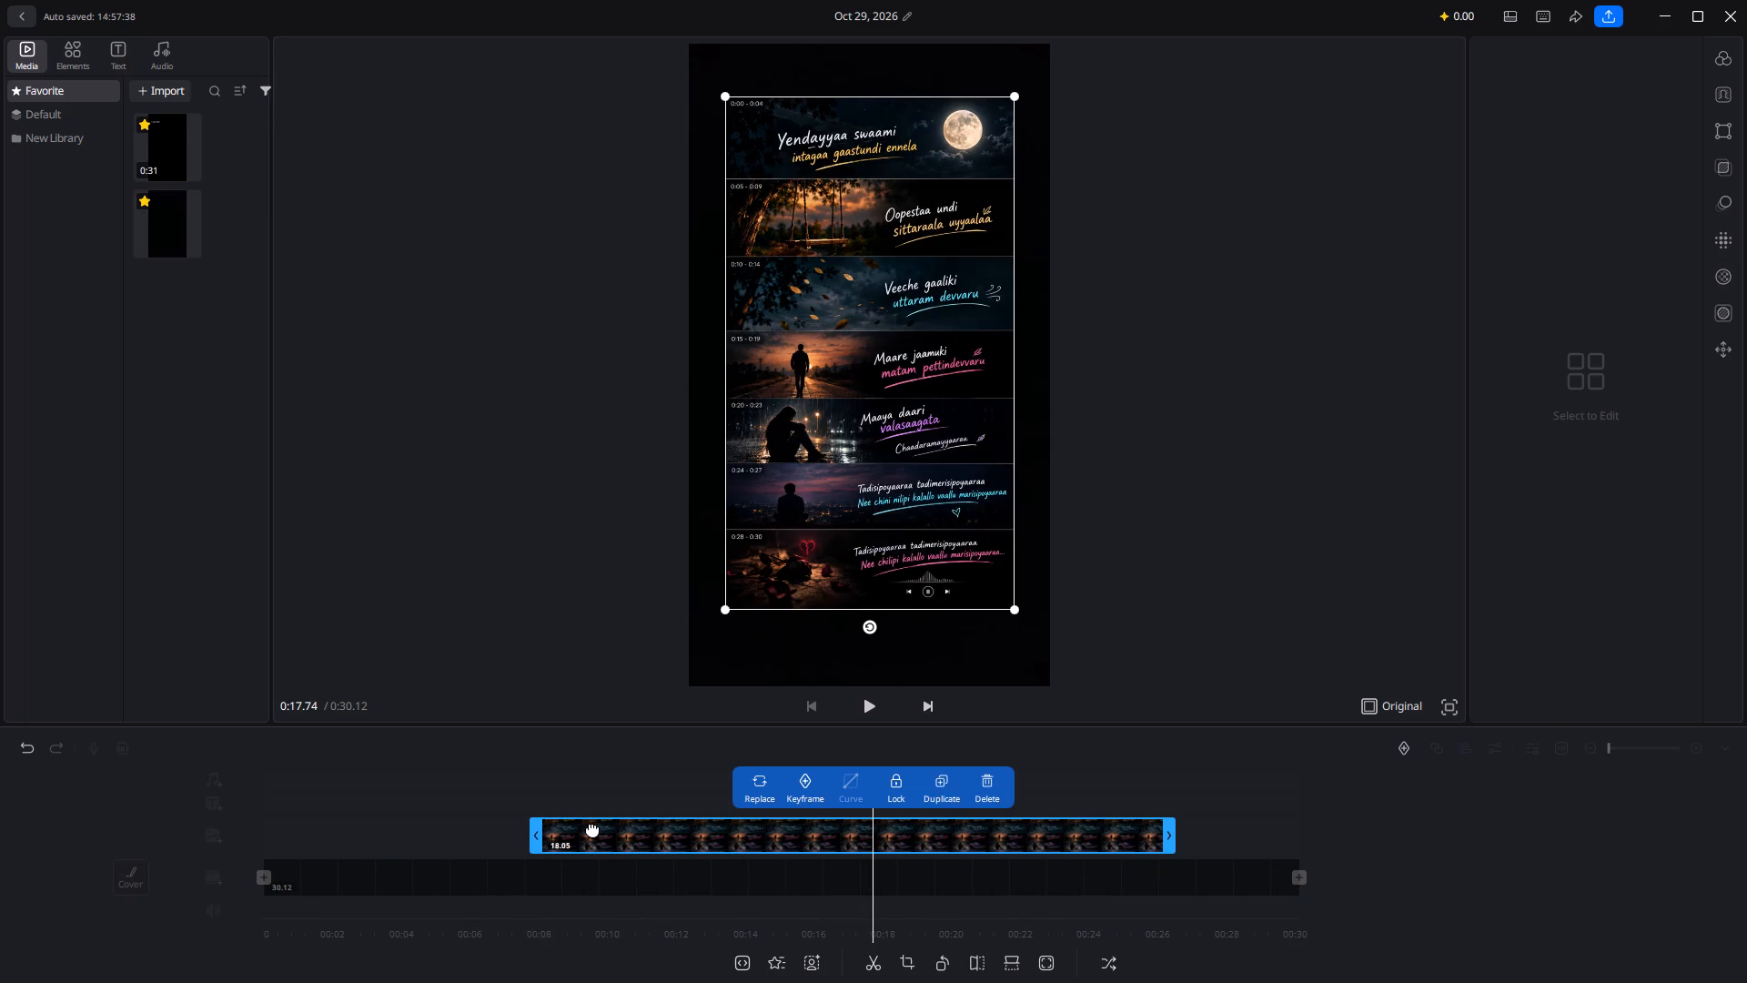
{"action": "left_click_drag", "start_coordinate": [590, 828], "coordinate": [302, 836]}
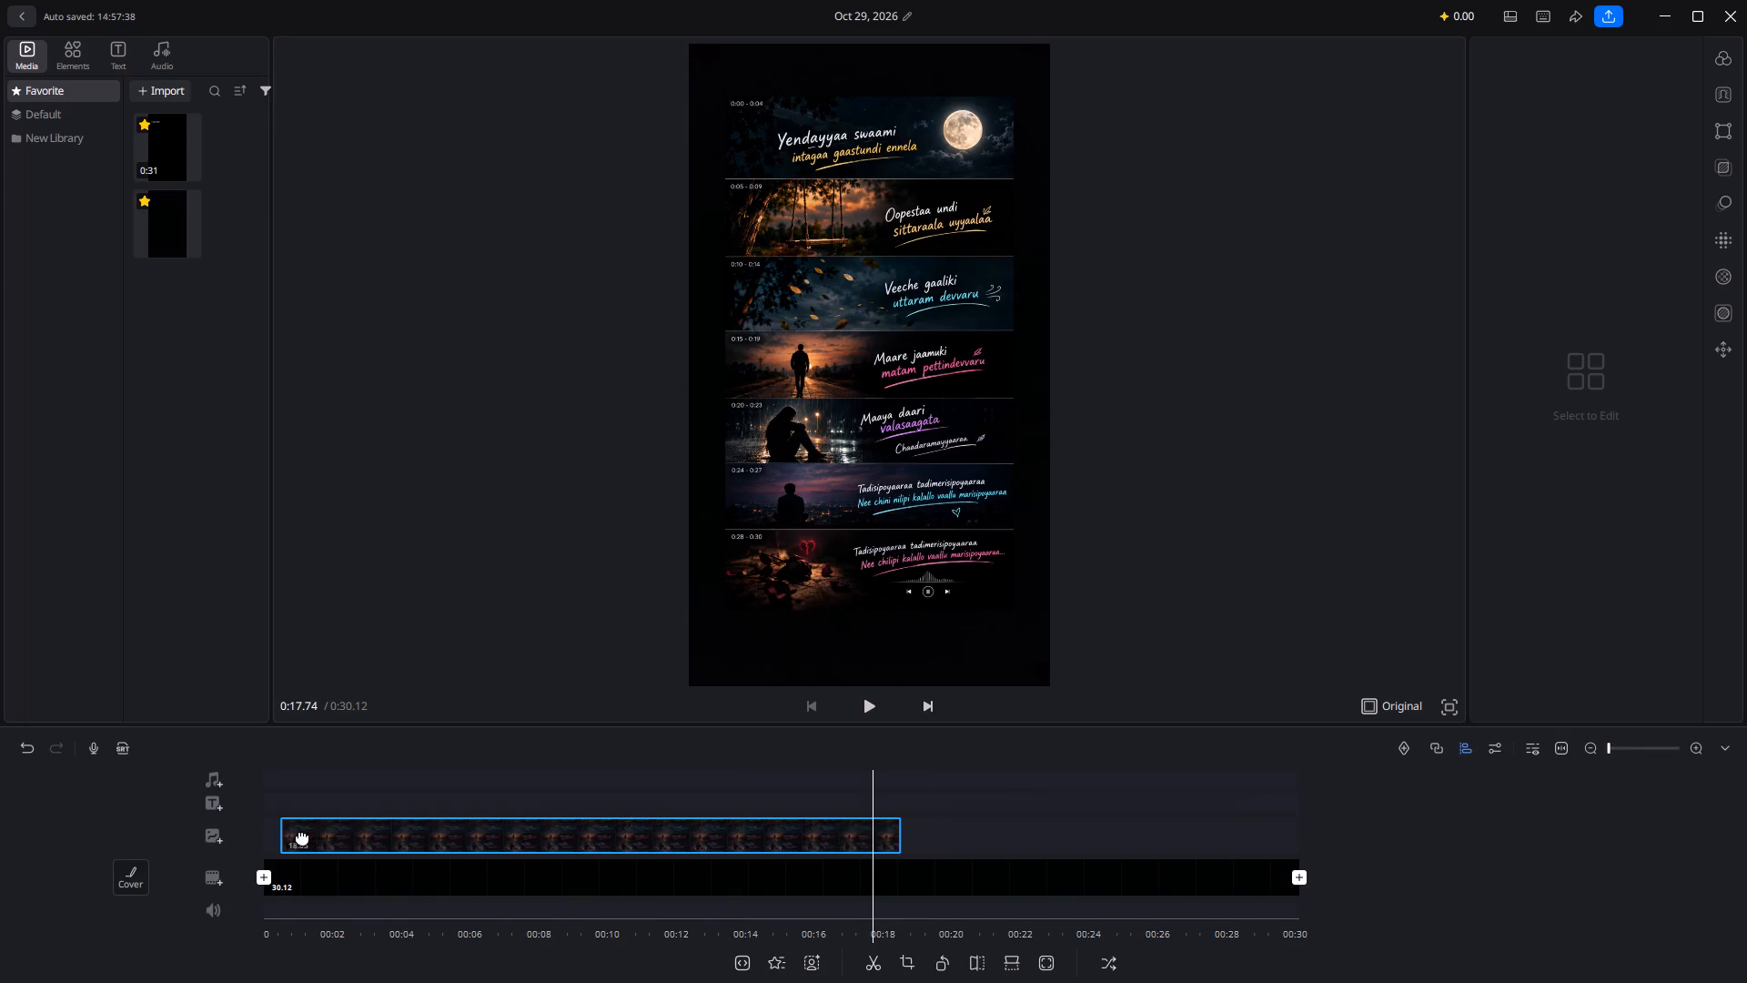
{"action": "left_click_drag", "start_coordinate": [302, 836], "coordinate": [265, 834]}
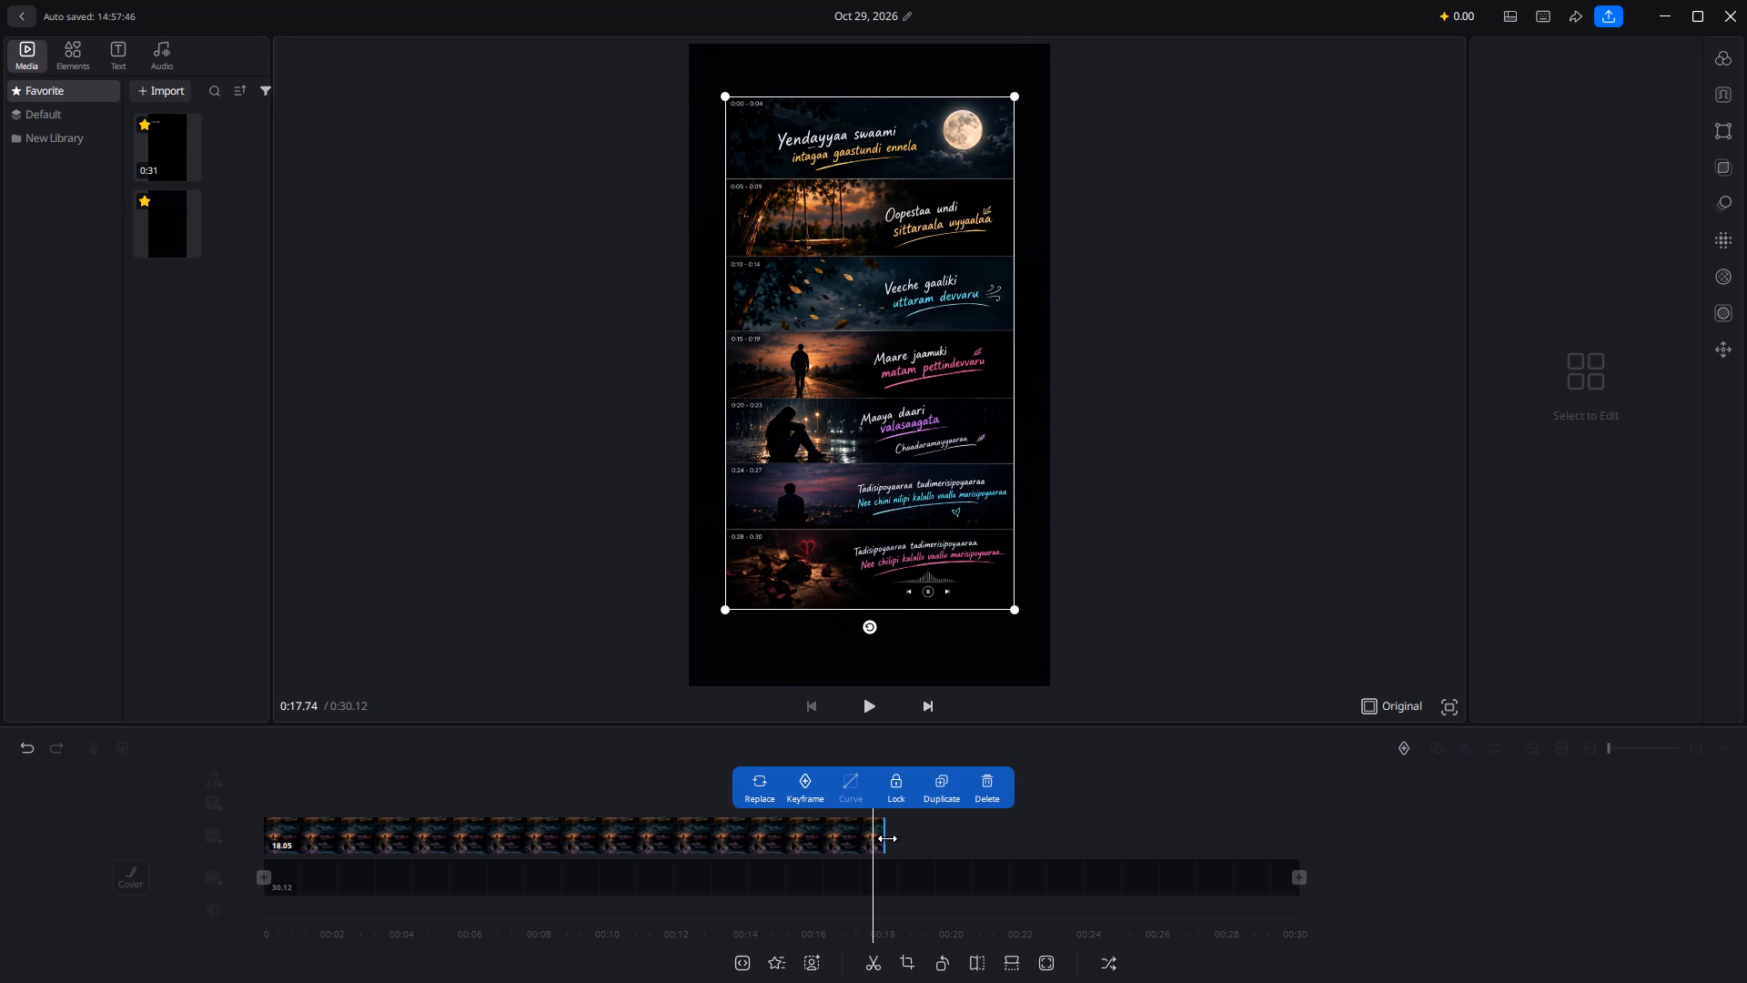
Extend the end of the lyrics image overlay to 30.12 s, matching the black background clip.
{"action": "left_click", "coordinate": [888, 838]}
{"action": "left_click_drag", "start_coordinate": [887, 836], "coordinate": [1291, 842]}
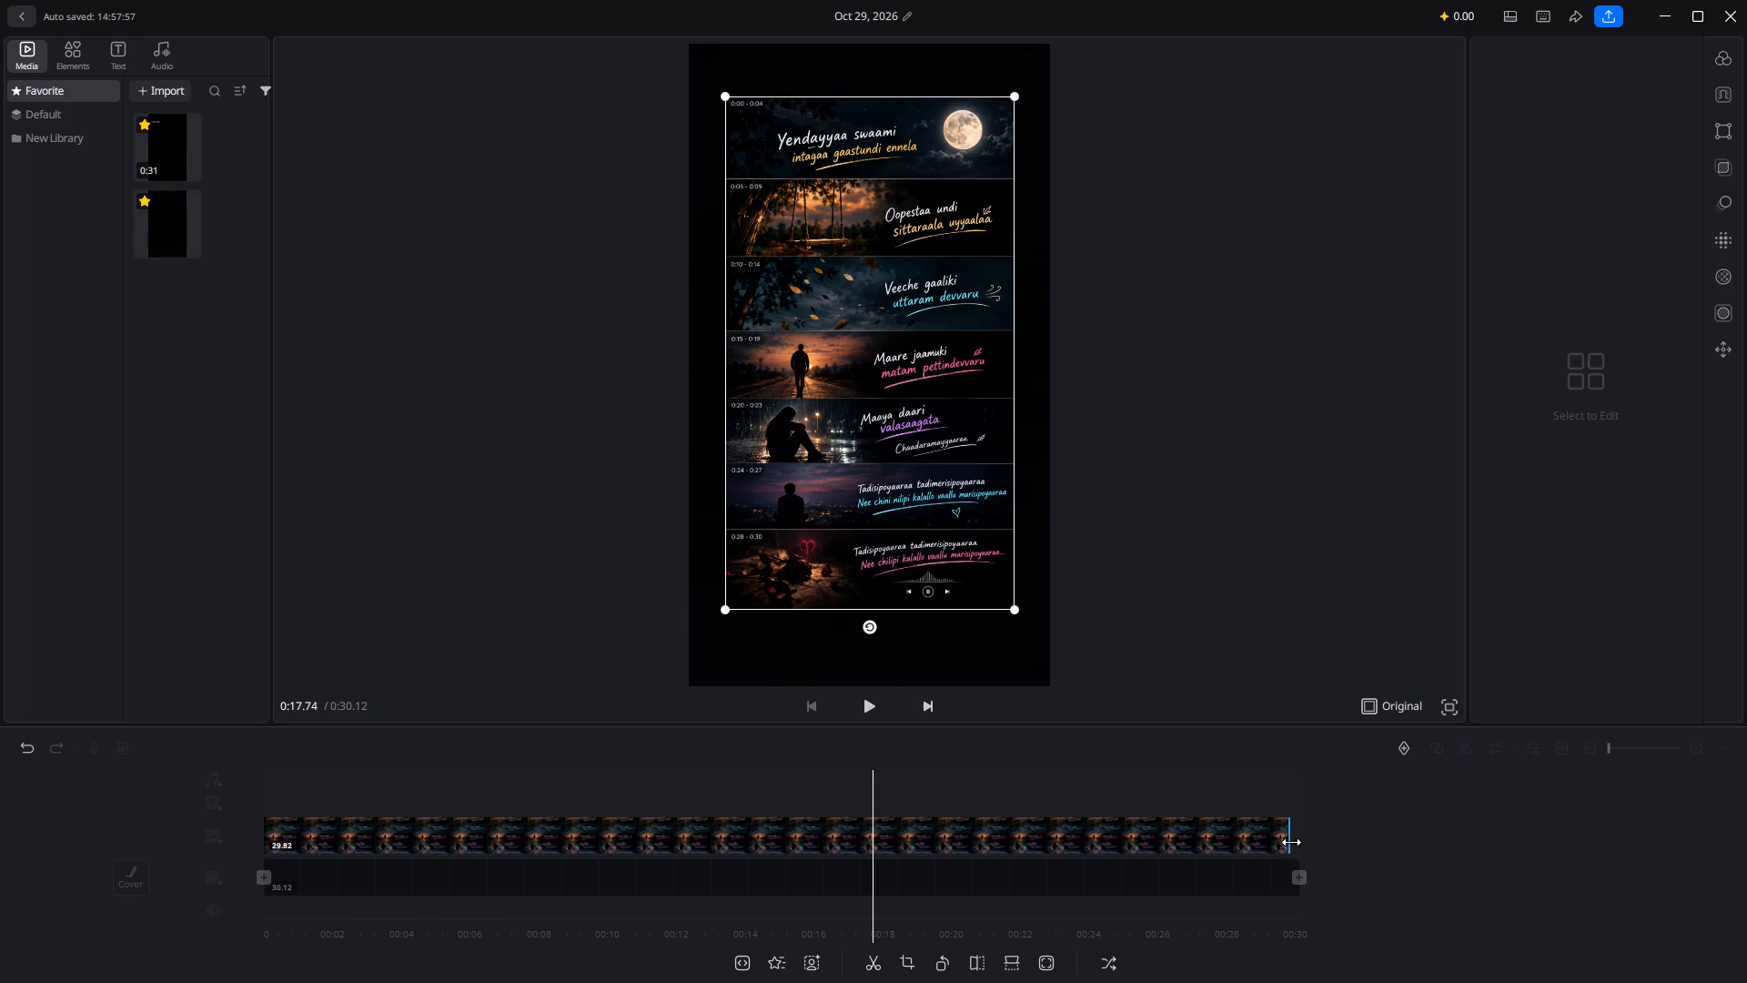
{"action": "left_click_drag", "start_coordinate": [1291, 842], "coordinate": [1304, 846]}
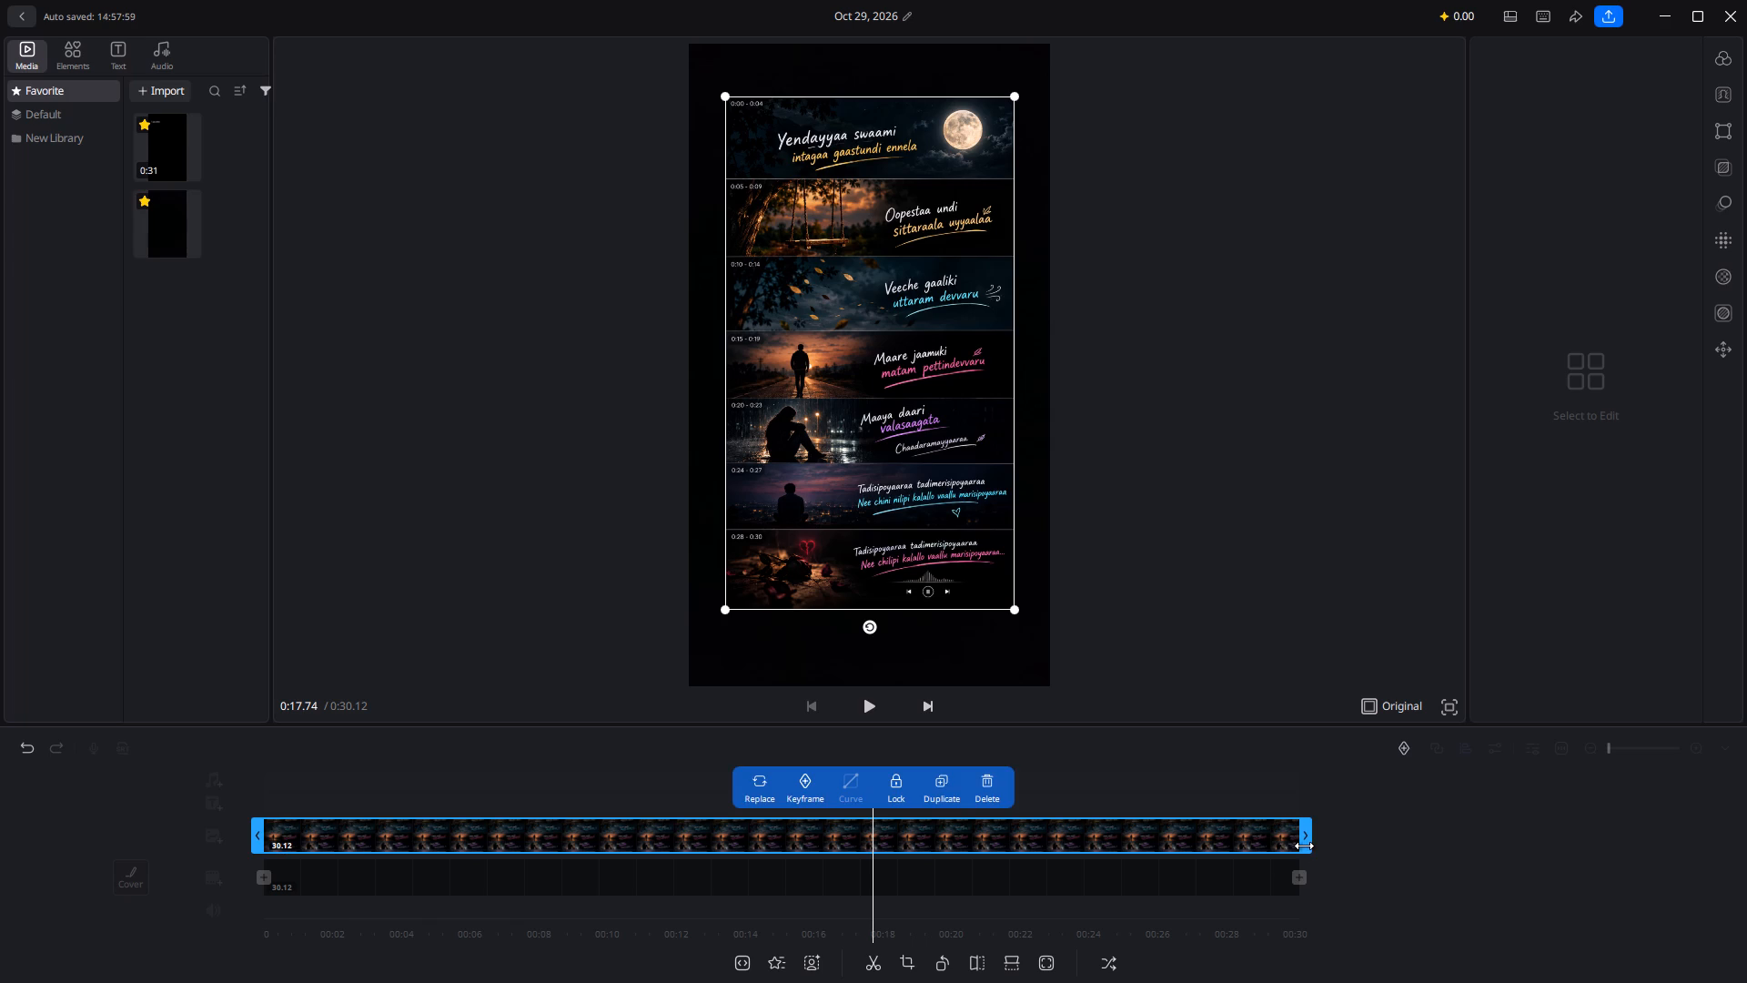
{"action": "left_click", "coordinate": [1470, 851]}
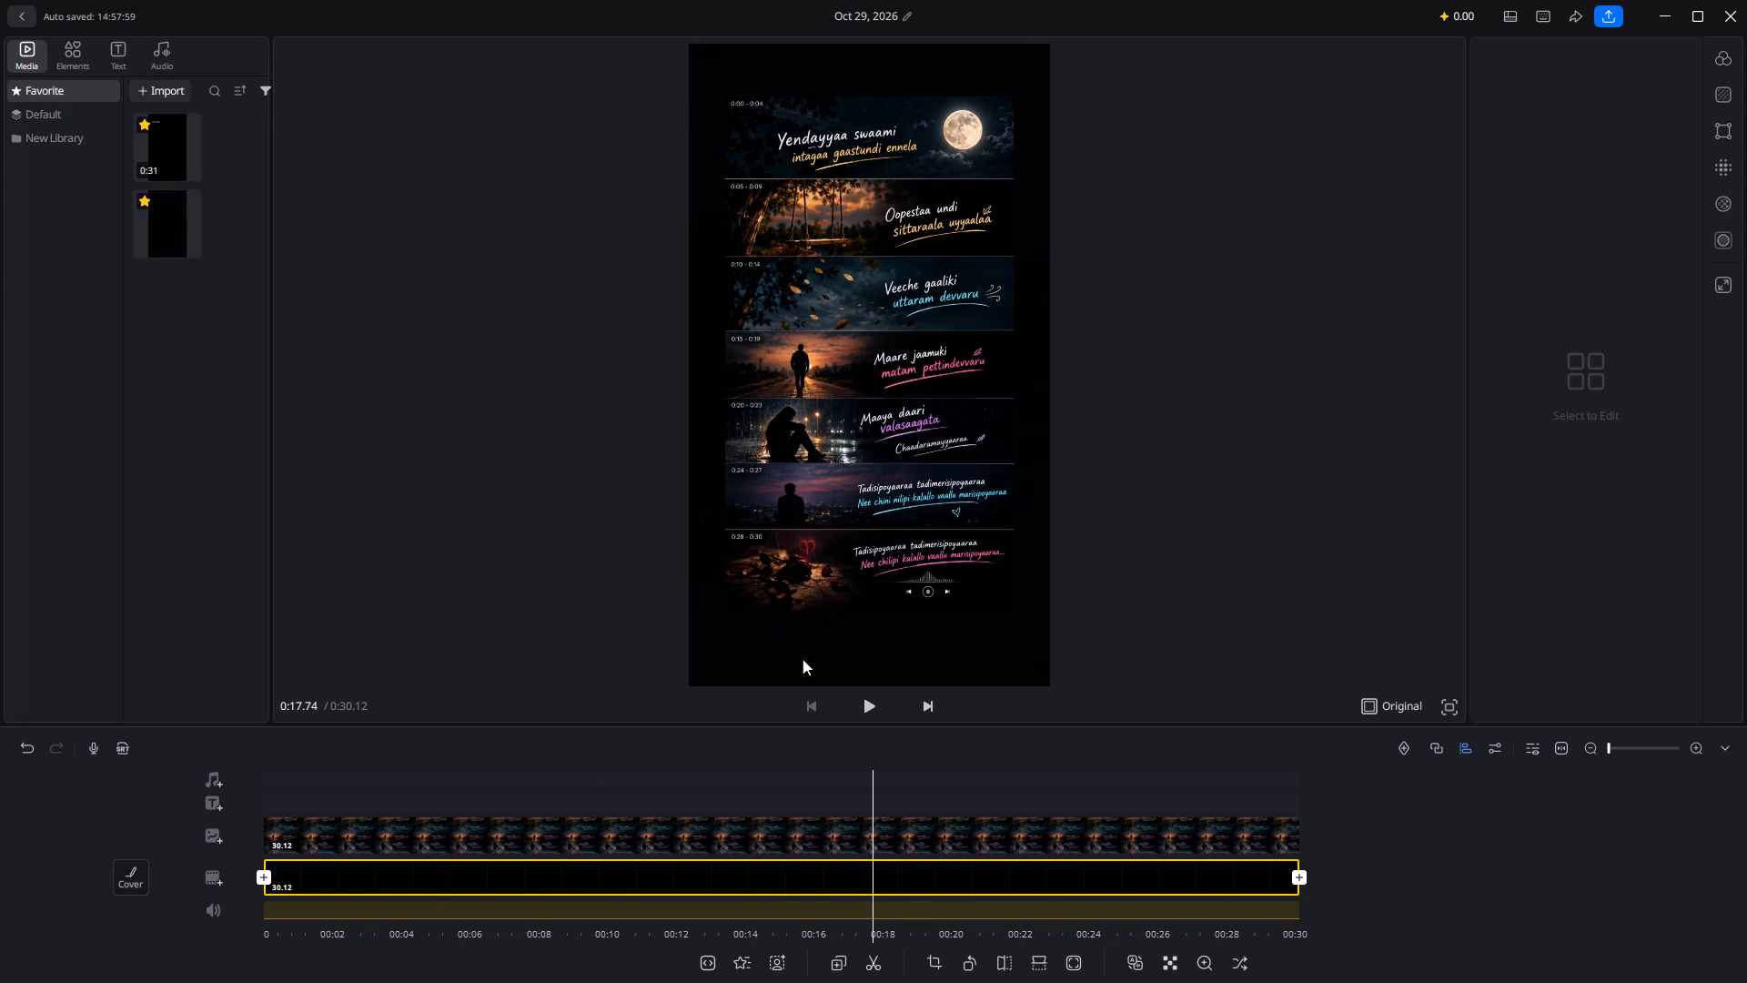
Enlarge the lyrics image overlay from its opposite corners toward the edges of the black video frame.
{"action": "left_click", "coordinate": [773, 835]}
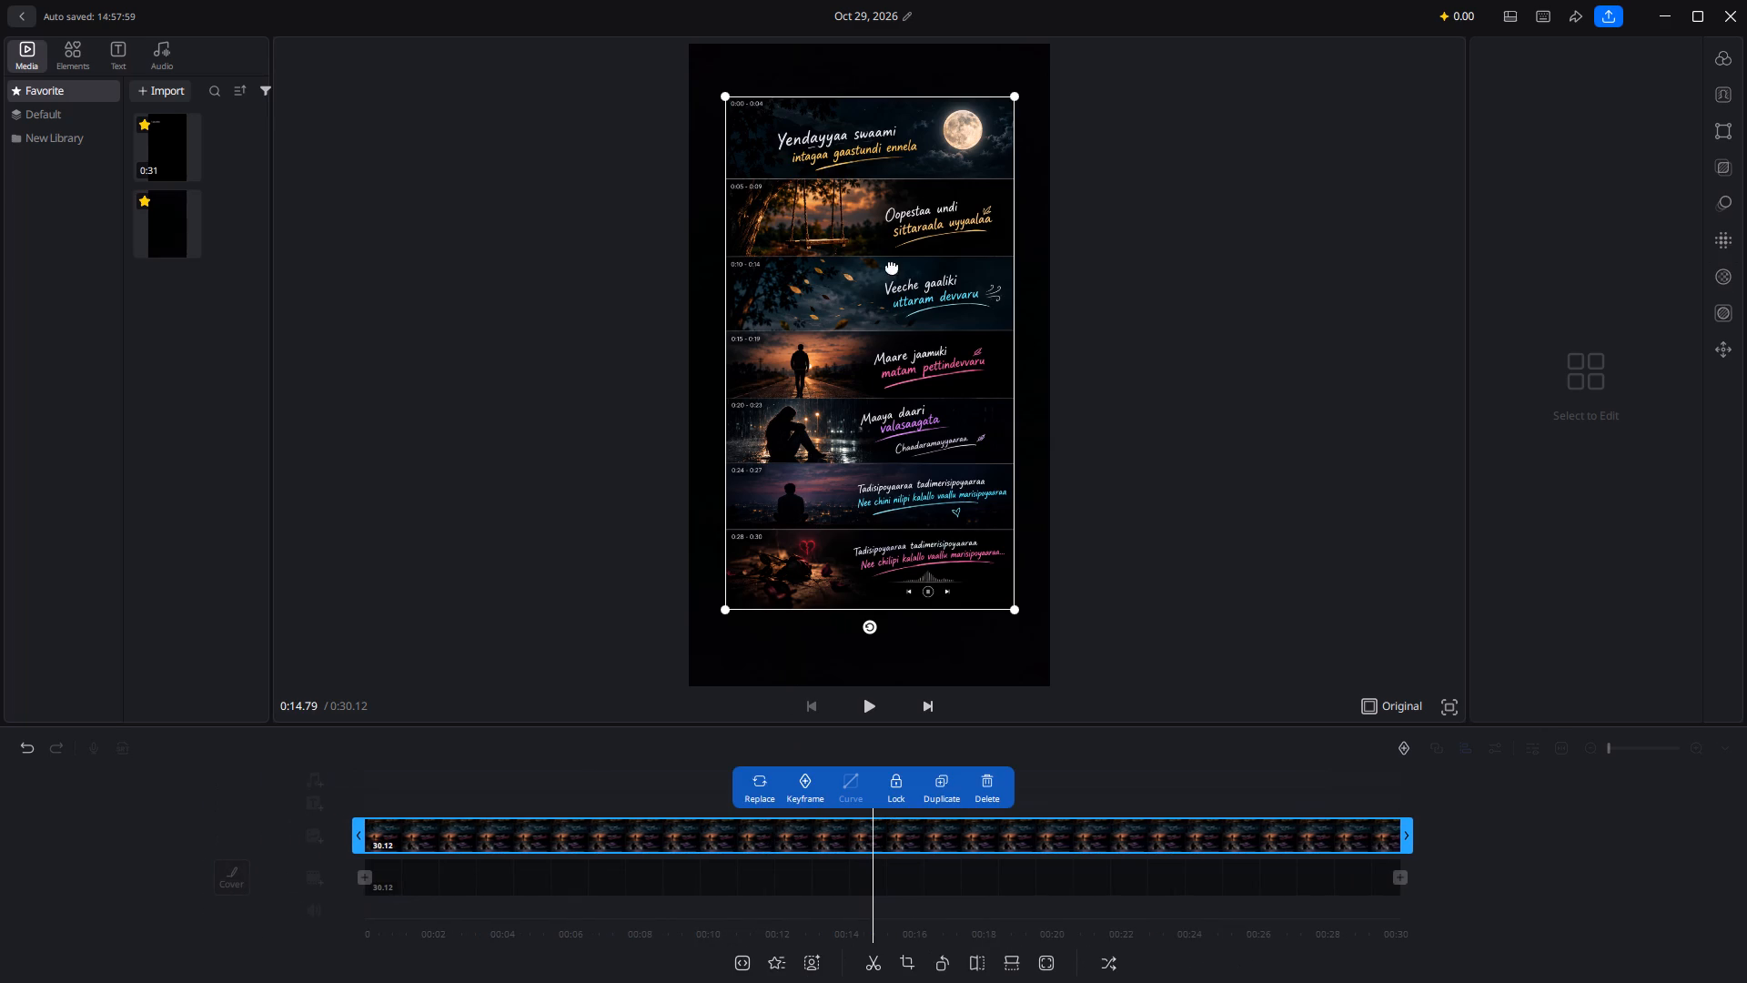
{"action": "scroll", "coordinate": [818, 451], "scroll_direction": "up", "scroll_amount": 1, "text": "ctrl"}
{"action": "left_click_drag", "start_coordinate": [1015, 608], "coordinate": [1023, 654]}
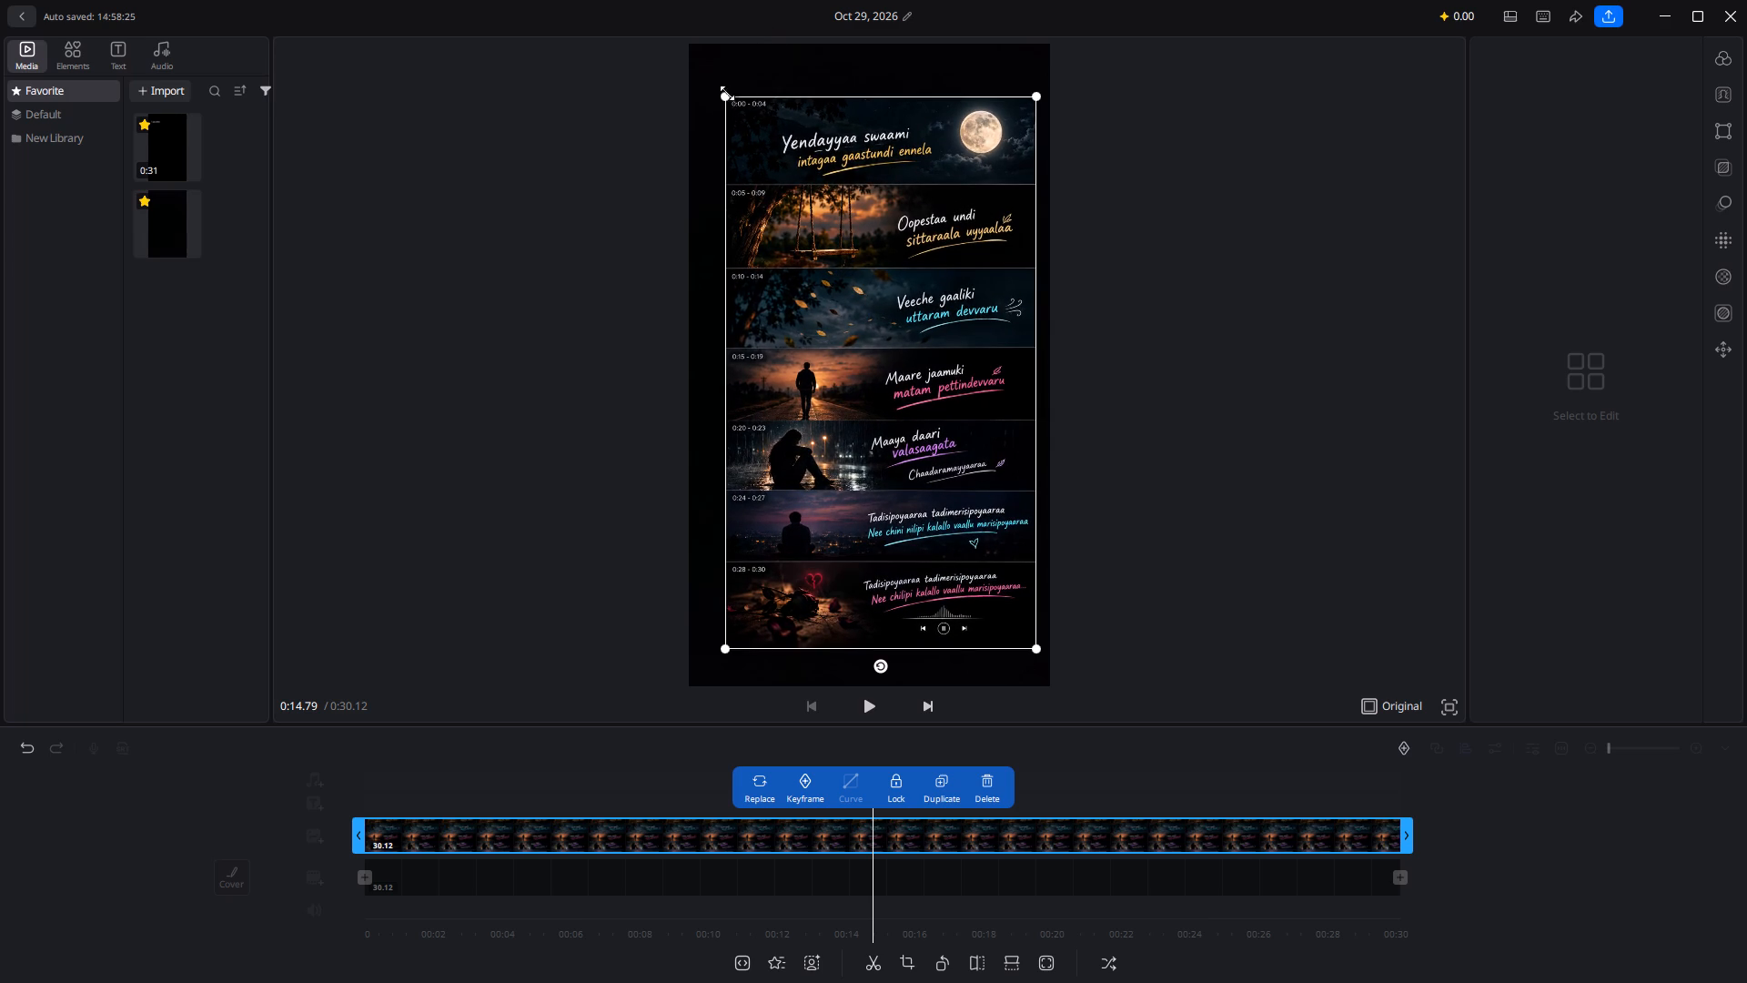
{"action": "left_click_drag", "start_coordinate": [728, 99], "coordinate": [705, 56]}
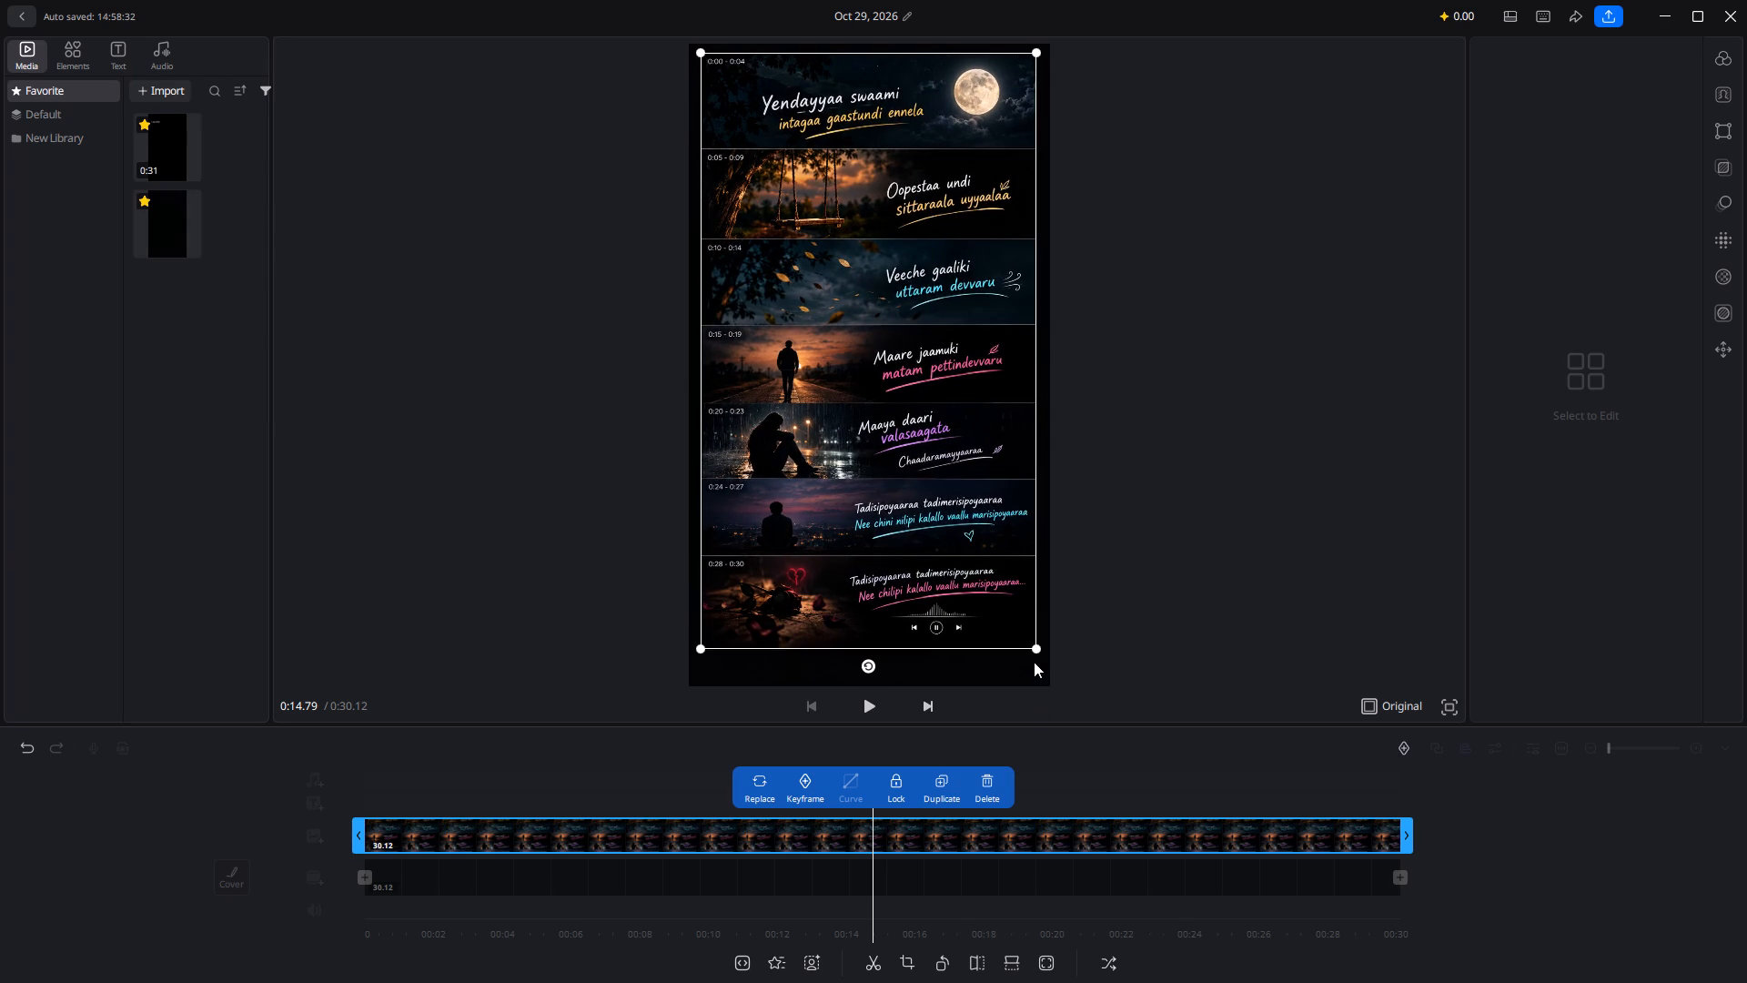
{"action": "left_click_drag", "start_coordinate": [1033, 649], "coordinate": [1045, 690]}
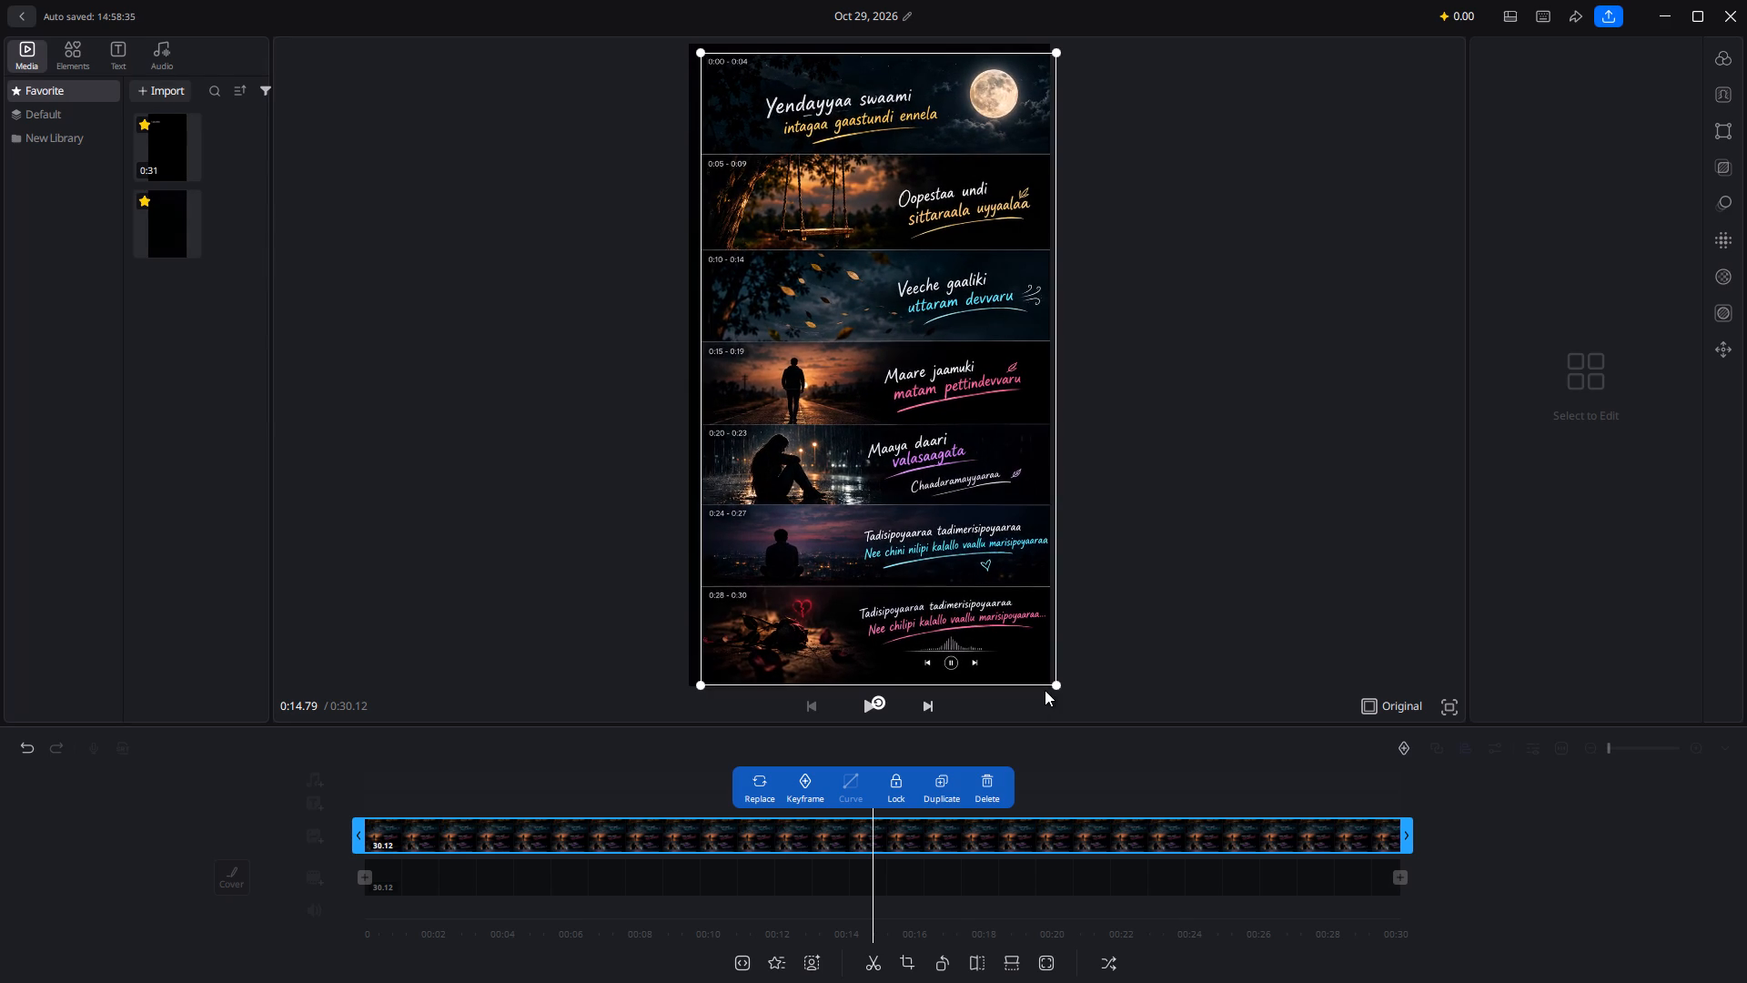
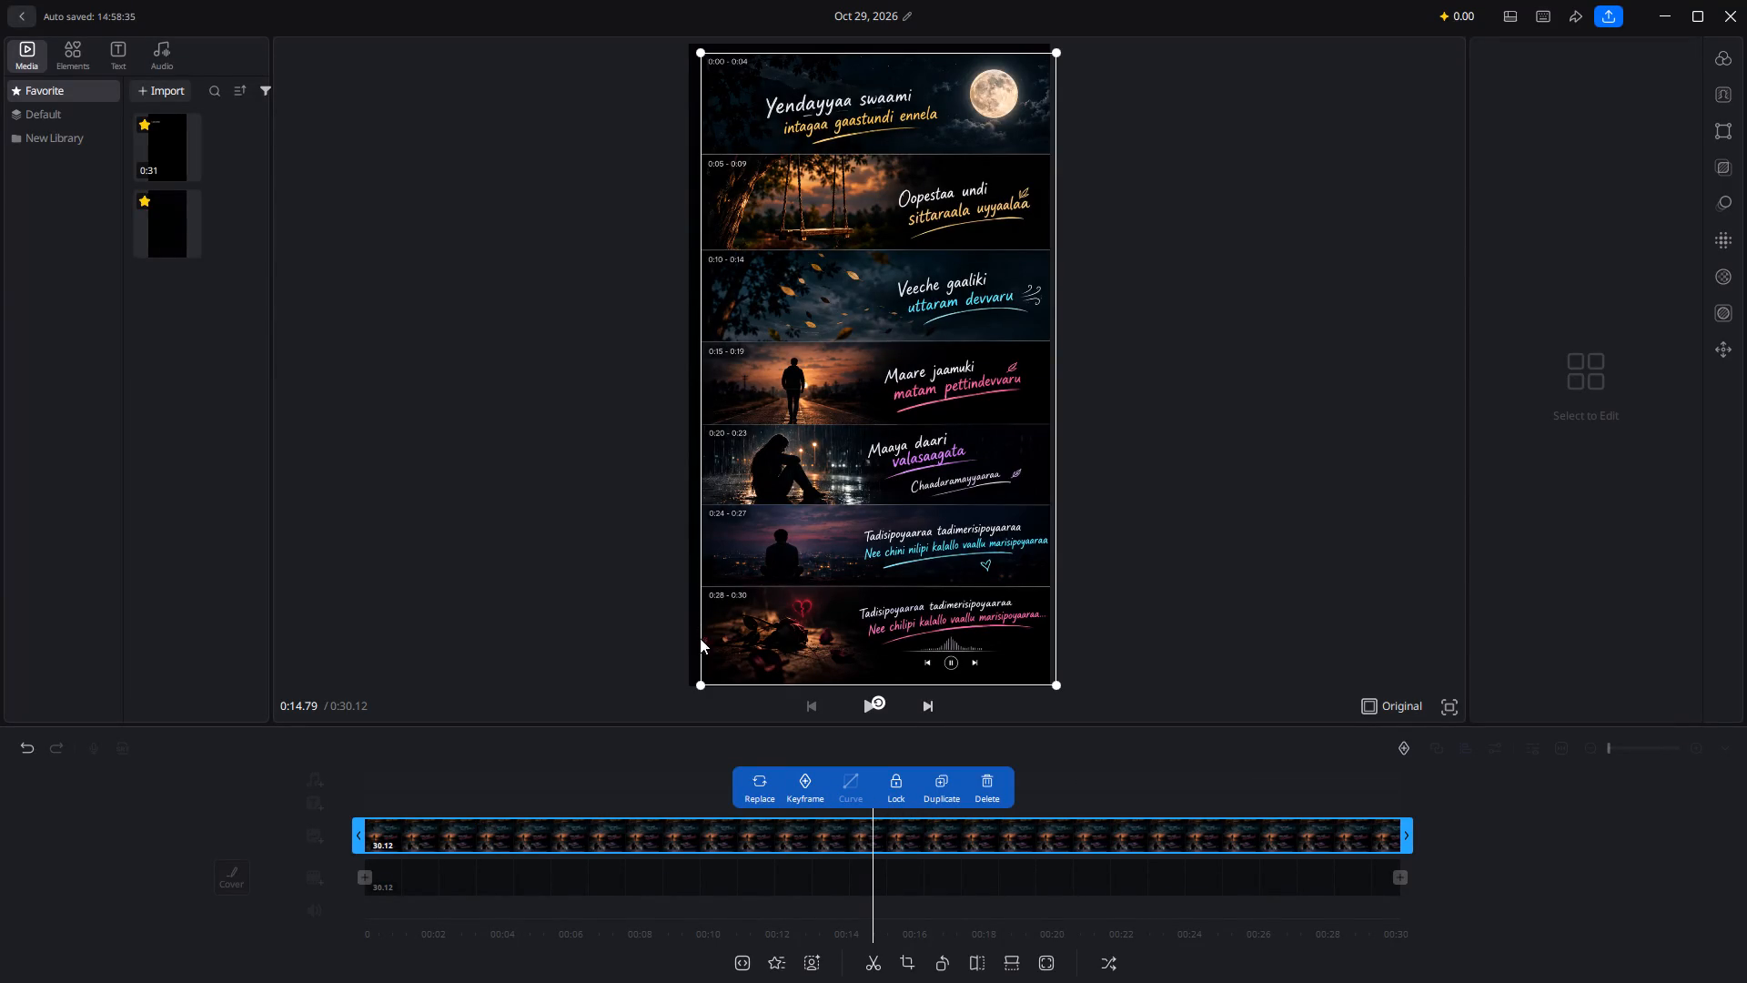
Reposition the lyrics image overlay against the black frame's edge and enlarge it slightly from a corner so it spans the full frame width.
{"action": "left_click", "coordinate": [697, 680]}
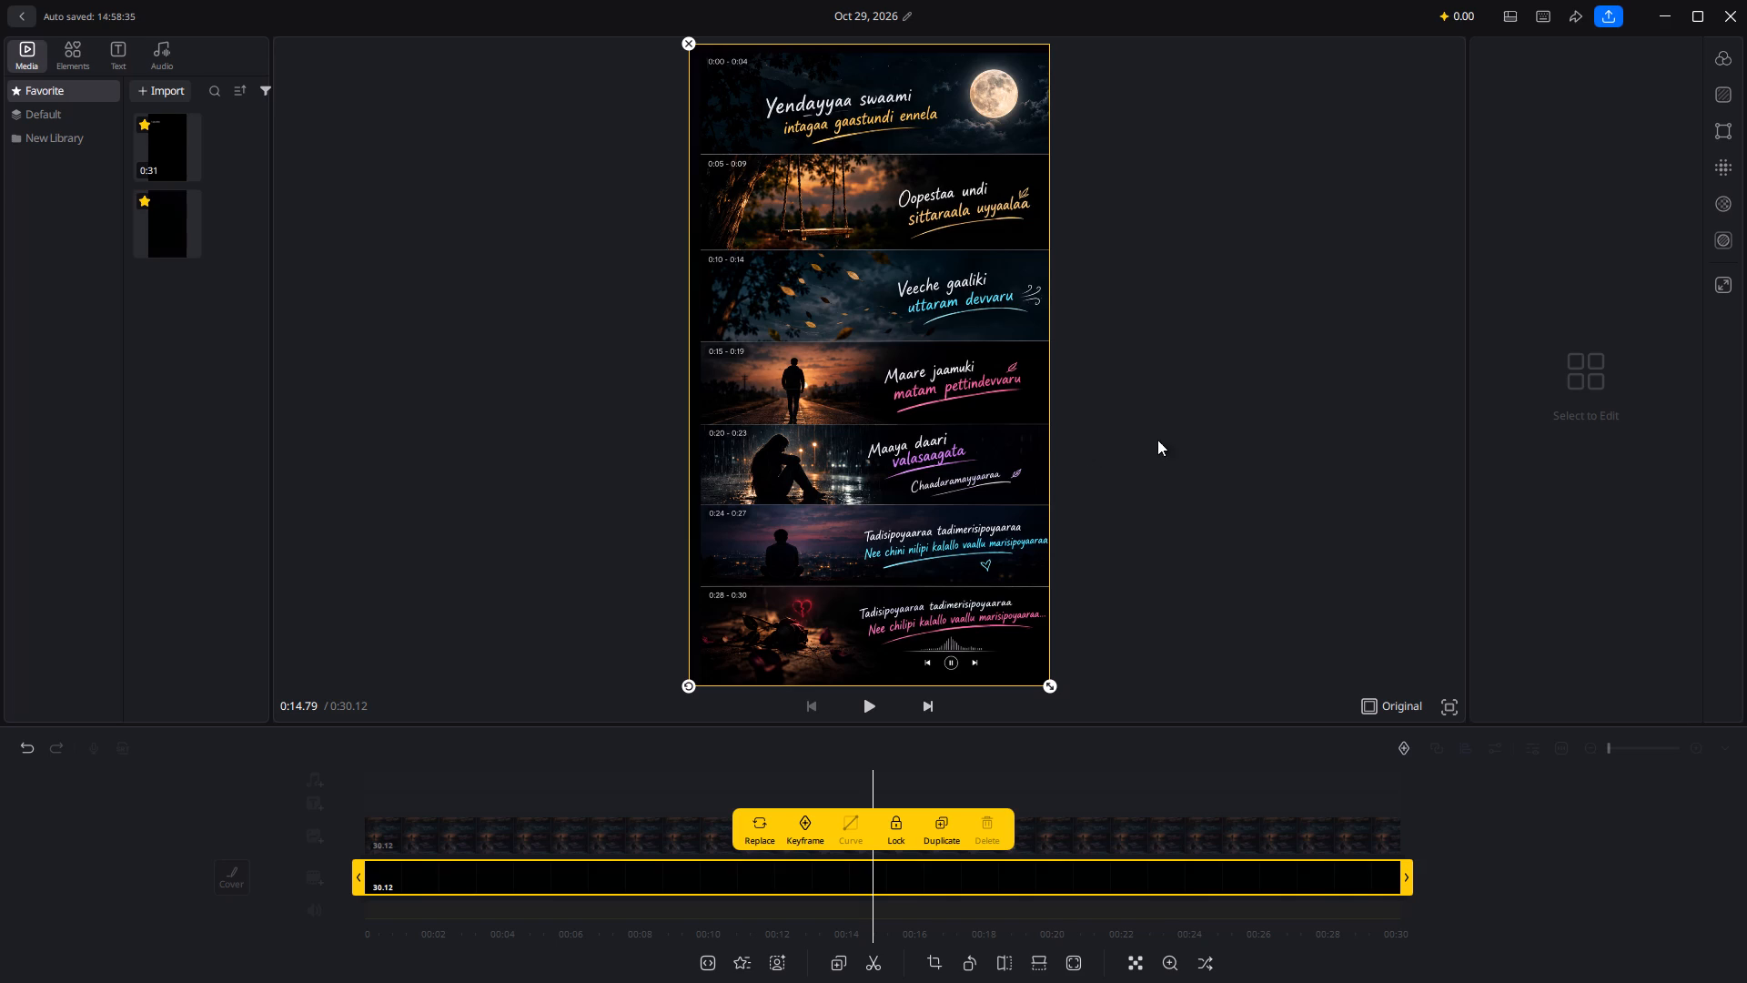
{"action": "left_click", "coordinate": [1196, 439]}
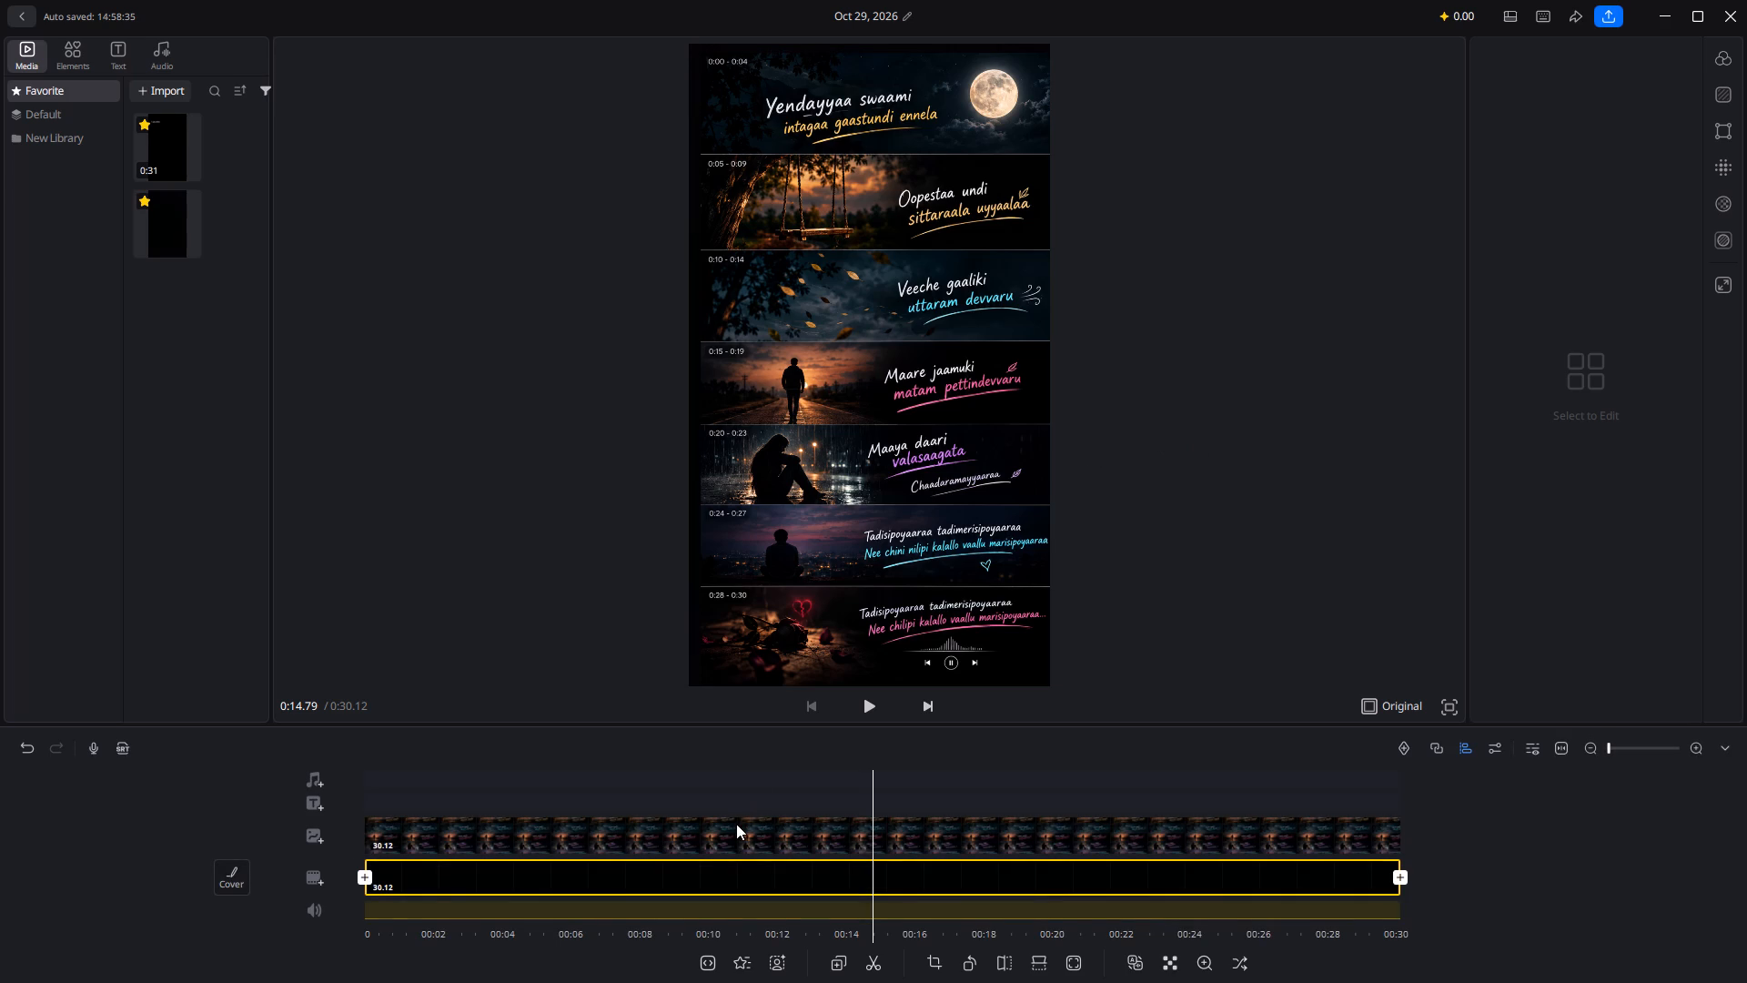
{"action": "left_click", "coordinate": [736, 824]}
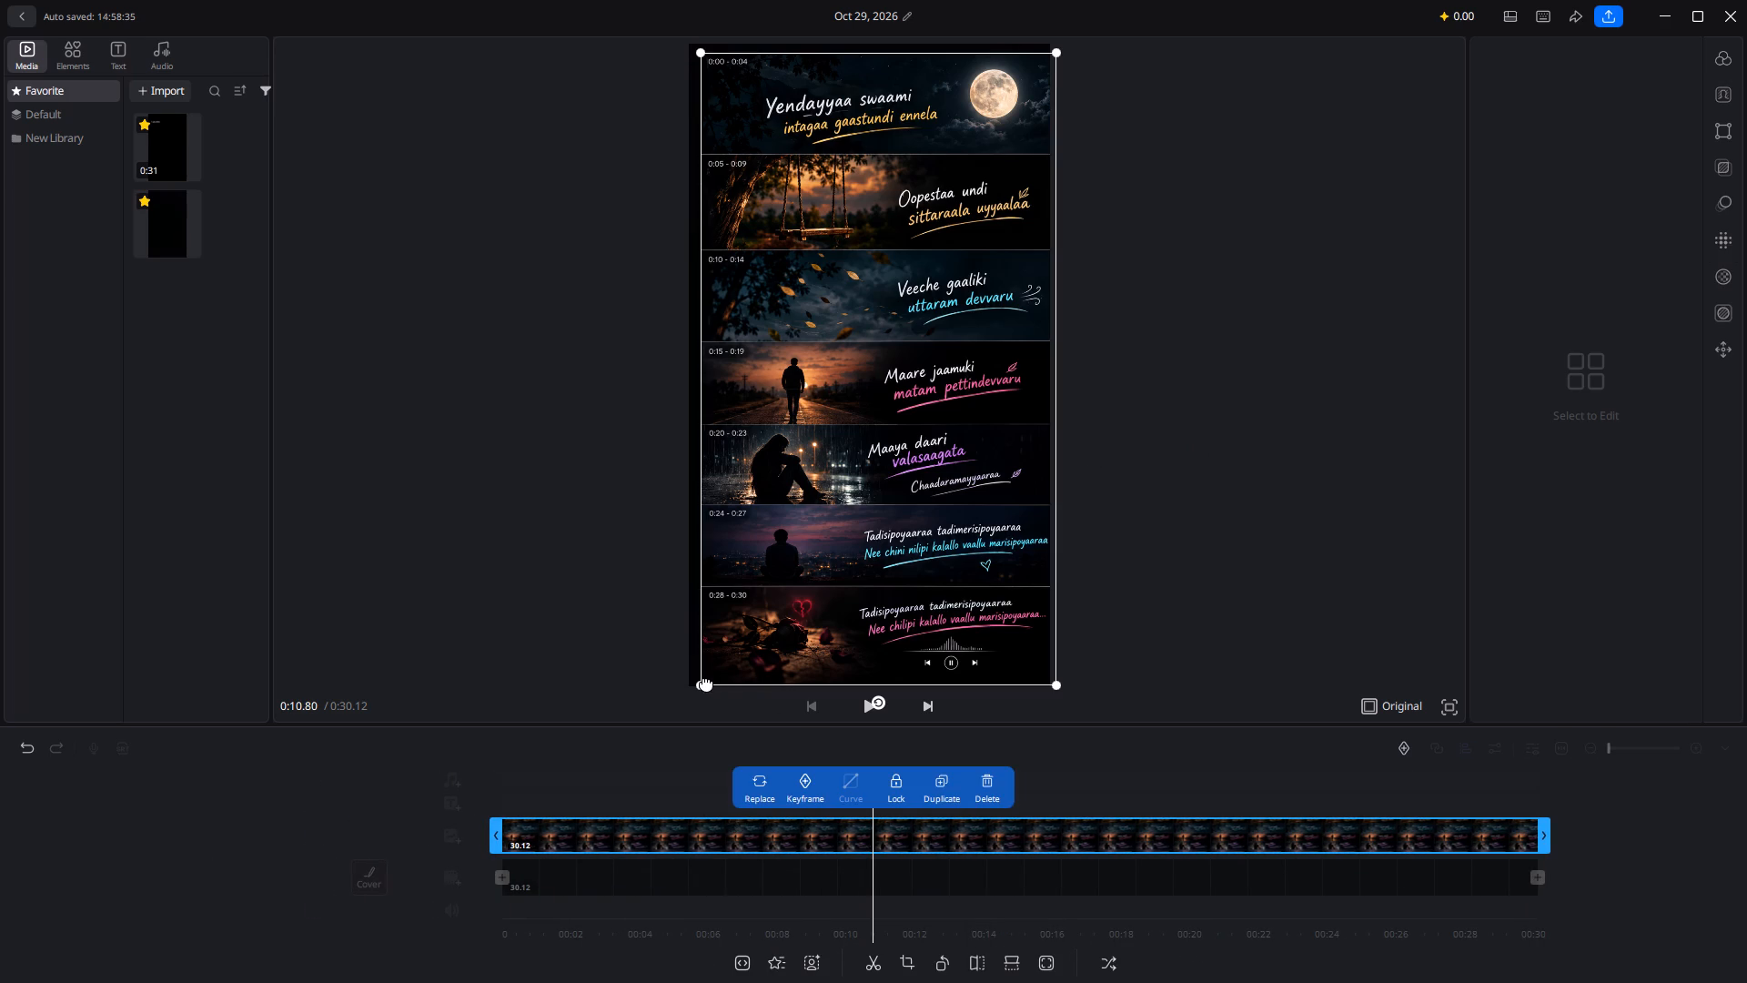
{"action": "left_click", "coordinate": [706, 683]}
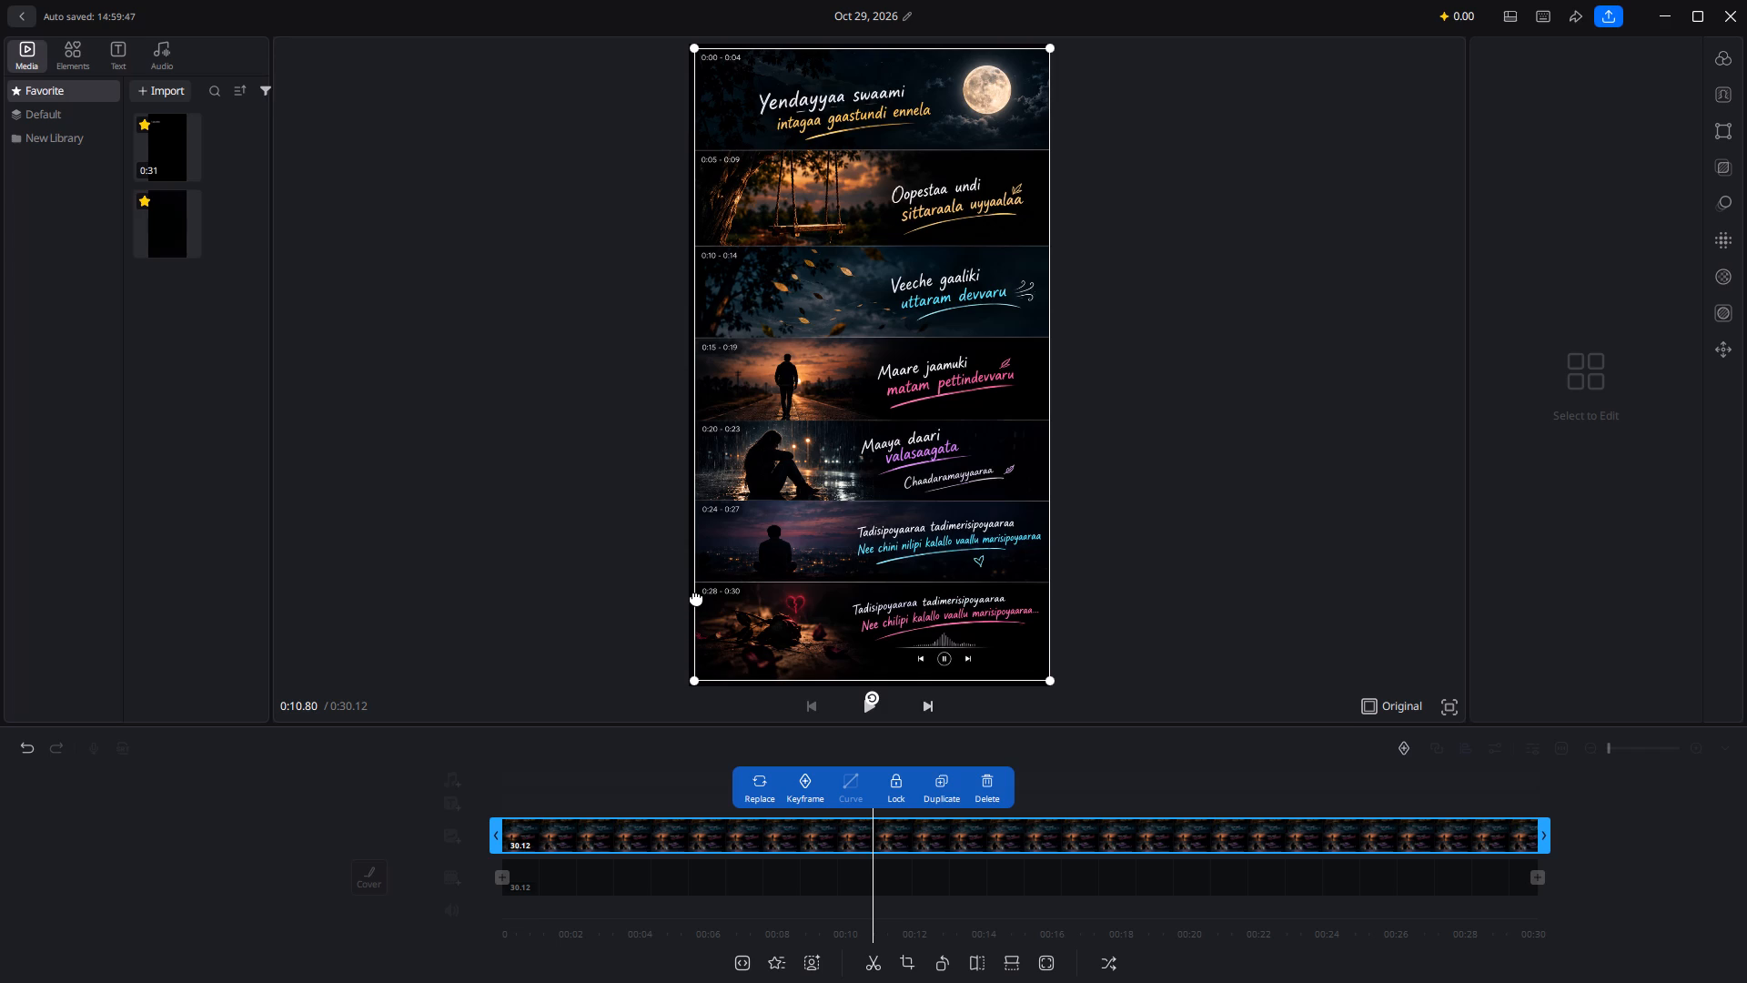
{"action": "left_click", "coordinate": [893, 575]}
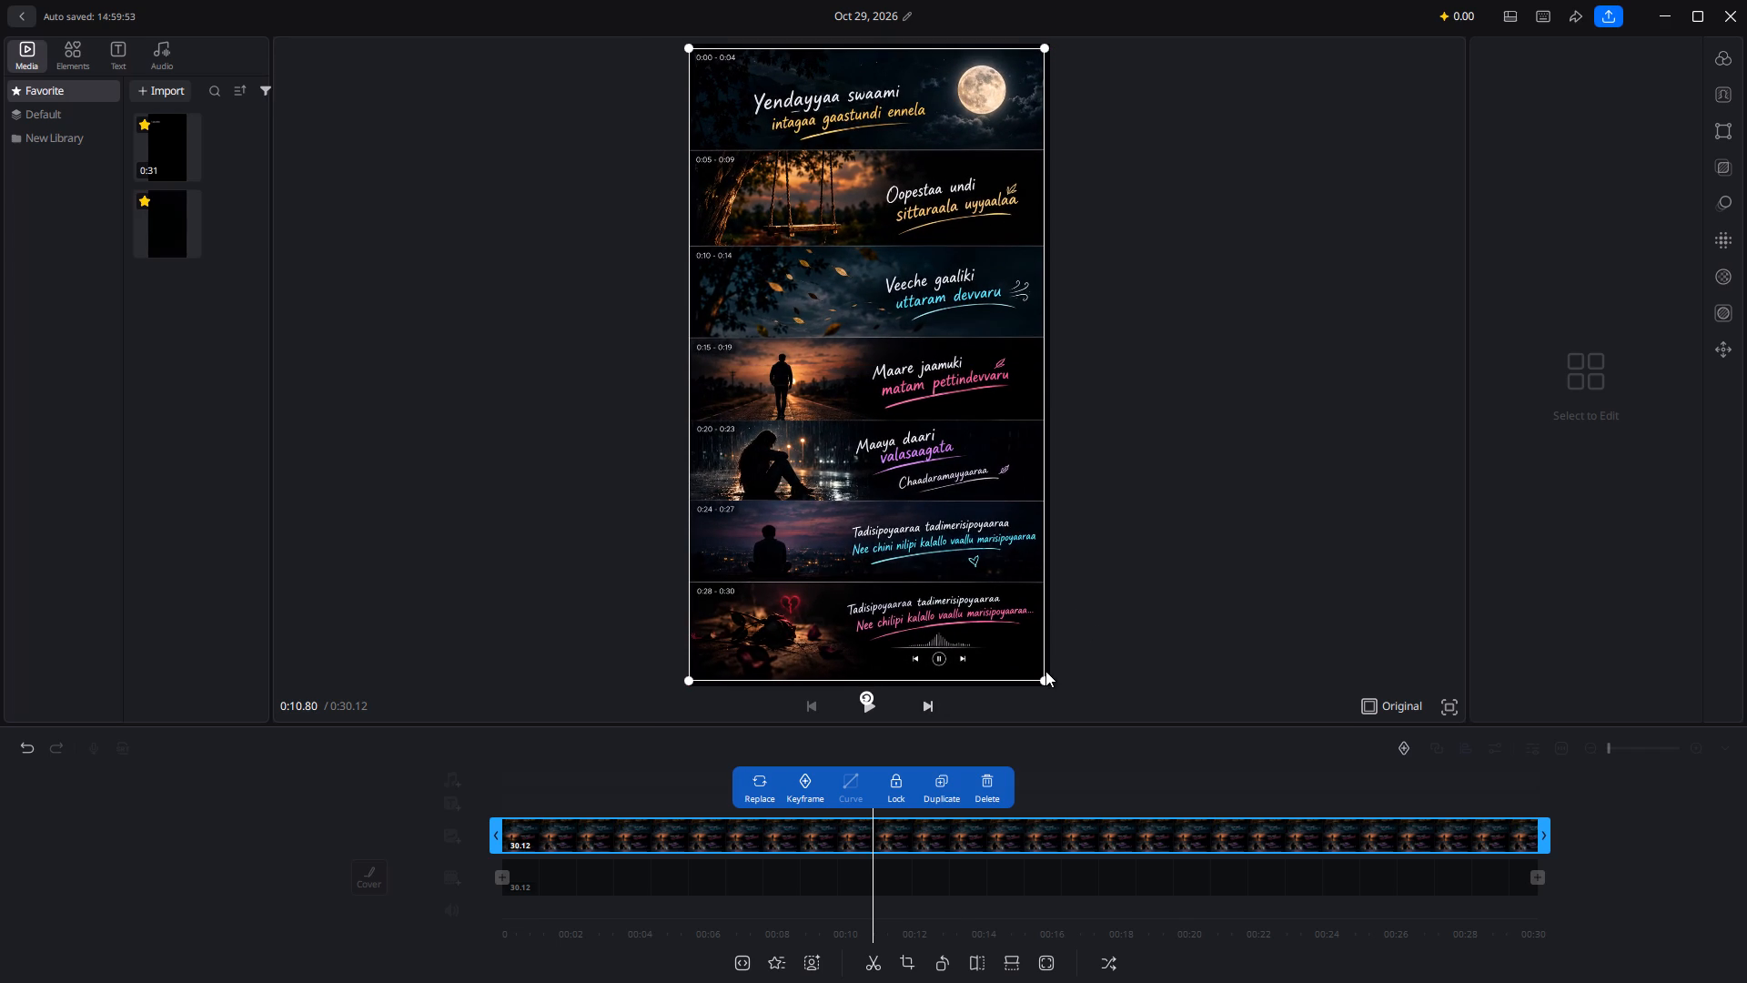
{"action": "left_click_drag", "start_coordinate": [1045, 684], "coordinate": [1049, 687]}
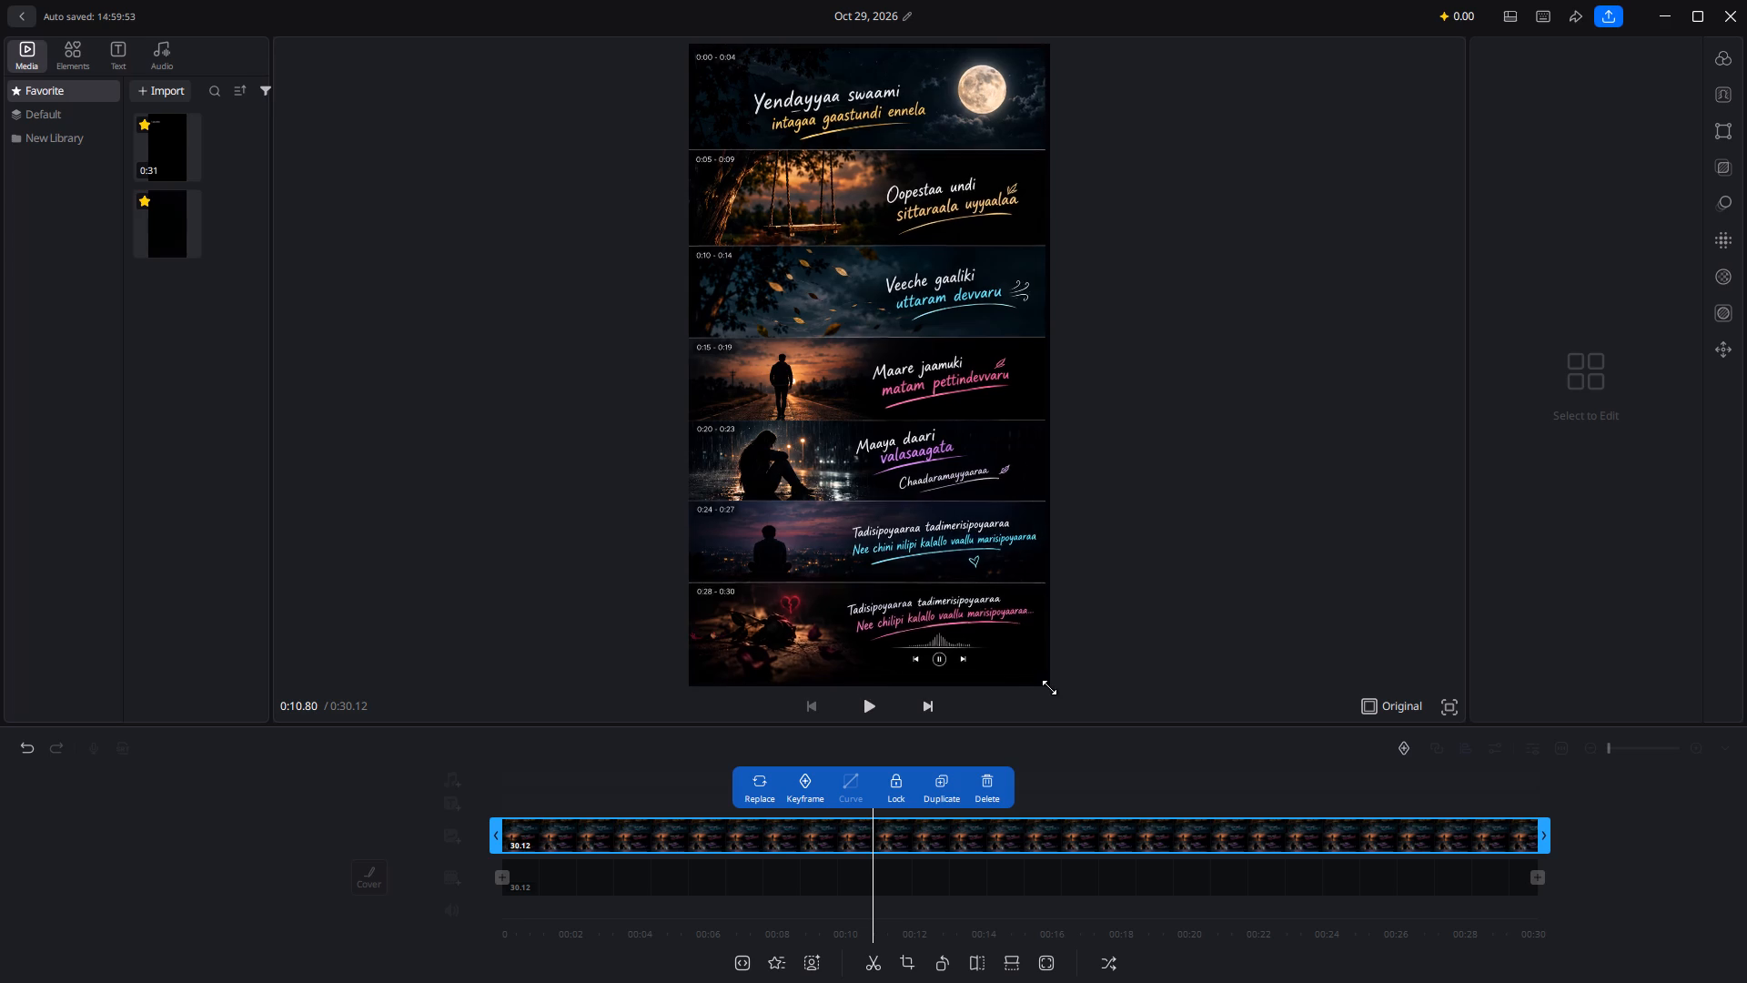
{"action": "left_click_drag", "start_coordinate": [1049, 687], "coordinate": [1056, 689]}
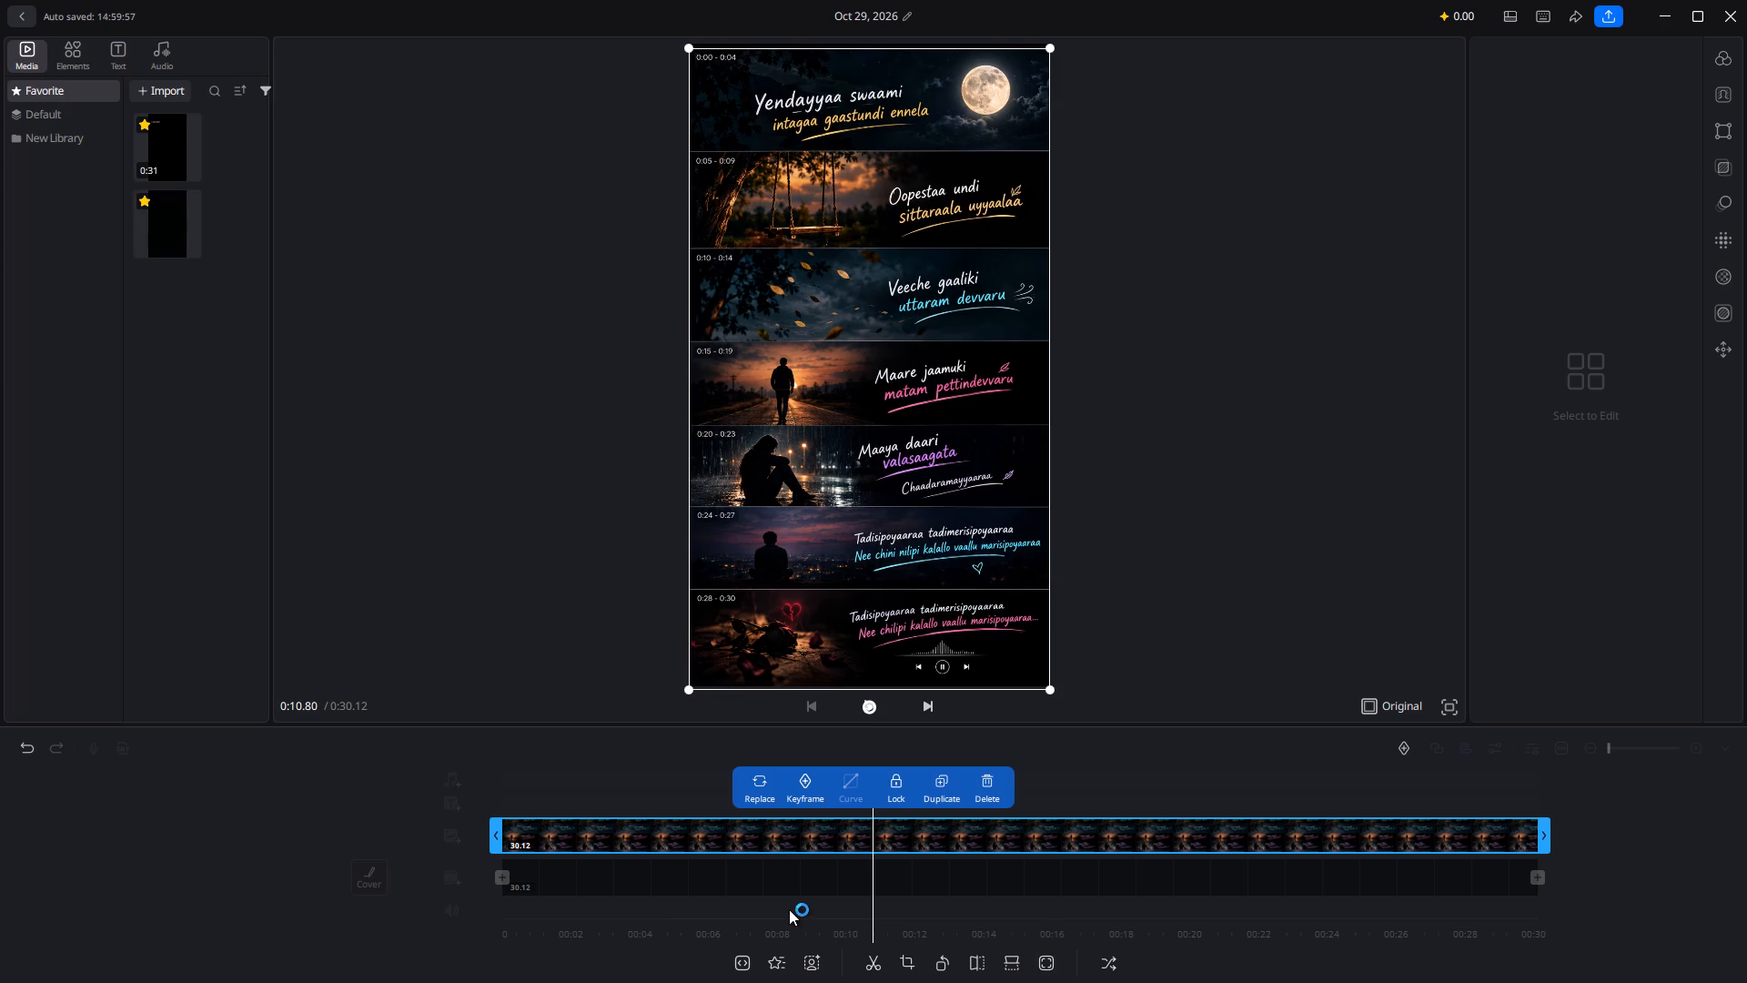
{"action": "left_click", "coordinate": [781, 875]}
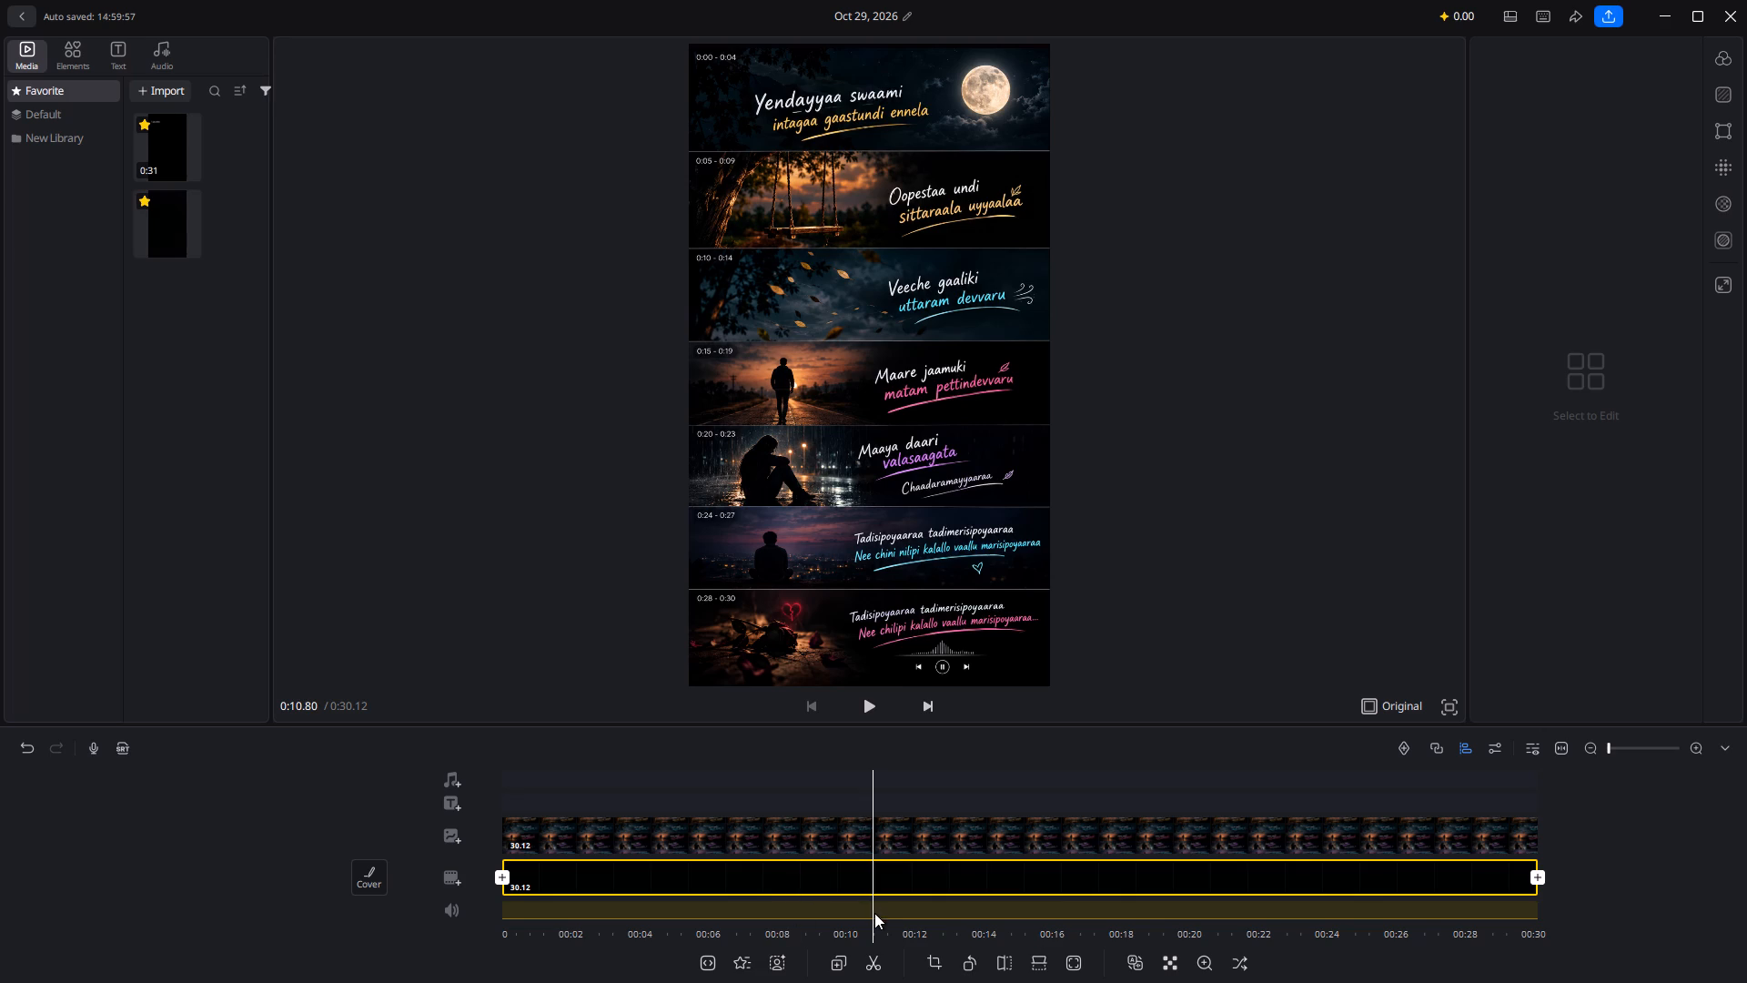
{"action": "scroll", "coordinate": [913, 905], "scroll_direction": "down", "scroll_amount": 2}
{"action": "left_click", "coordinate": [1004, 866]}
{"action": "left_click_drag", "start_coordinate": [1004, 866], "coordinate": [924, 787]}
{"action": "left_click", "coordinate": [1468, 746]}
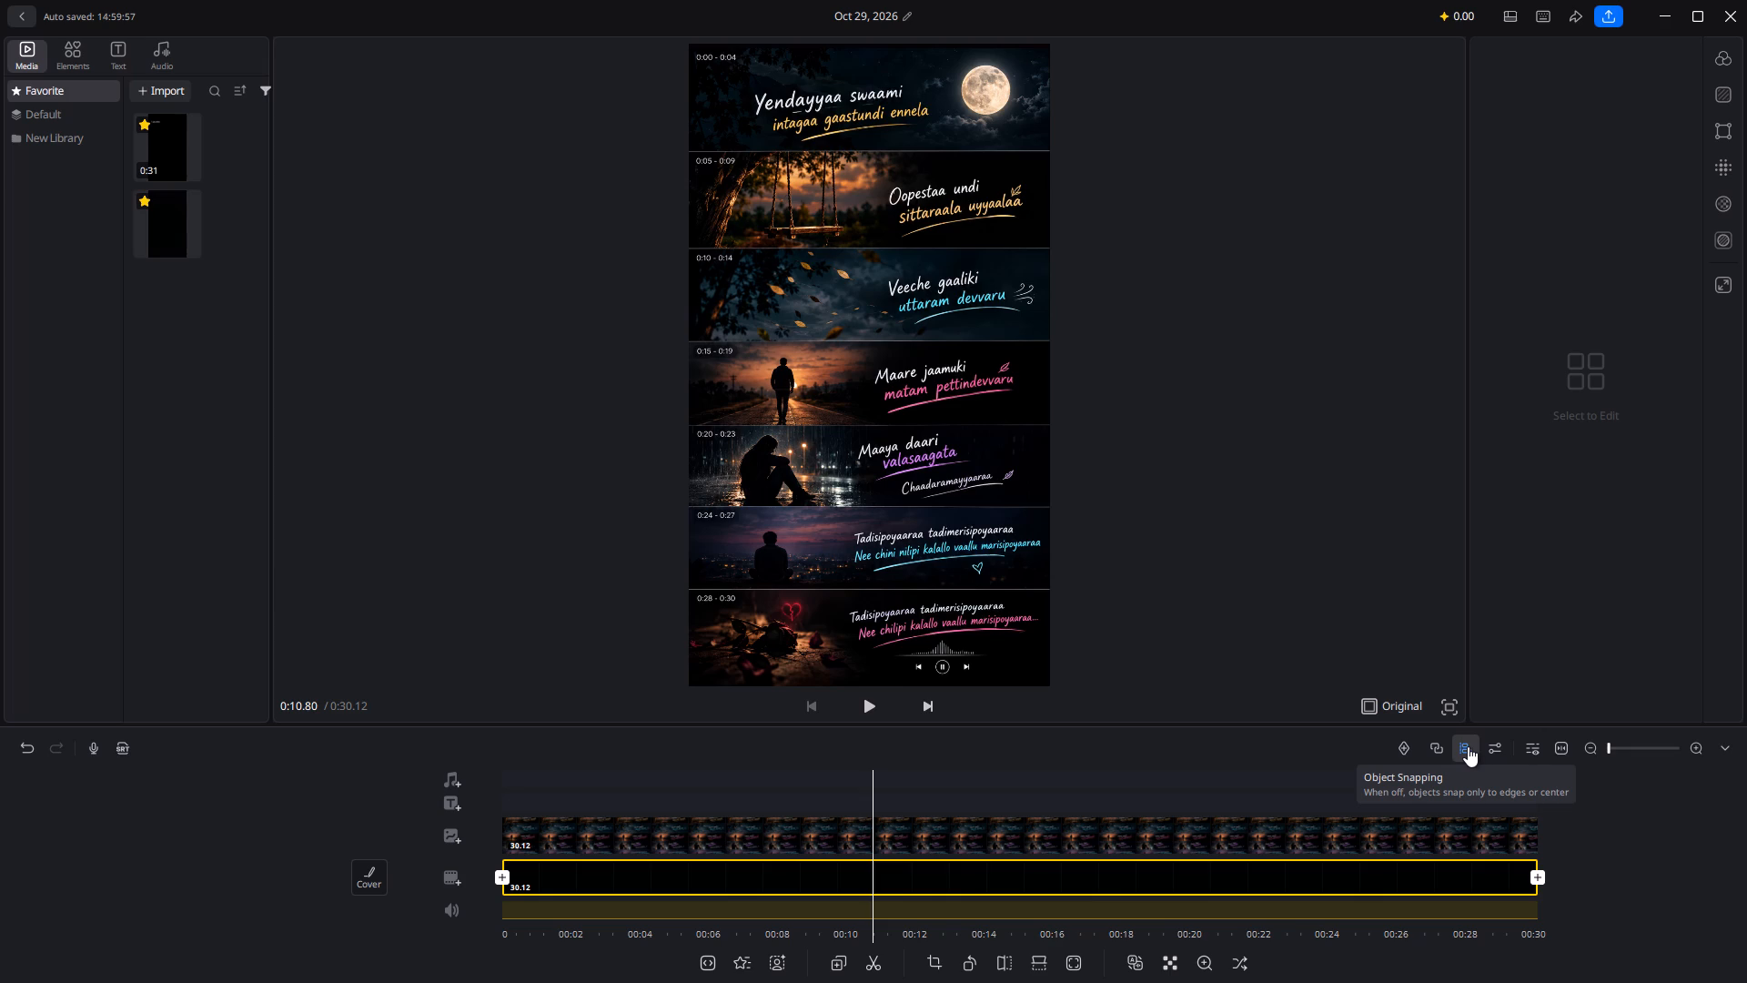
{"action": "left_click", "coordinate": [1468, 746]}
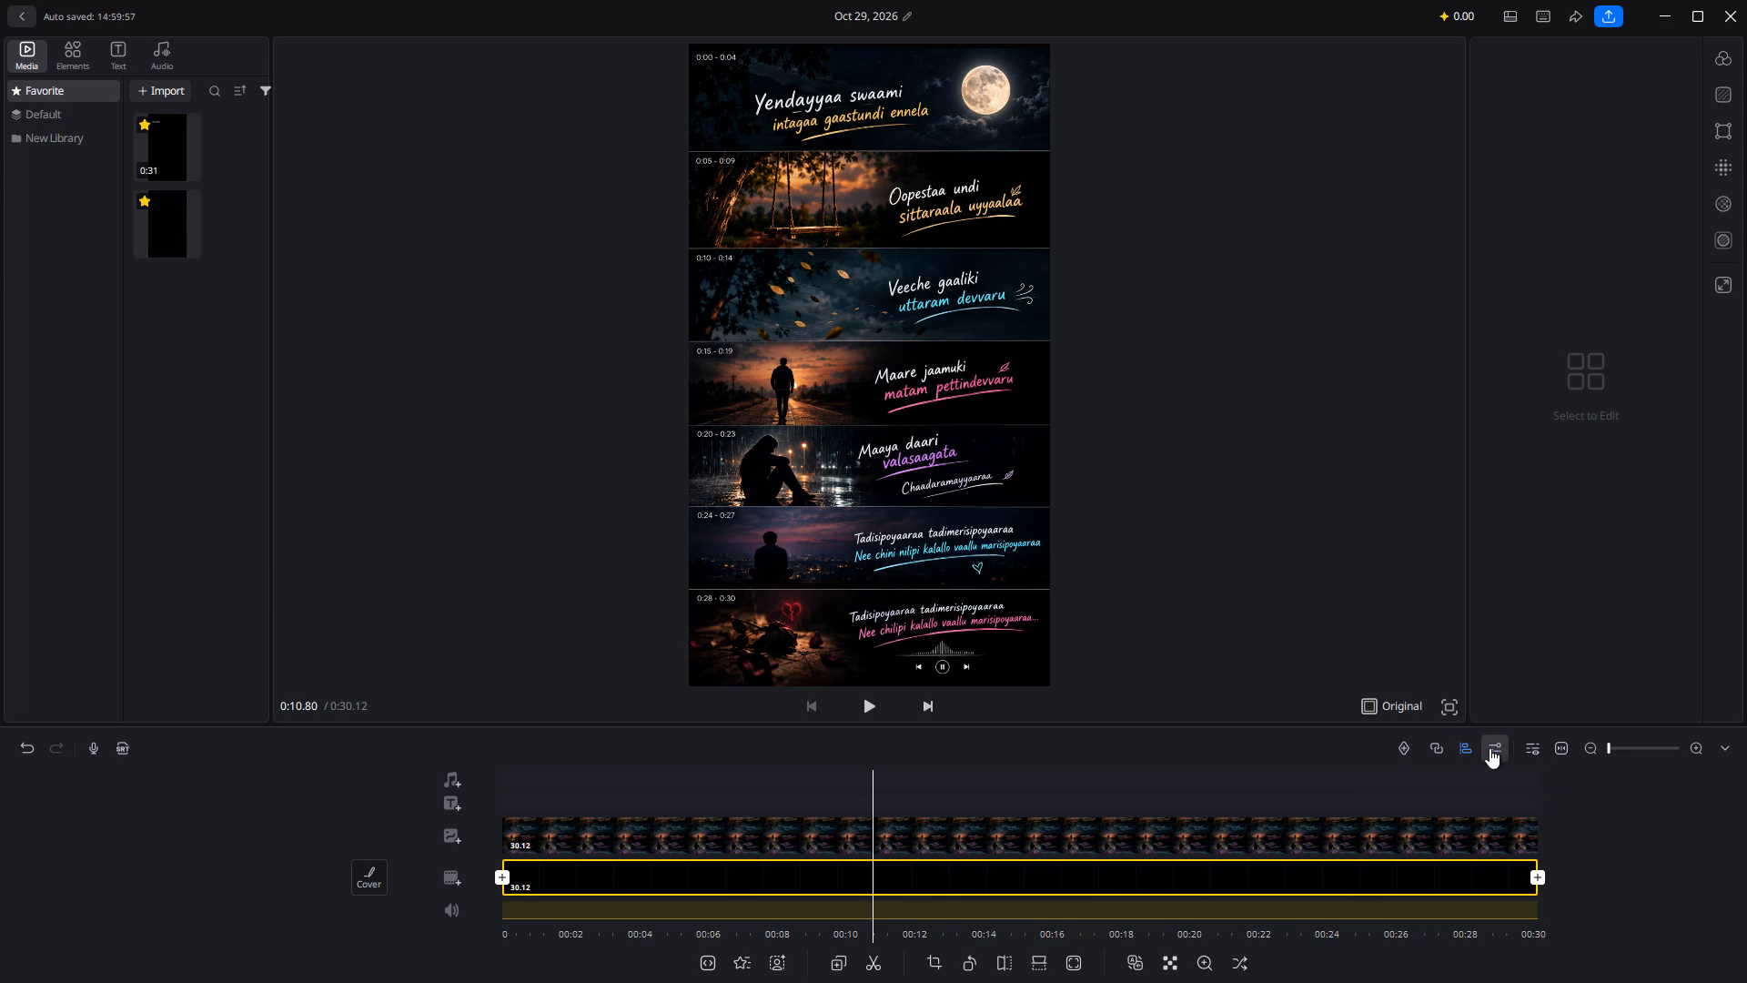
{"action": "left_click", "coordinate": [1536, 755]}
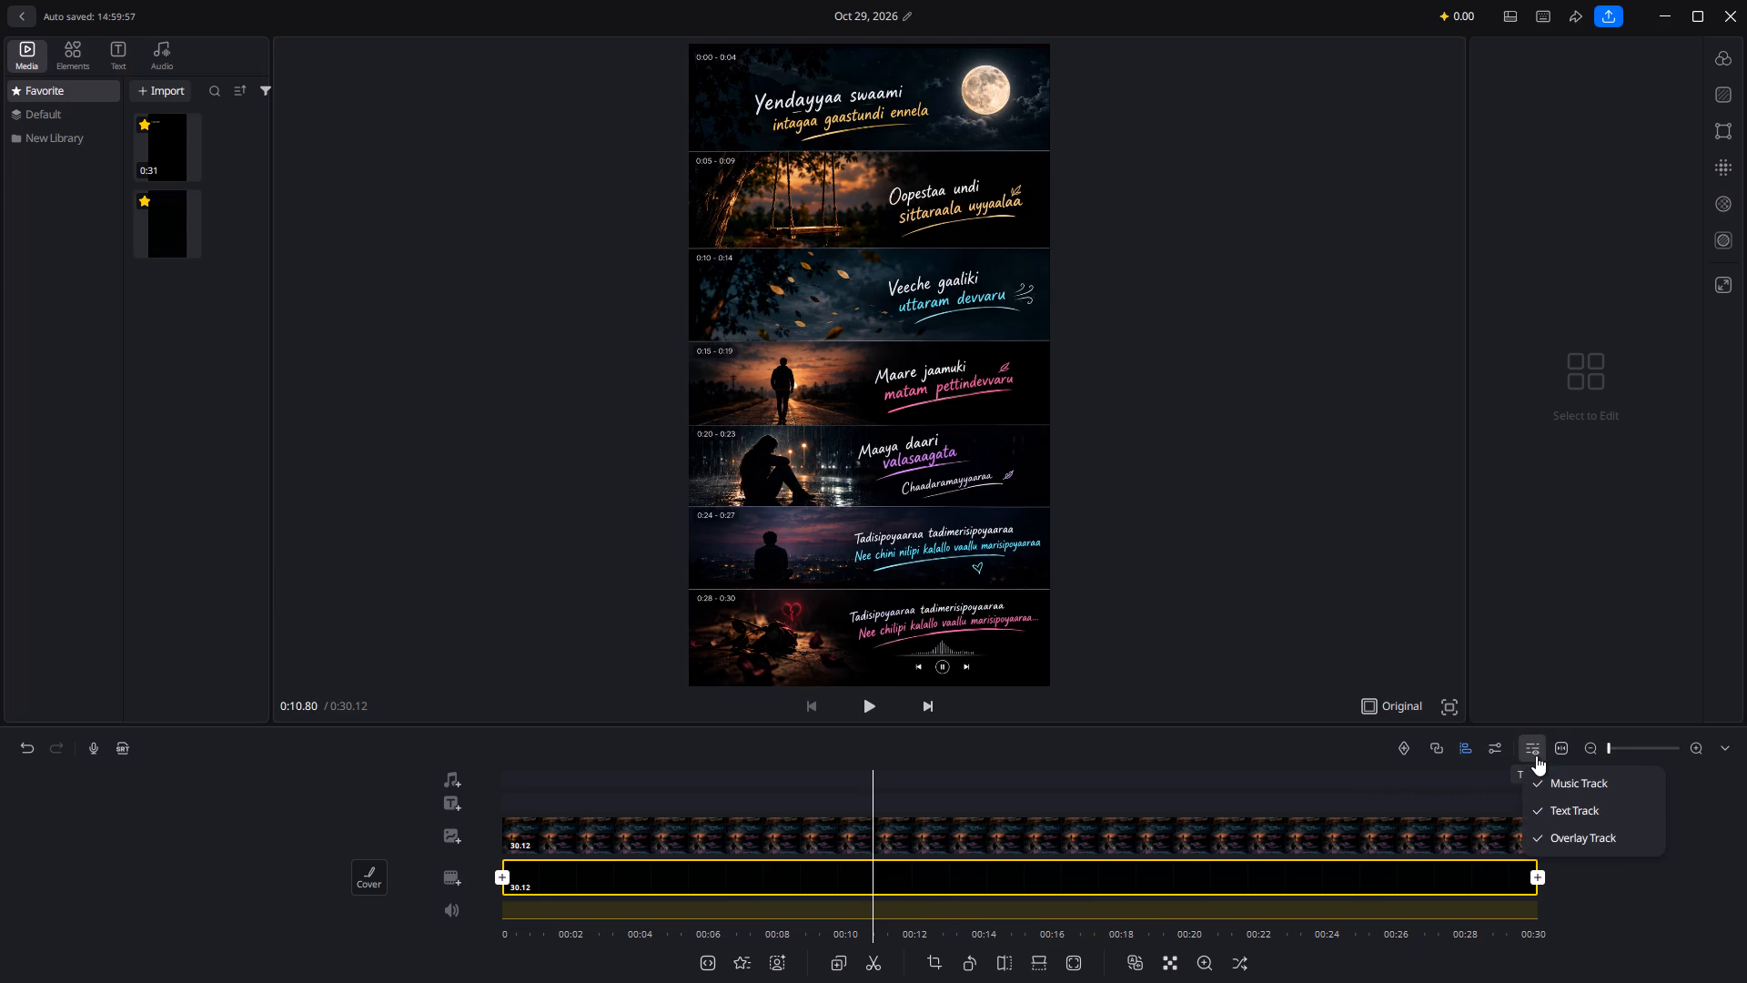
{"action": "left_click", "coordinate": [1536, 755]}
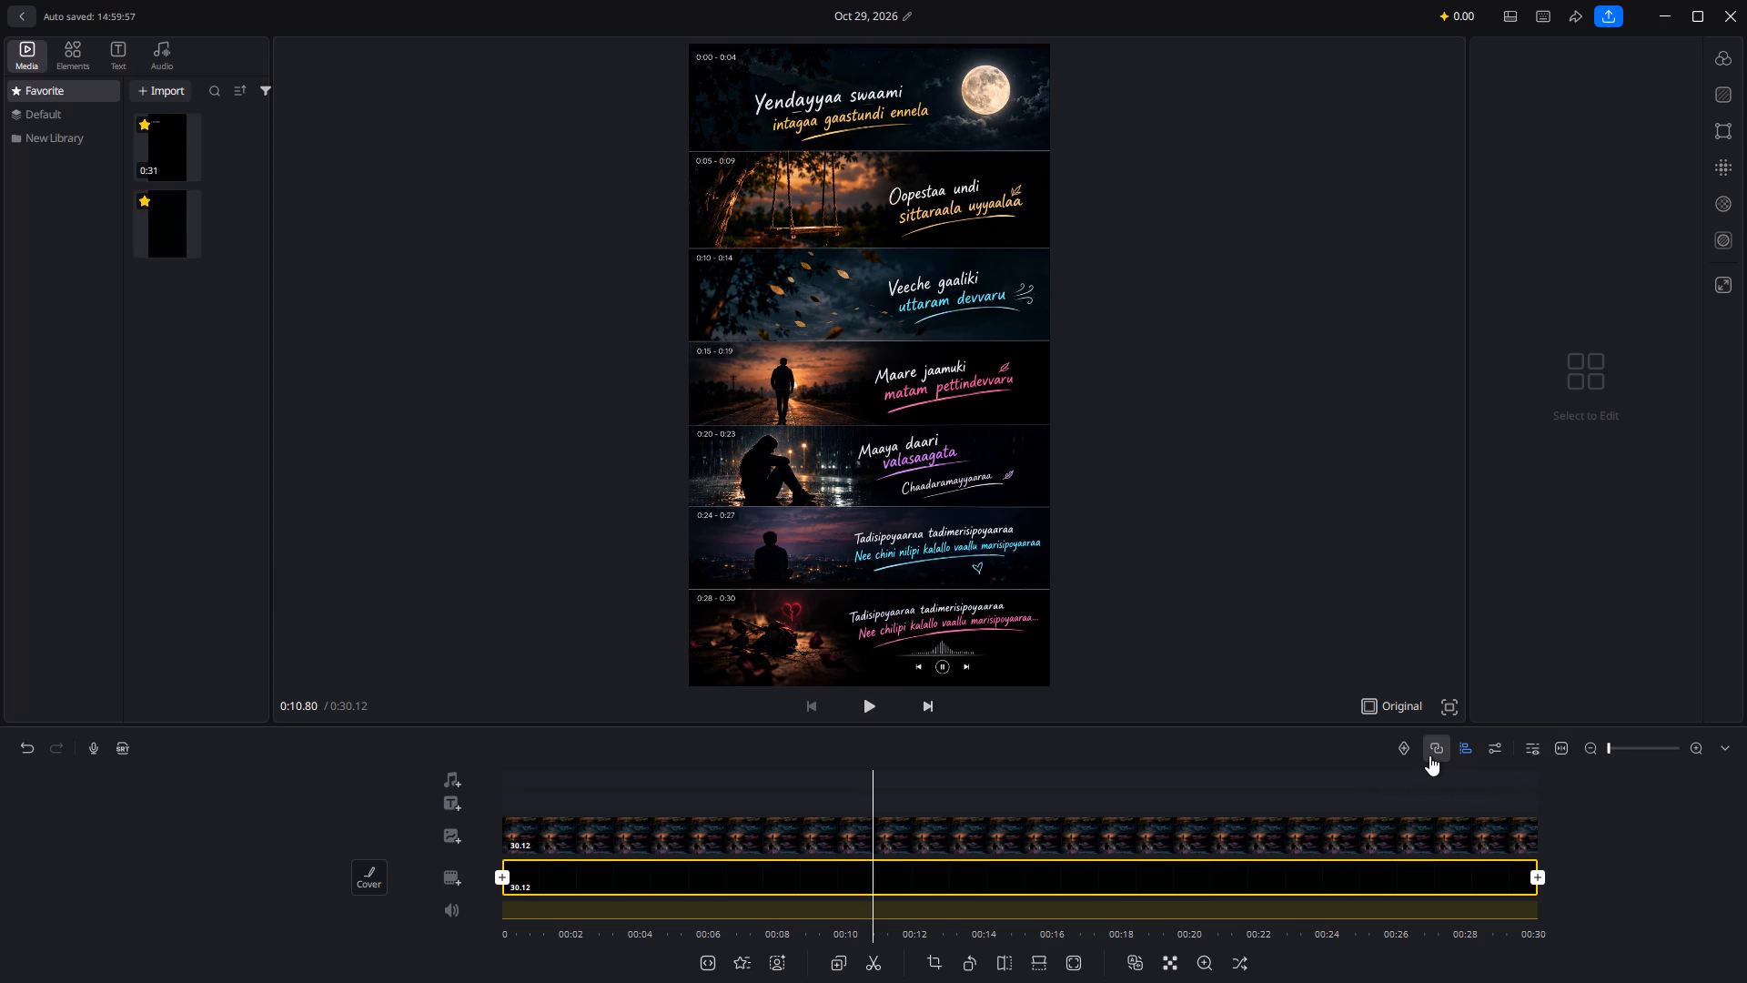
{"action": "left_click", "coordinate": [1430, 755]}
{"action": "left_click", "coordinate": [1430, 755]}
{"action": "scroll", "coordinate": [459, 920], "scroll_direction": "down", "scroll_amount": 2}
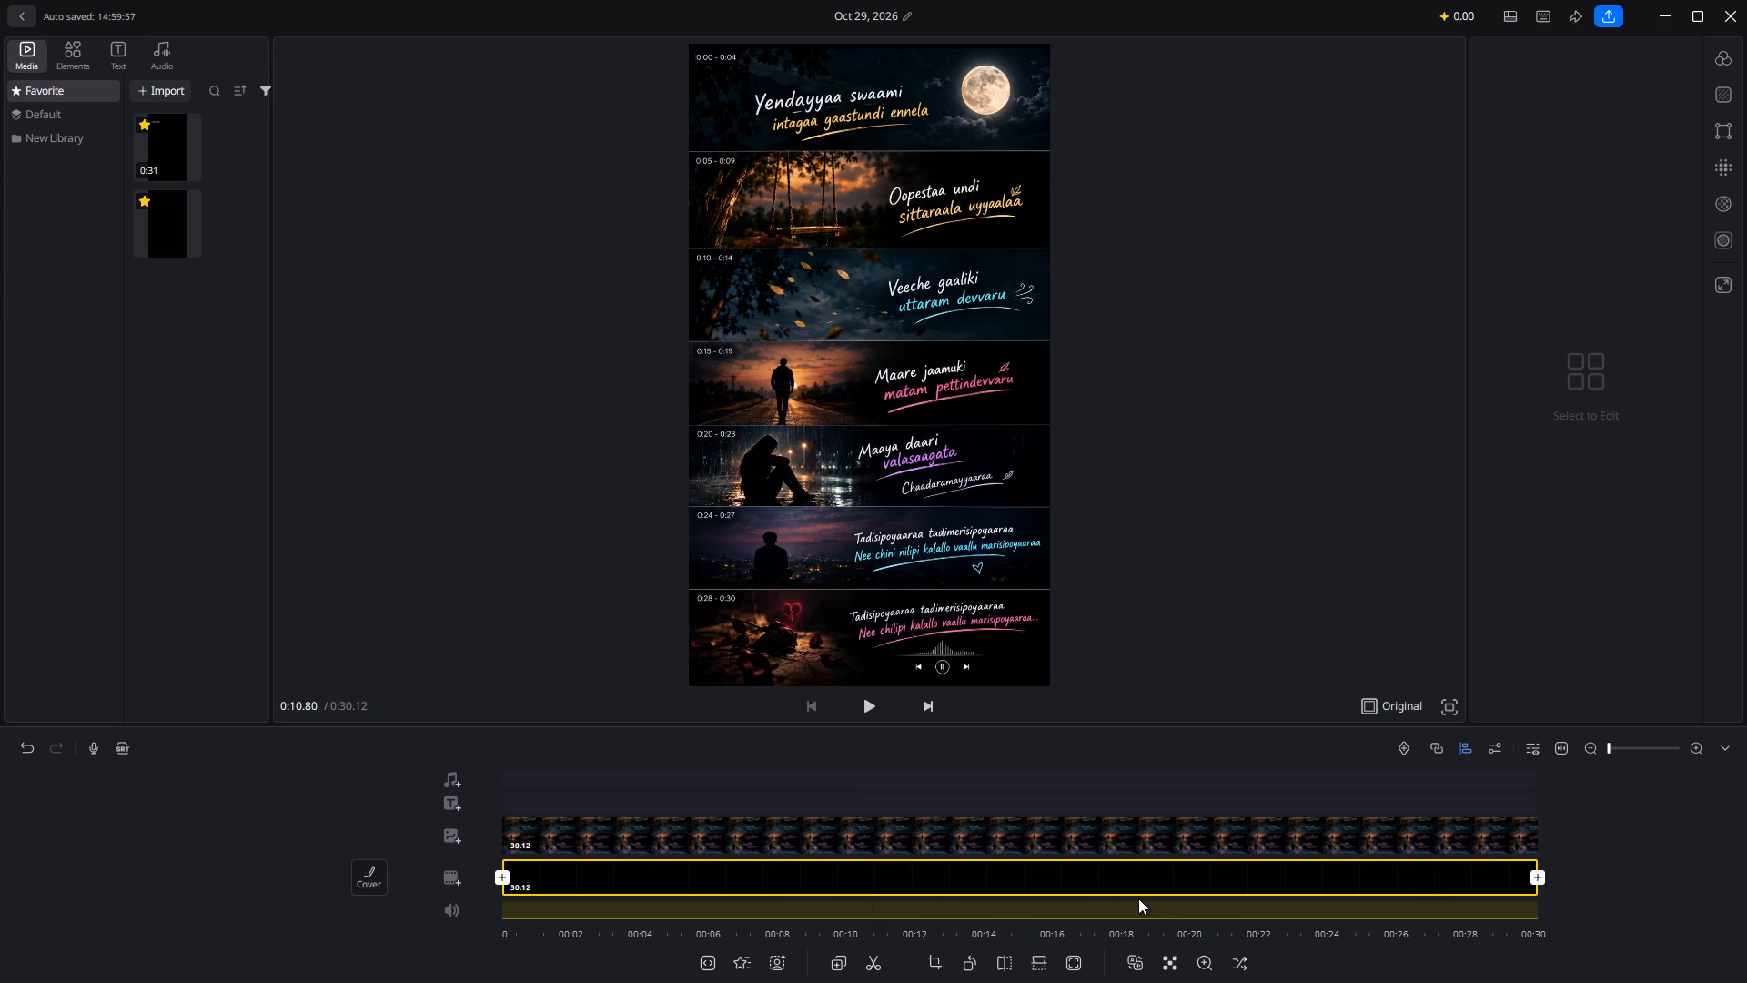
Add blackbackground.jpeg from the Downloads folder as a new overlay above the lyrics image at 10.80 s.
{"action": "left_click", "coordinate": [459, 836]}
{"action": "scroll", "coordinate": [245, 377], "scroll_direction": "down", "scroll_amount": 1}
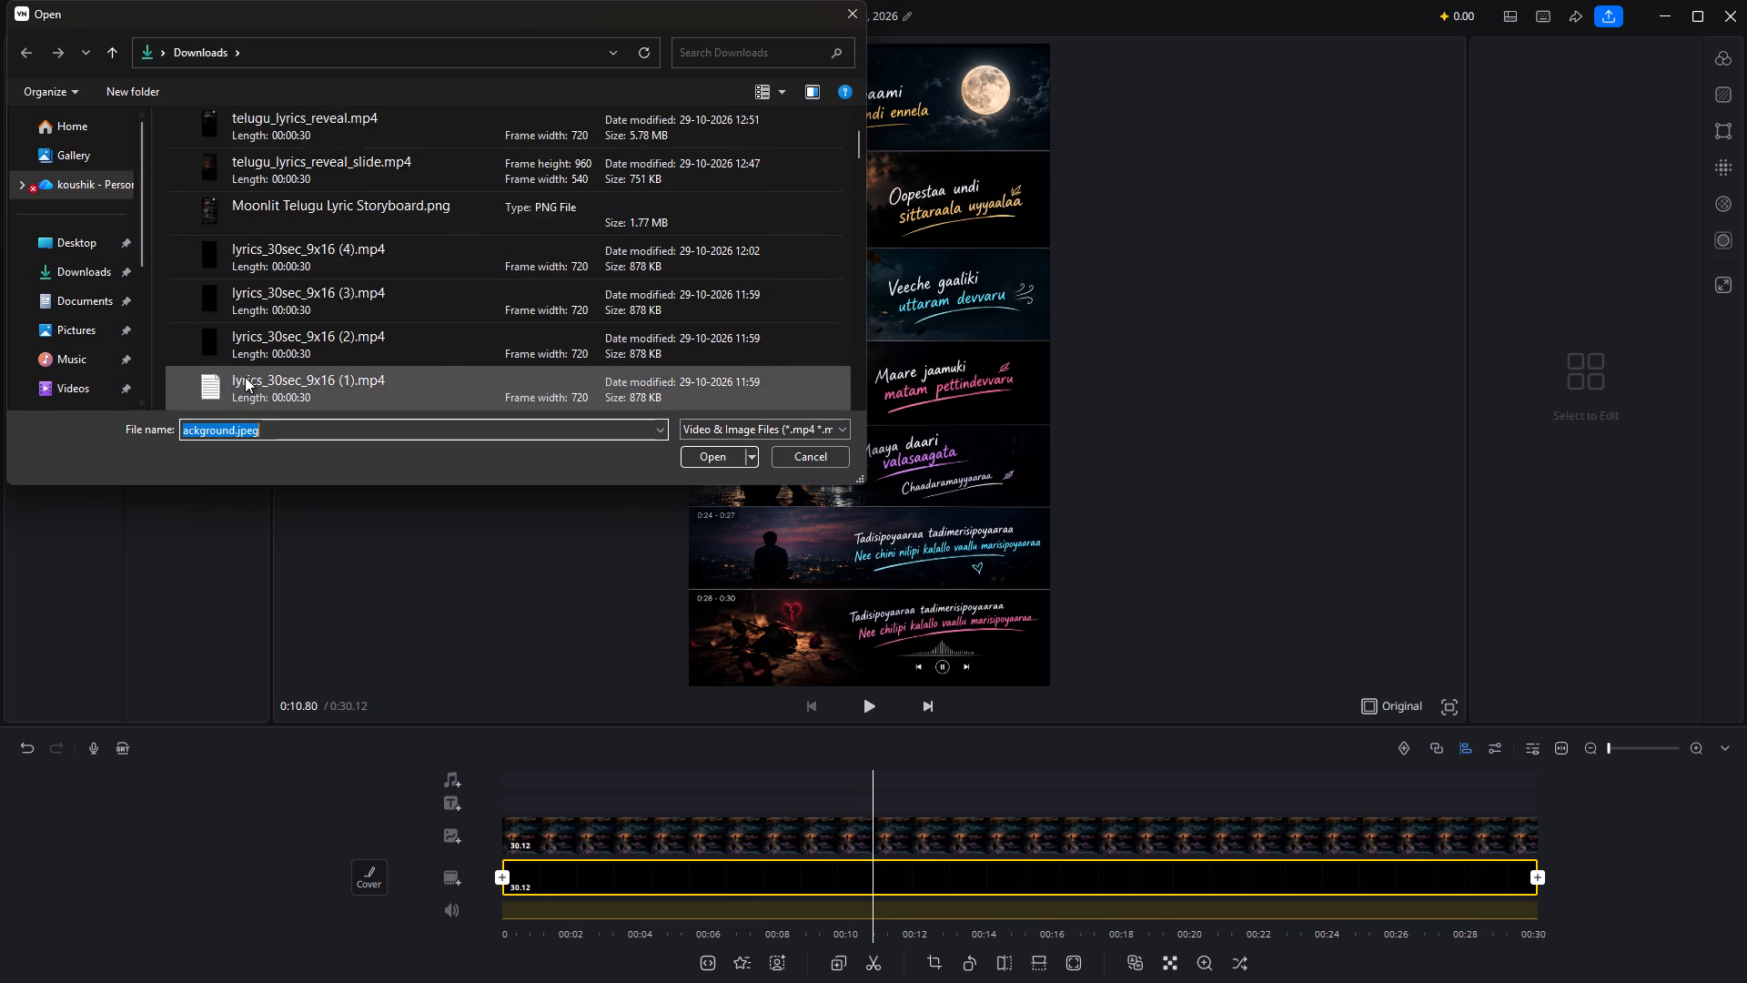
{"action": "scroll", "coordinate": [245, 377], "scroll_direction": "down", "scroll_amount": 1}
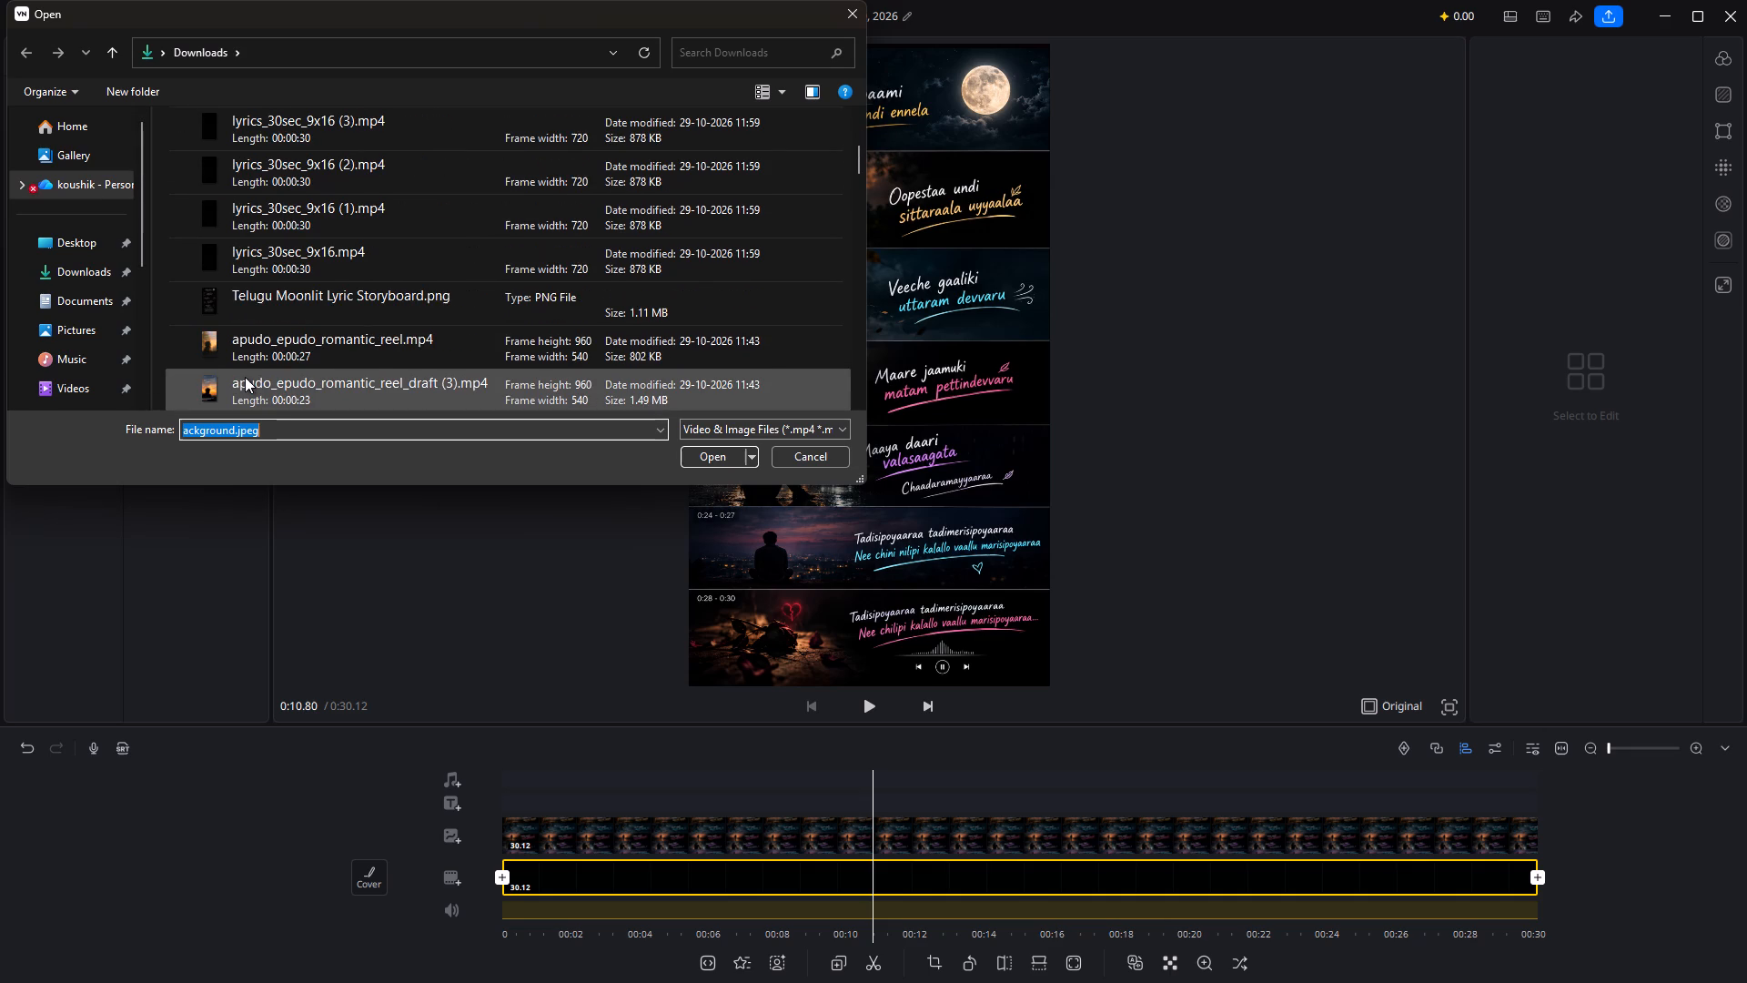
{"action": "scroll", "coordinate": [245, 377], "scroll_direction": "down", "scroll_amount": 1}
{"action": "scroll", "coordinate": [245, 377], "scroll_direction": "up", "scroll_amount": 1}
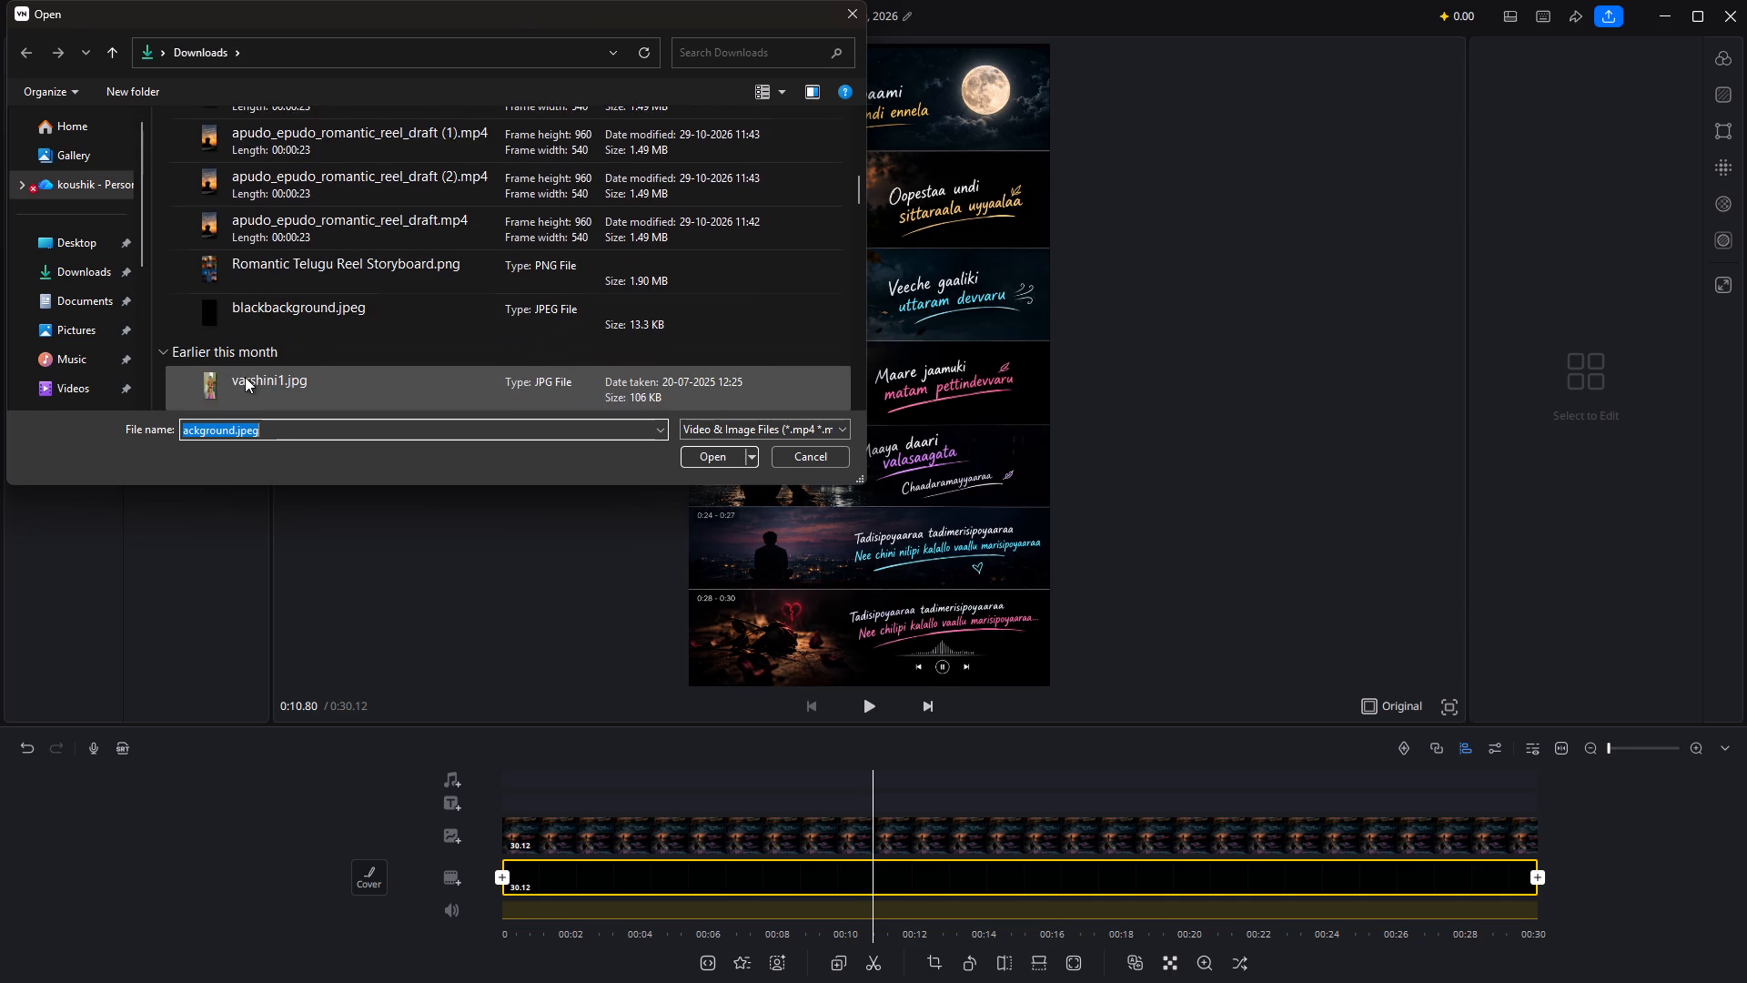
{"action": "scroll", "coordinate": [245, 377], "scroll_direction": "up", "scroll_amount": 1}
{"action": "left_click", "coordinate": [286, 306]}
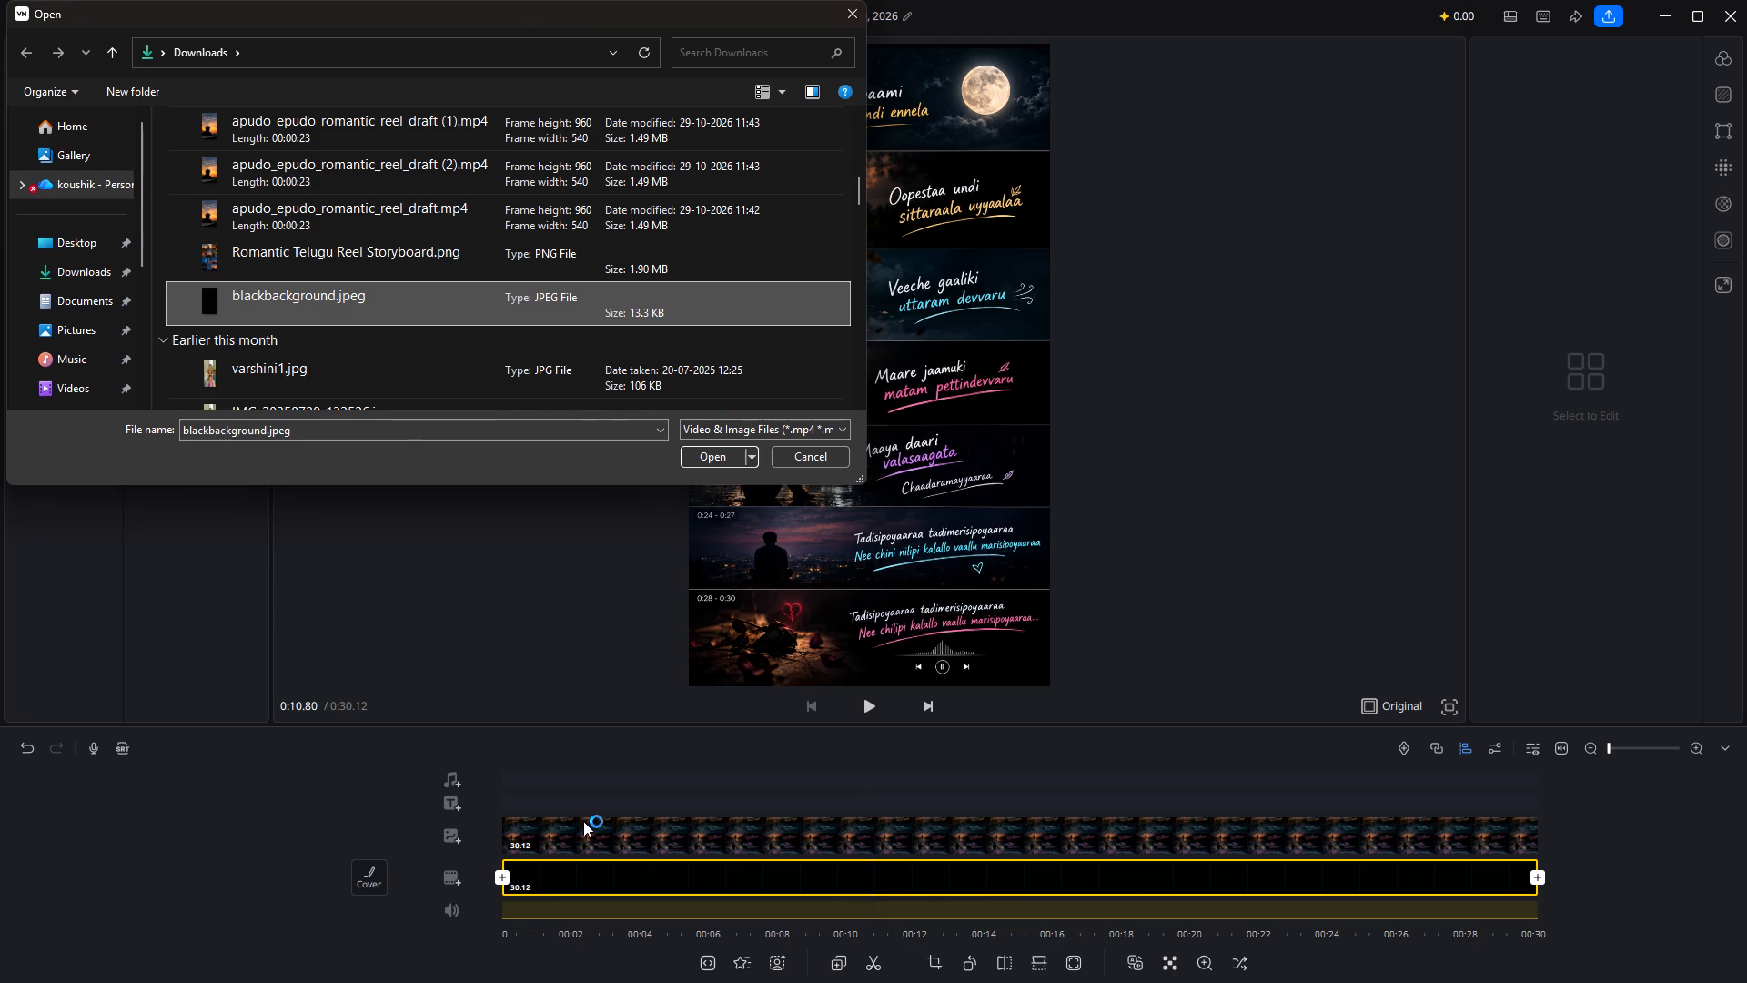
{"action": "scroll", "coordinate": [583, 821], "scroll_direction": "down", "scroll_amount": 1}
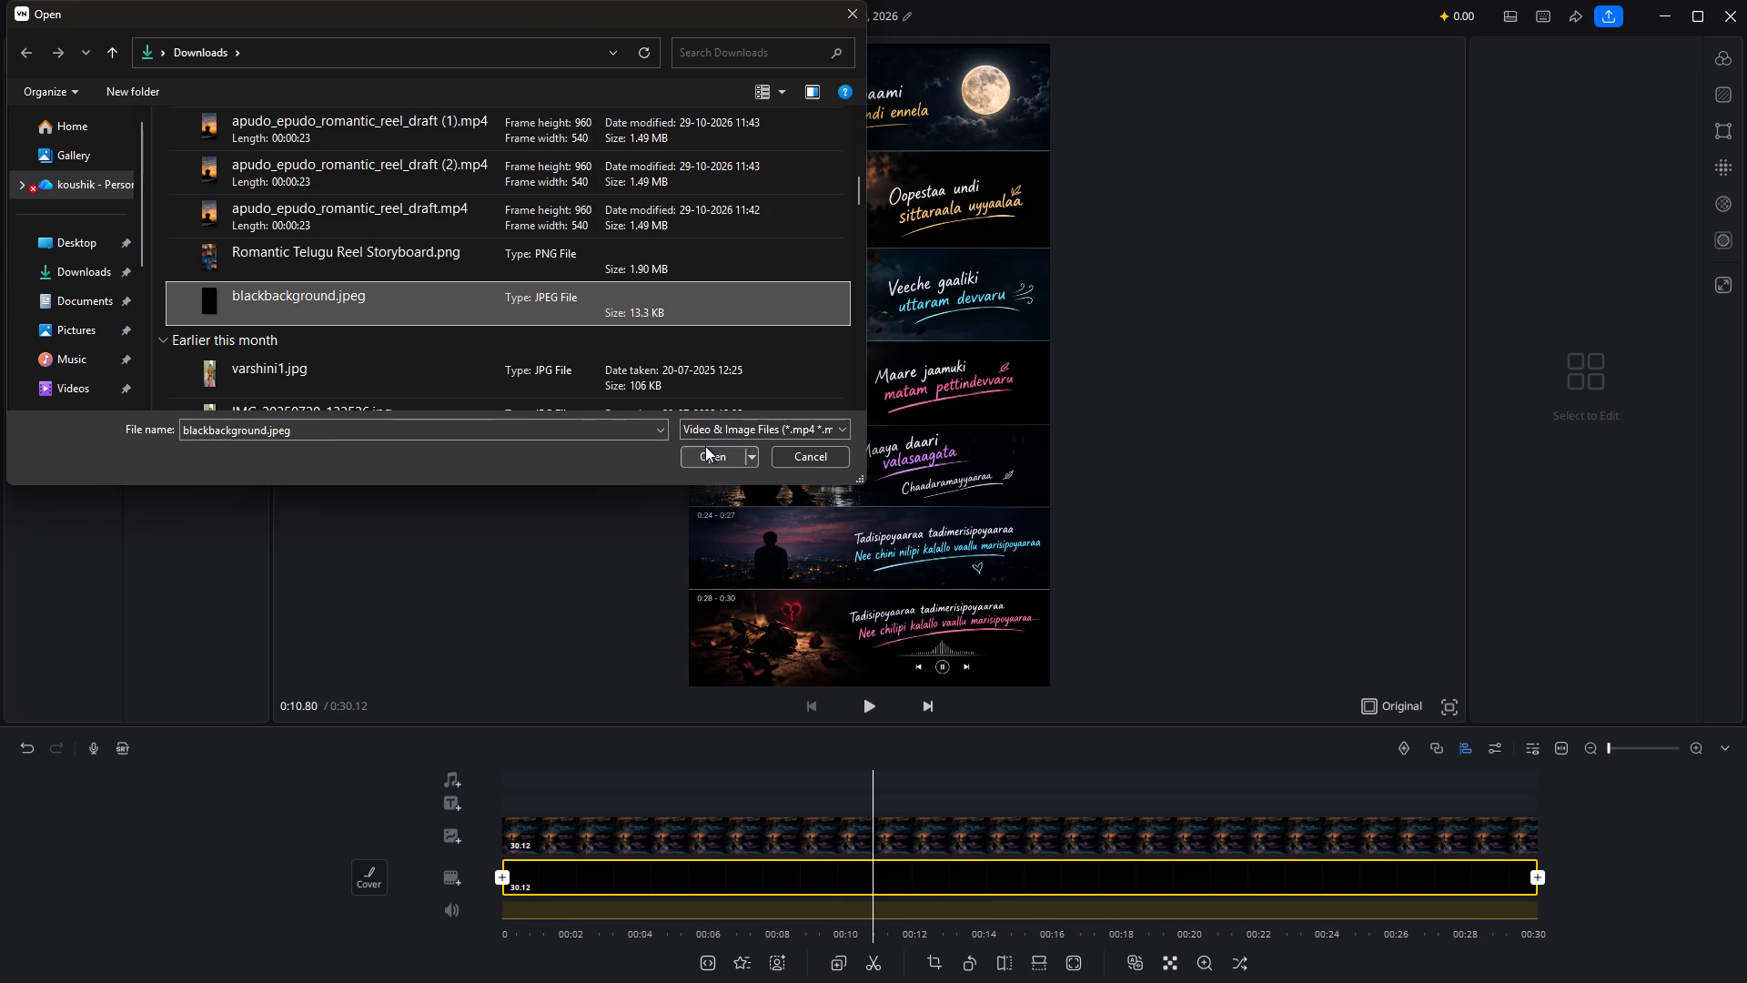
{"action": "left_click", "coordinate": [705, 446]}
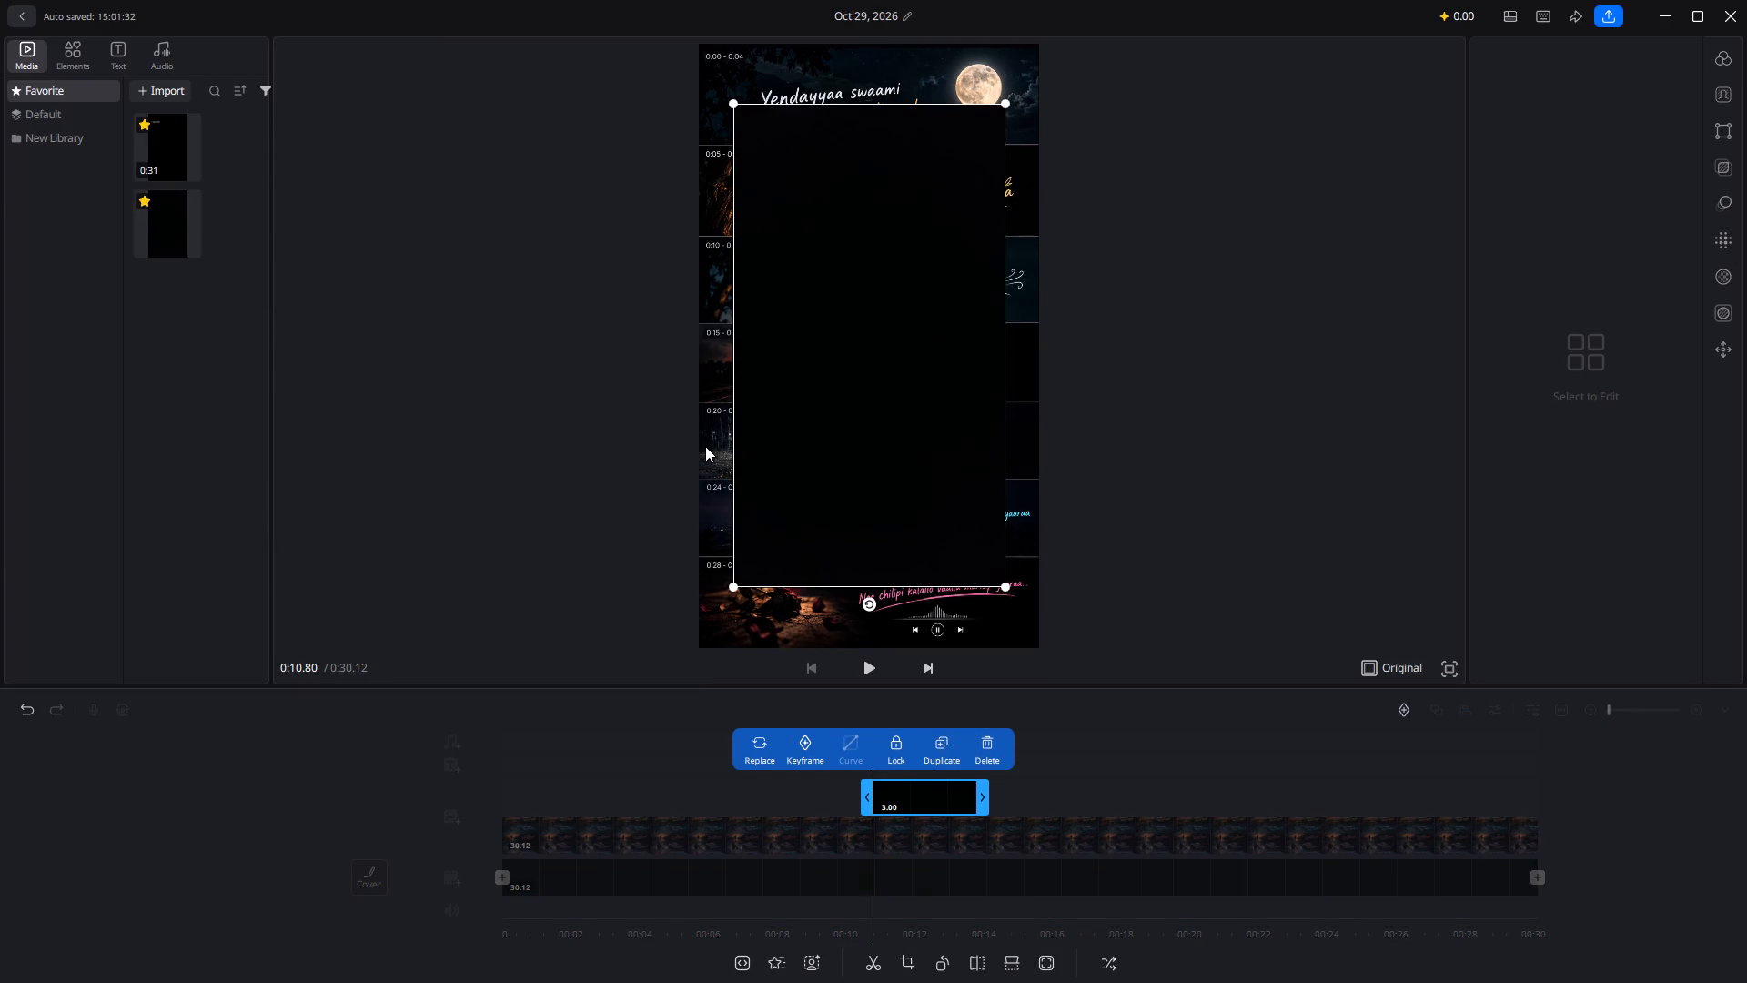
Move and enlarge the black image overlay in the preview so it covers the lyrics image across the whole video frame.
{"action": "left_click_drag", "start_coordinate": [797, 393], "coordinate": [794, 428]}
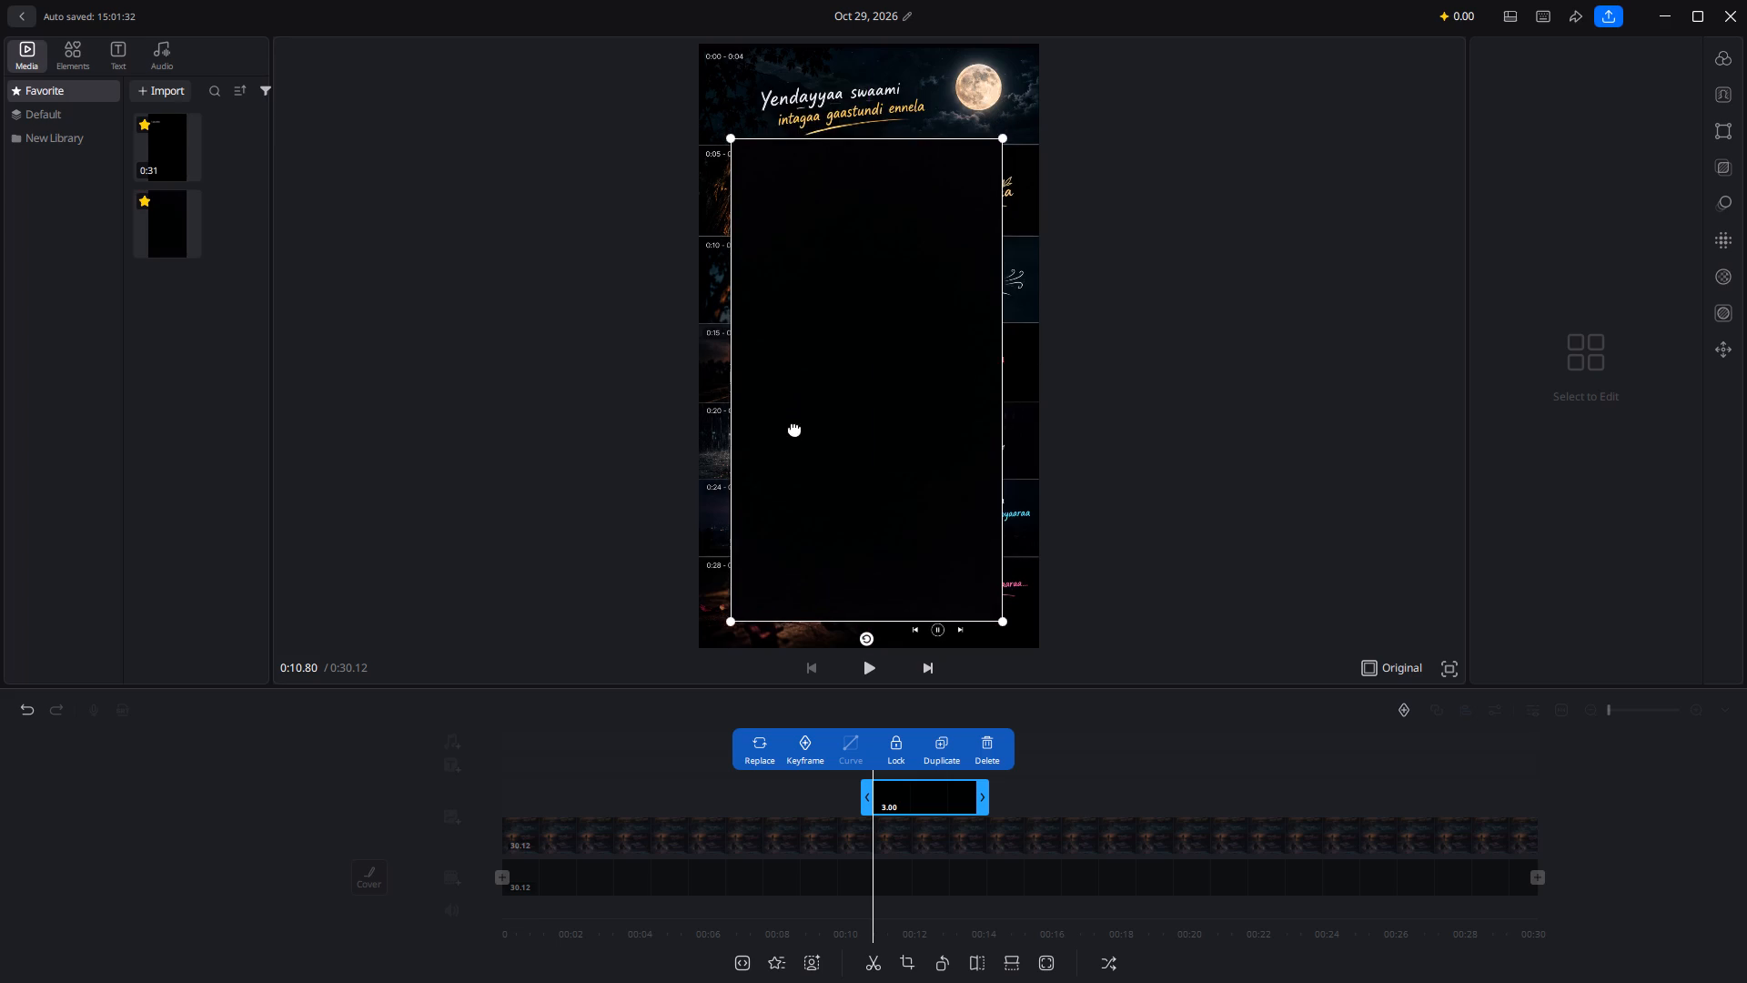
{"action": "left_click_drag", "start_coordinate": [794, 428], "coordinate": [788, 471]}
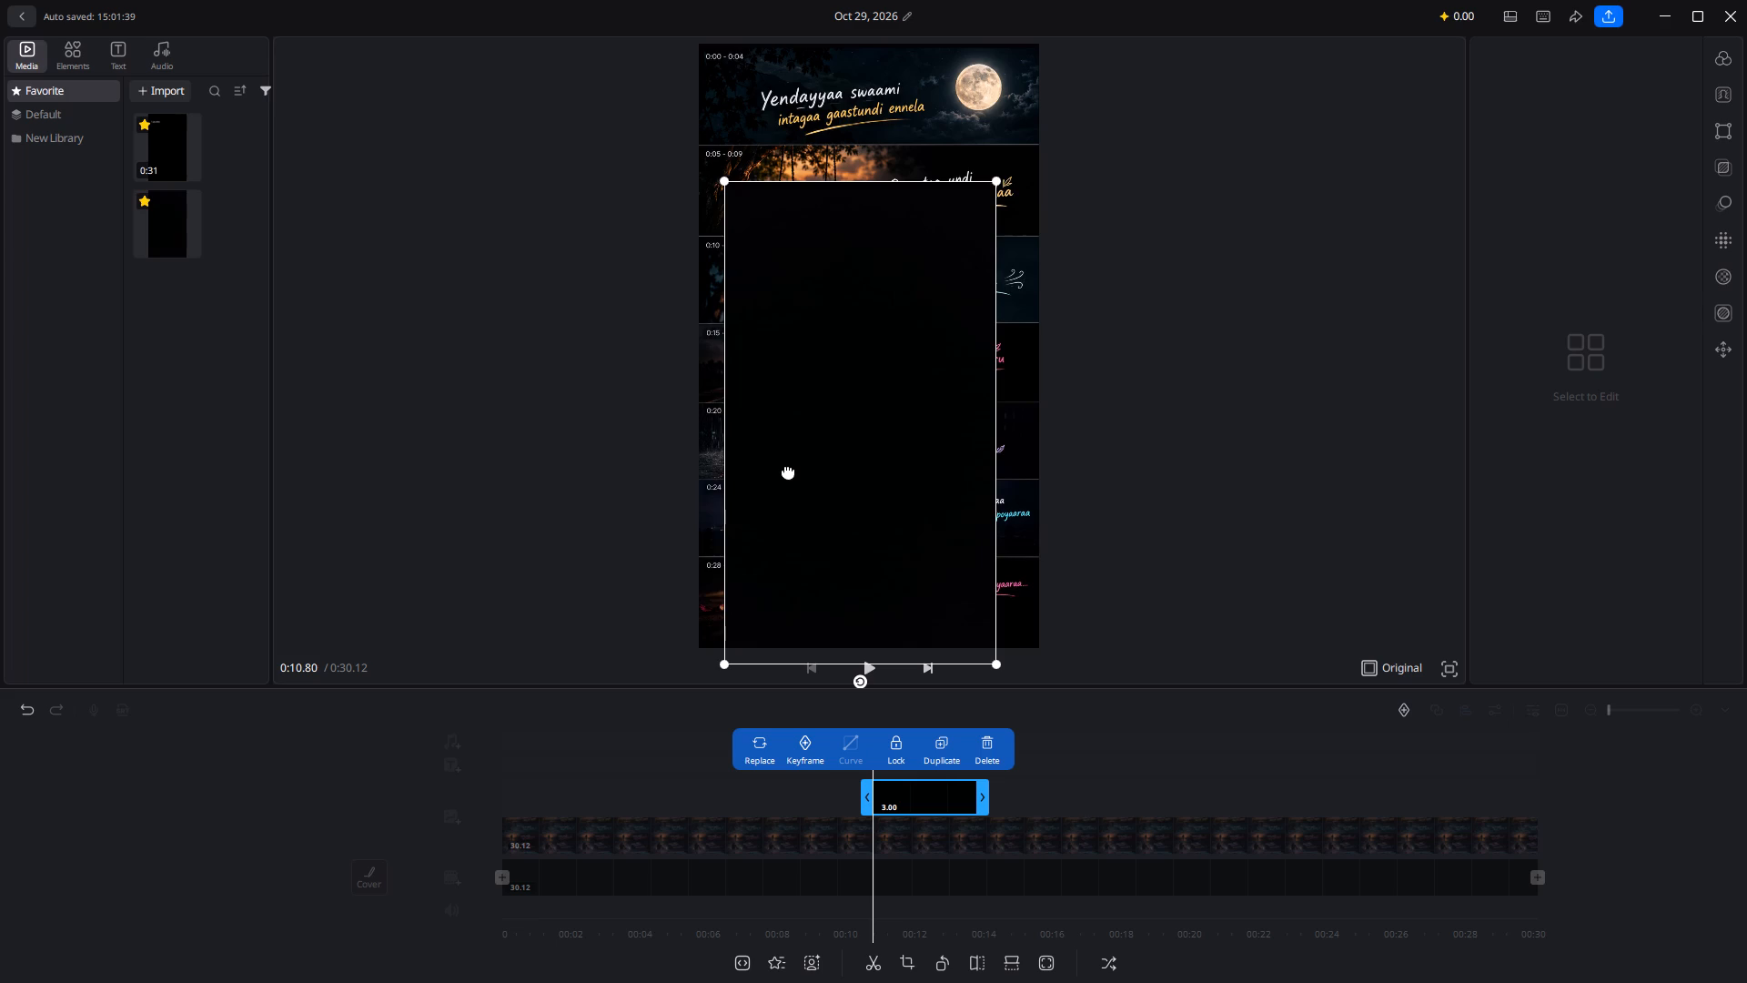
{"action": "left_click_drag", "start_coordinate": [725, 433], "coordinate": [697, 437]}
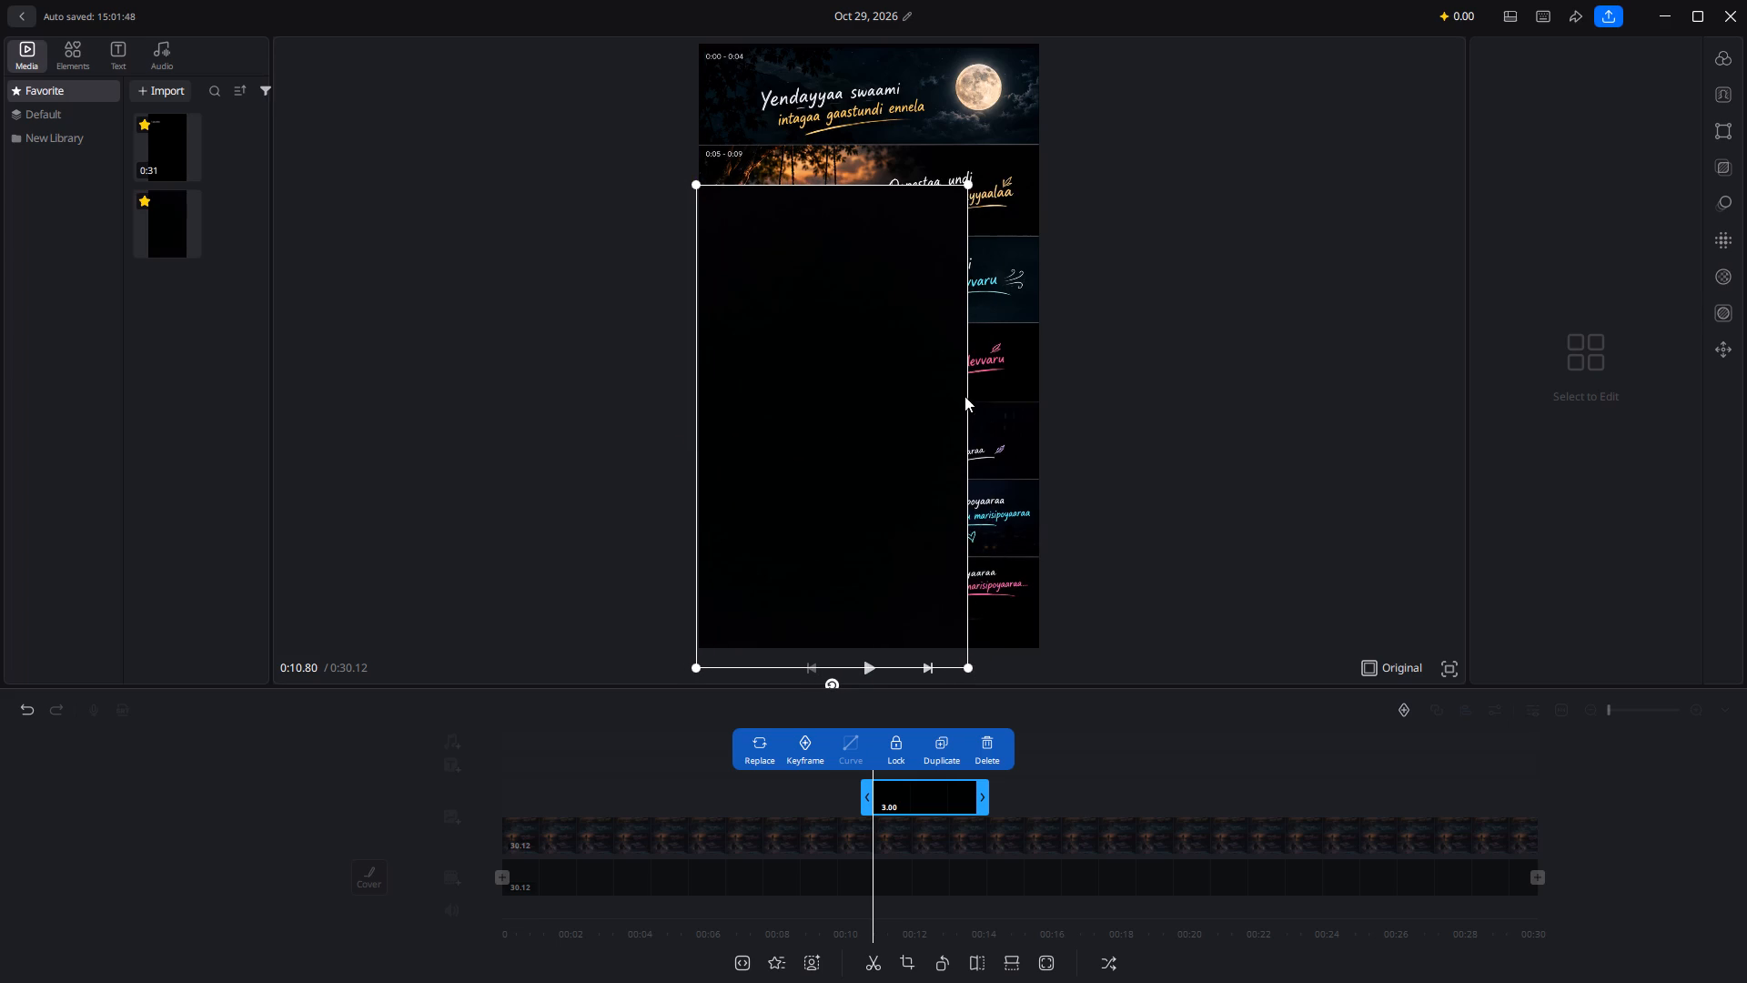
{"action": "left_click_drag", "start_coordinate": [966, 186], "coordinate": [1058, 195]}
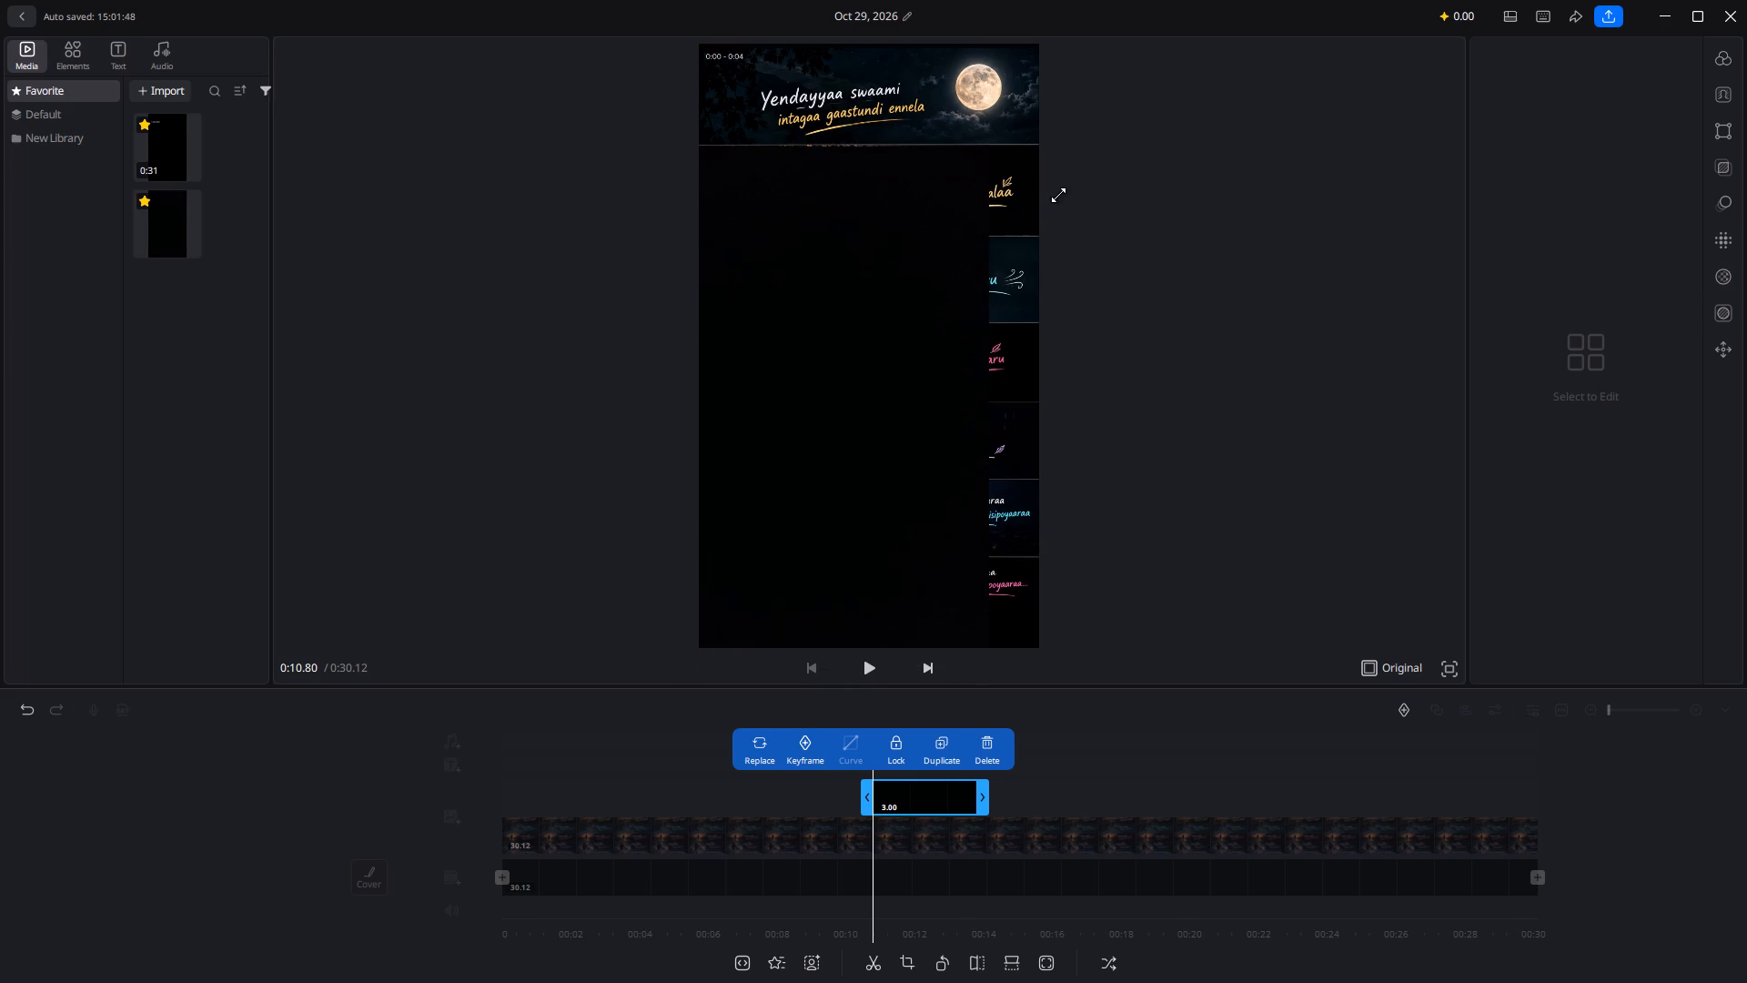
{"action": "left_click_drag", "start_coordinate": [1058, 195], "coordinate": [1127, 137]}
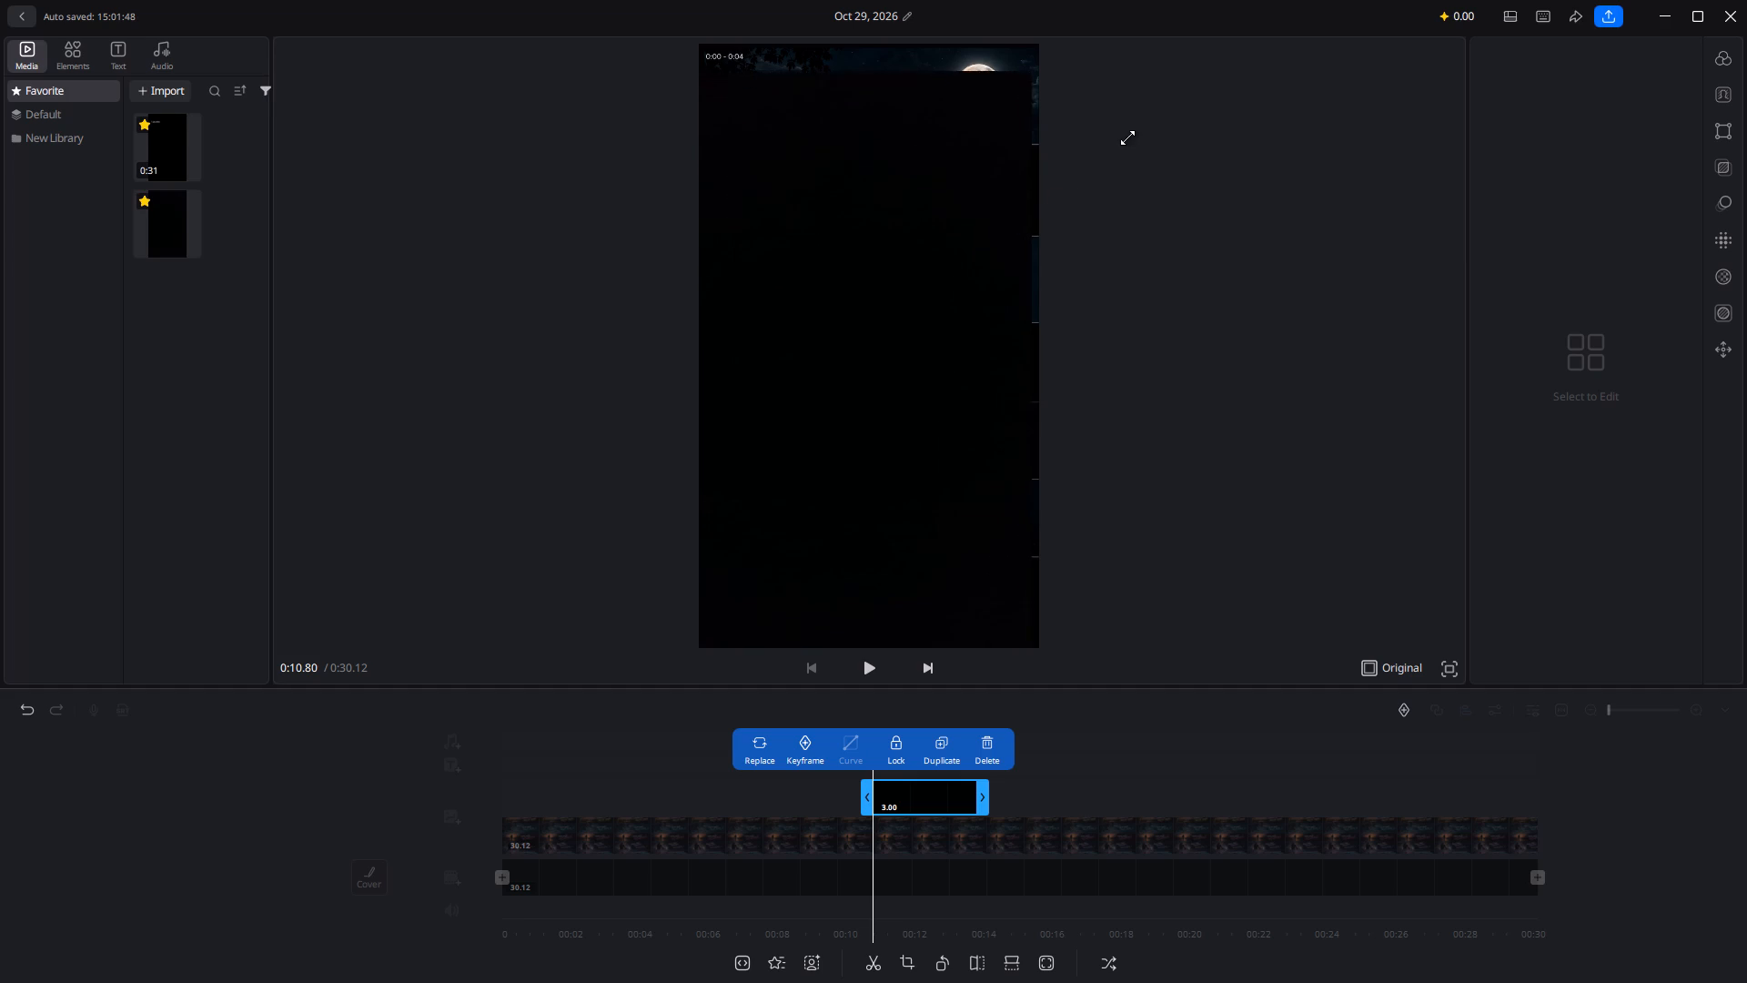
{"action": "left_click_drag", "start_coordinate": [1127, 137], "coordinate": [1132, 117]}
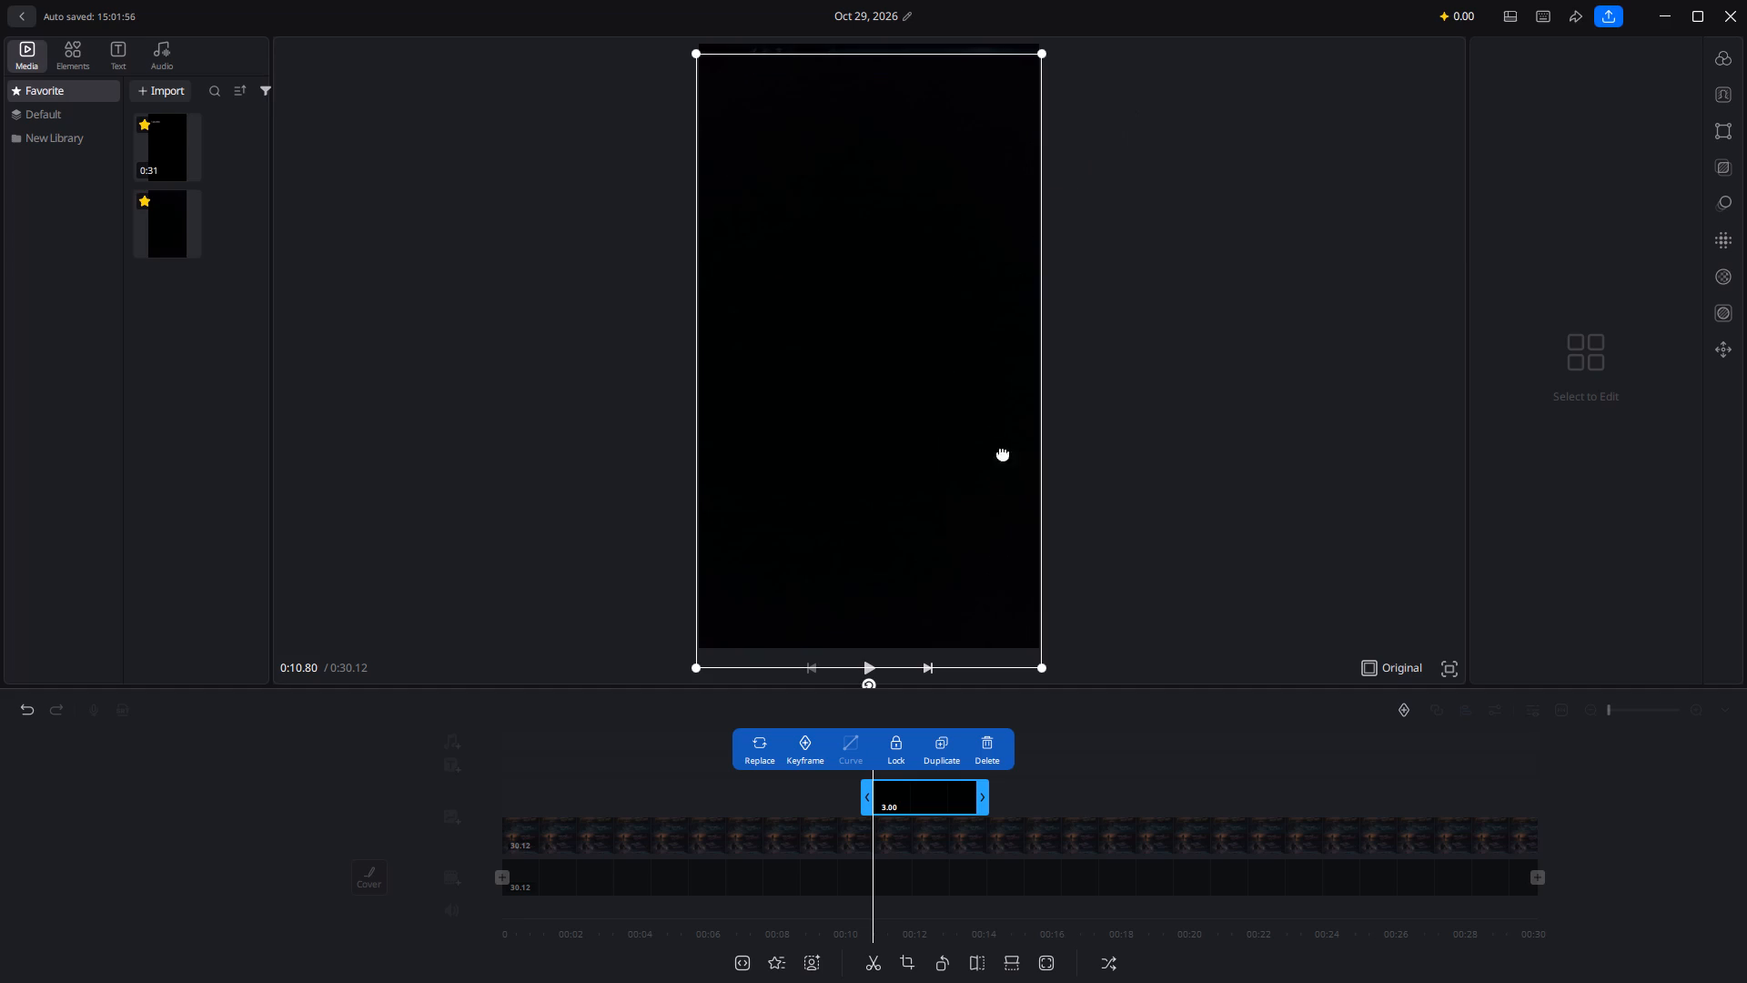
{"action": "left_click_drag", "start_coordinate": [1044, 665], "coordinate": [1045, 654]}
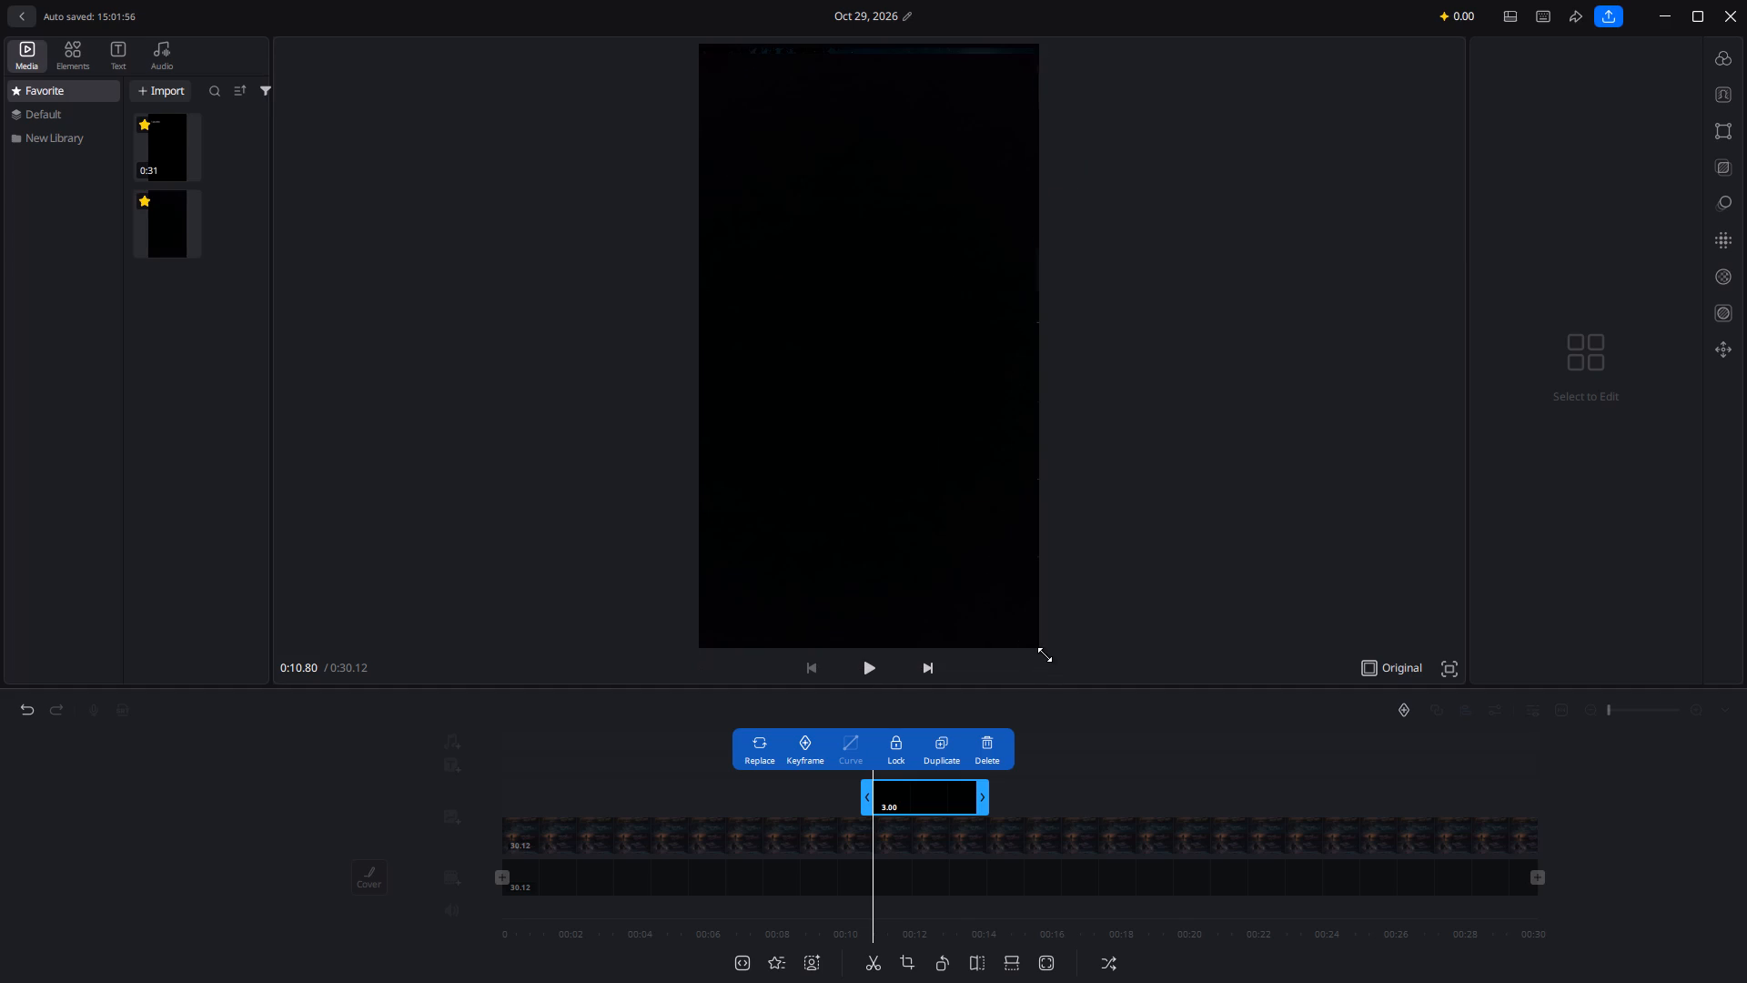
{"action": "left_click_drag", "start_coordinate": [1045, 654], "coordinate": [1045, 651]}
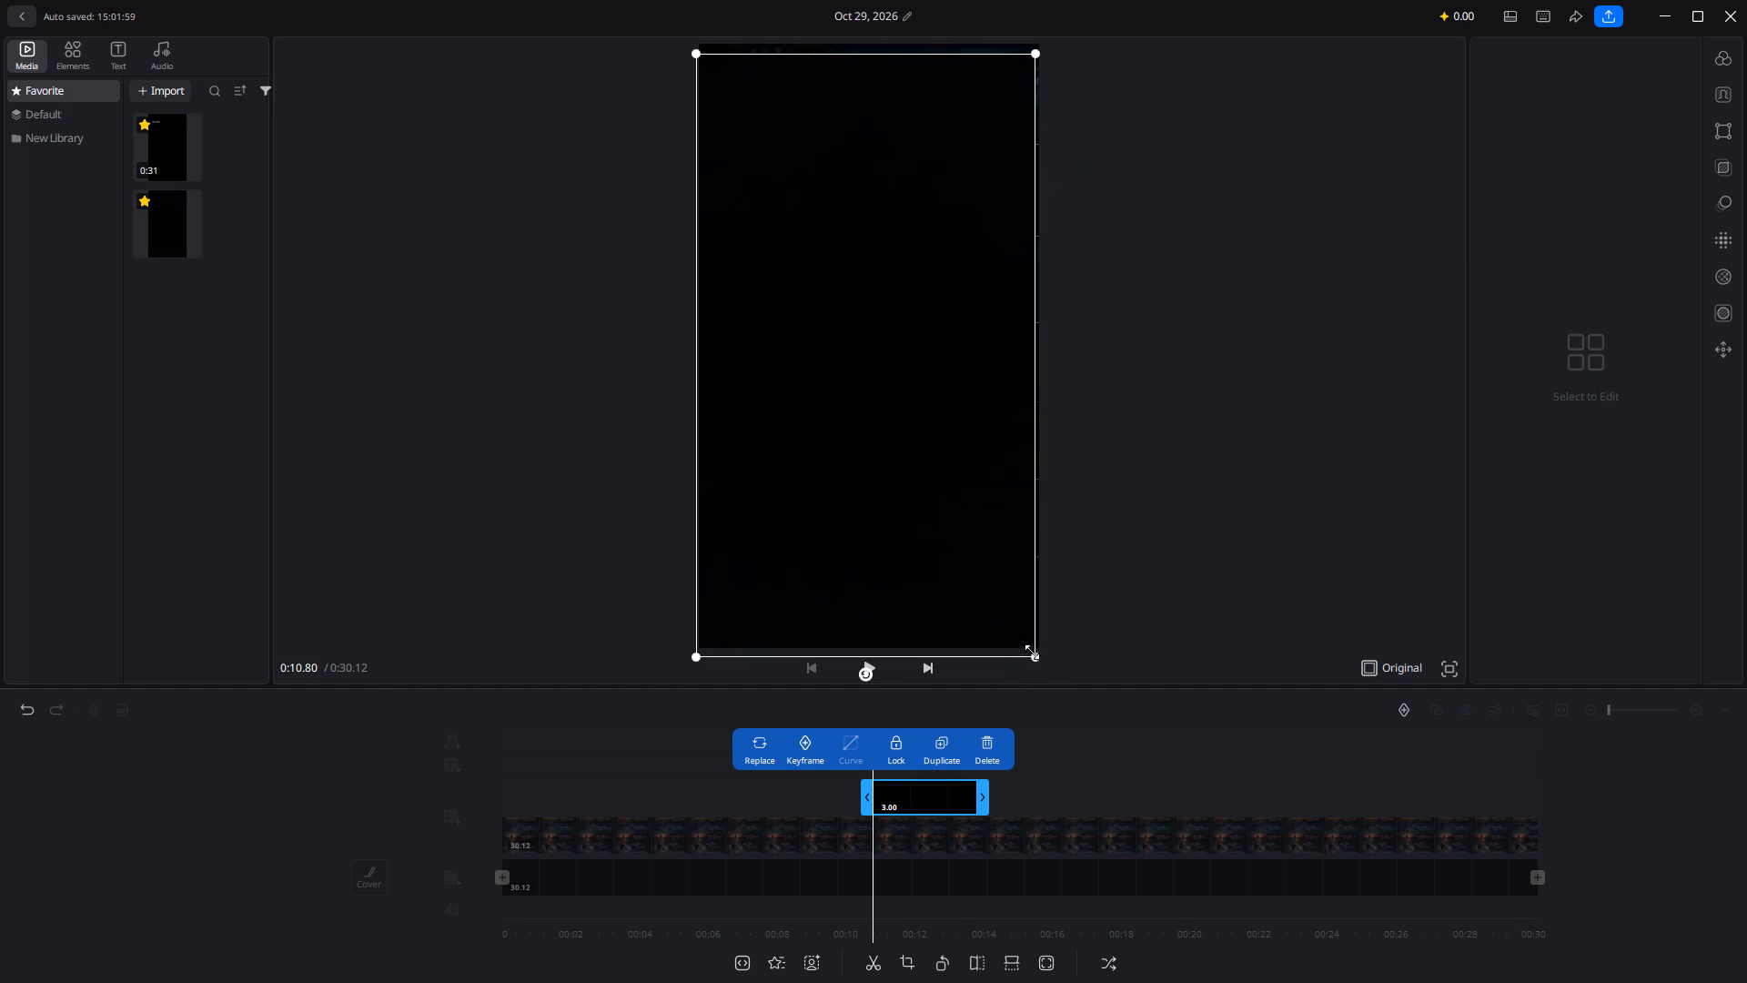
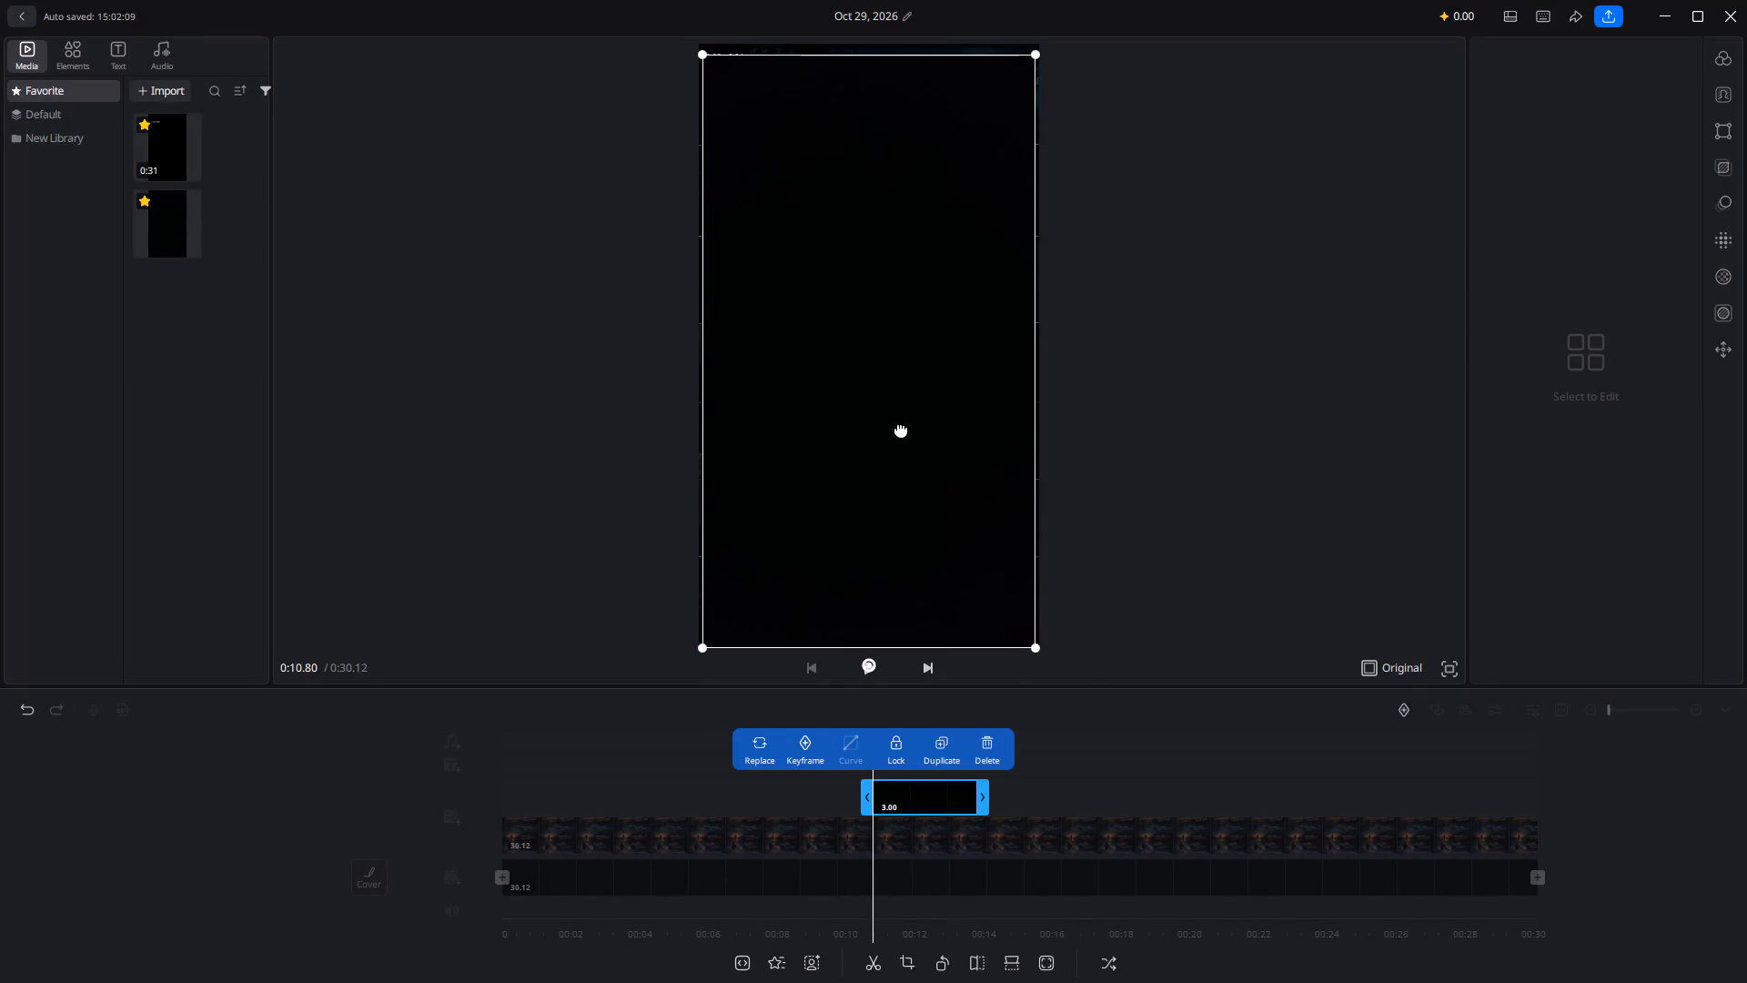
Enlarge the lyrics image overlay from a corner and reposition it in the preview to span the video frame.
{"action": "left_click_drag", "start_coordinate": [1037, 639], "coordinate": [1044, 654]}
{"action": "left_click_drag", "start_coordinate": [1044, 654], "coordinate": [702, 55]}
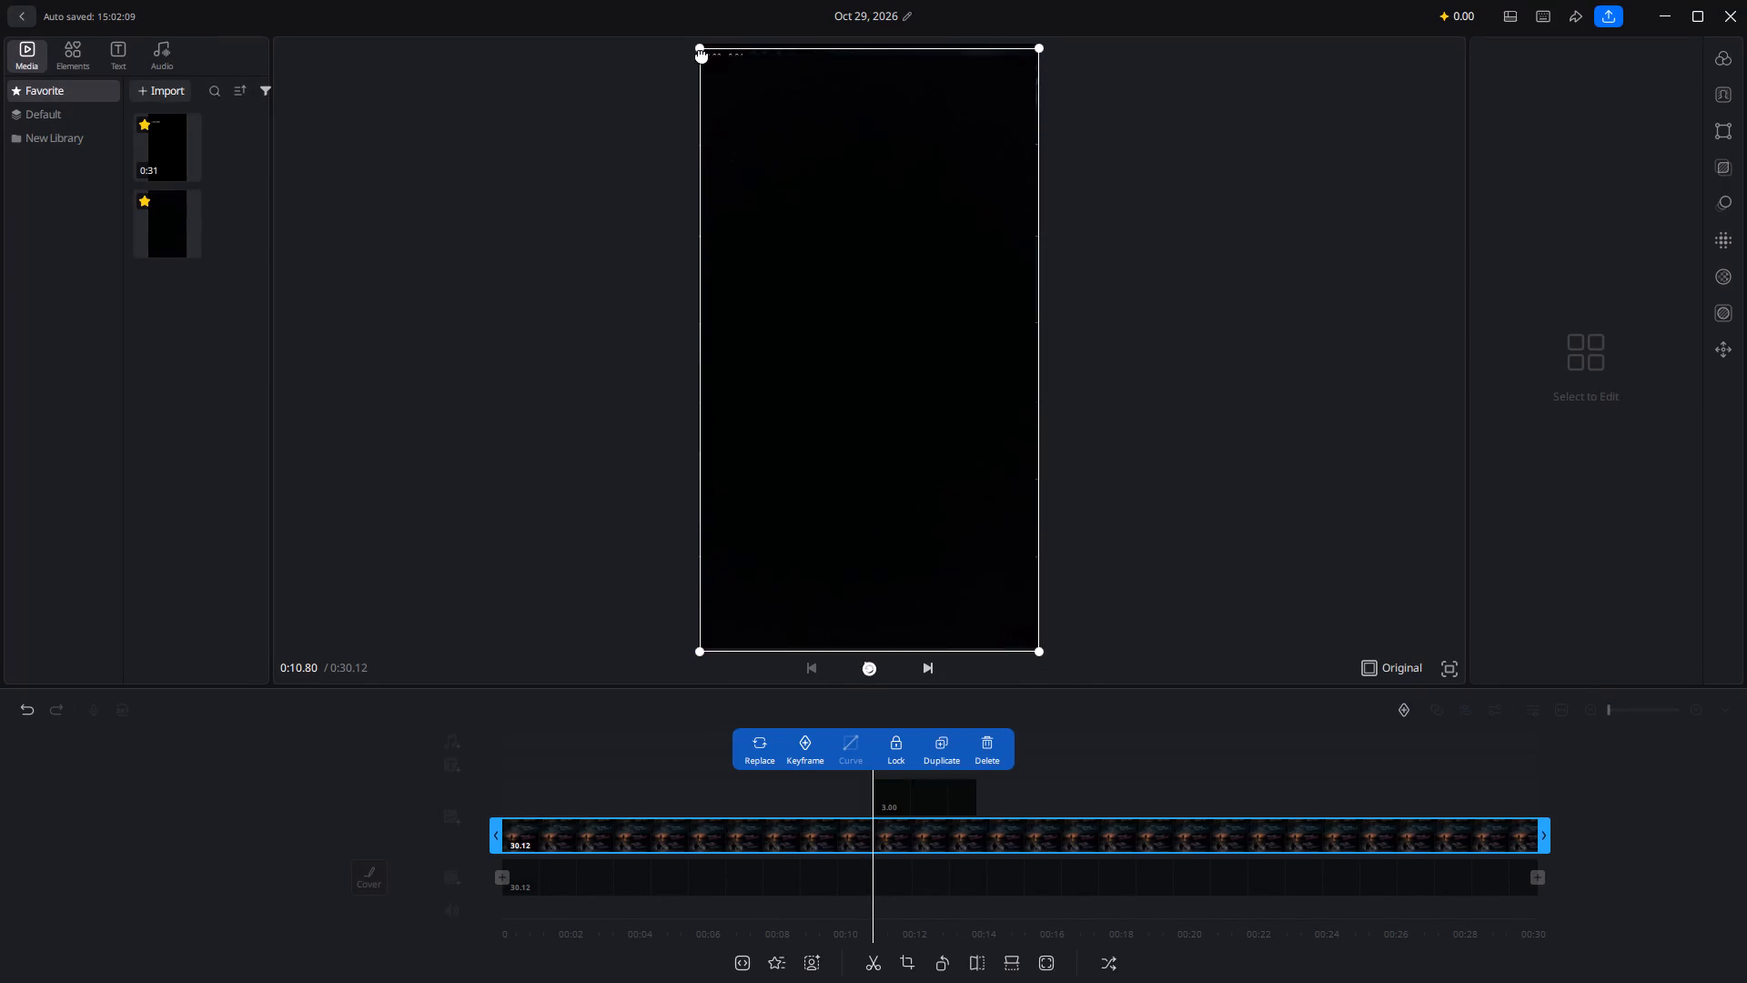
{"action": "left_click", "coordinate": [702, 55]}
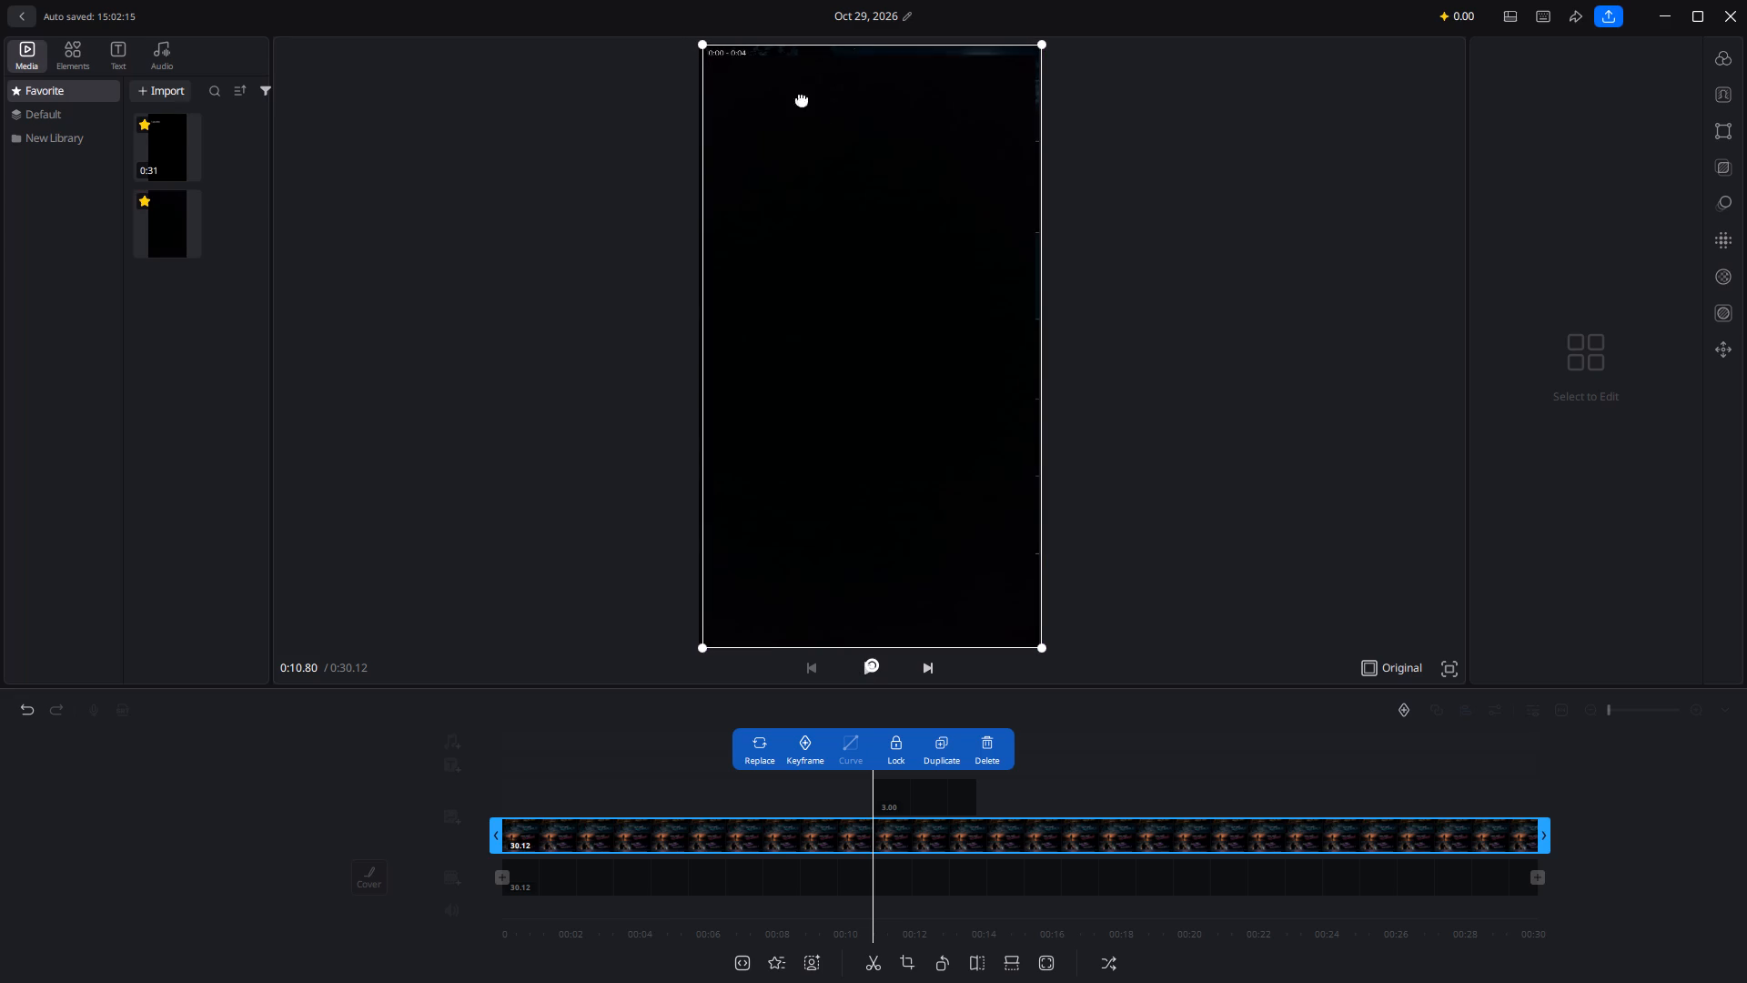
{"action": "left_click", "coordinate": [970, 488]}
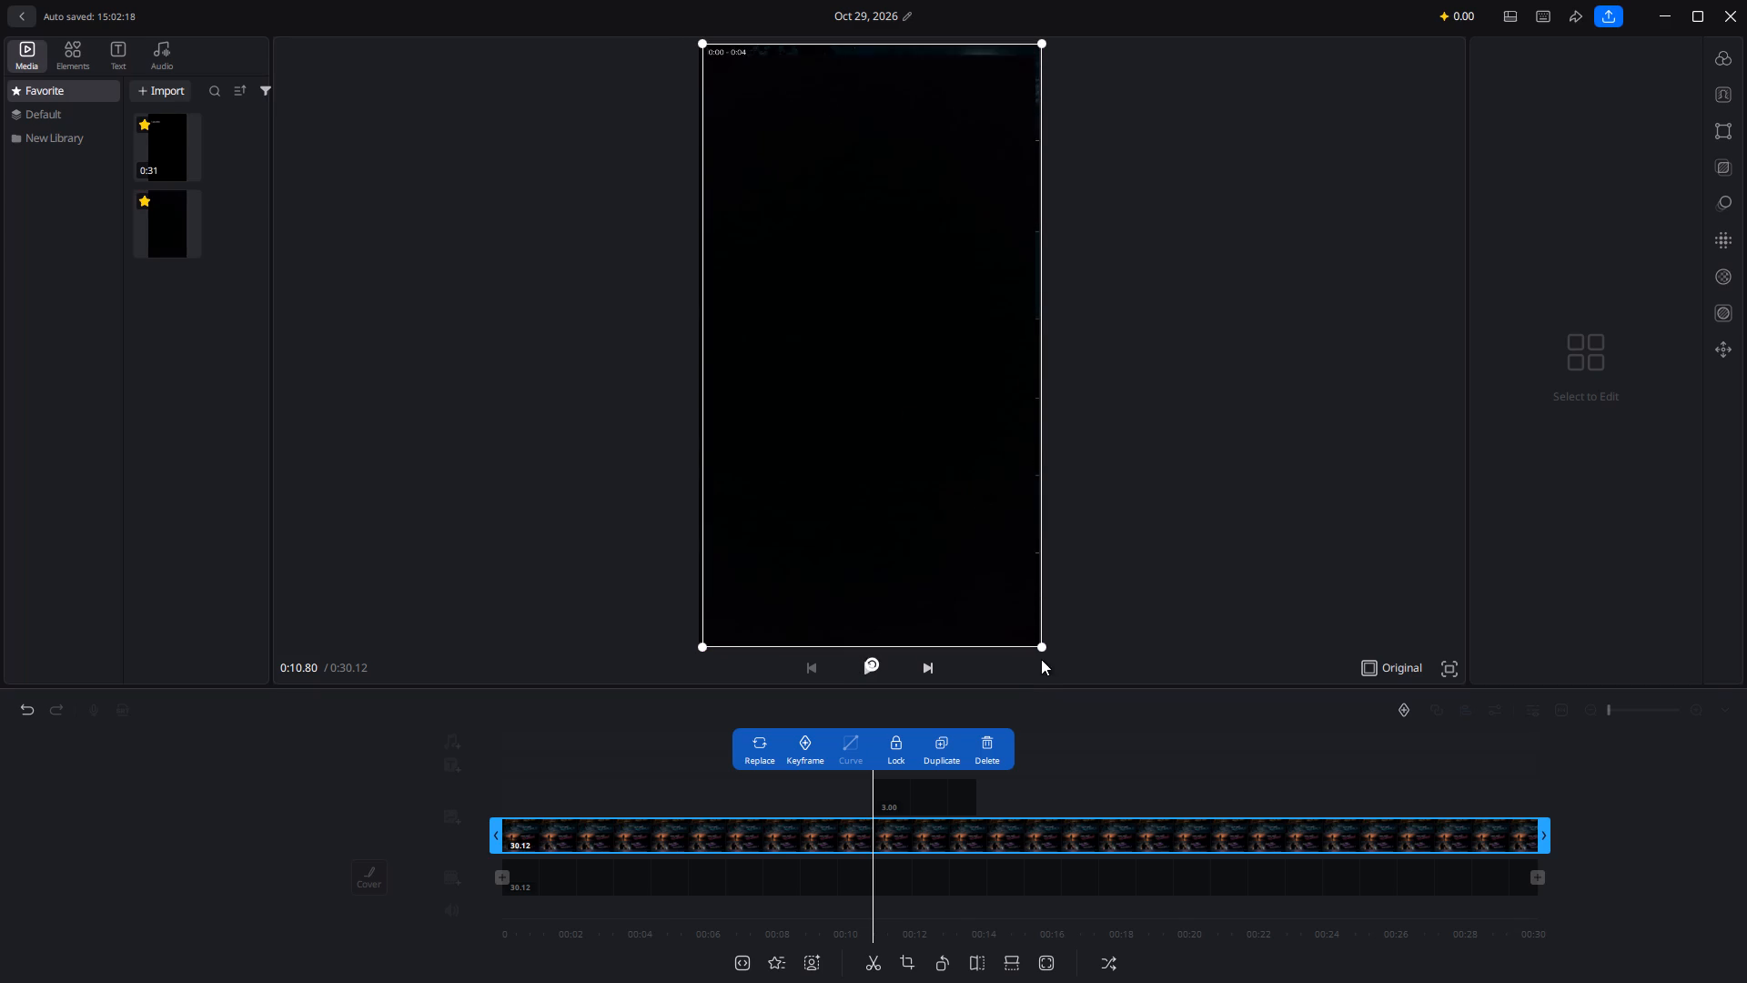
{"action": "left_click_drag", "start_coordinate": [1042, 643], "coordinate": [1067, 669]}
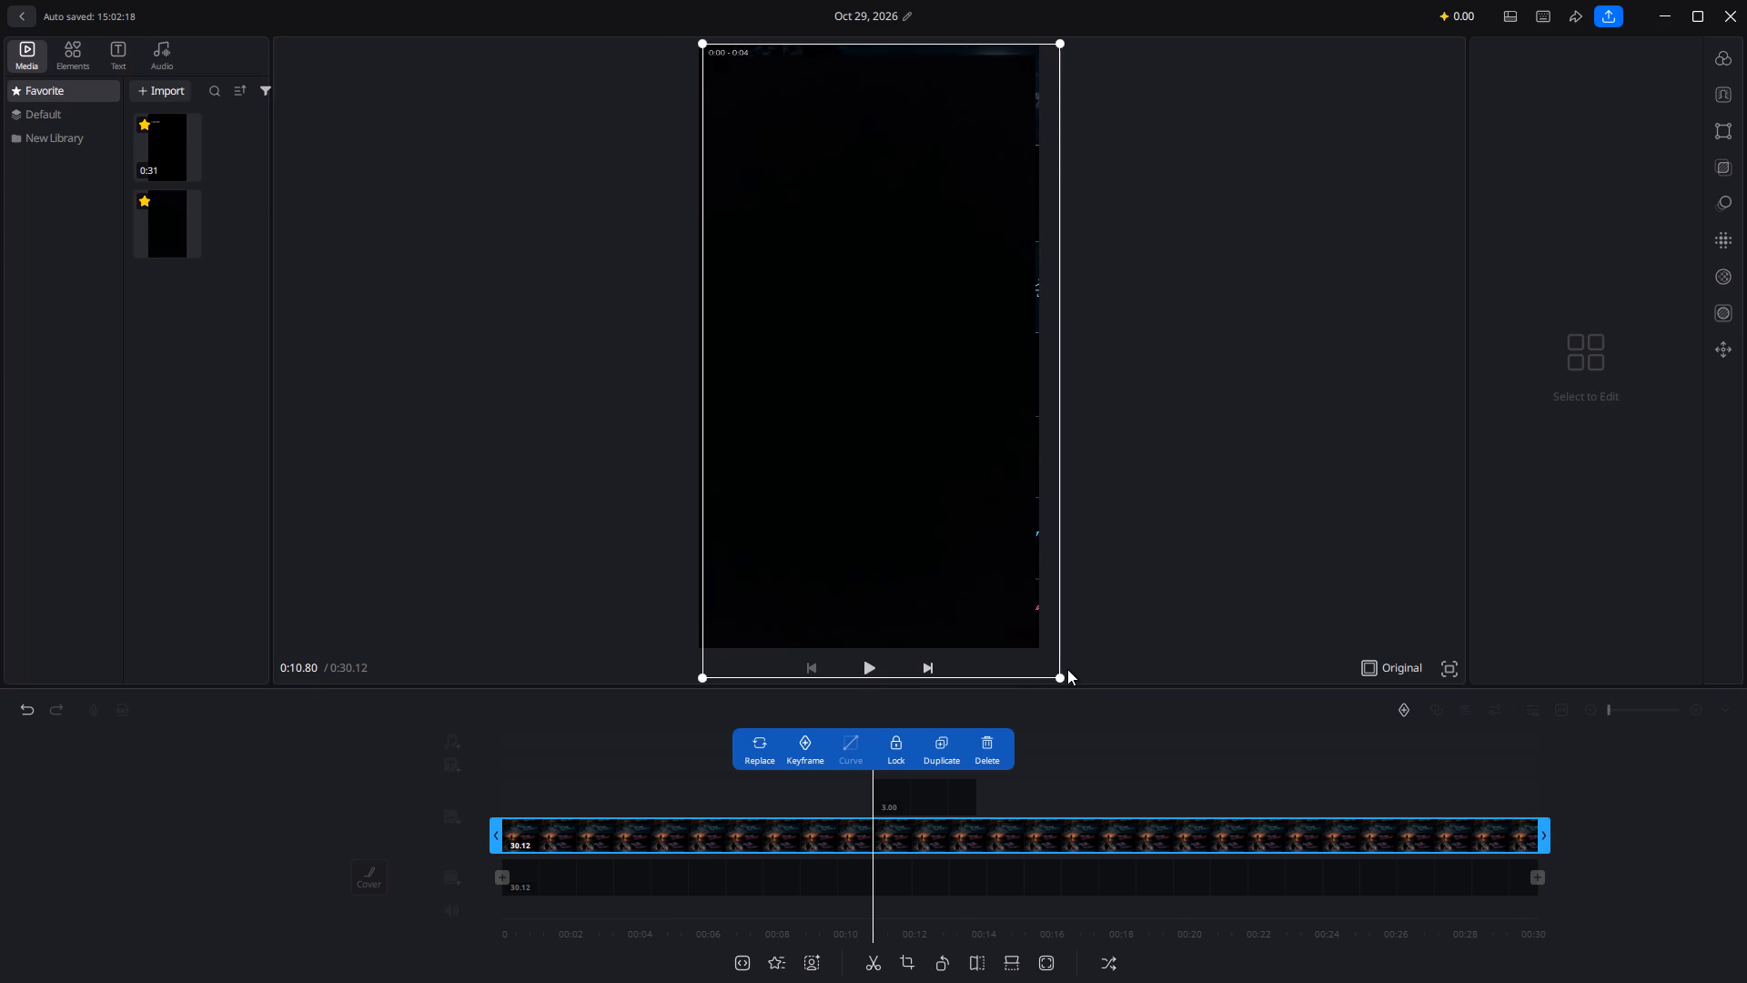
{"action": "left_click_drag", "start_coordinate": [950, 566], "coordinate": [927, 554]}
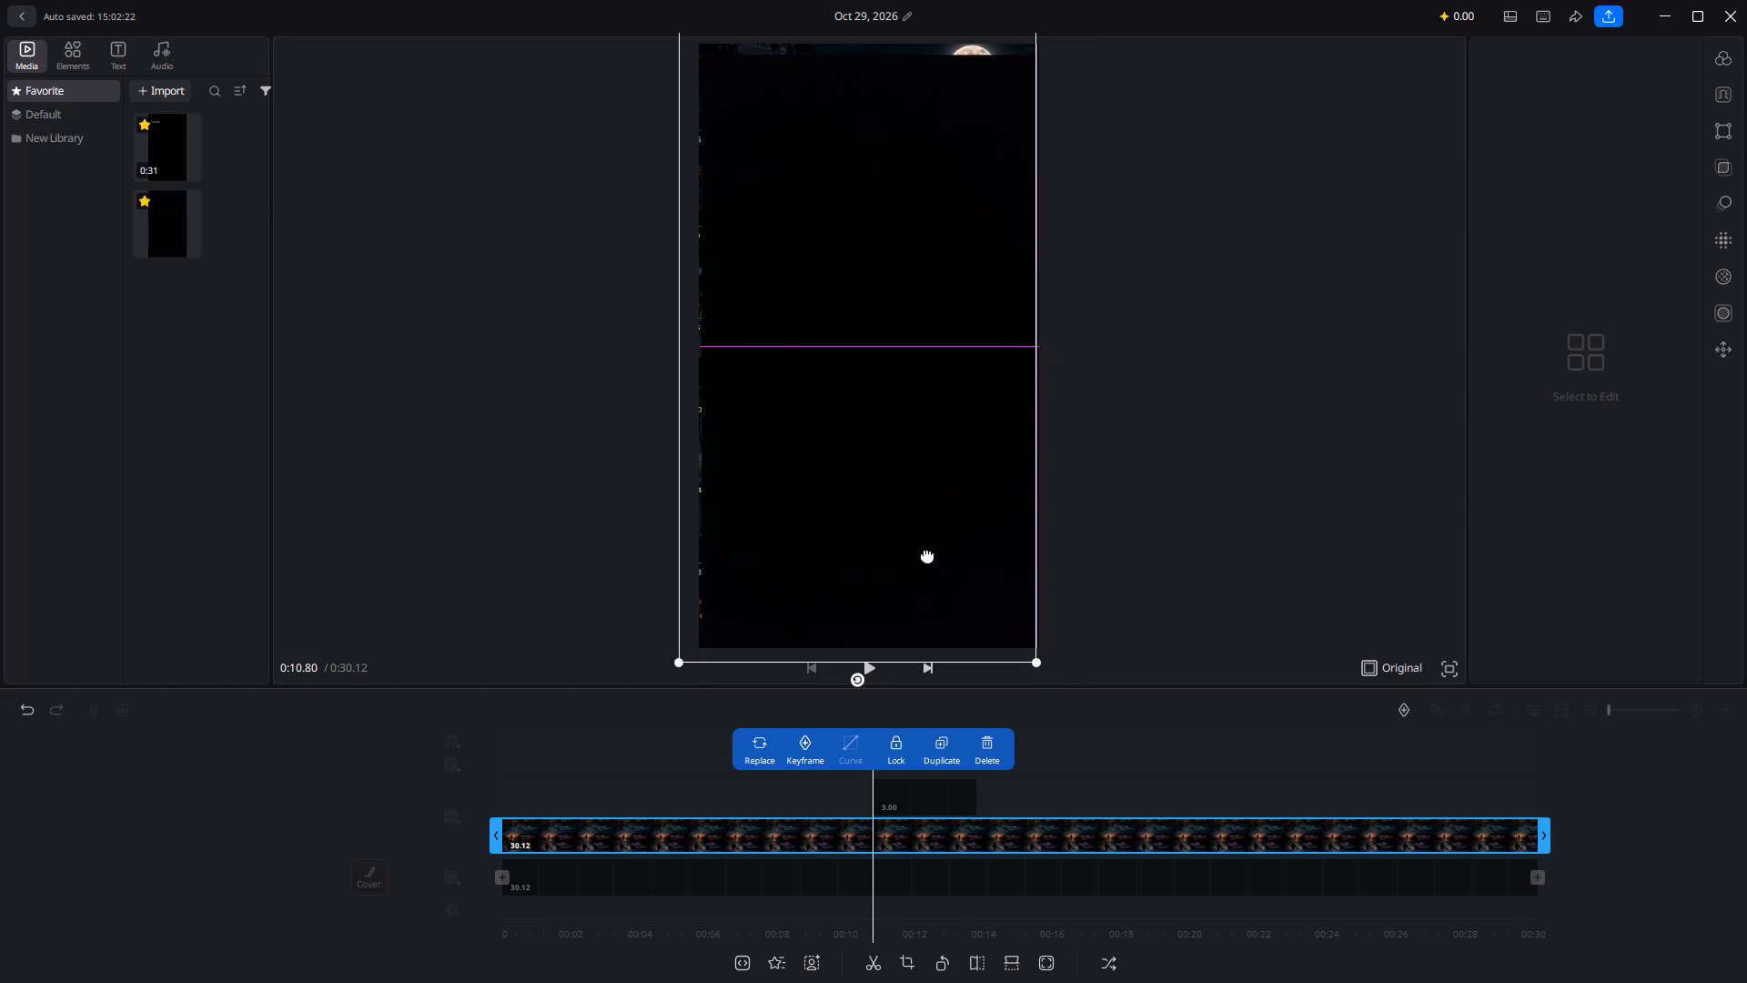
{"action": "left_click_drag", "start_coordinate": [927, 554], "coordinate": [1016, 672]}
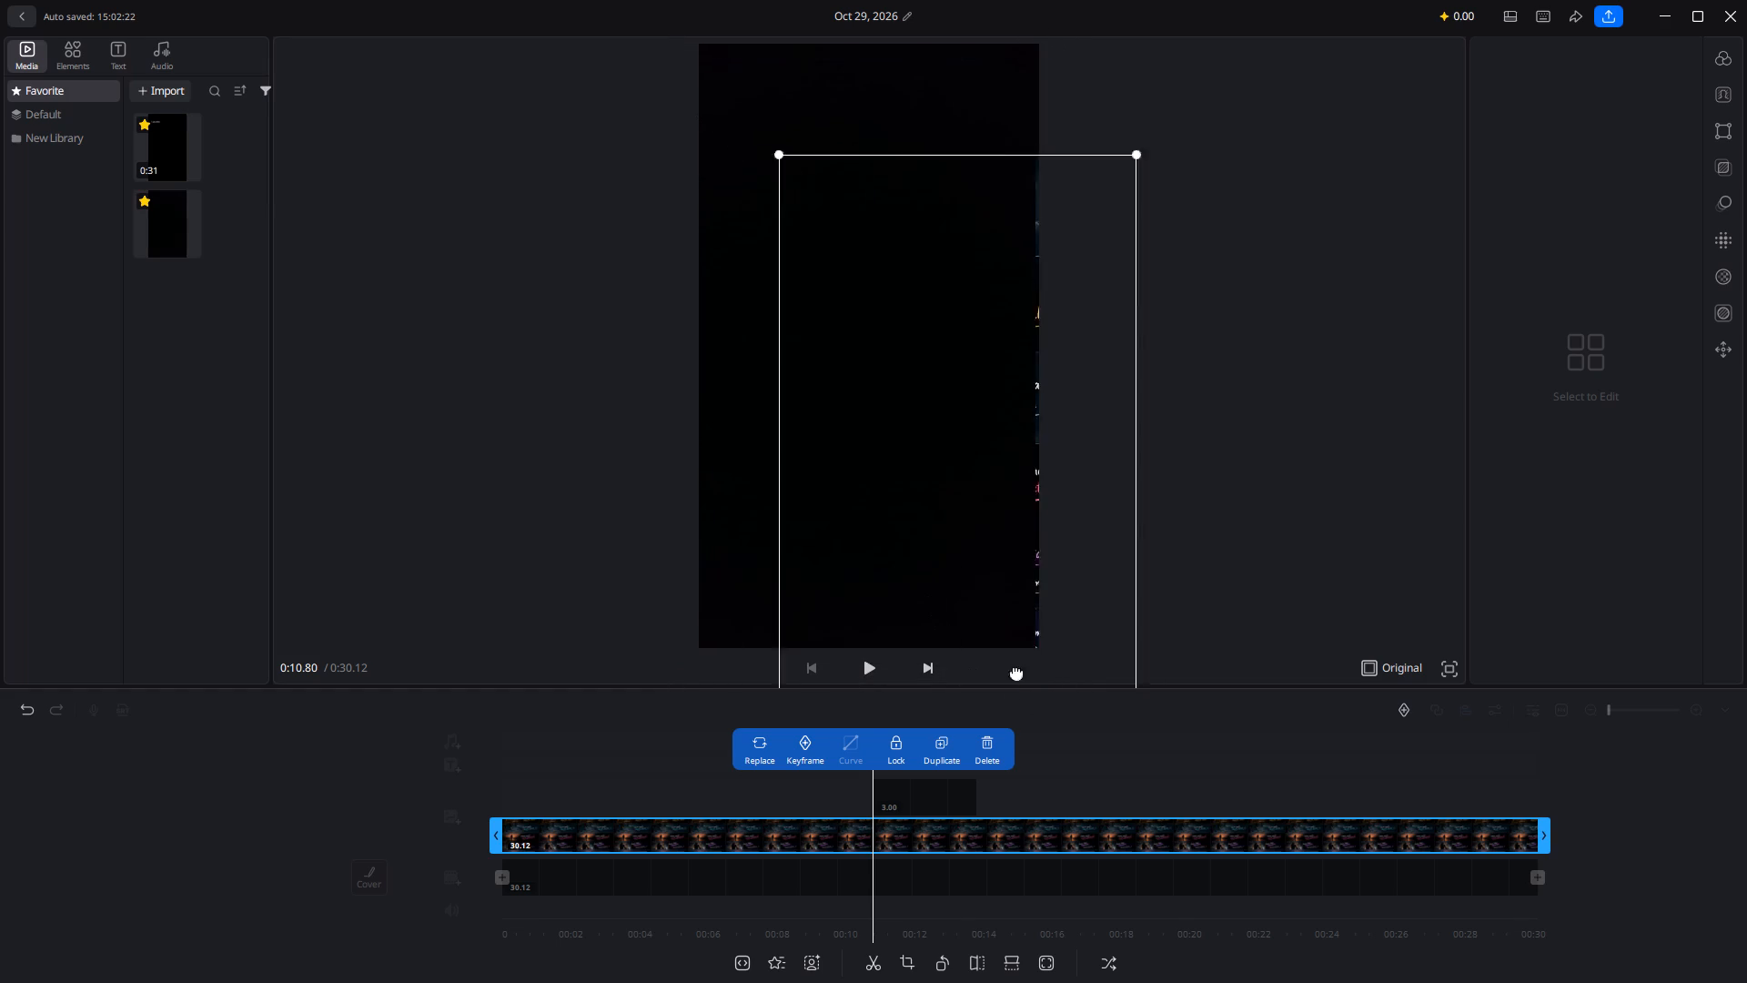
{"action": "left_click_drag", "start_coordinate": [1016, 672], "coordinate": [1301, 499]}
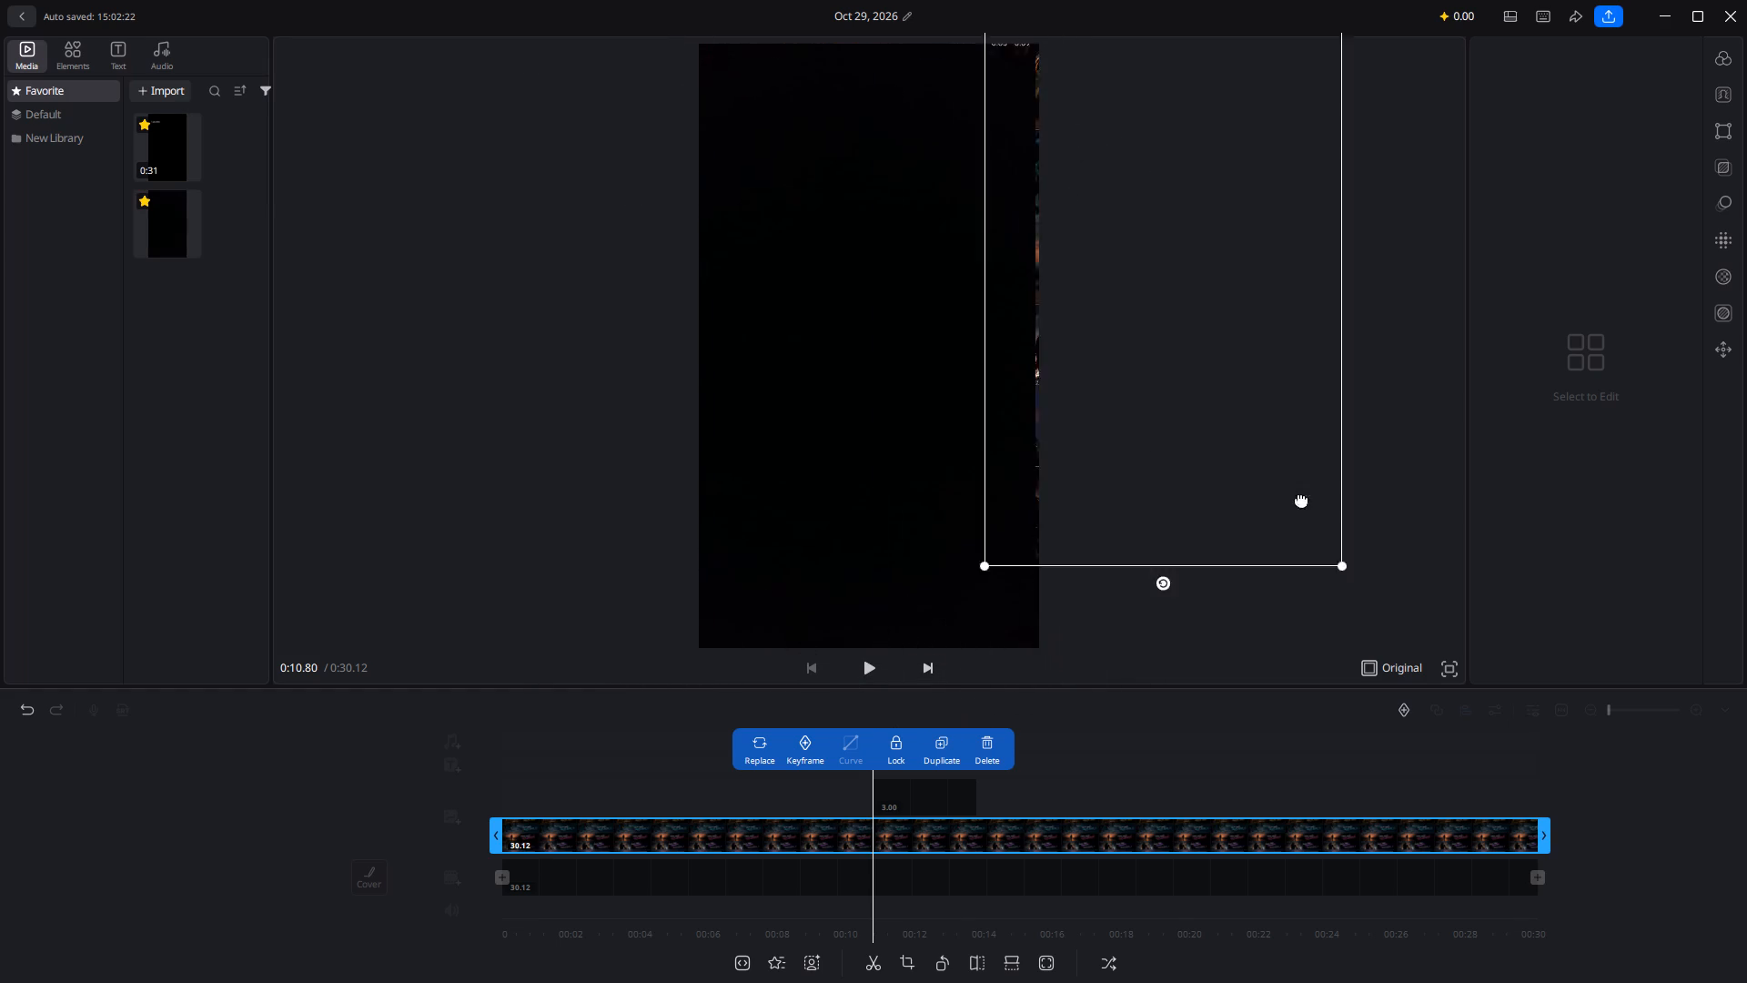
{"action": "left_click_drag", "start_coordinate": [1301, 499], "coordinate": [908, 526]}
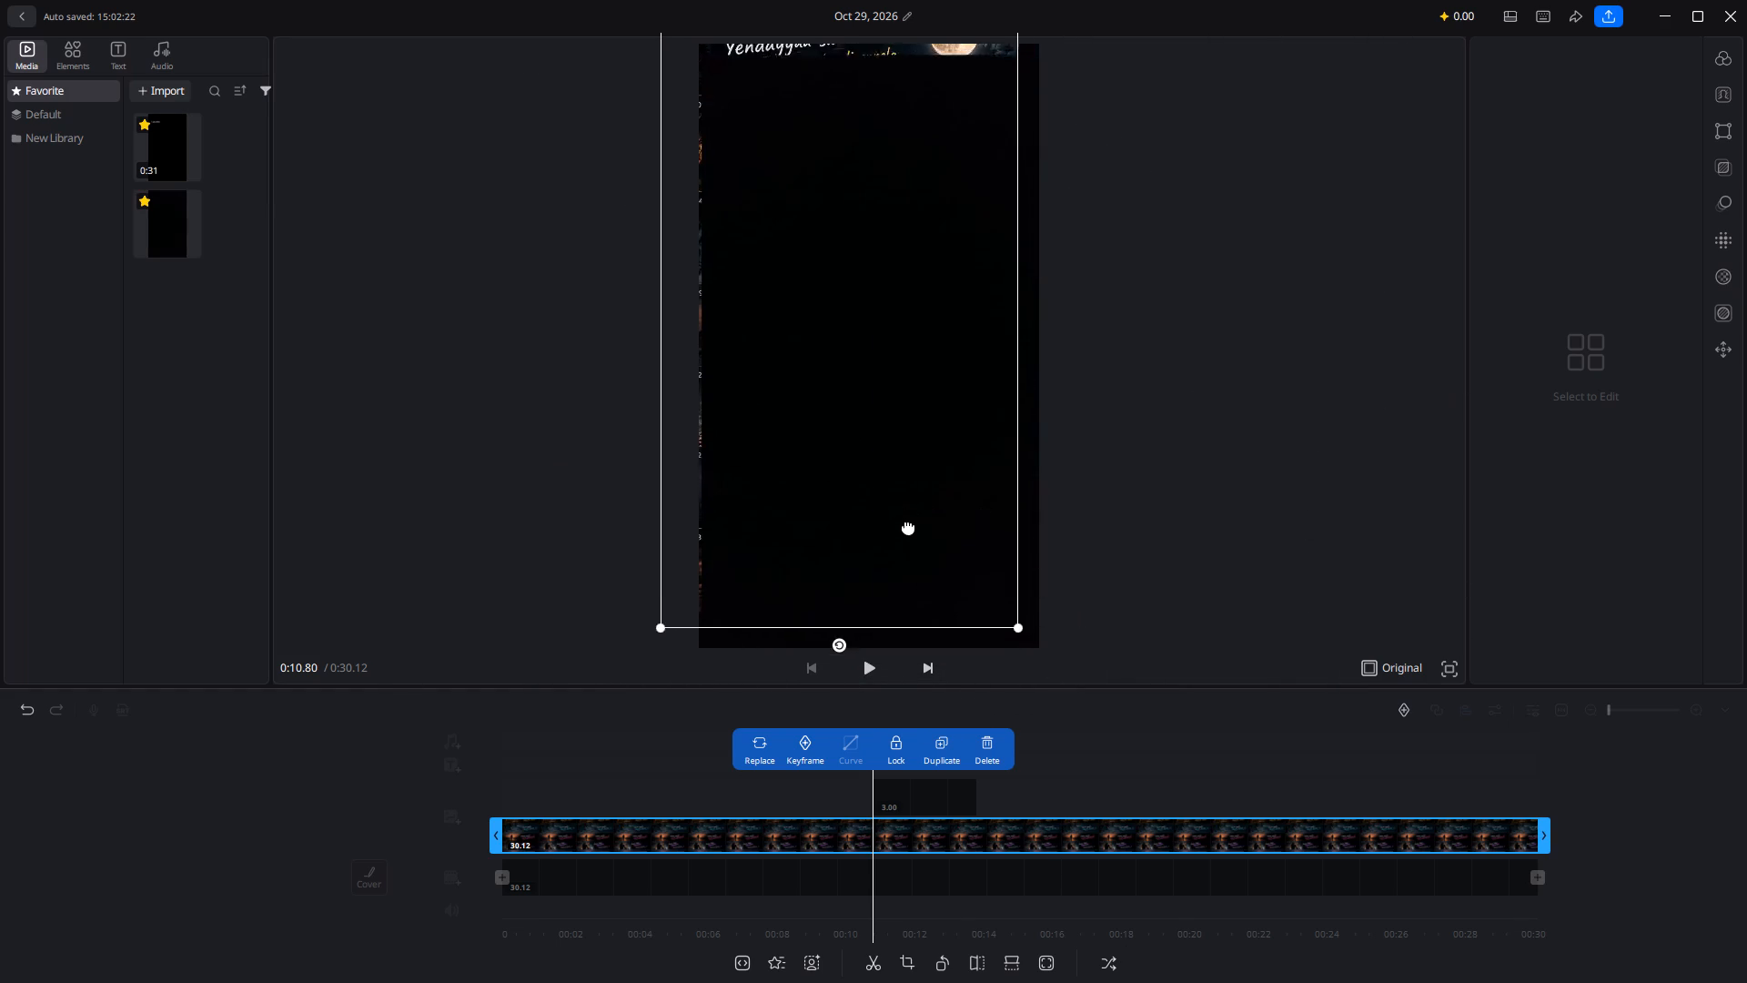
{"action": "left_click_drag", "start_coordinate": [908, 526], "coordinate": [926, 546]}
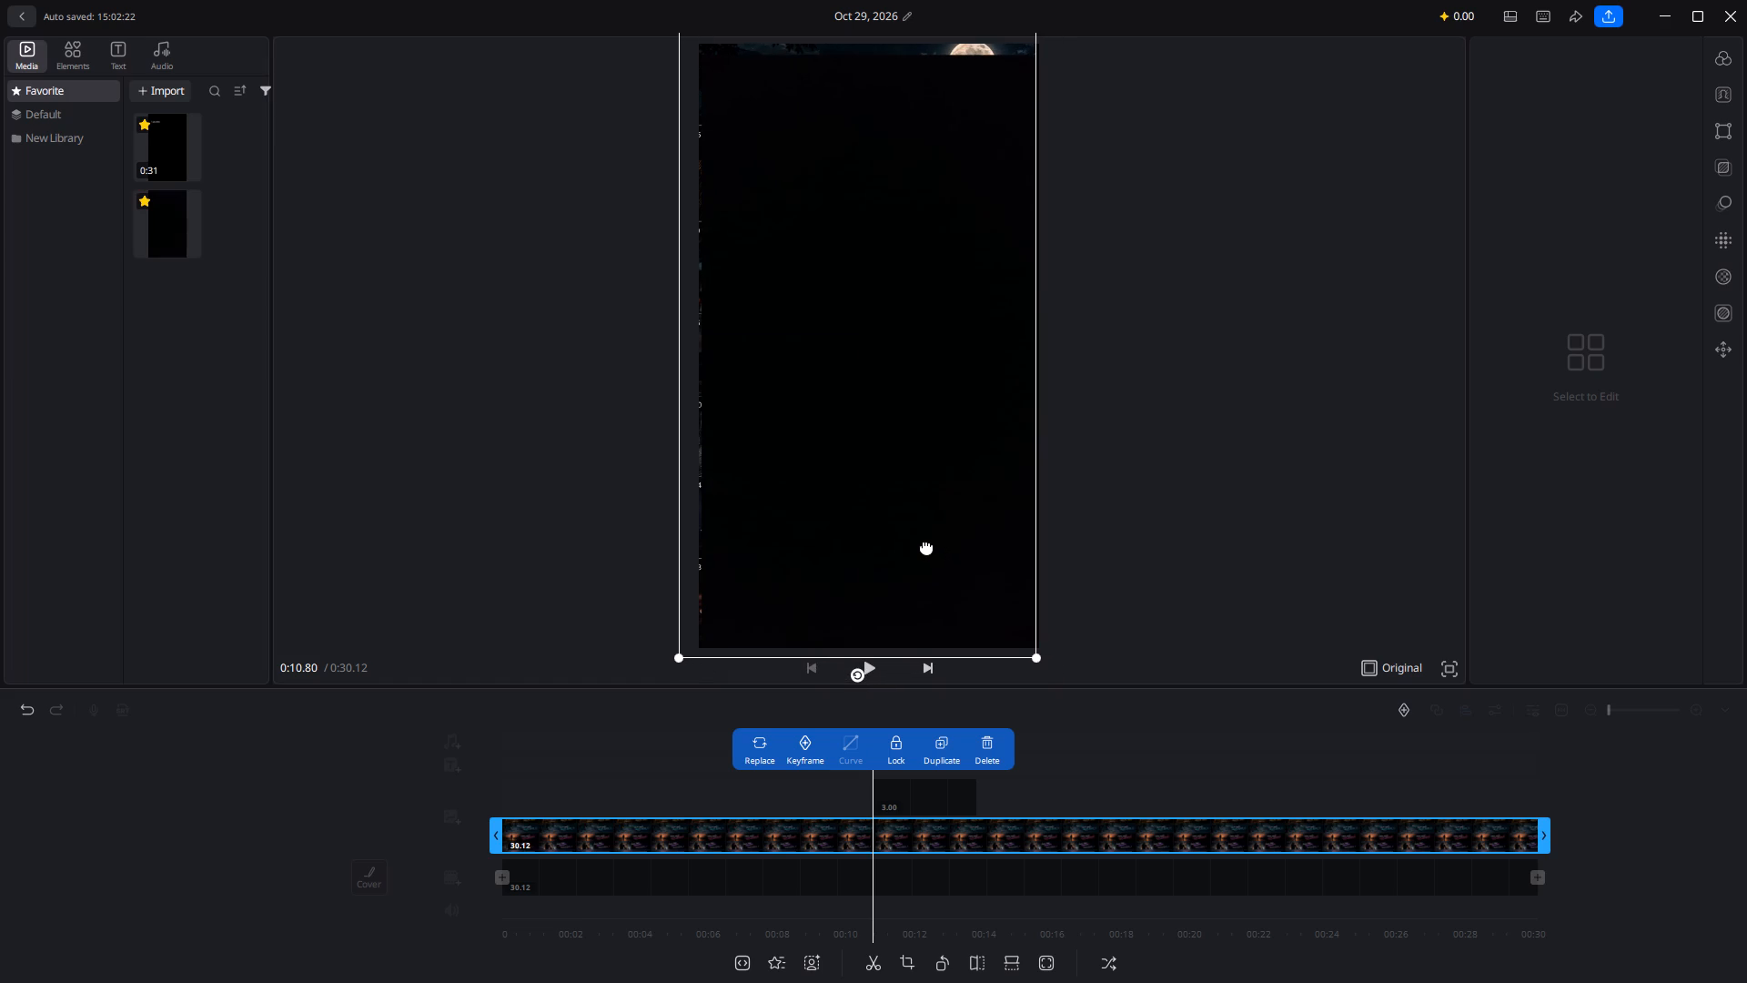
{"action": "left_click", "coordinate": [1211, 546]}
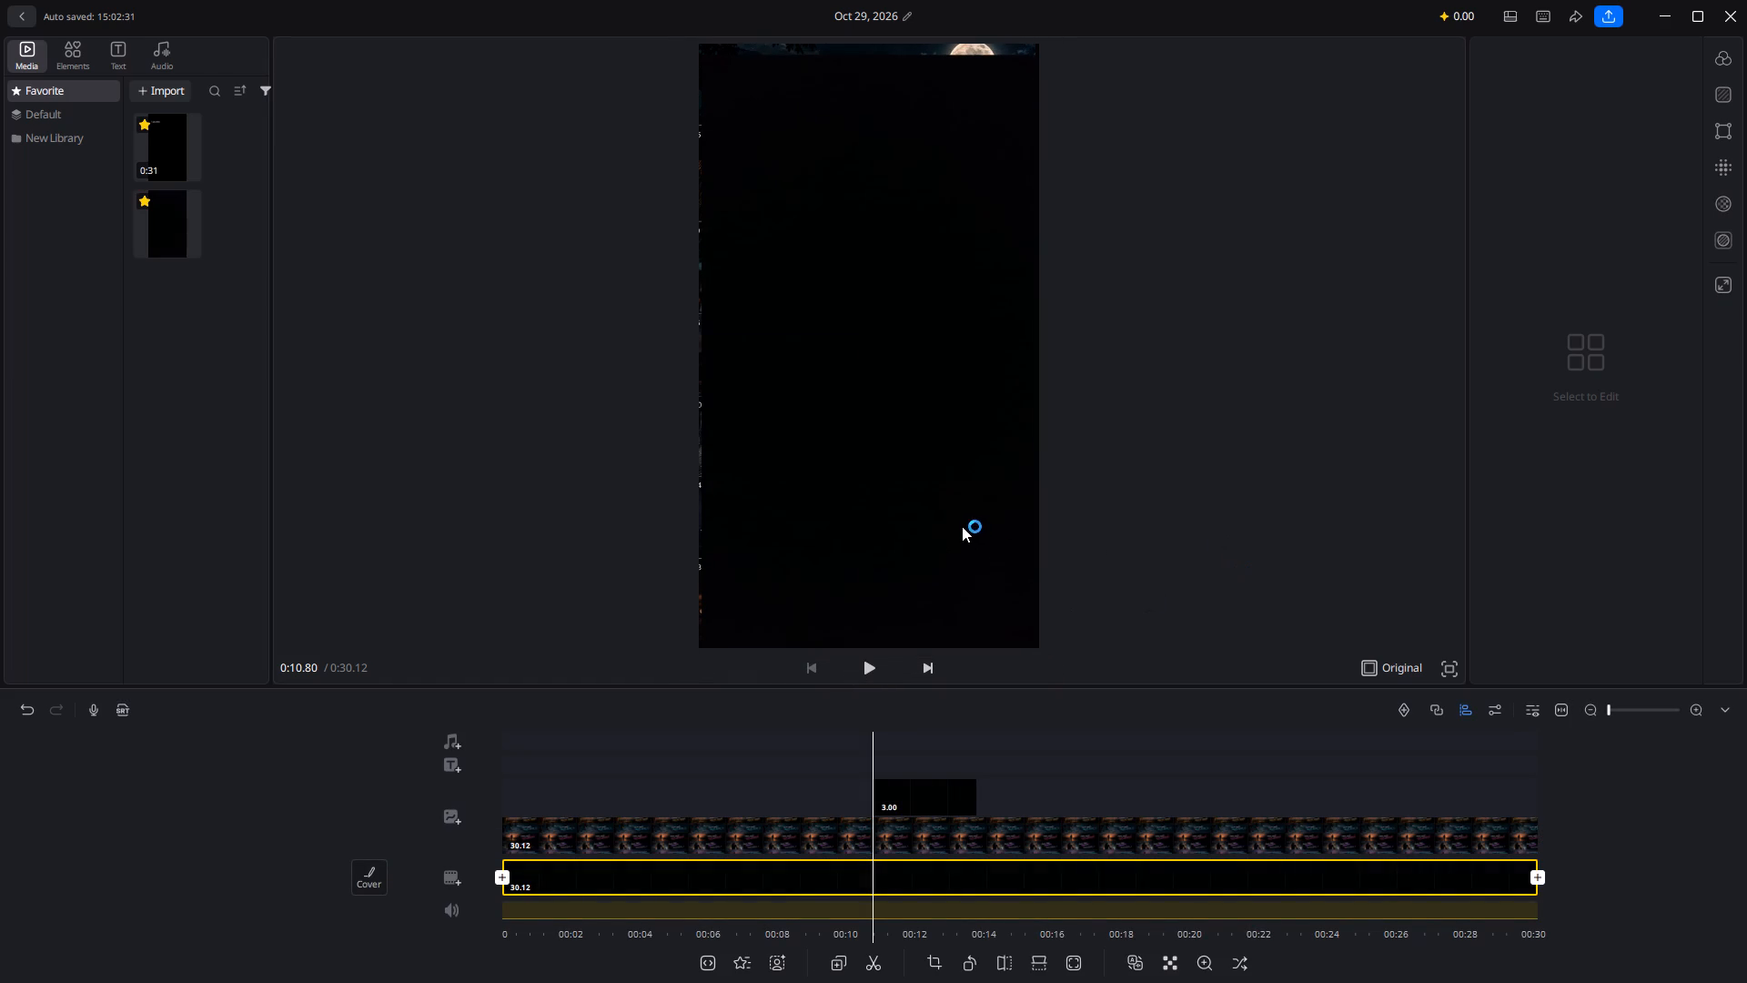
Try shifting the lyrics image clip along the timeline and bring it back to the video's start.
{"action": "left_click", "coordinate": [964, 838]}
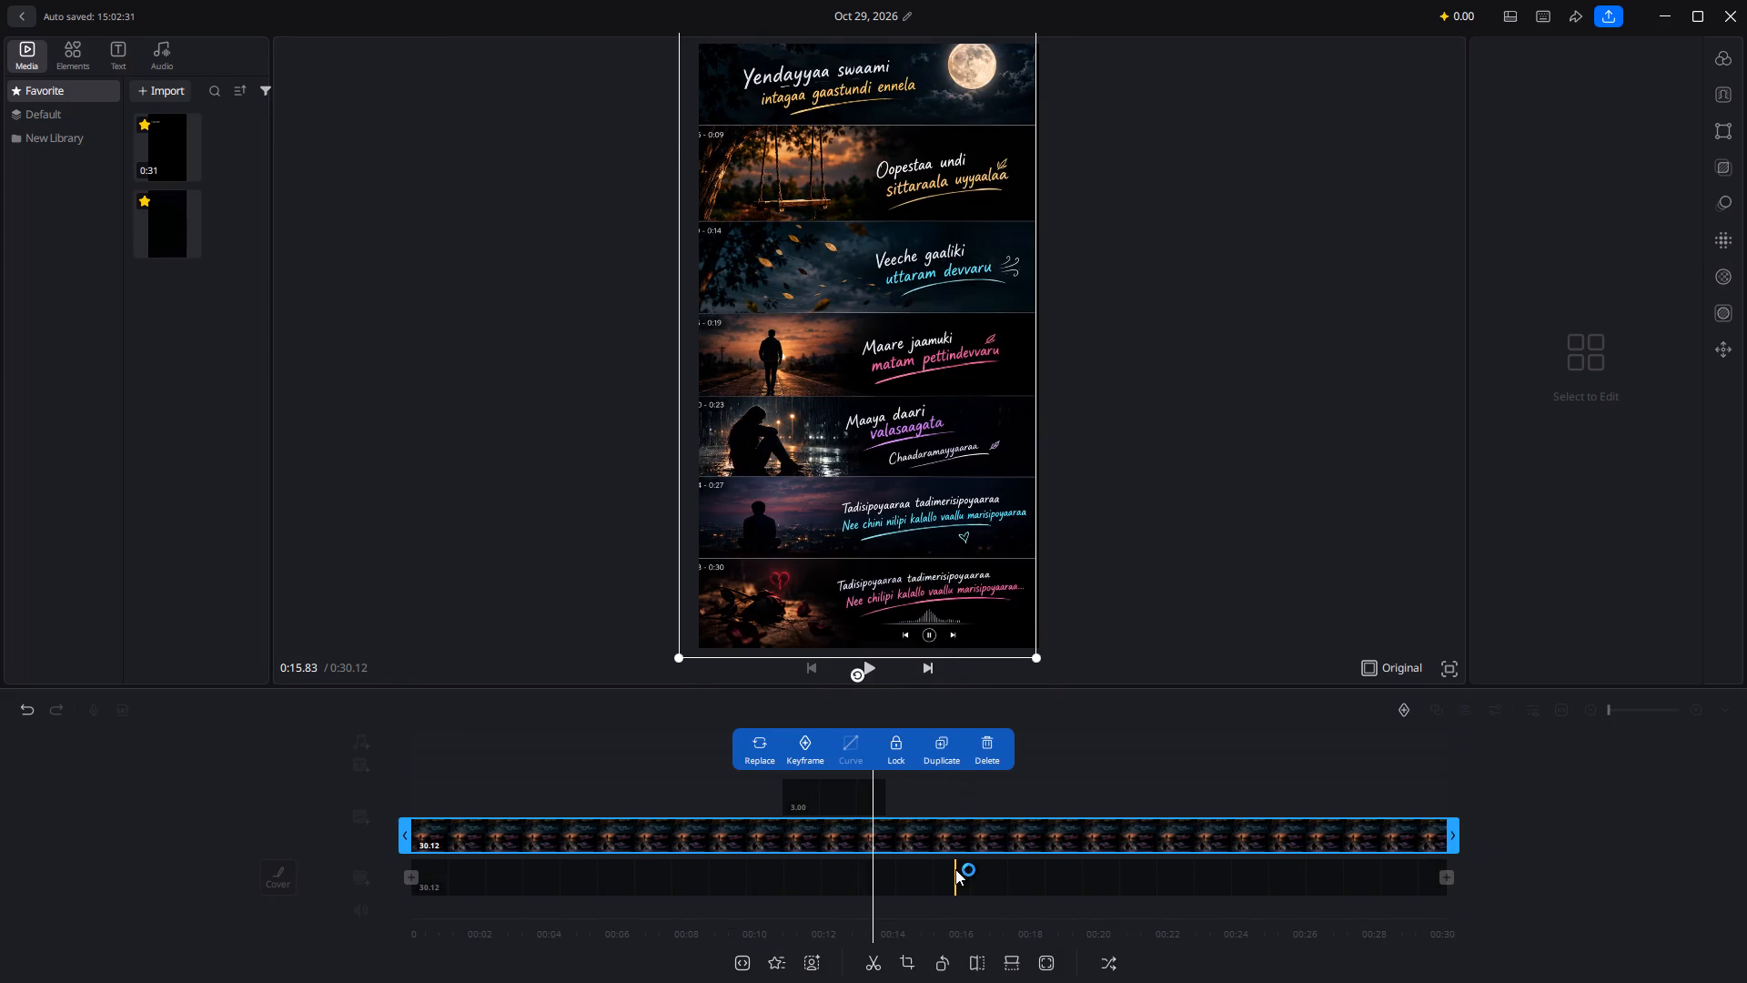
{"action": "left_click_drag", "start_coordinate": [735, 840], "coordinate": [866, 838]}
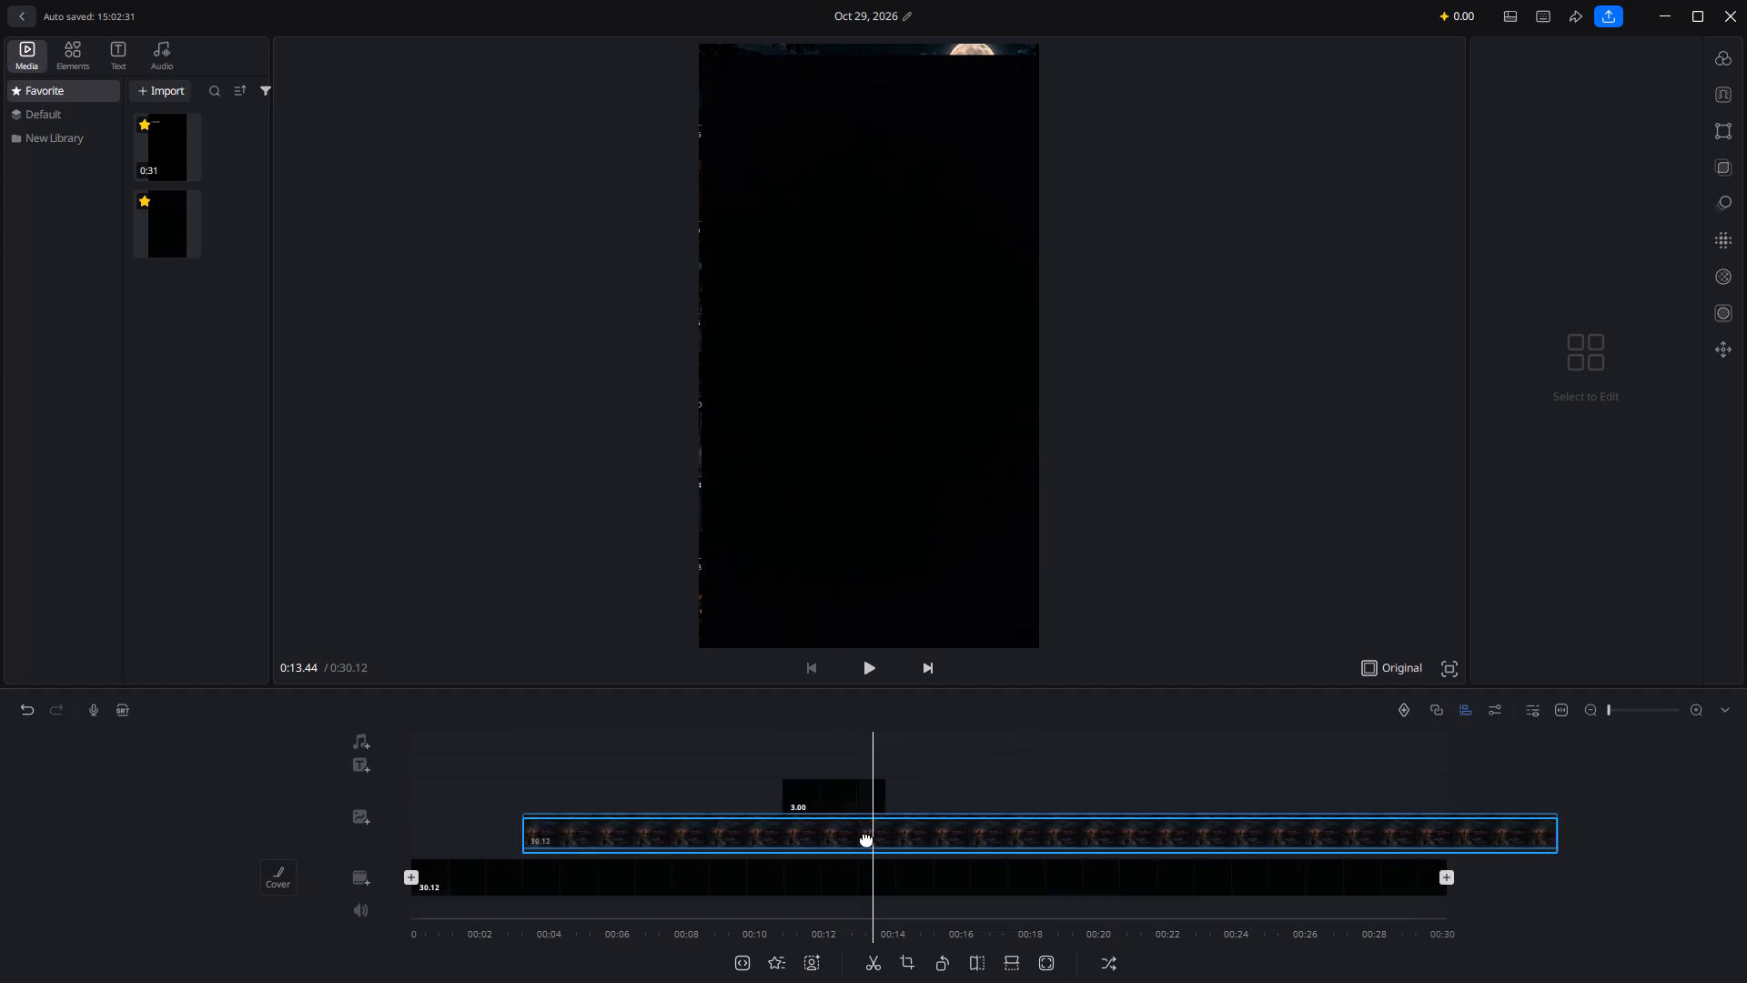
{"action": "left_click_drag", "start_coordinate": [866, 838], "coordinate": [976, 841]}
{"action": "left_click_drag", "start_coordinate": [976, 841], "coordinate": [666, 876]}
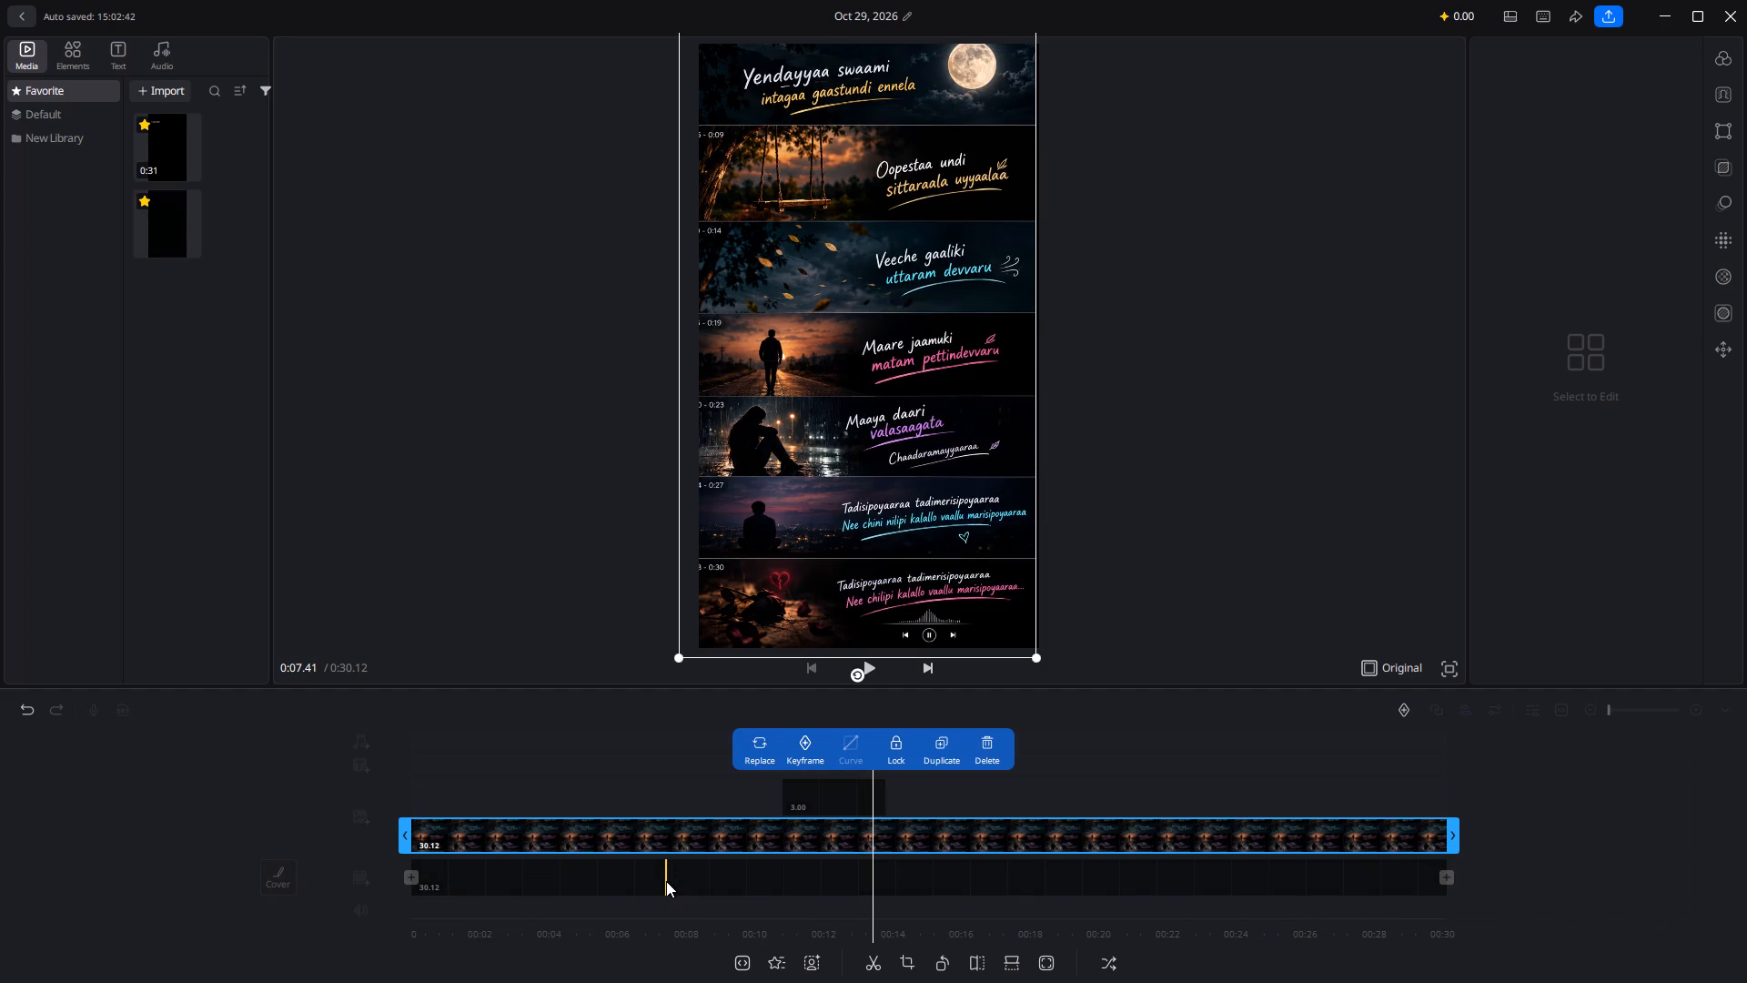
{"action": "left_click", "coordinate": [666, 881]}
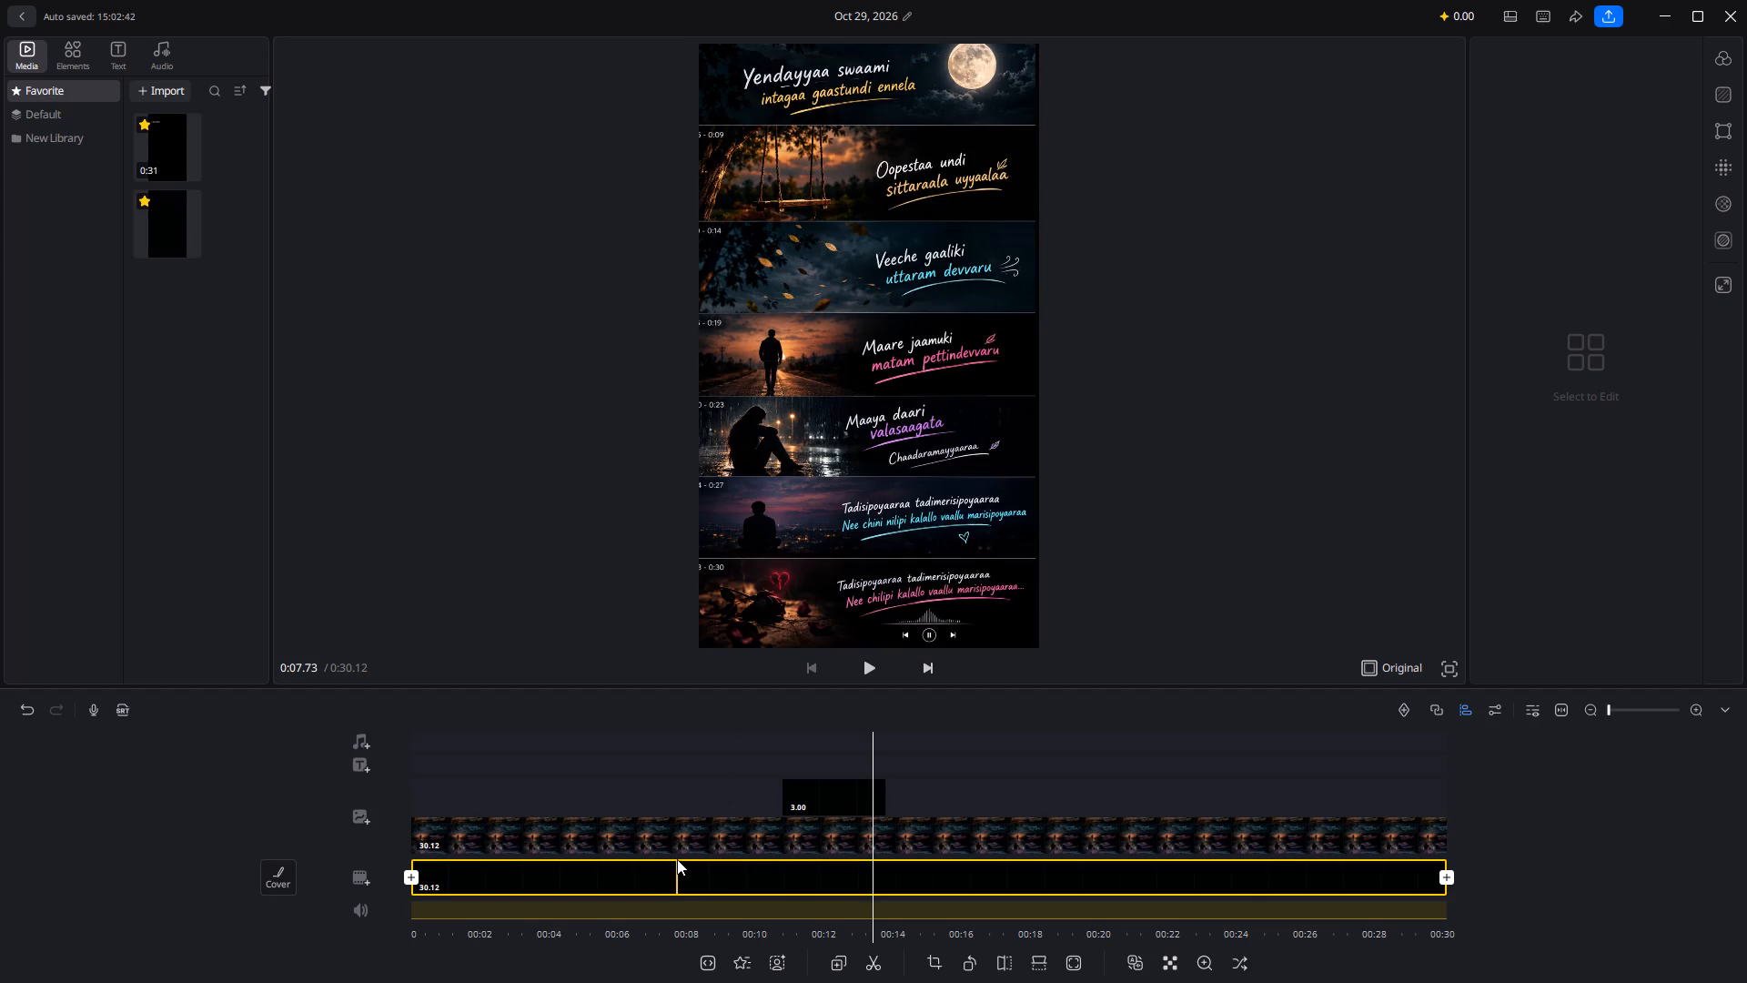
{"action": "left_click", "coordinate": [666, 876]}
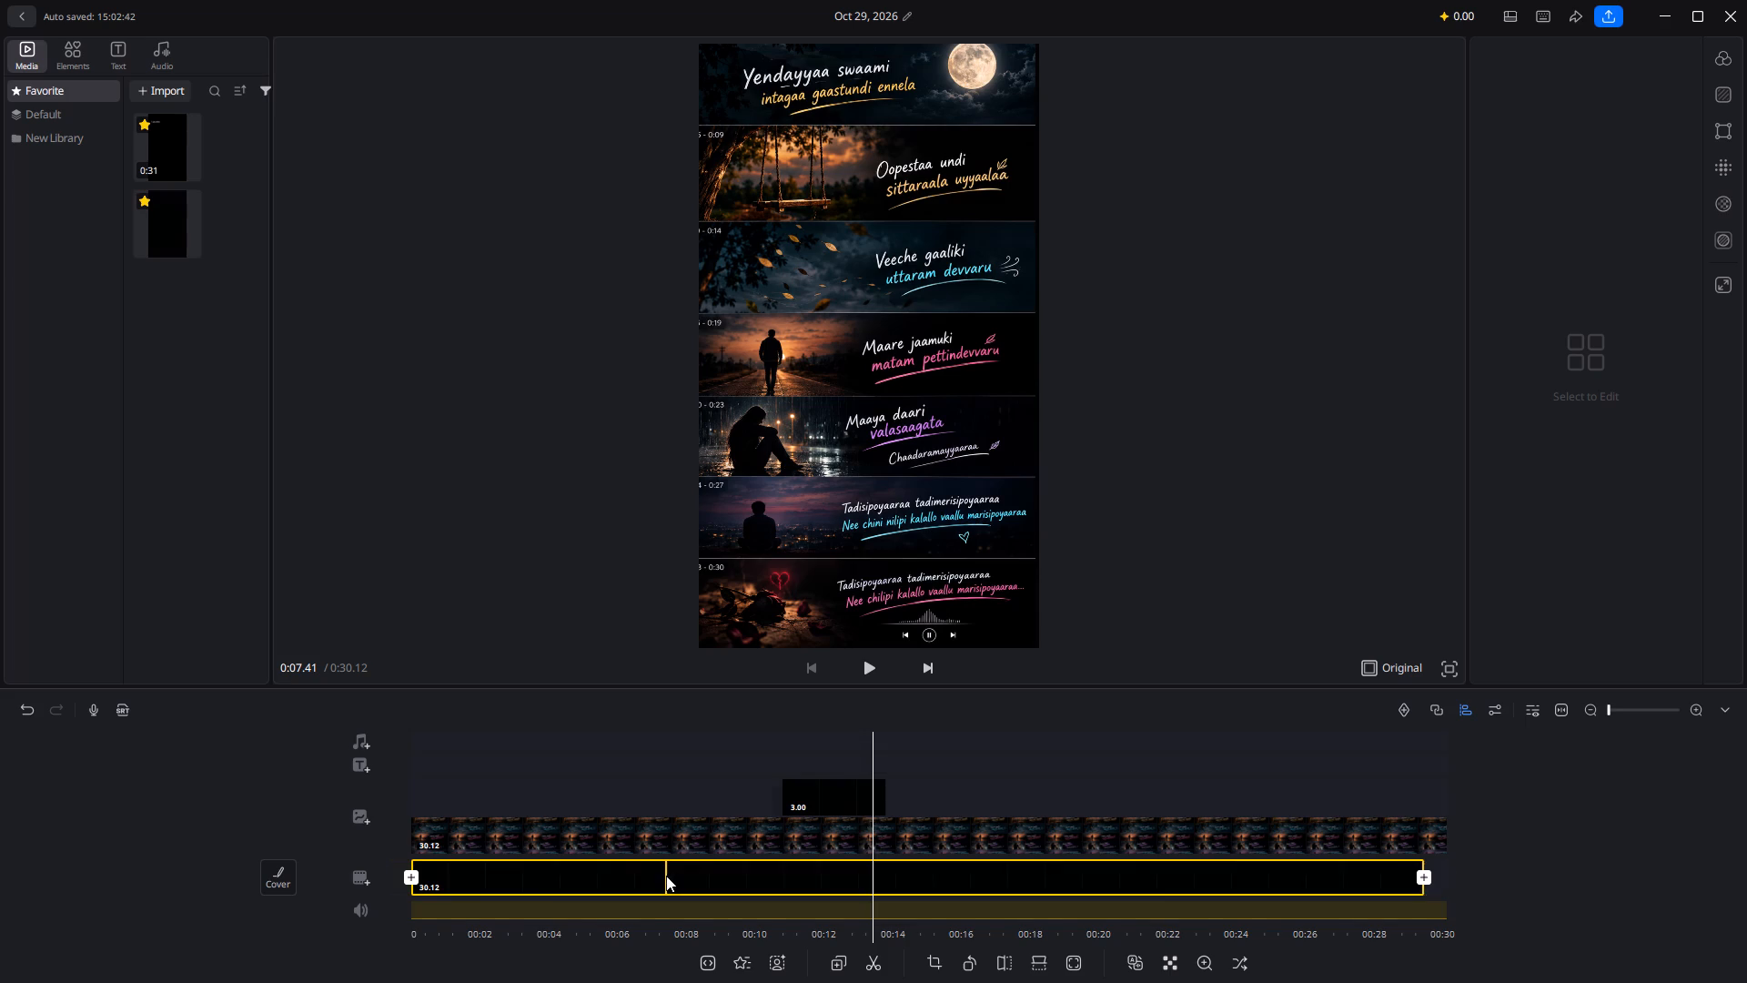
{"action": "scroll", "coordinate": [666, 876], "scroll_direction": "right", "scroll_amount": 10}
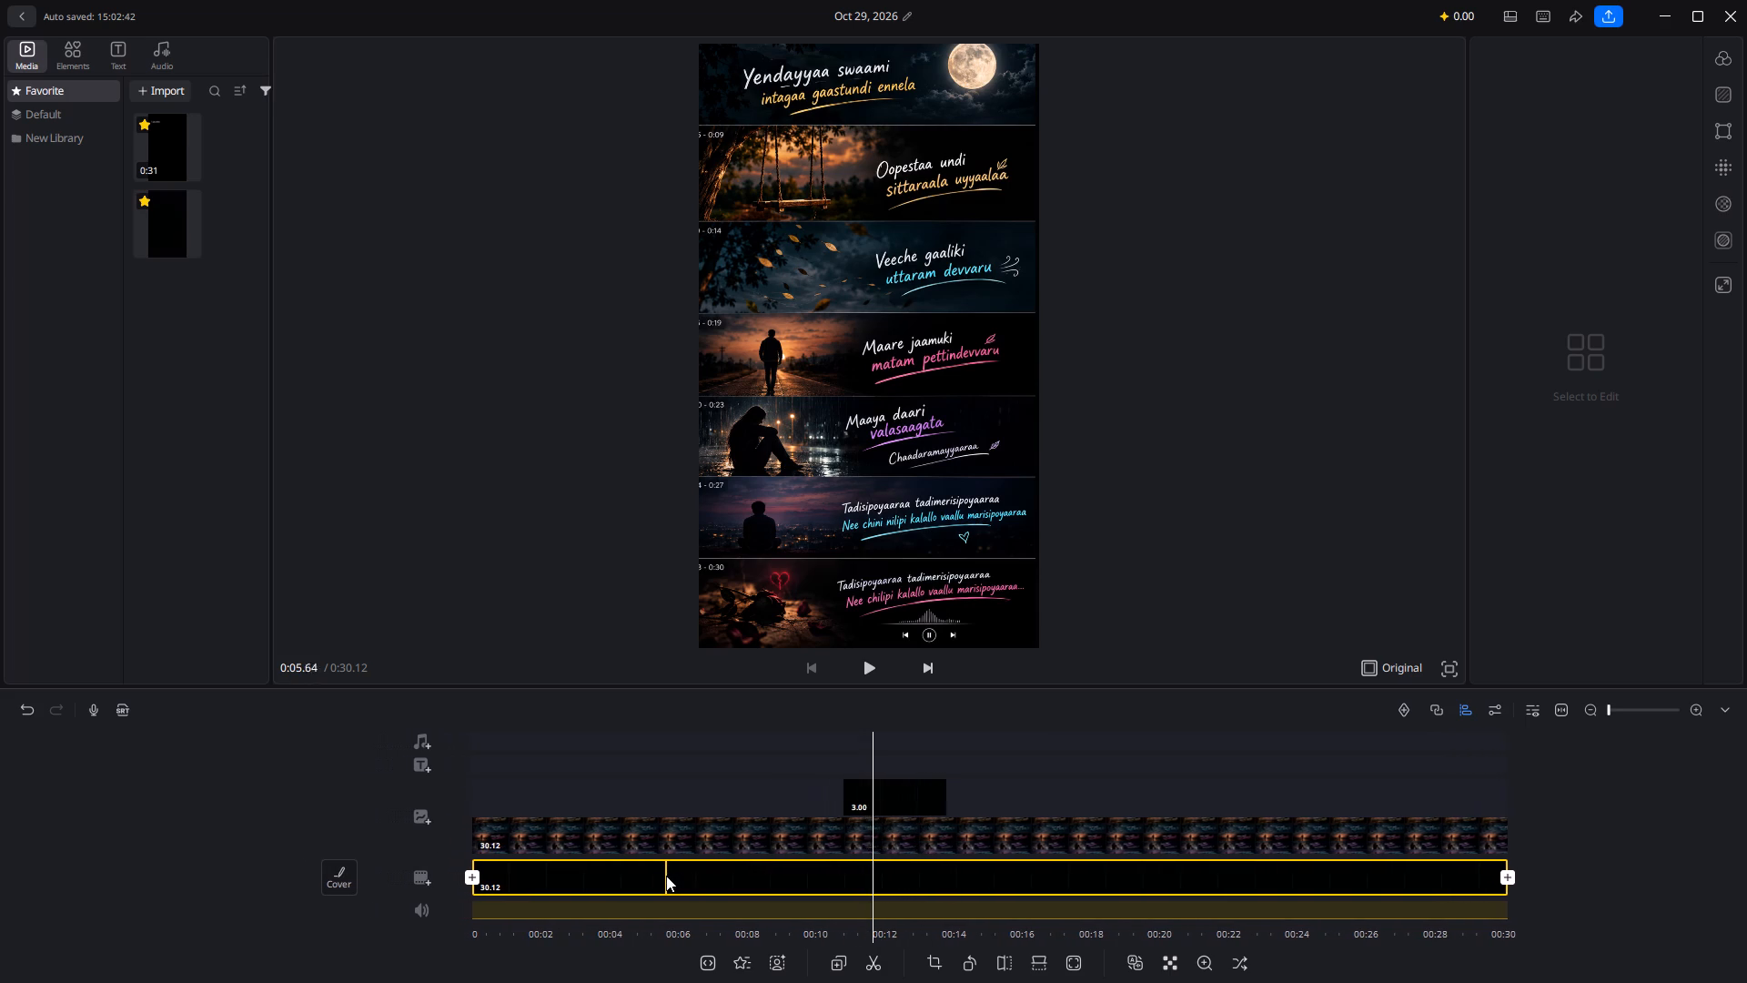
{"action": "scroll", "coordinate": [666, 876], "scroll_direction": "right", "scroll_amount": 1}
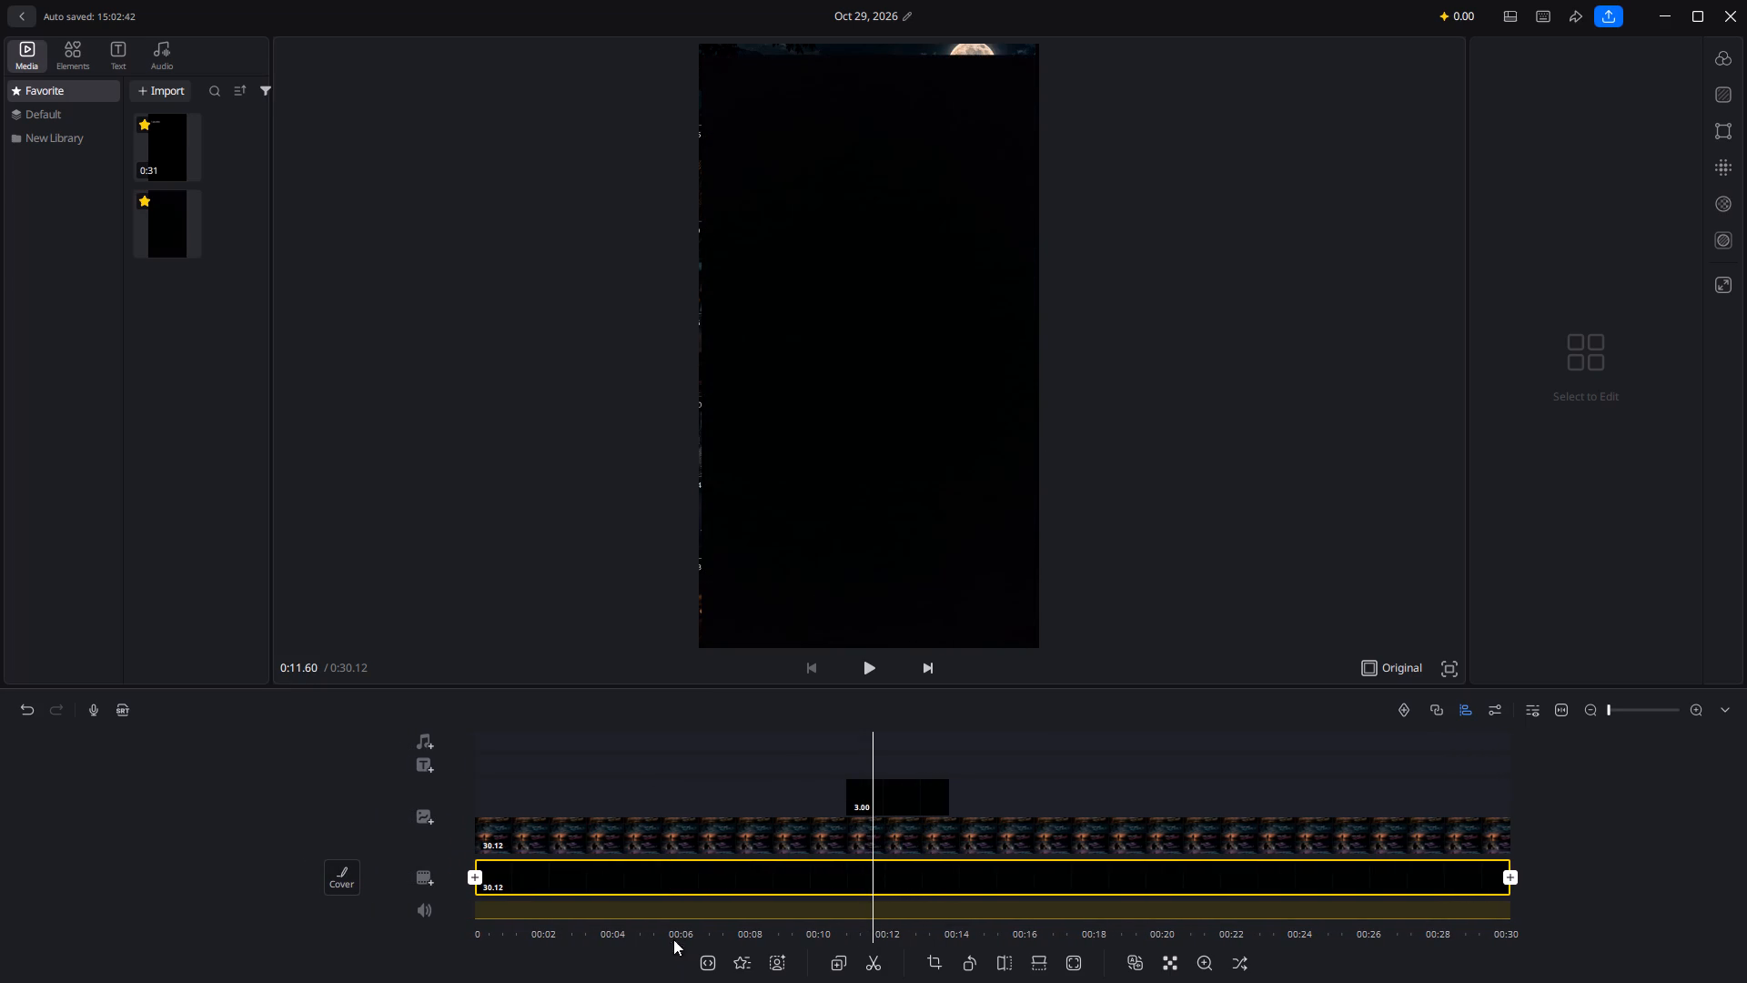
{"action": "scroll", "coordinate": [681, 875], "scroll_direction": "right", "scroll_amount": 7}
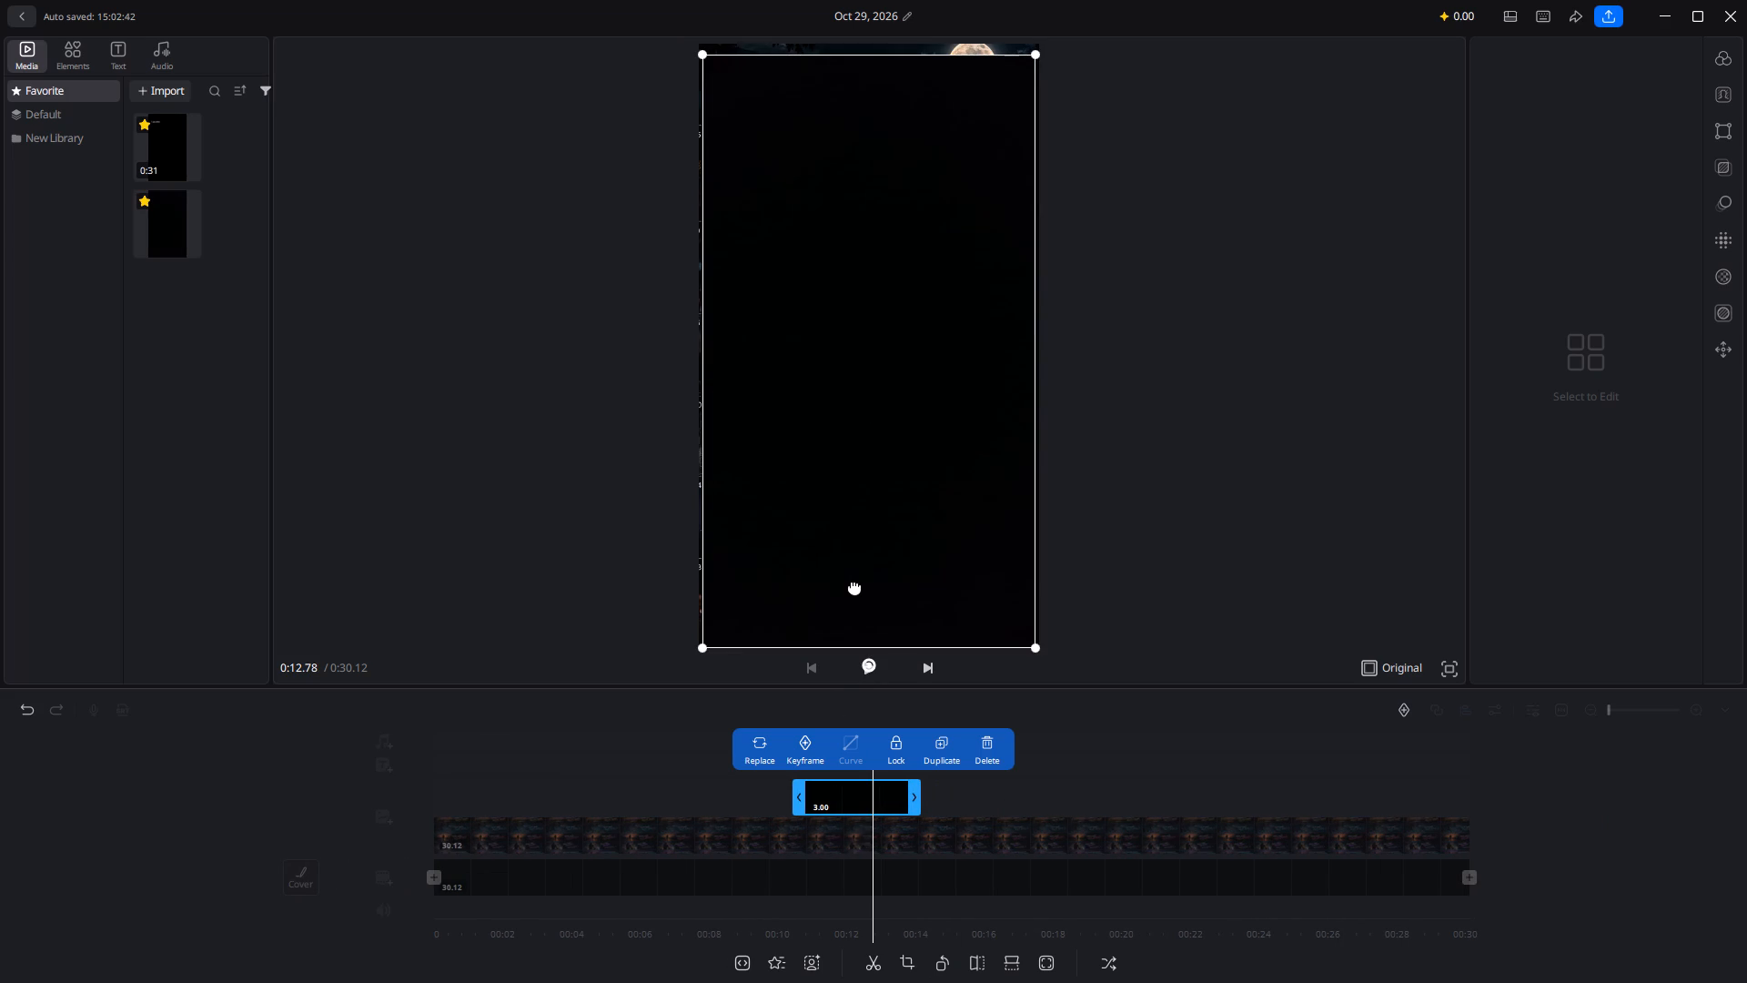
{"action": "scroll", "coordinate": [854, 586], "scroll_direction": "up", "scroll_amount": 4, "text": "ctrl"}
{"action": "left_click_drag", "start_coordinate": [924, 526], "coordinate": [922, 510]}
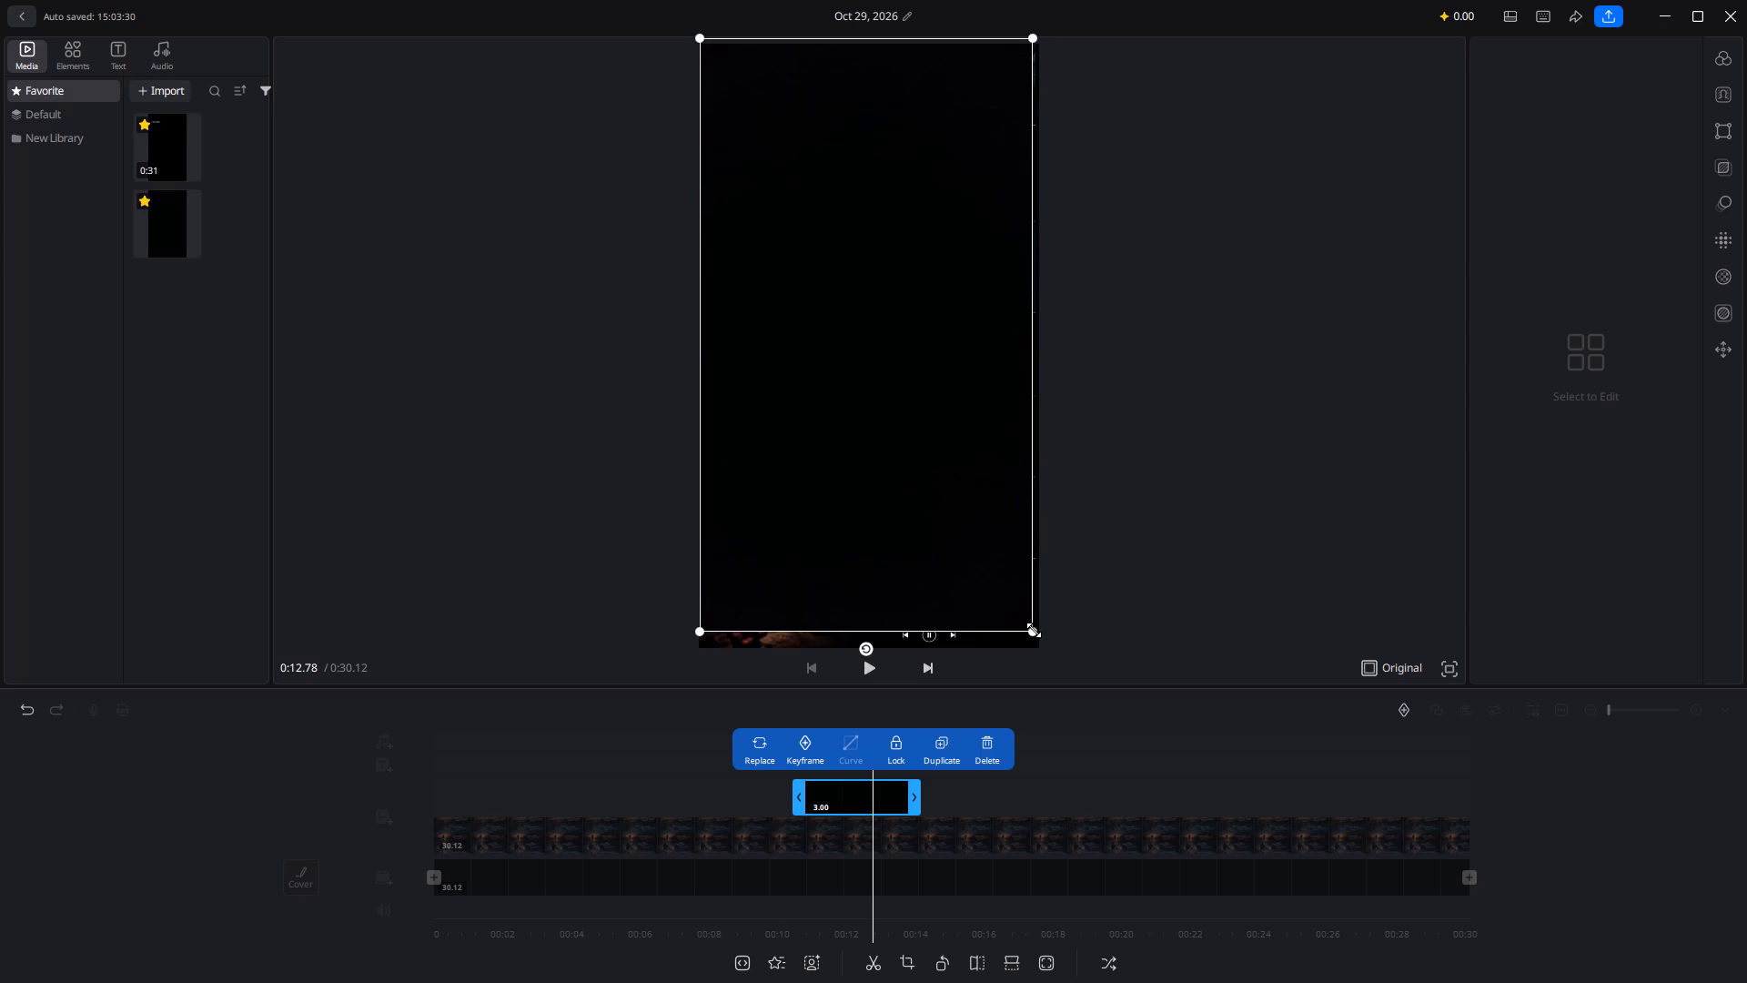
{"action": "left_click_drag", "start_coordinate": [1033, 628], "coordinate": [1033, 676]}
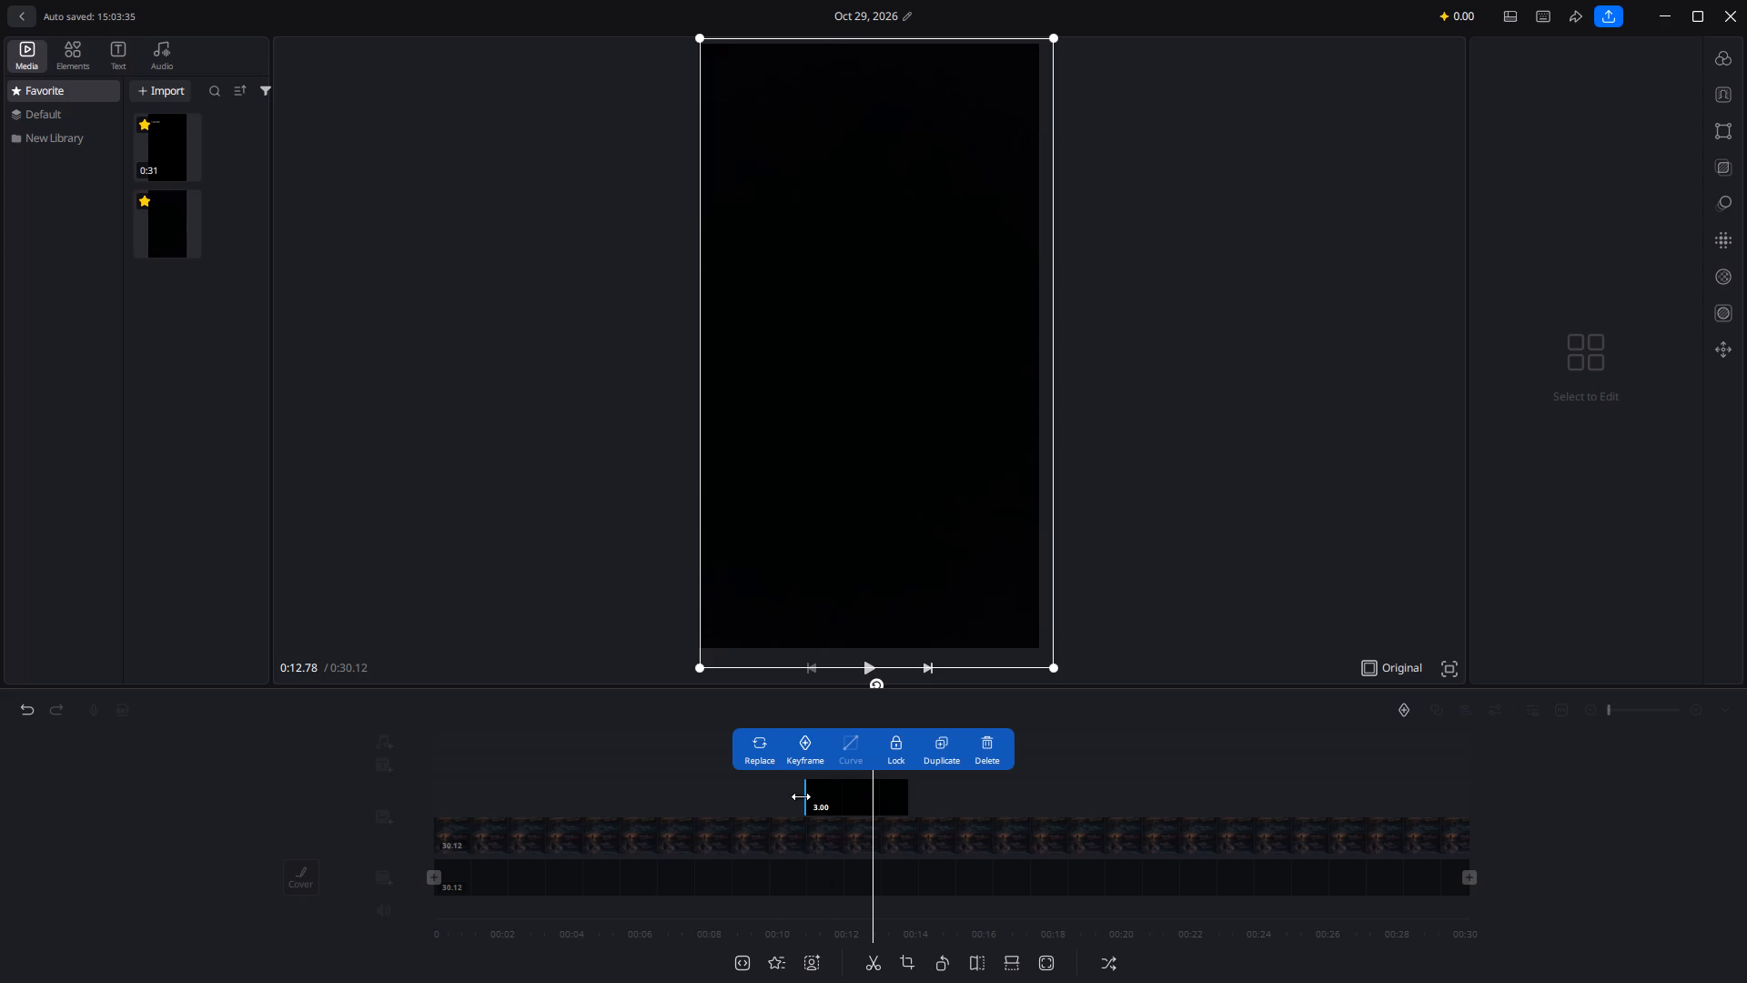
Extend both ends of the black overlay clip on the timeline so it lasts the full 30.12 s.
{"action": "left_click_drag", "start_coordinate": [801, 796], "coordinate": [414, 811]}
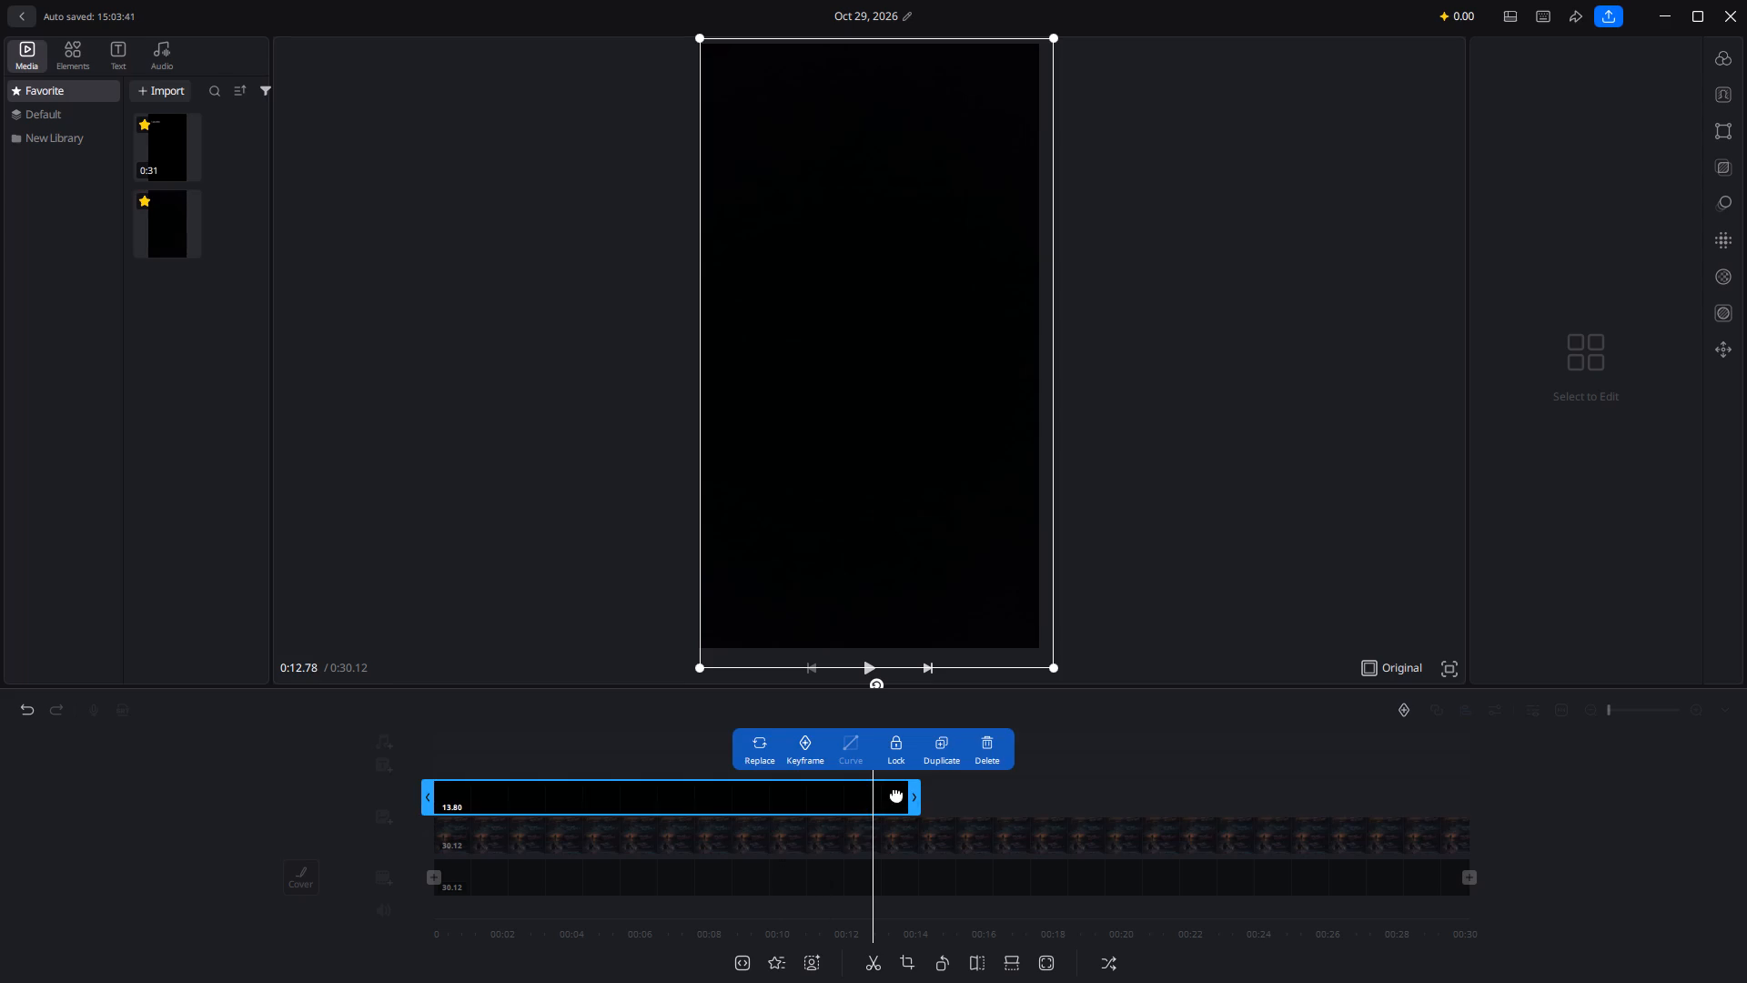
{"action": "left_click_drag", "start_coordinate": [916, 794], "coordinate": [1034, 804]}
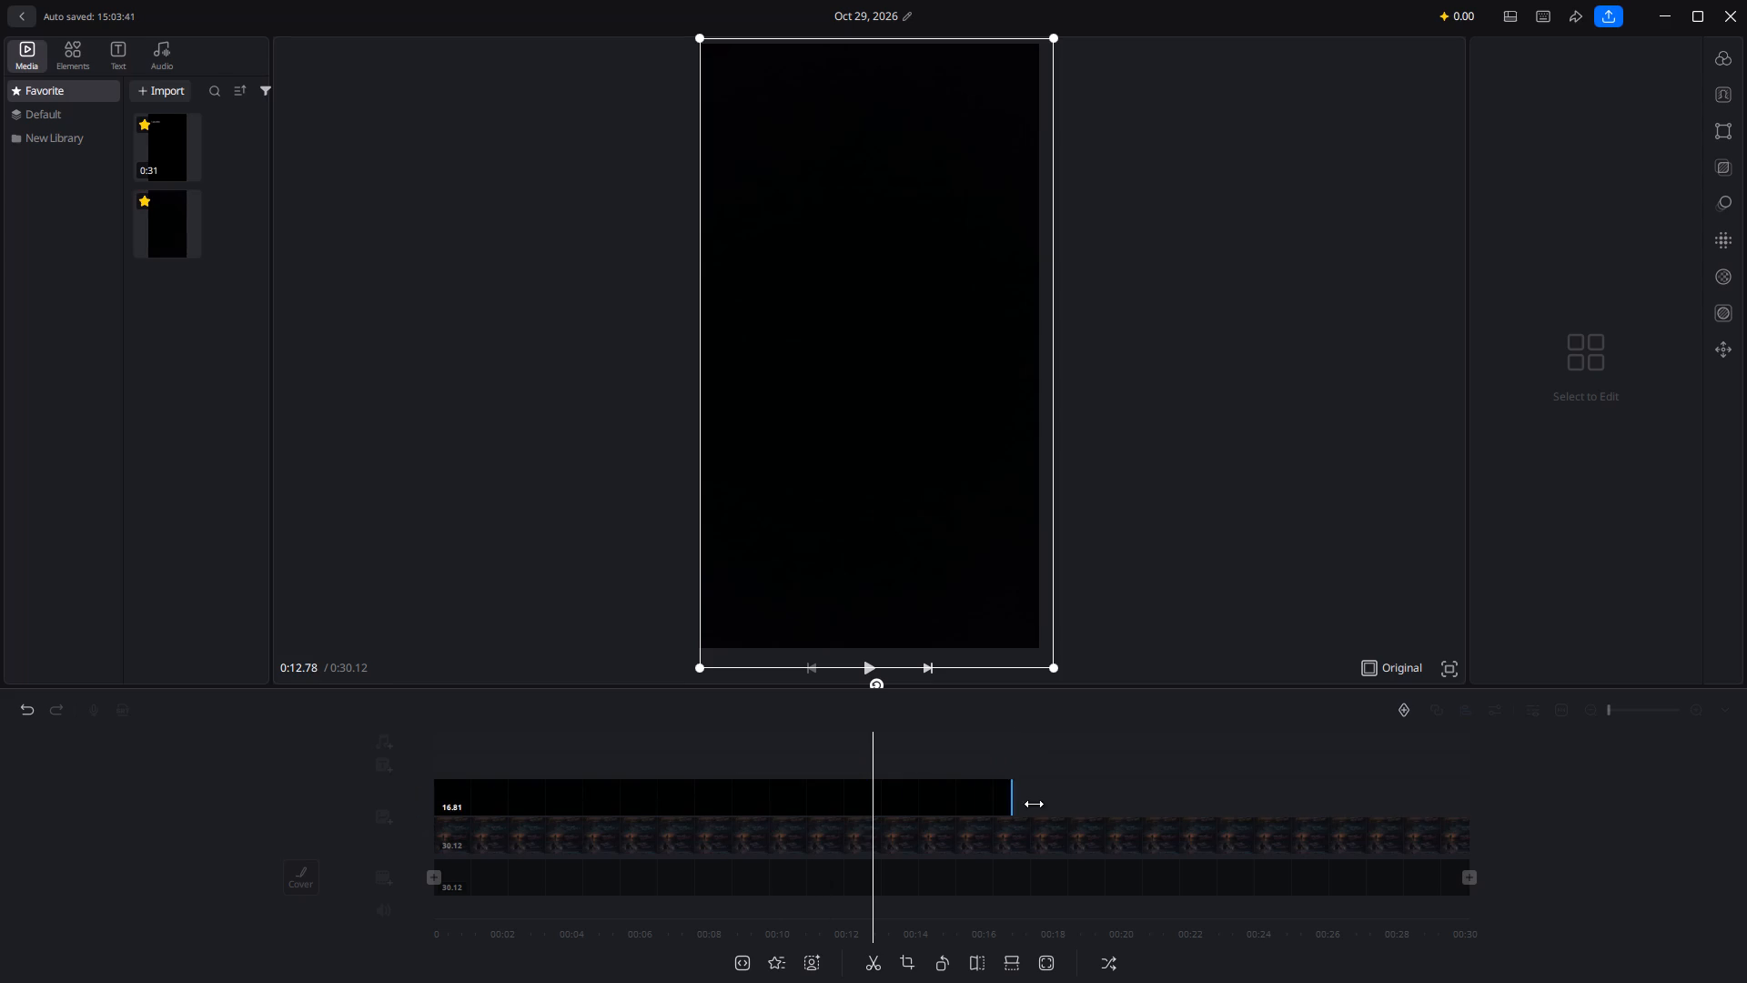
{"action": "left_click_drag", "start_coordinate": [1034, 804], "coordinate": [1455, 812]}
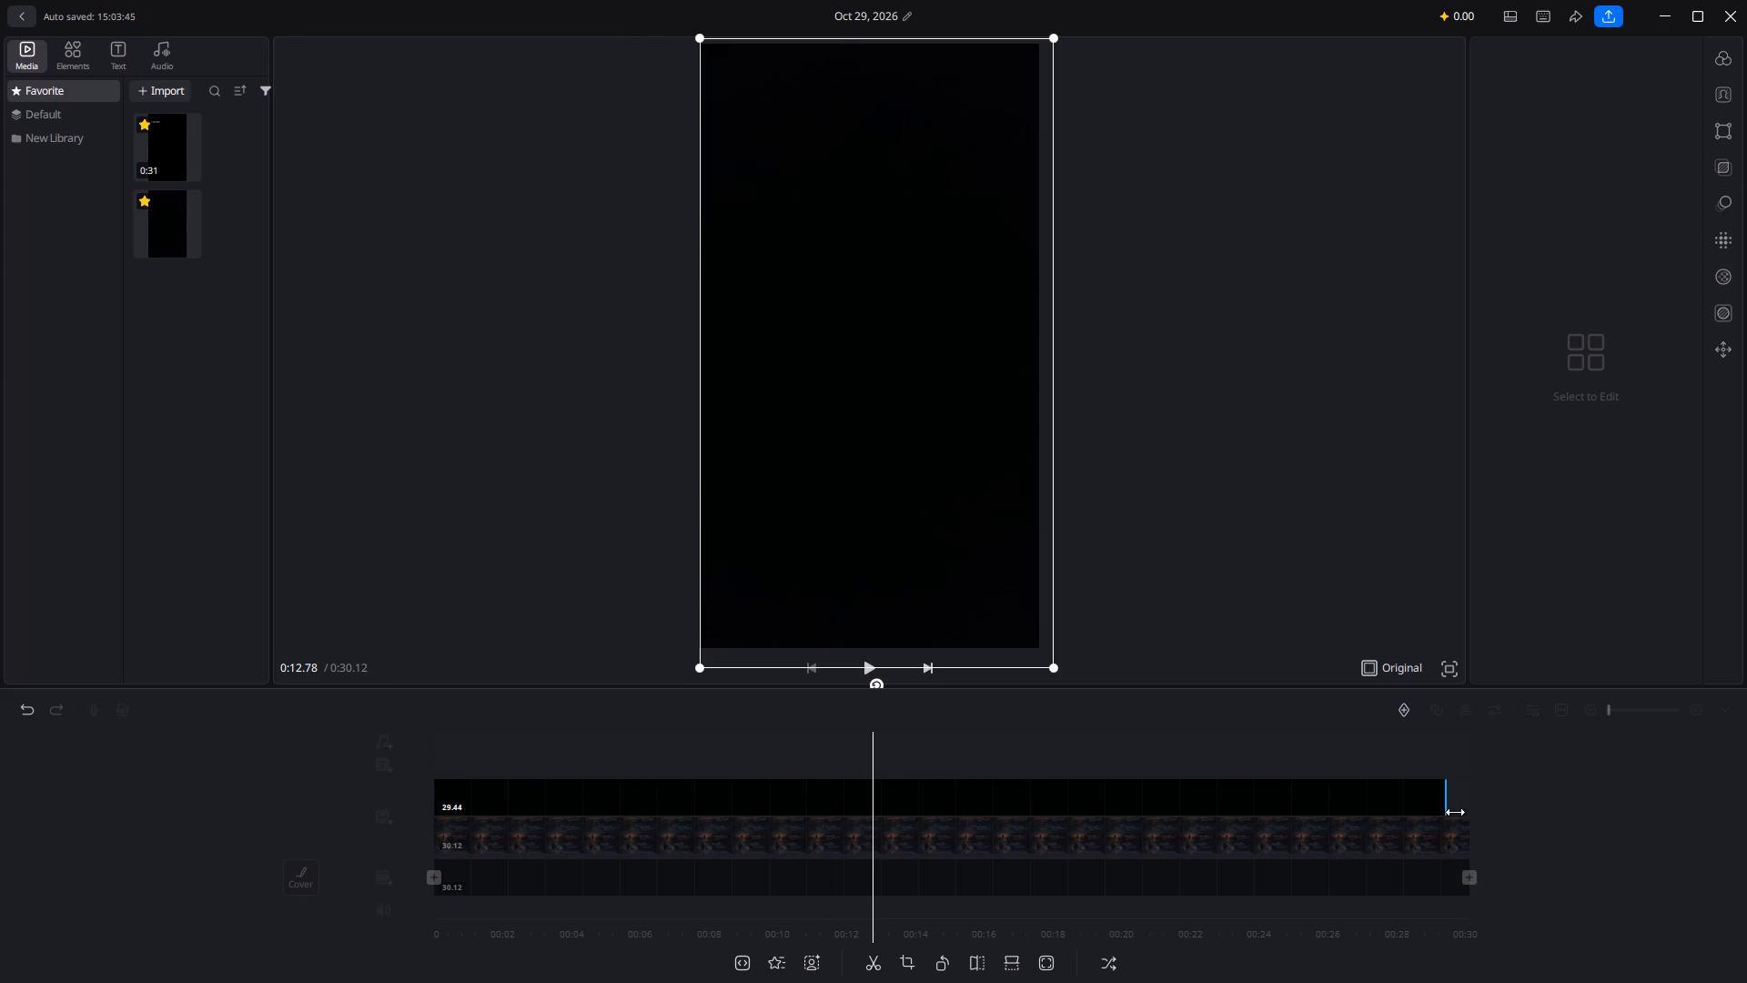
{"action": "left_click_drag", "start_coordinate": [1455, 812], "coordinate": [1478, 818]}
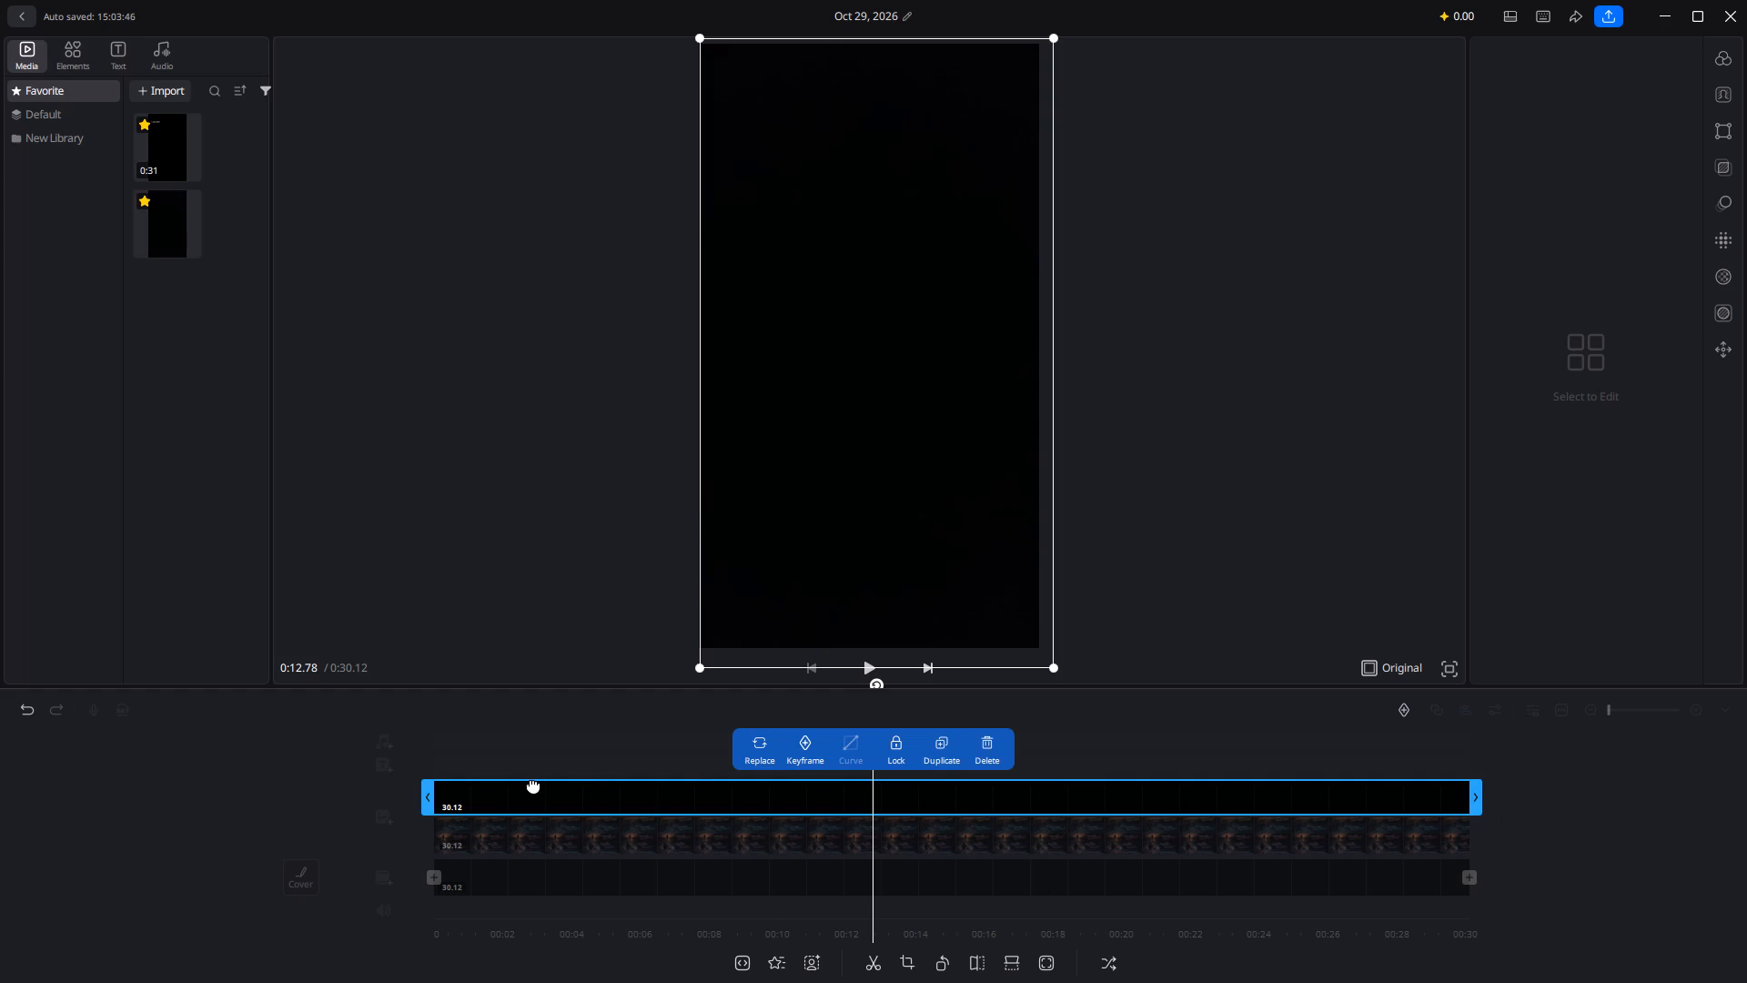
{"action": "left_click_drag", "start_coordinate": [516, 802], "coordinate": [479, 817]}
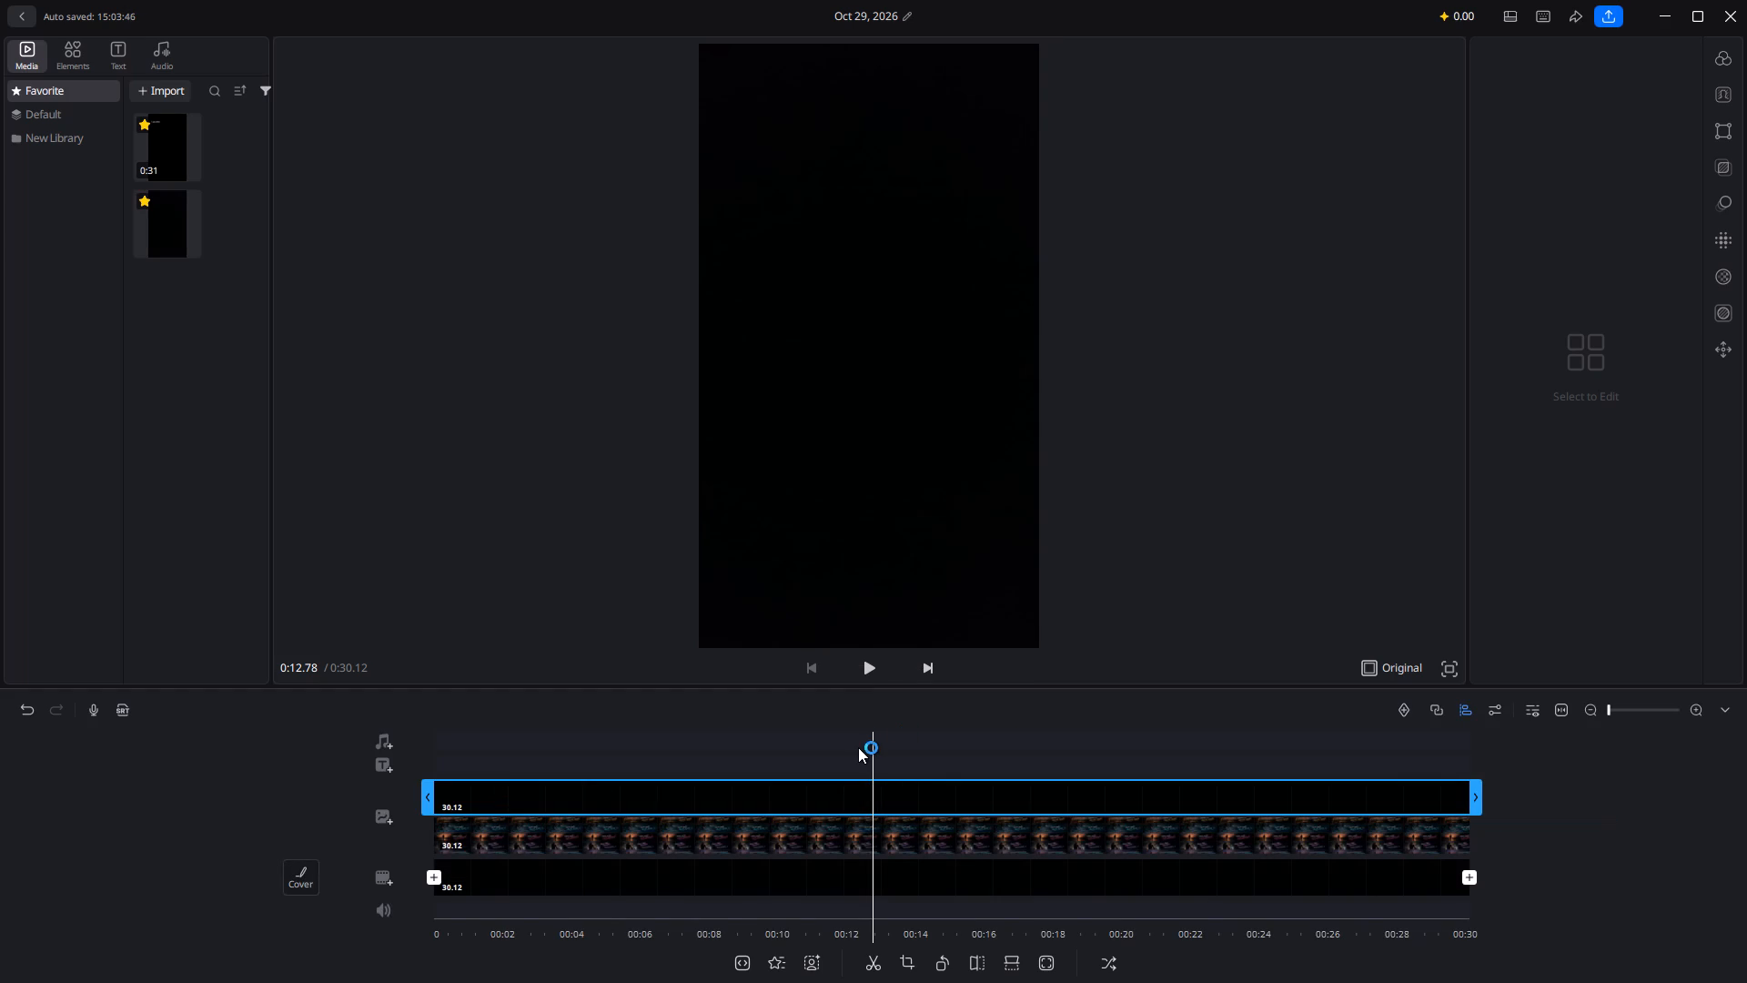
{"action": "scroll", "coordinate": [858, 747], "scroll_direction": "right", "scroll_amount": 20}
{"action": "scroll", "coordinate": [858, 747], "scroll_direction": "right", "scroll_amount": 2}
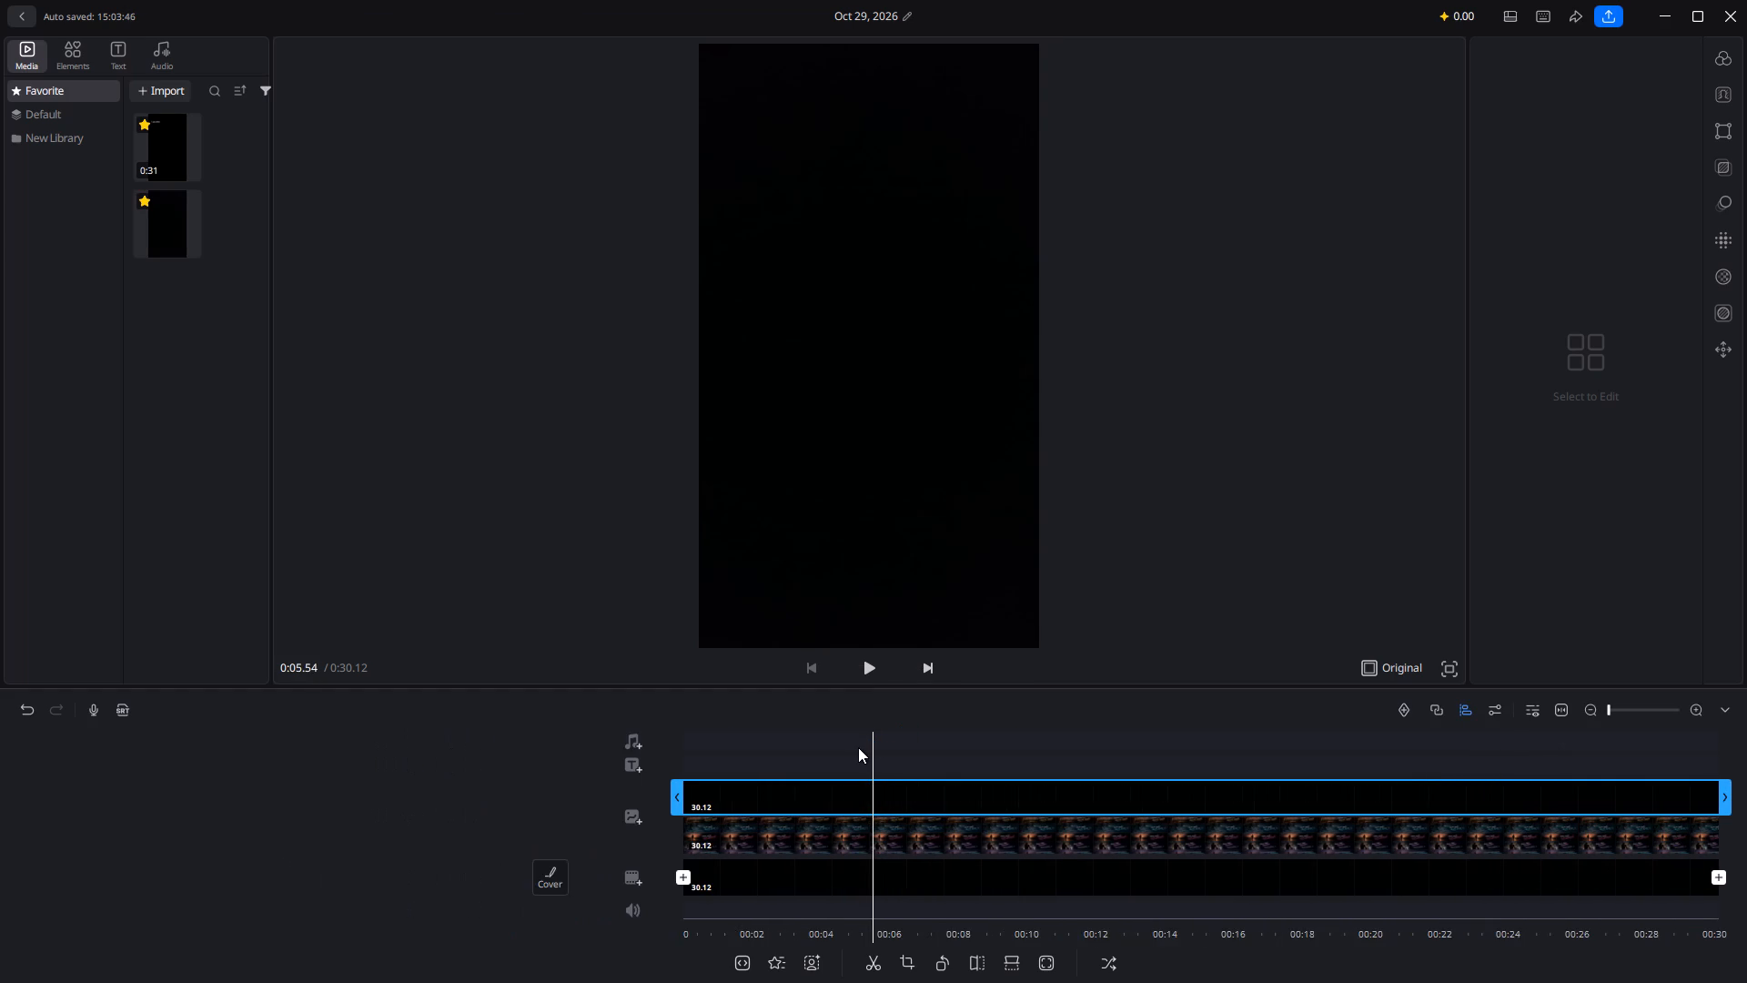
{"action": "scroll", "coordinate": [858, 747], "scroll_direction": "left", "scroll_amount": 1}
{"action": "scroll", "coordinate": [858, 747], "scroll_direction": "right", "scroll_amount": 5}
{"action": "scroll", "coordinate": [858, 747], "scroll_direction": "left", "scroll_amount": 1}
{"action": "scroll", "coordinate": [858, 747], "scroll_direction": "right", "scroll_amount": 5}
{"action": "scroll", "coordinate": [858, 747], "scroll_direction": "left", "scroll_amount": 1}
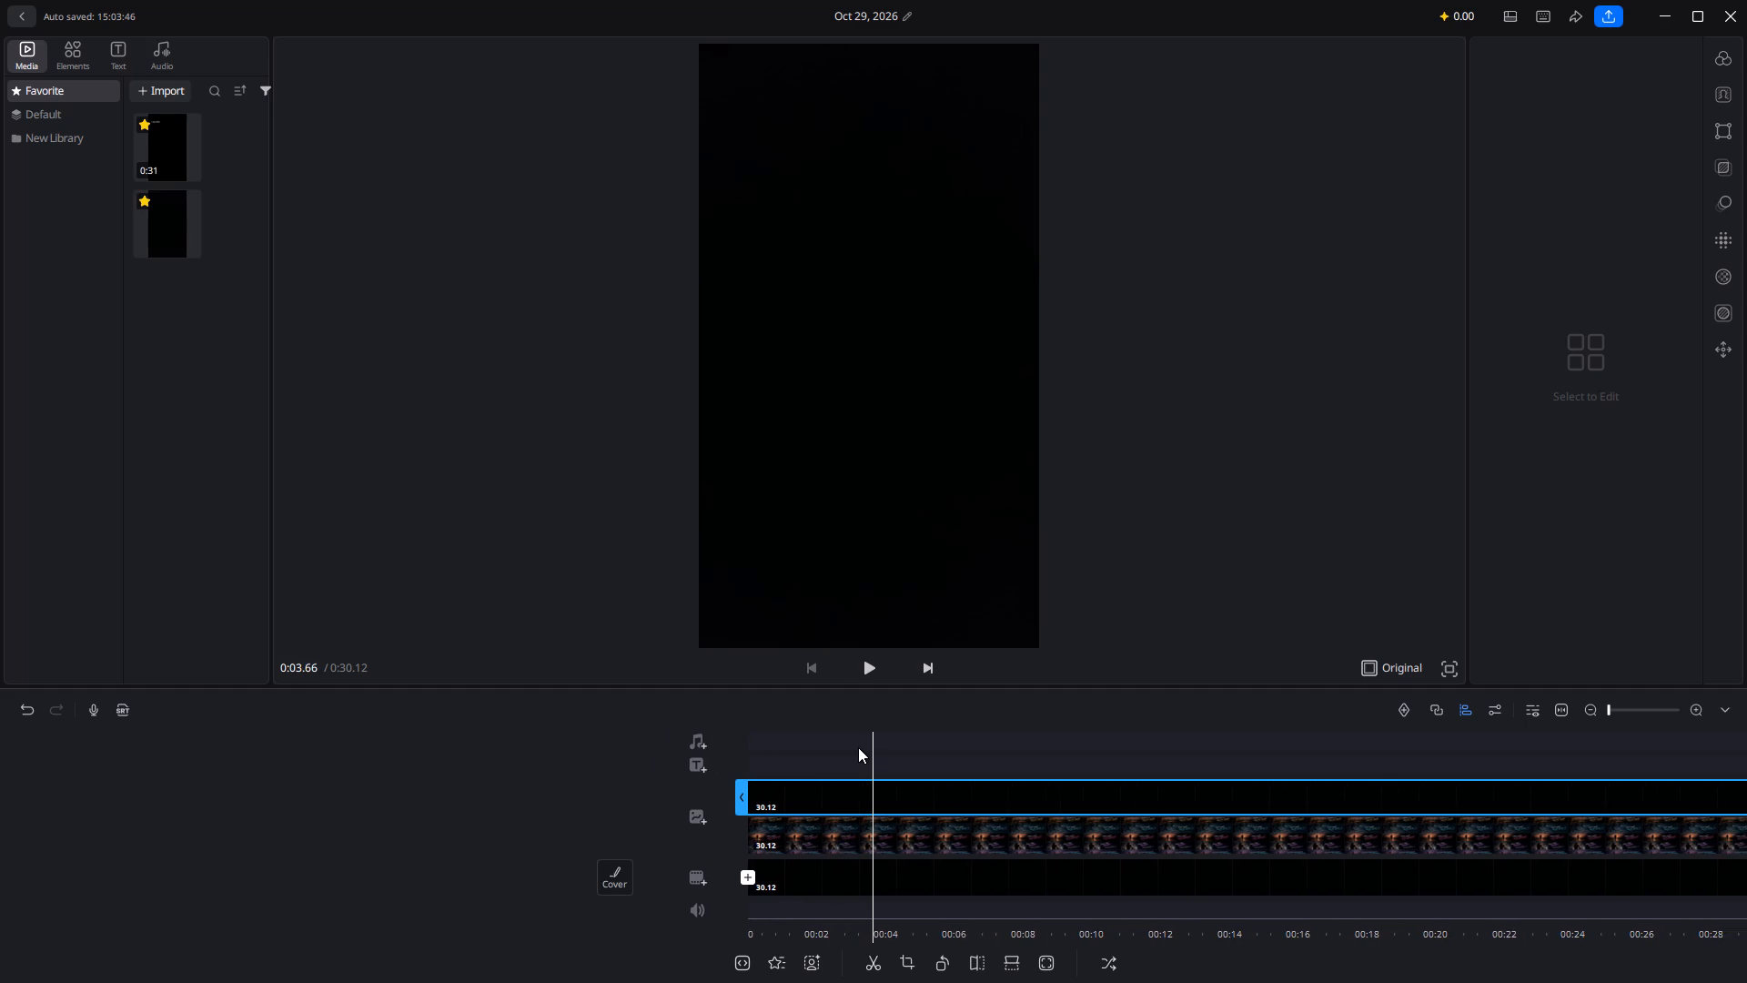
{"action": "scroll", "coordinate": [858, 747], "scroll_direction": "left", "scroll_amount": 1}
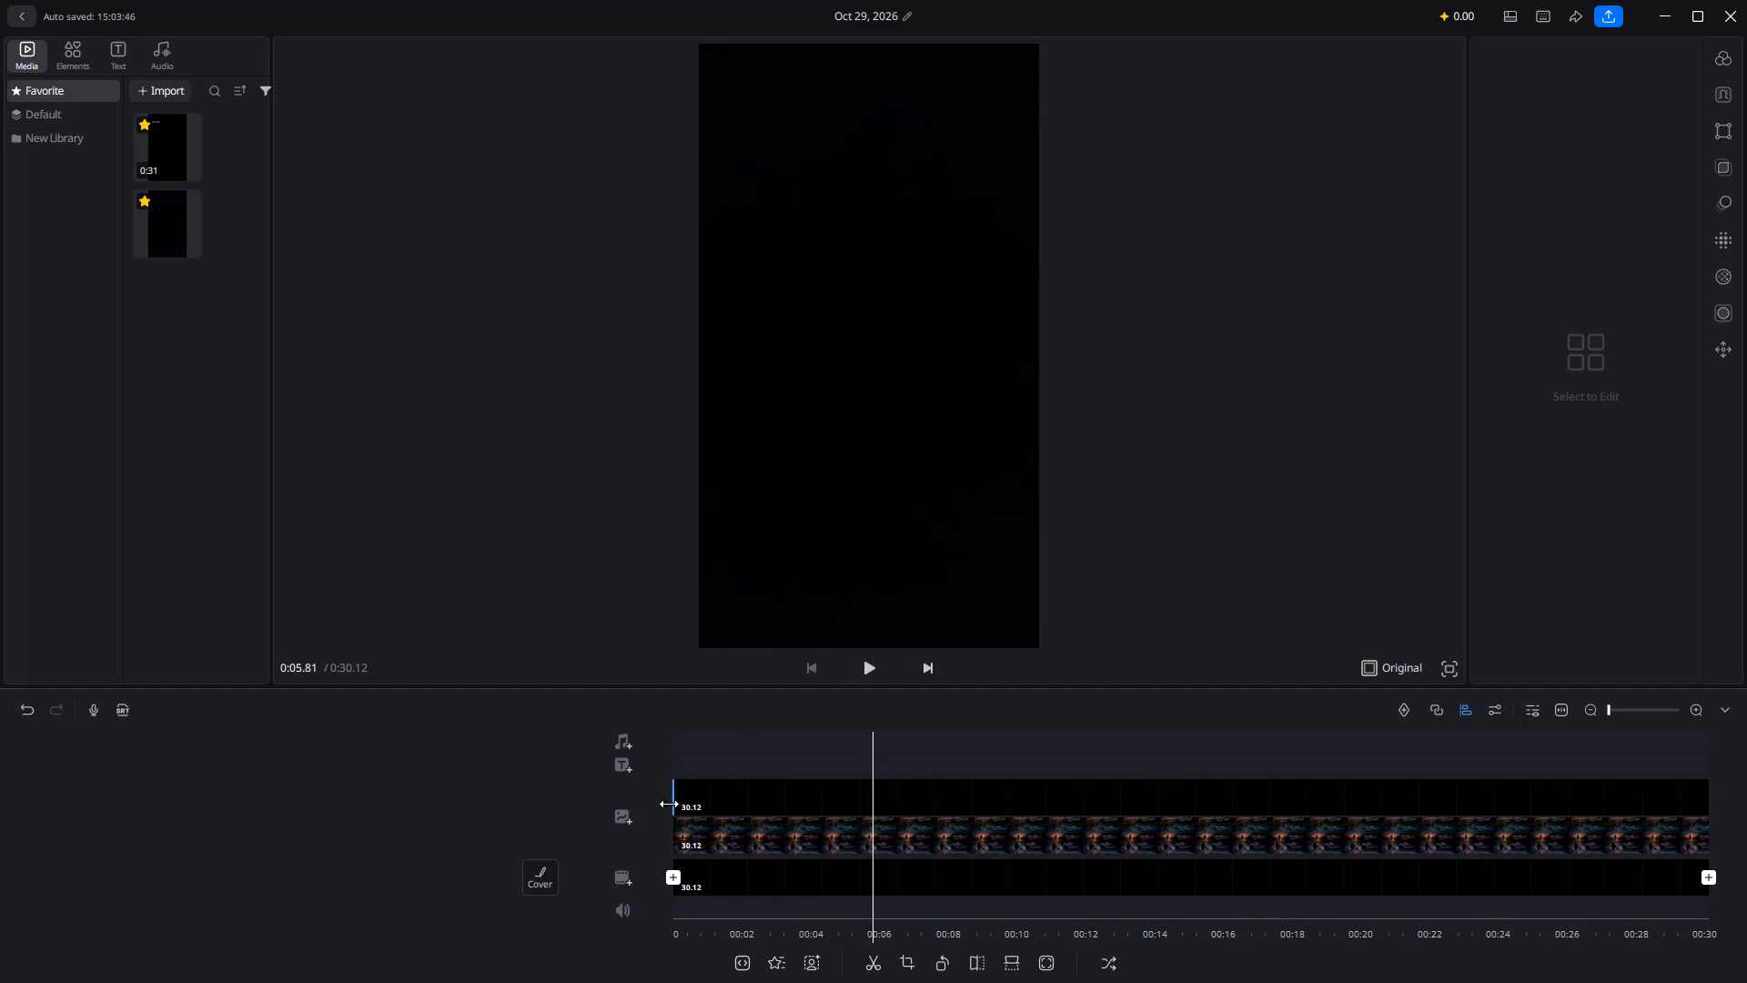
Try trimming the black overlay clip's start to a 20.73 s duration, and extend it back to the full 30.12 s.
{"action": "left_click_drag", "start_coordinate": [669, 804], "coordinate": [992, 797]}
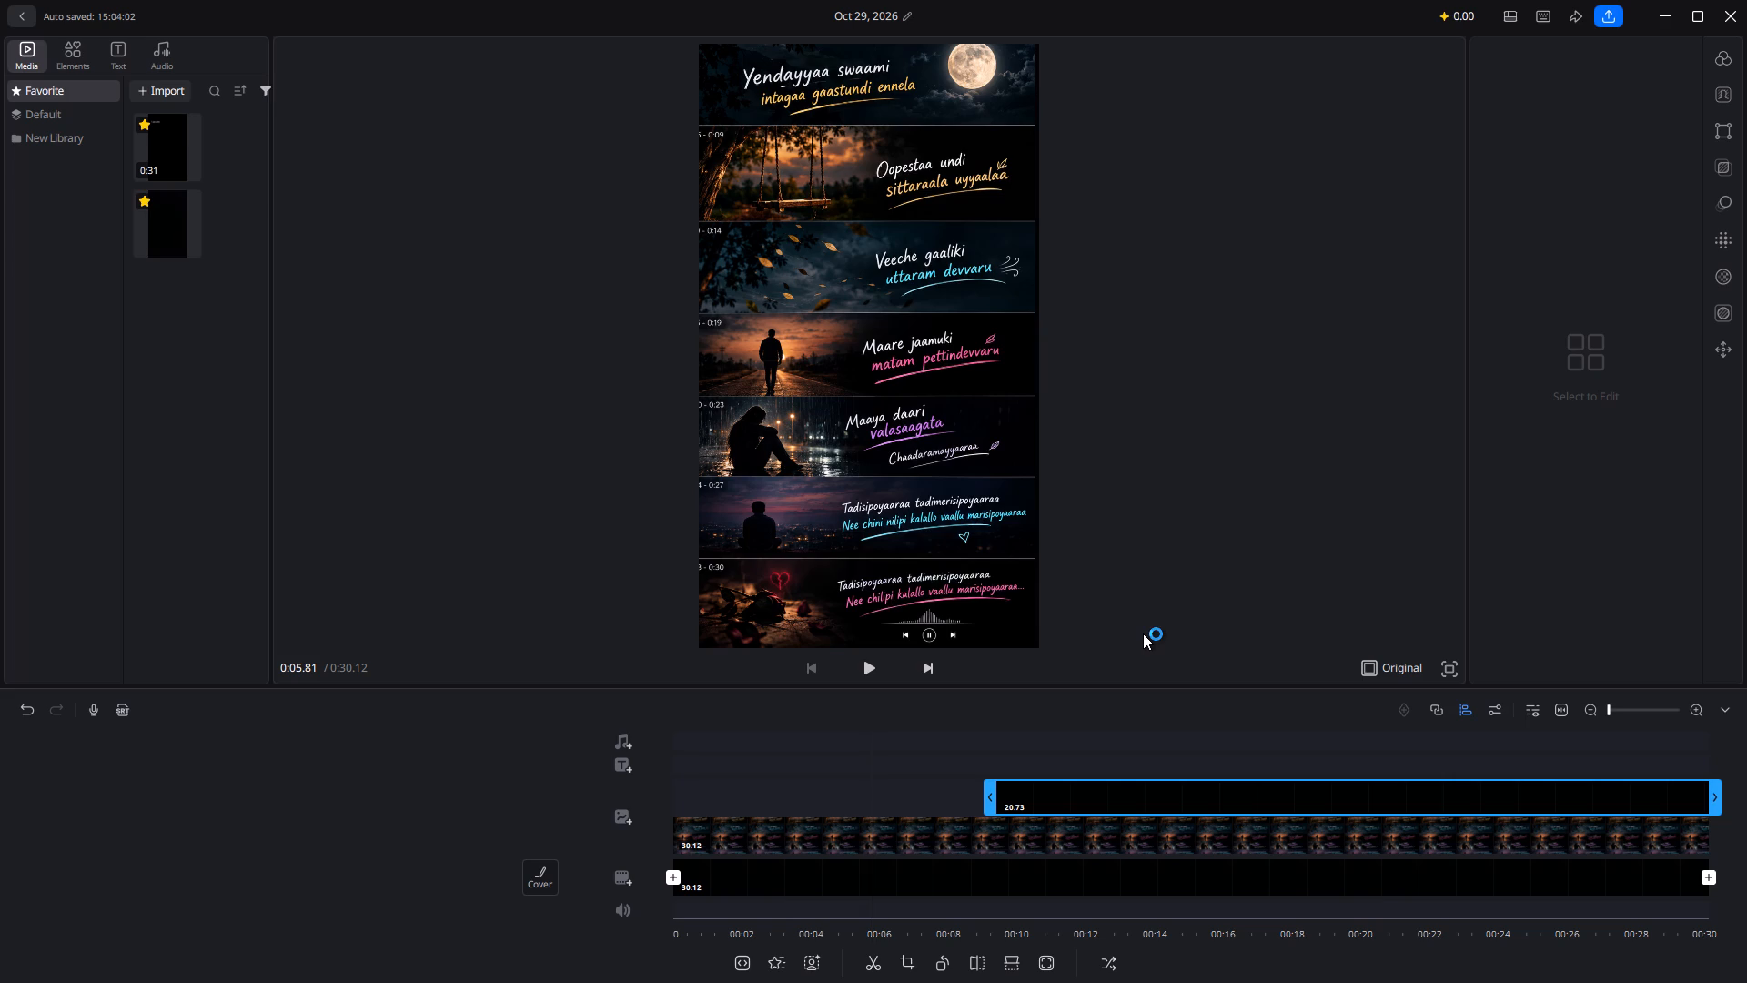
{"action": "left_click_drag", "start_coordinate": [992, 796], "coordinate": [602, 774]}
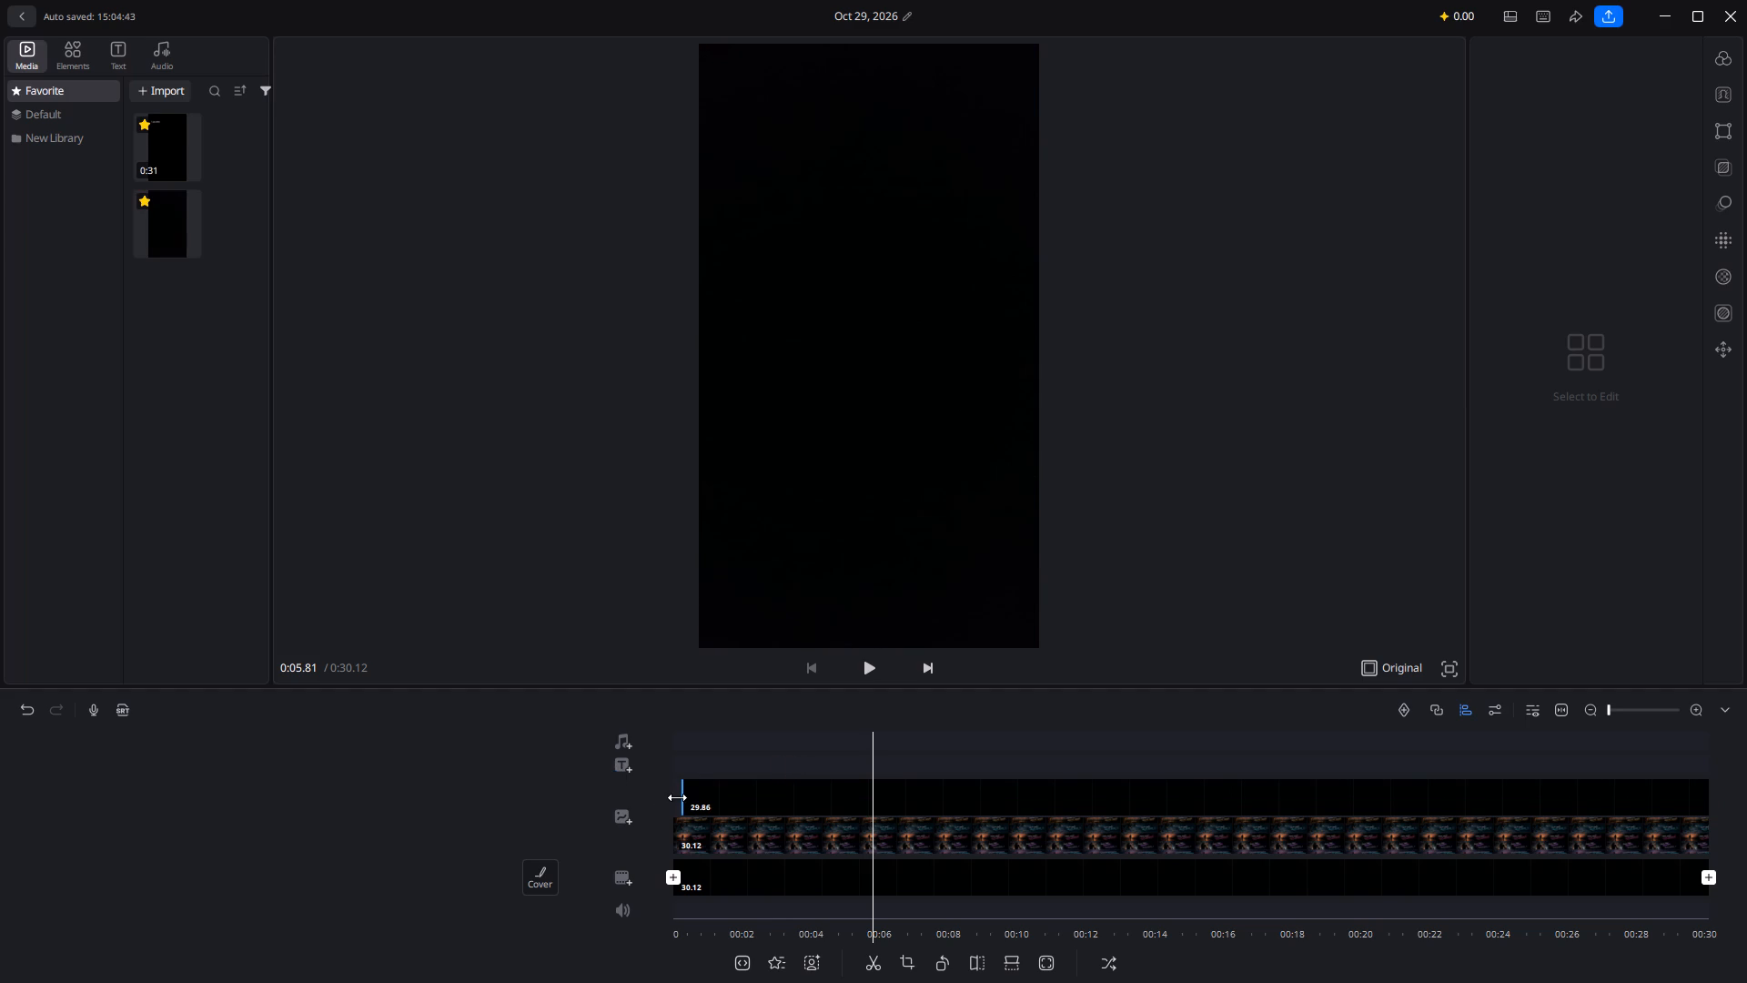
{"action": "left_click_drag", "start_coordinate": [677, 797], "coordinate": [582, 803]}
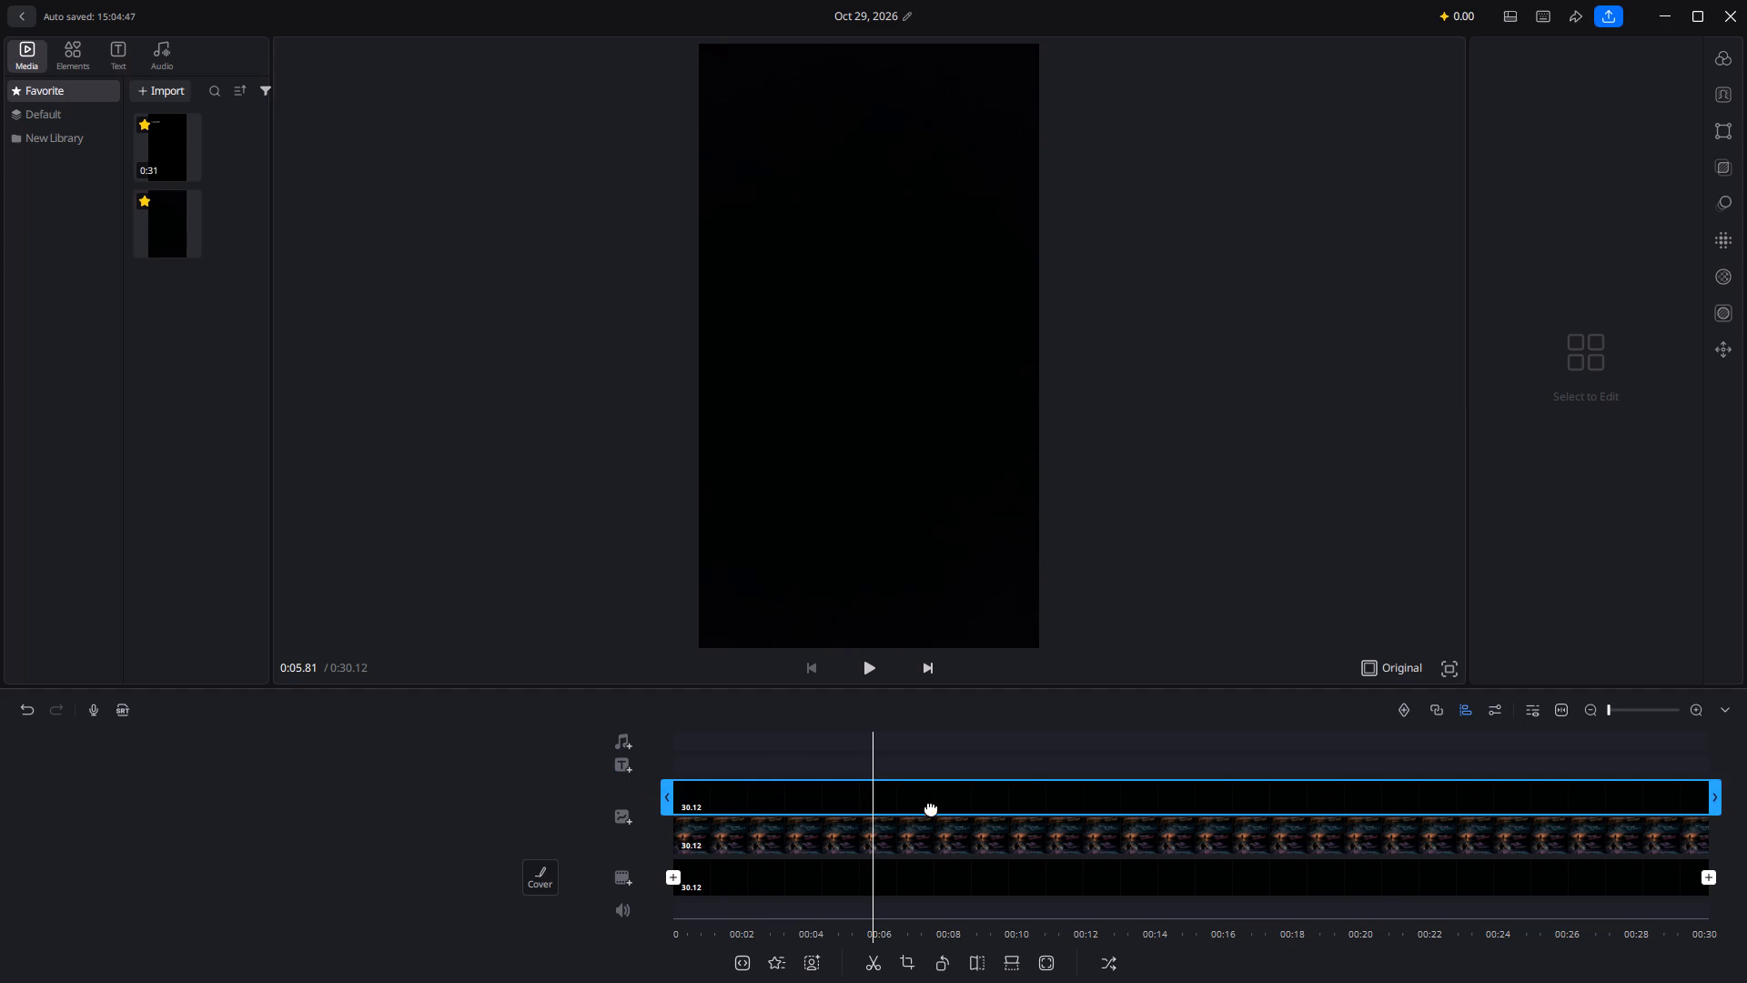
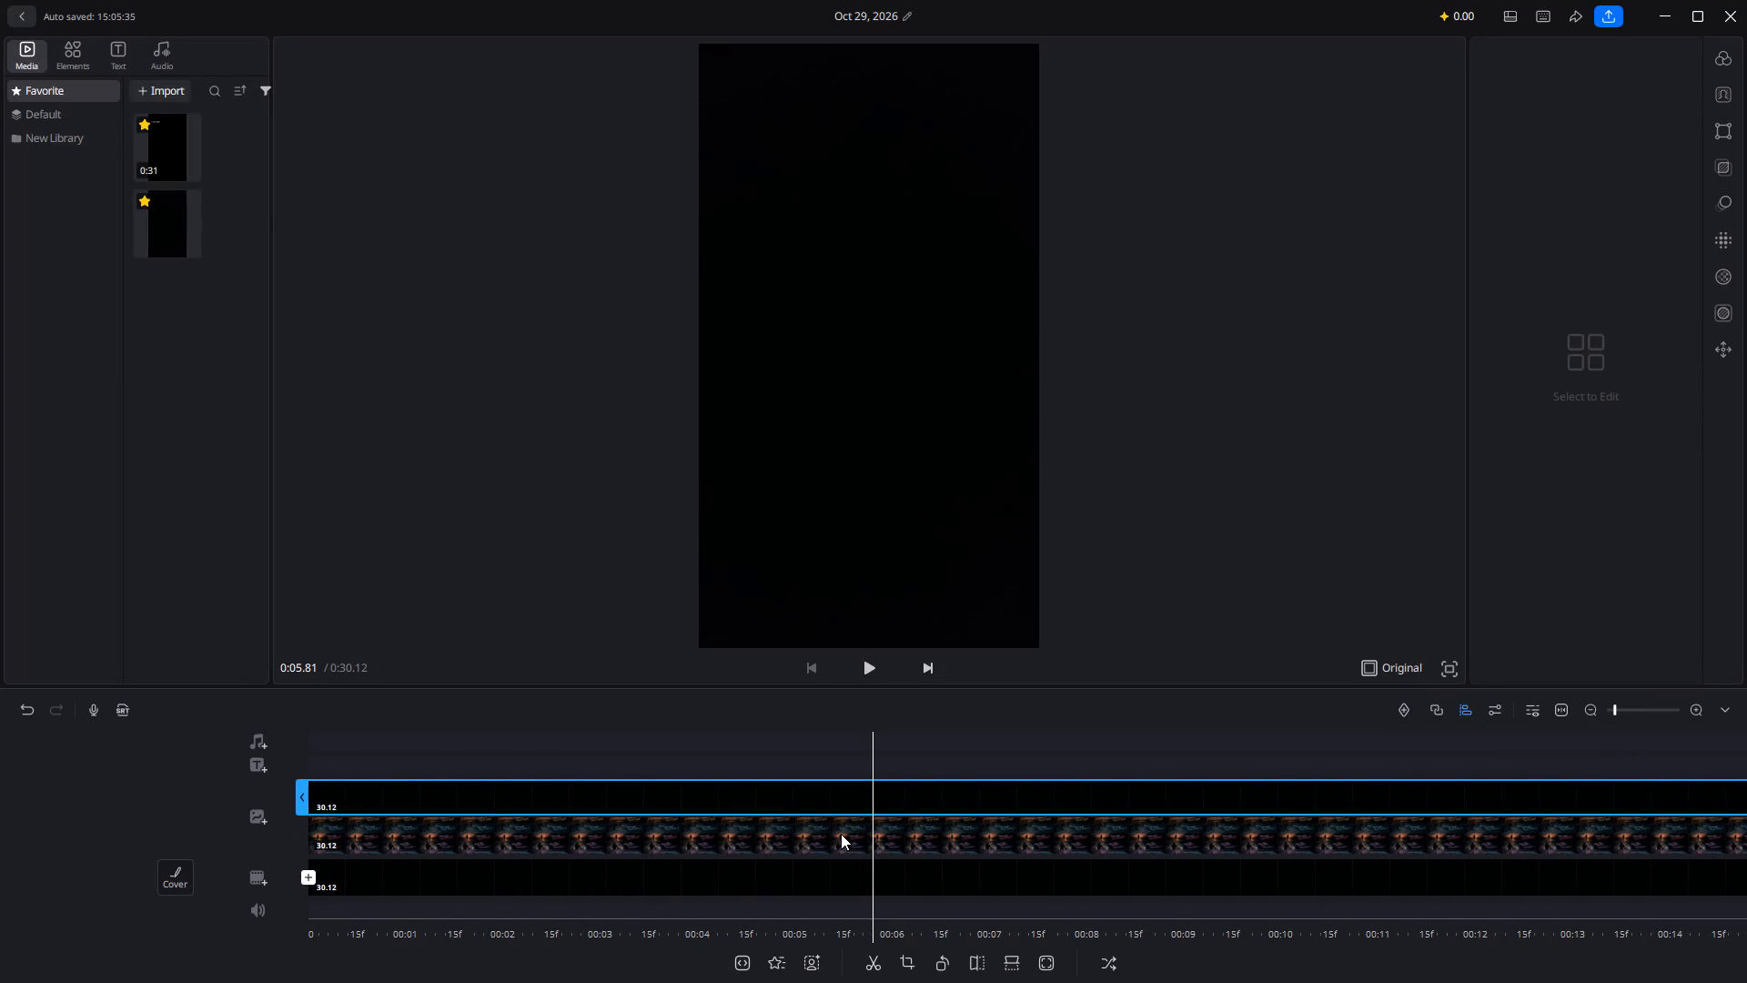
Add a keyframe to the black overlay clip at about 4.84 s on the timeline.
{"action": "scroll", "coordinate": [841, 834], "scroll_direction": "right", "scroll_amount": 6}
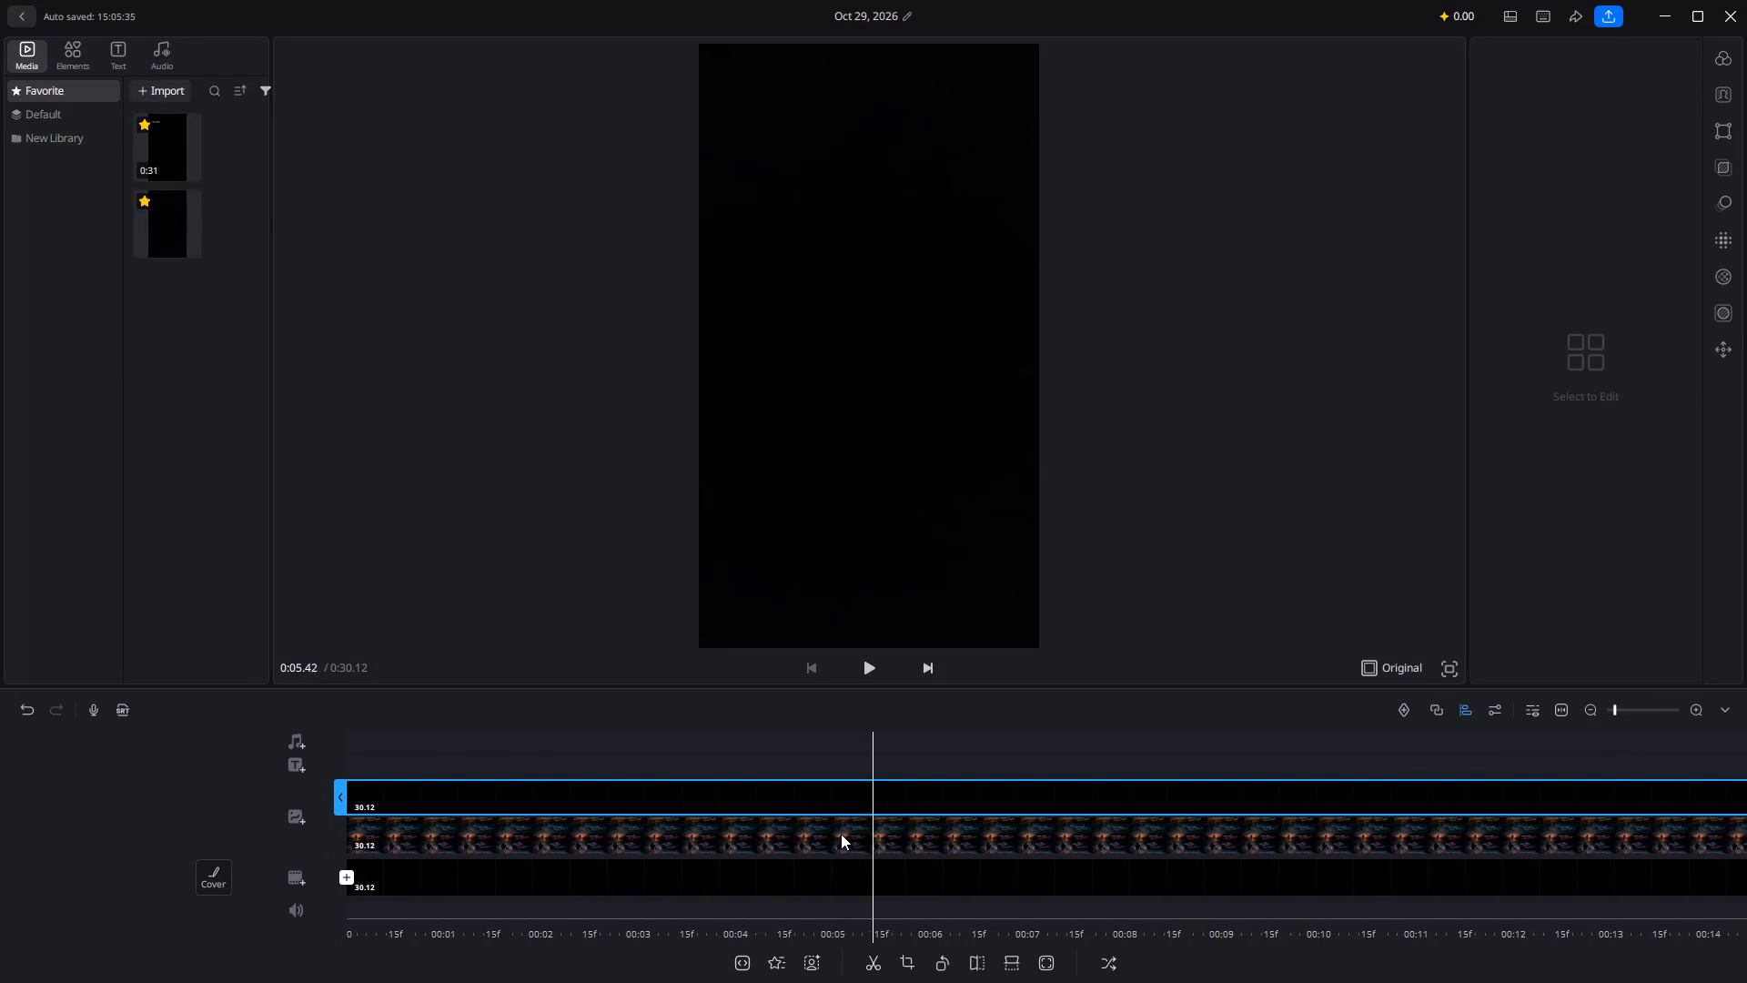
{"action": "scroll", "coordinate": [841, 834], "scroll_direction": "right", "scroll_amount": 8}
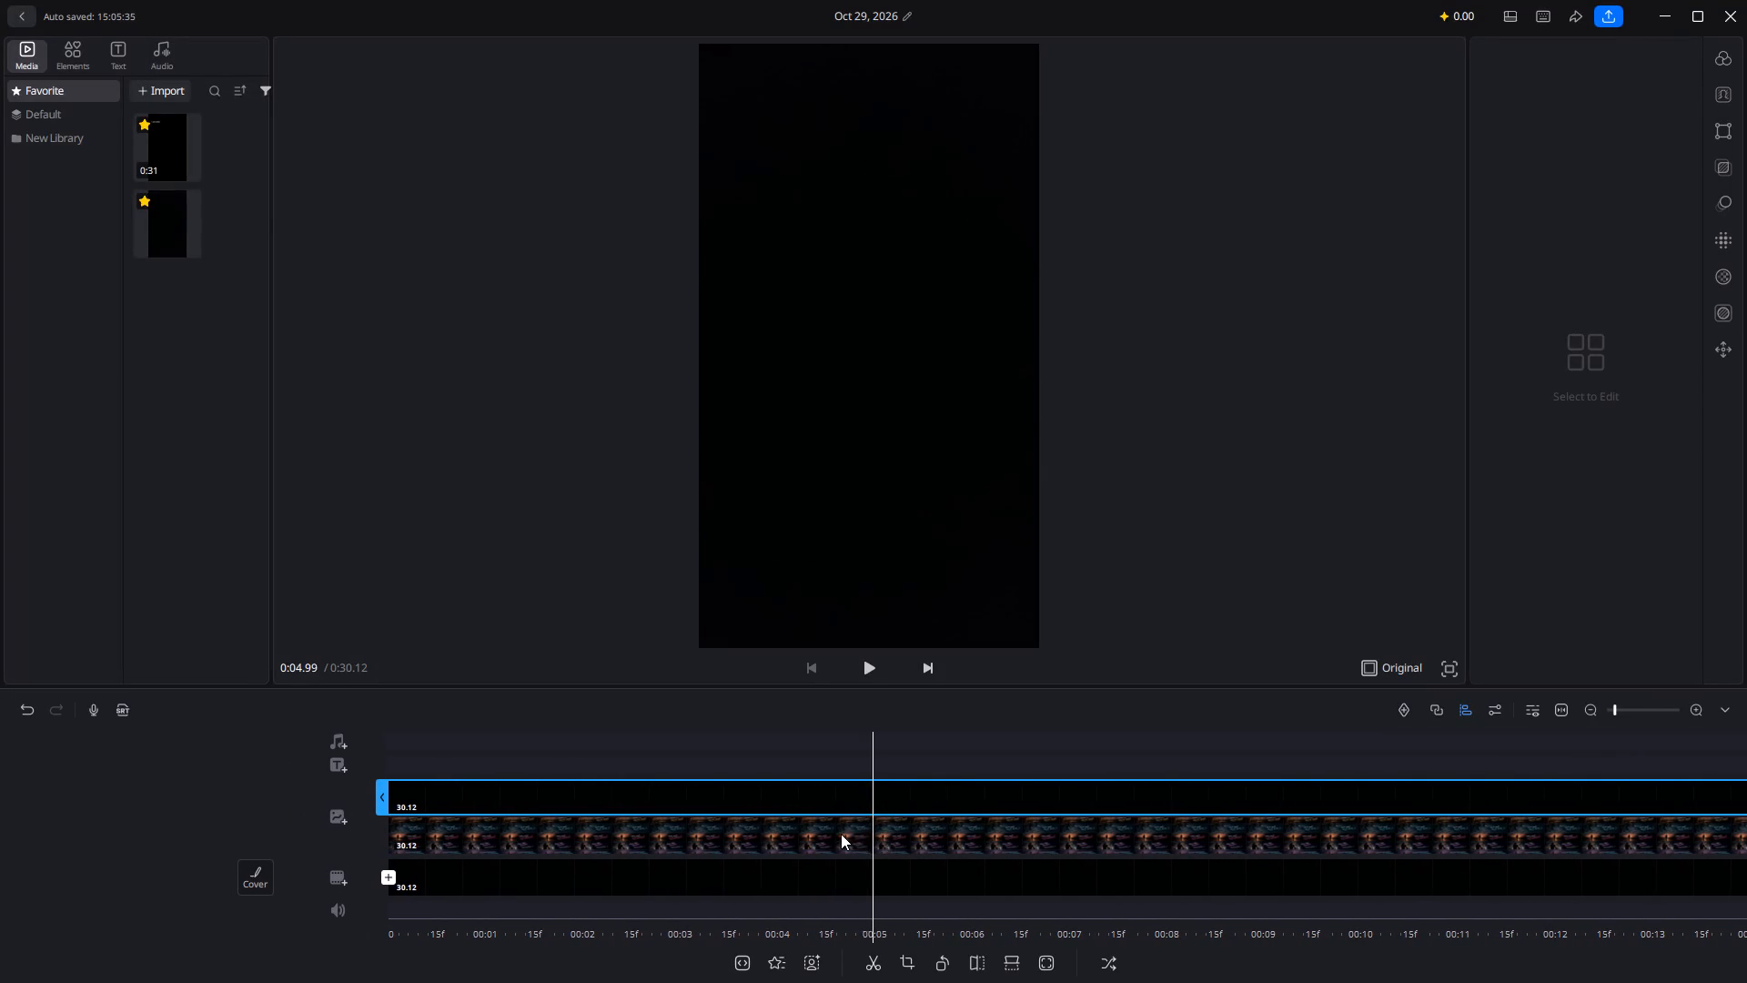
{"action": "scroll", "coordinate": [841, 834], "scroll_direction": "right", "scroll_amount": 3}
{"action": "scroll", "coordinate": [841, 834], "scroll_direction": "up", "scroll_amount": 2, "text": "ctrl"}
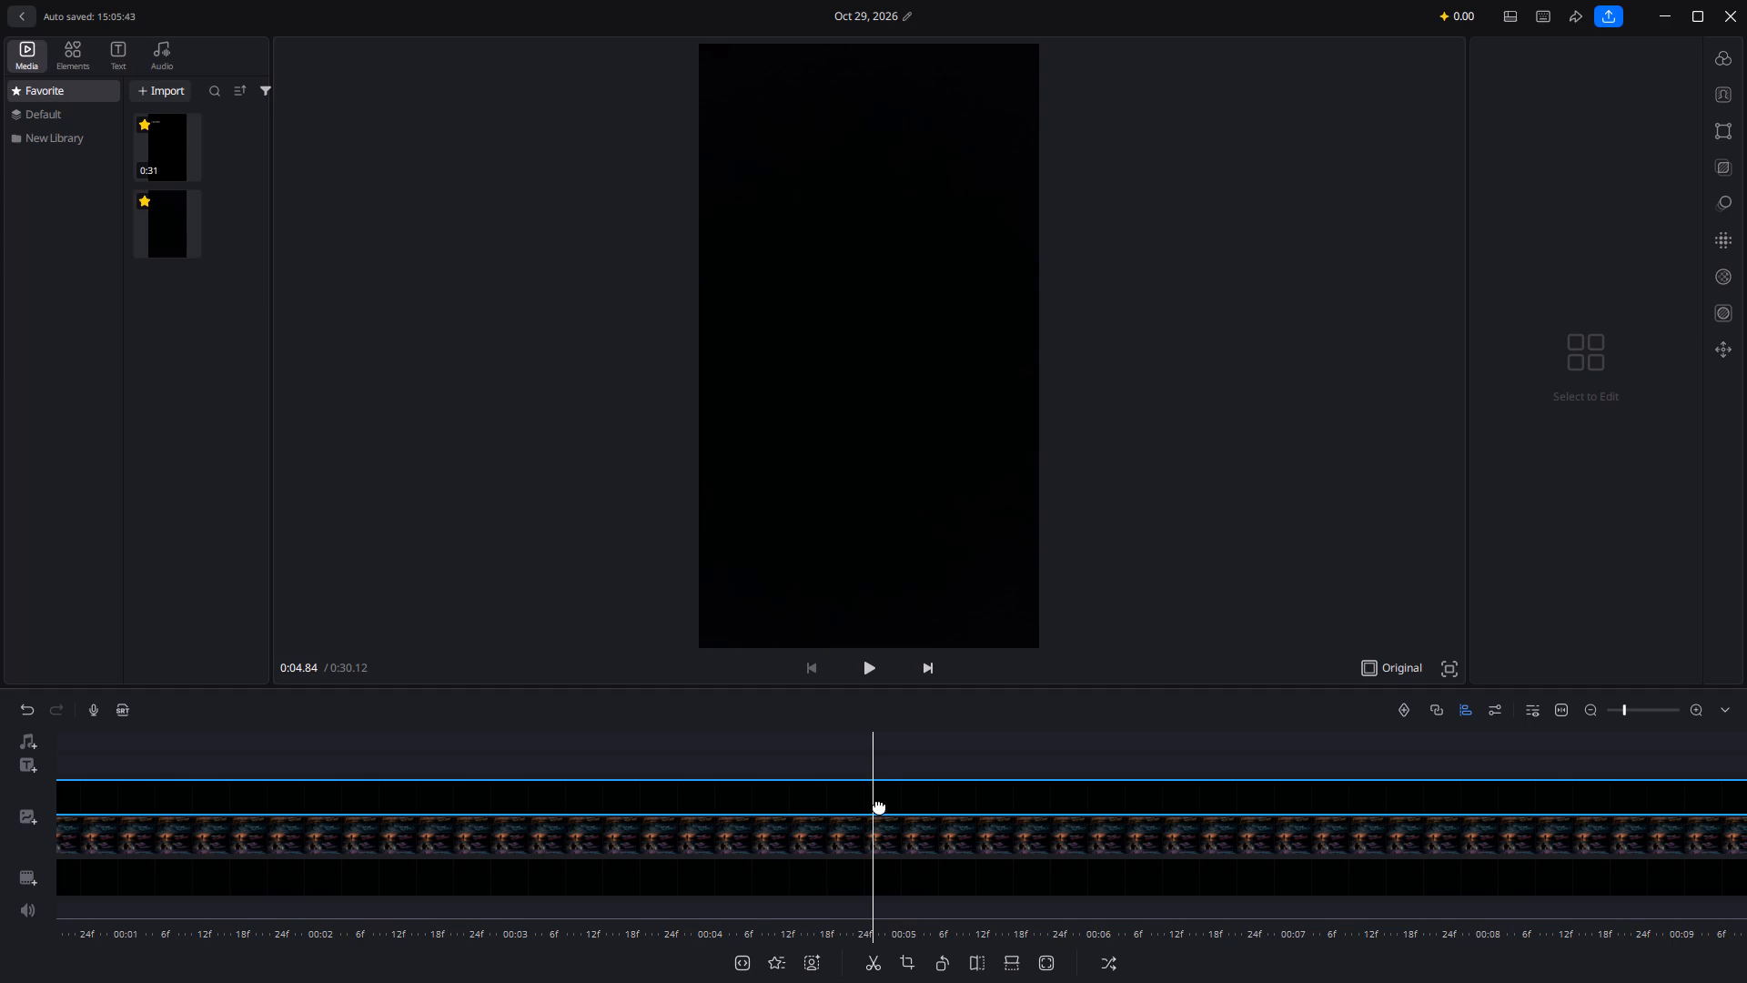
{"action": "left_click", "coordinate": [1399, 703]}
Add a second keyframe to the black overlay clip at its start, at about 0.02 s.
{"action": "scroll", "coordinate": [742, 836], "scroll_direction": "right", "scroll_amount": 7}
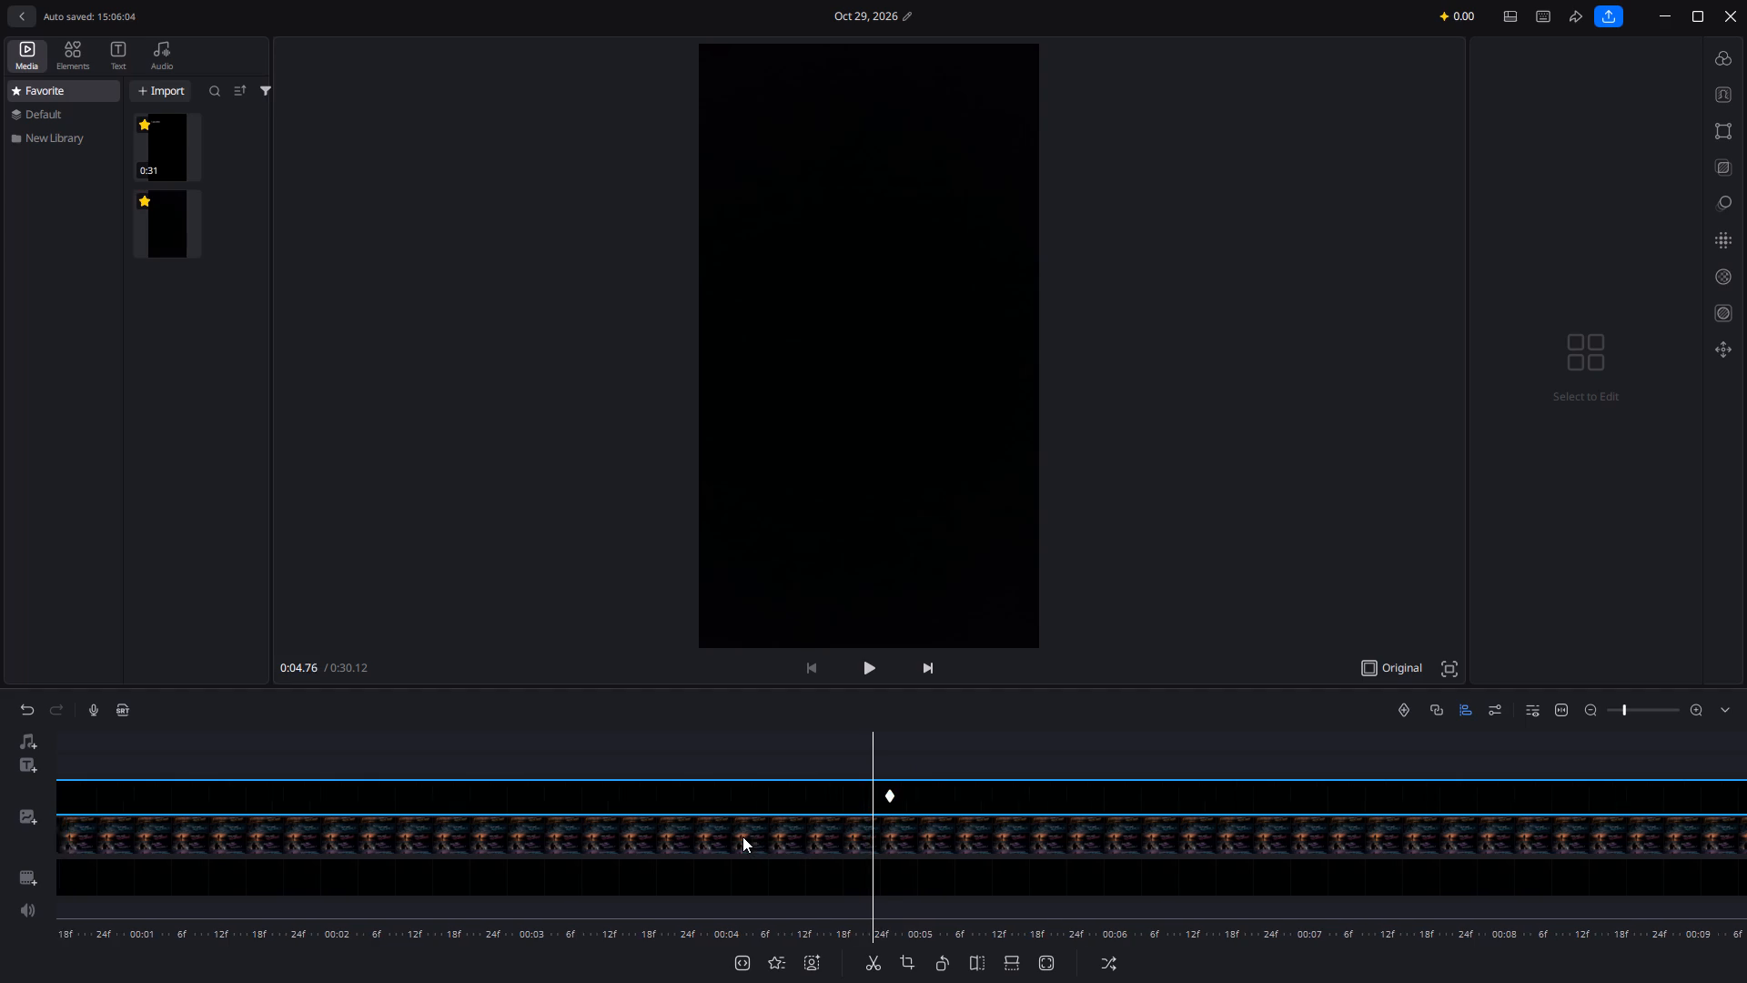
{"action": "scroll", "coordinate": [742, 836], "scroll_direction": "right", "scroll_amount": 19}
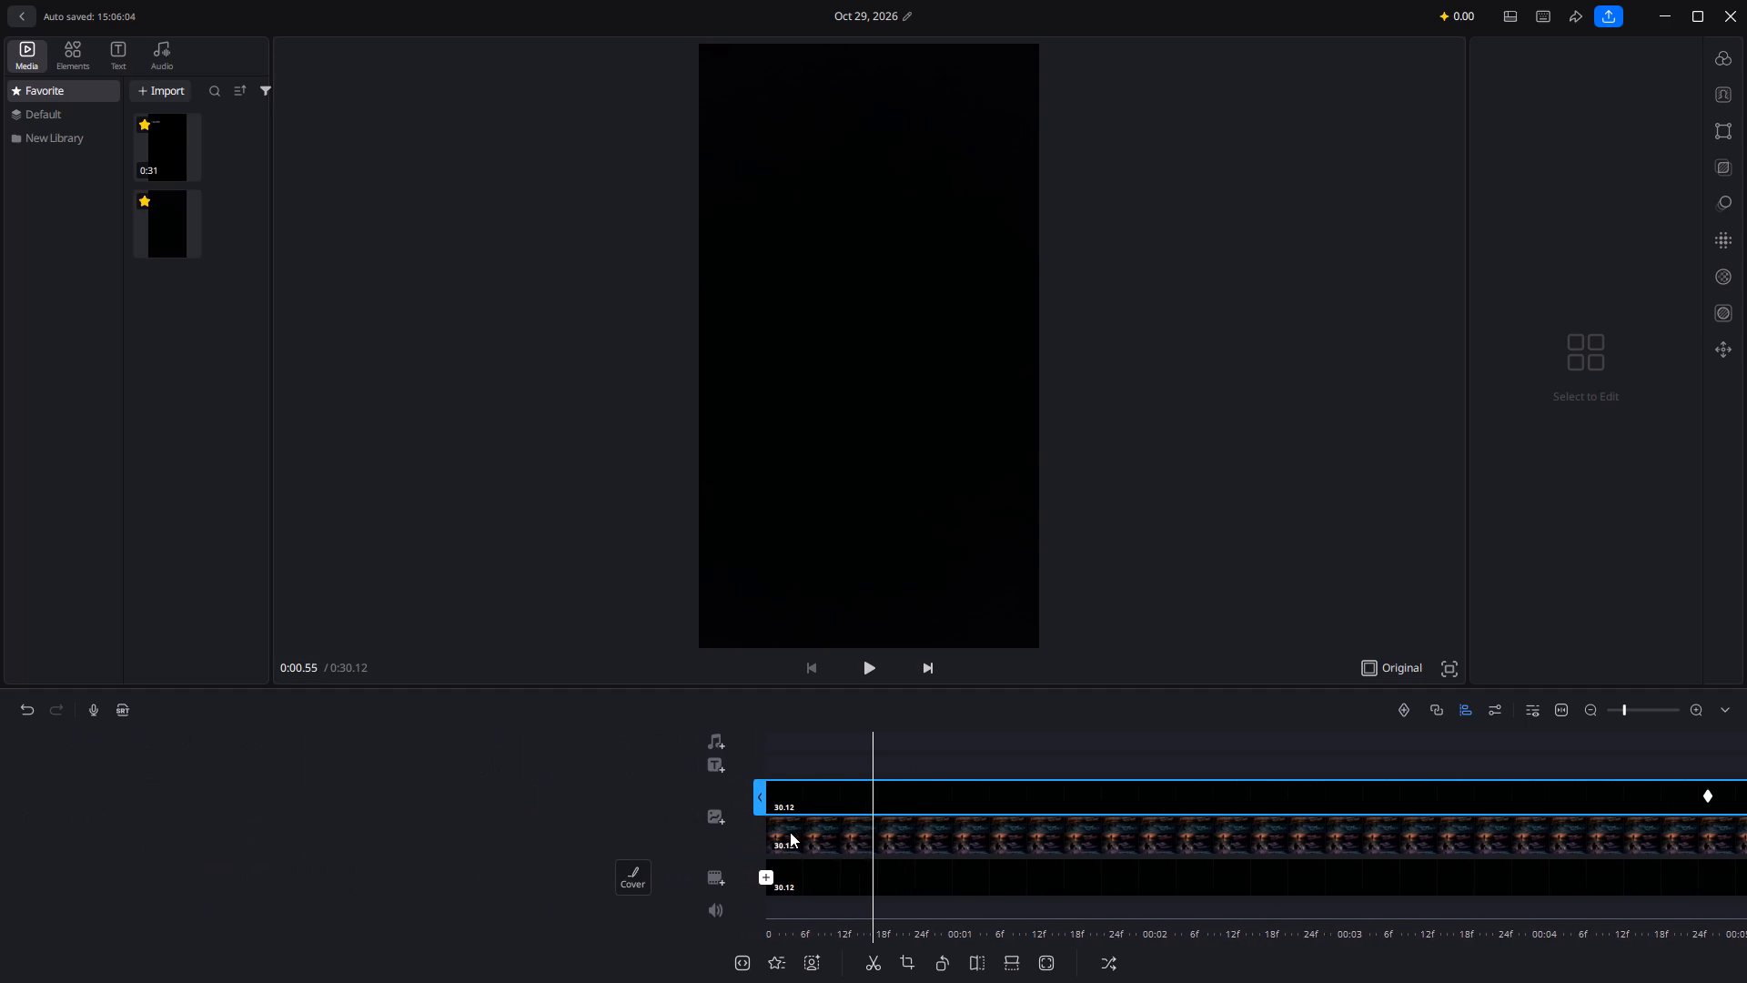
{"action": "scroll", "coordinate": [790, 832], "scroll_direction": "right", "scroll_amount": 18}
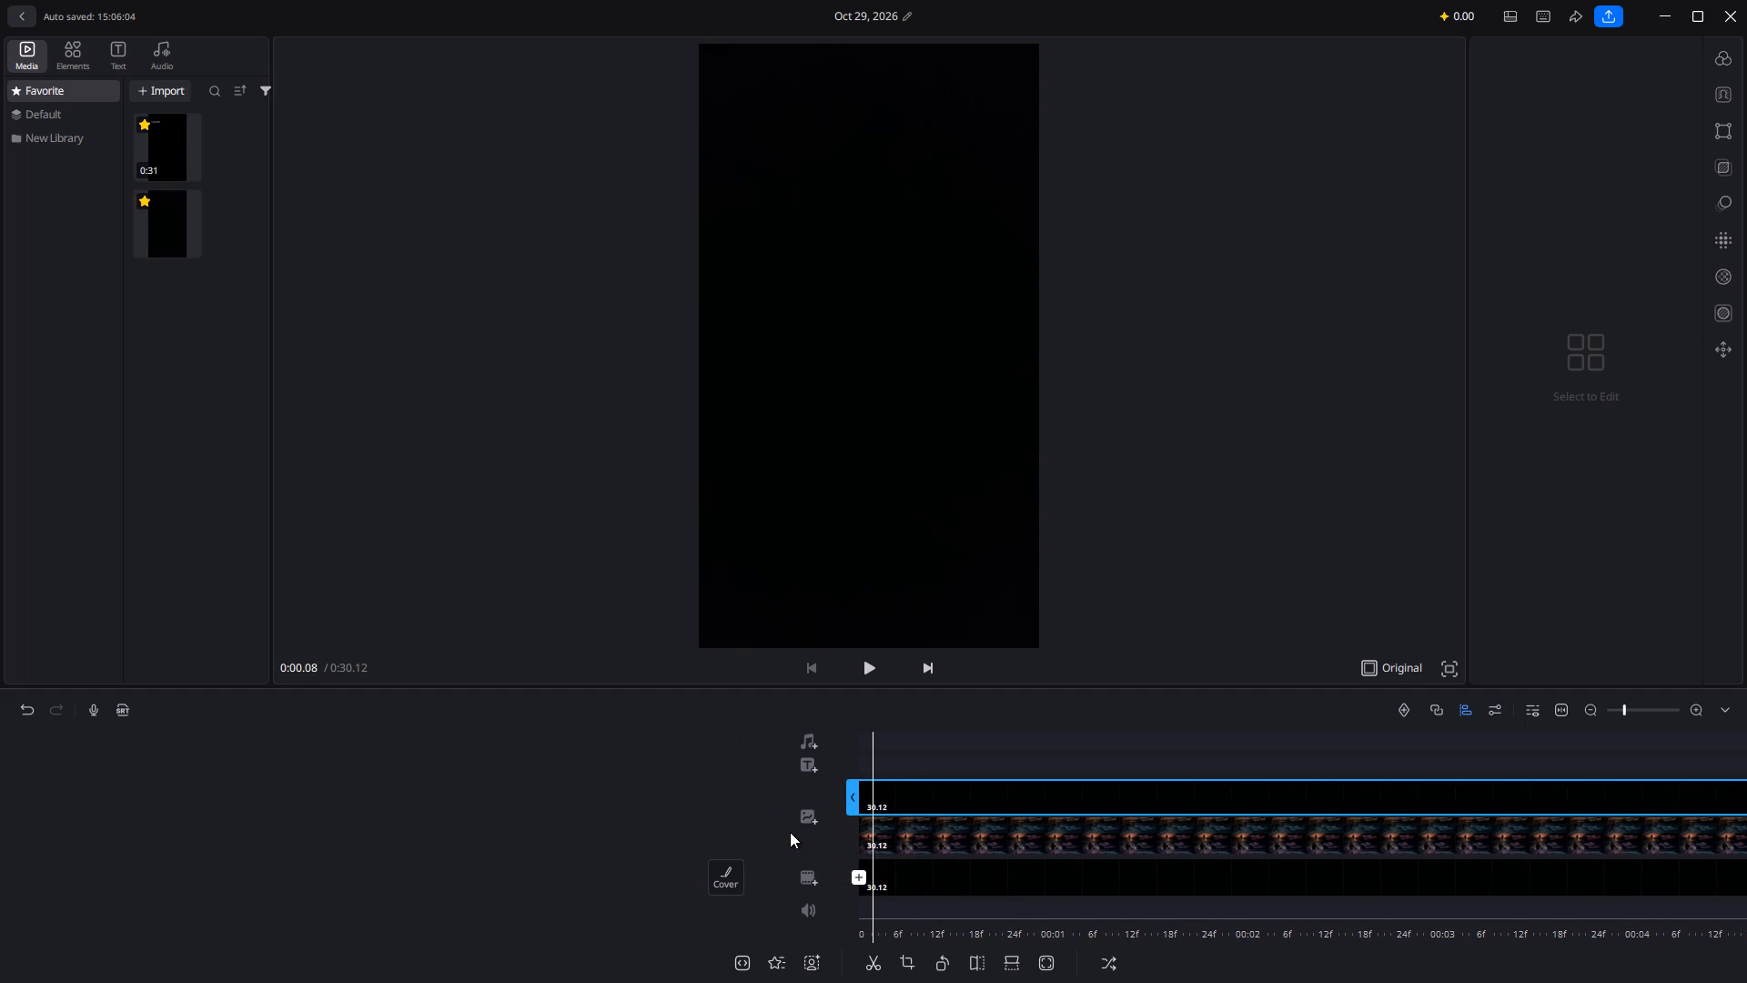
{"action": "scroll", "coordinate": [790, 832], "scroll_direction": "right", "scroll_amount": 1}
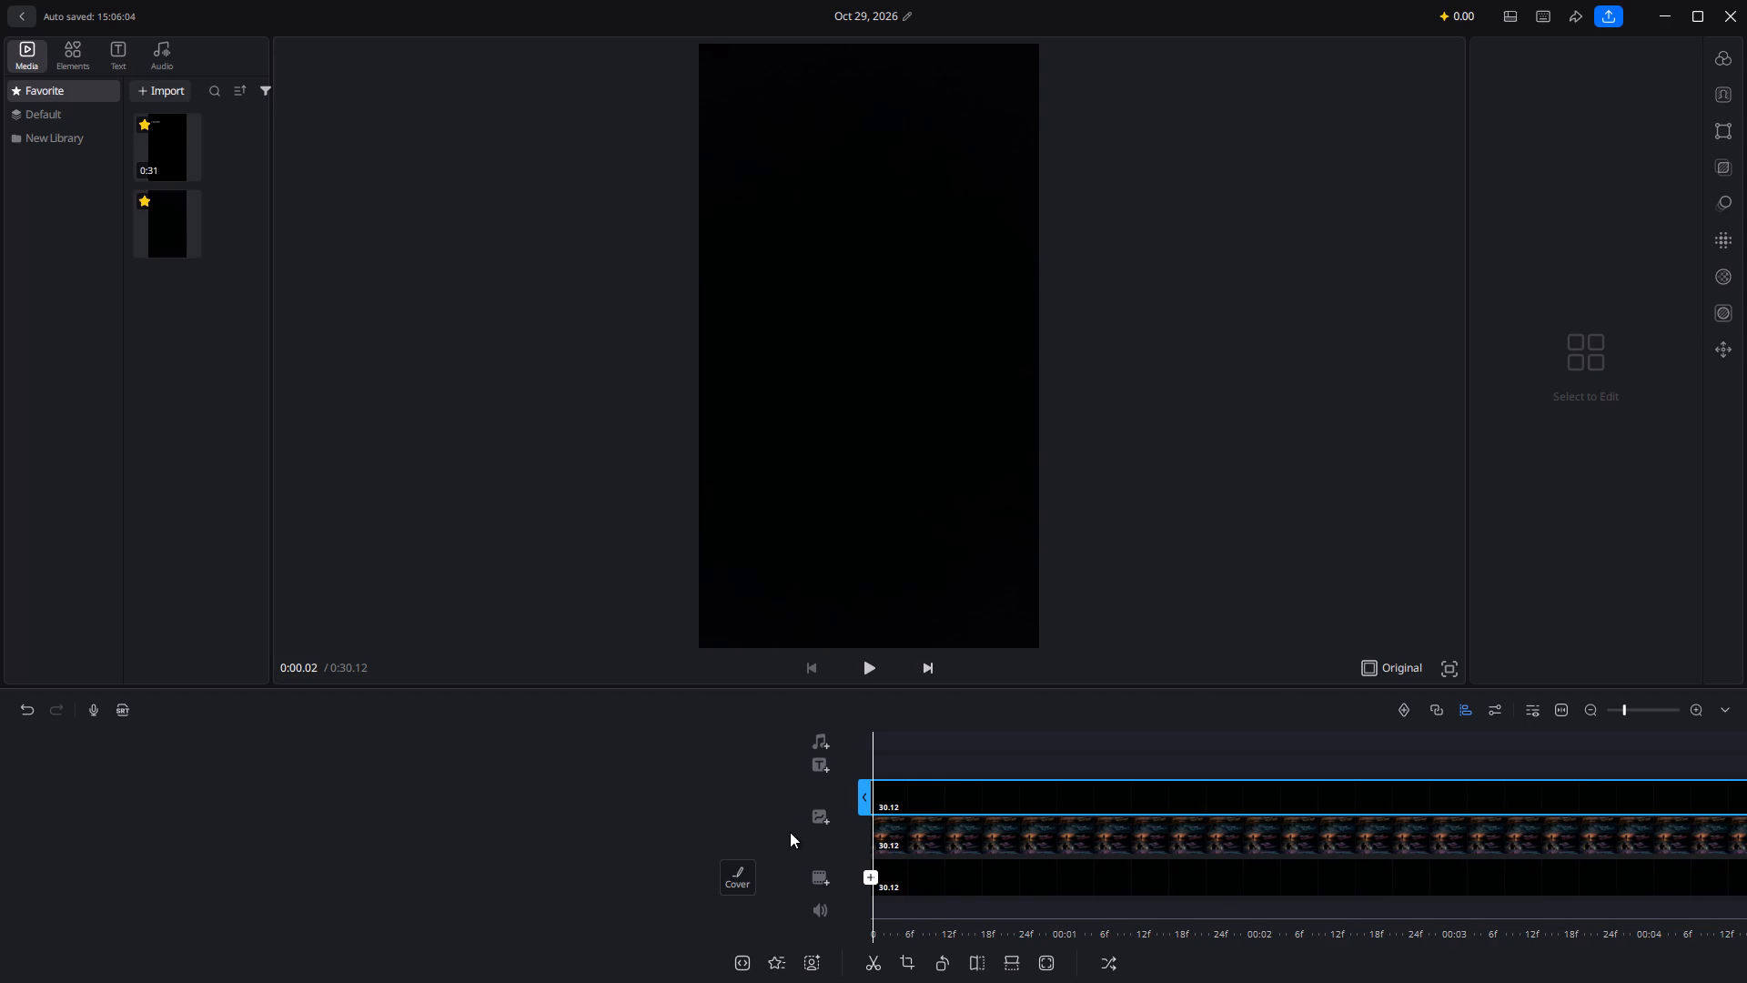
{"action": "left_click", "coordinate": [1395, 711]}
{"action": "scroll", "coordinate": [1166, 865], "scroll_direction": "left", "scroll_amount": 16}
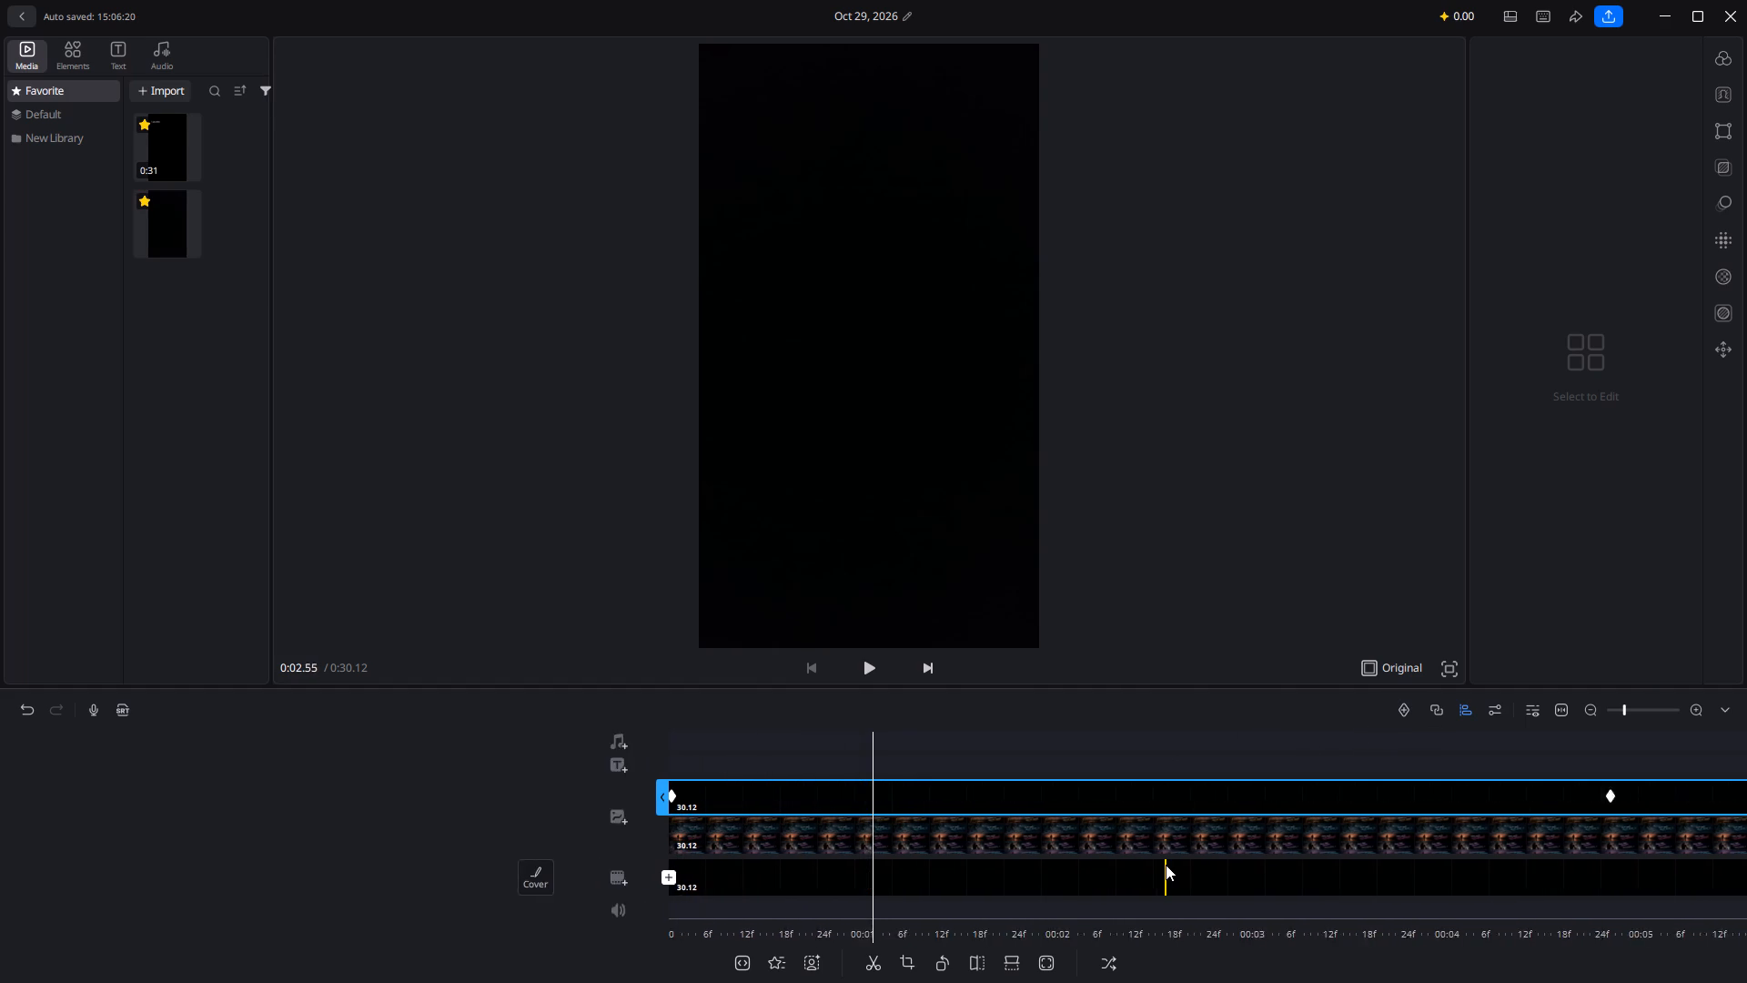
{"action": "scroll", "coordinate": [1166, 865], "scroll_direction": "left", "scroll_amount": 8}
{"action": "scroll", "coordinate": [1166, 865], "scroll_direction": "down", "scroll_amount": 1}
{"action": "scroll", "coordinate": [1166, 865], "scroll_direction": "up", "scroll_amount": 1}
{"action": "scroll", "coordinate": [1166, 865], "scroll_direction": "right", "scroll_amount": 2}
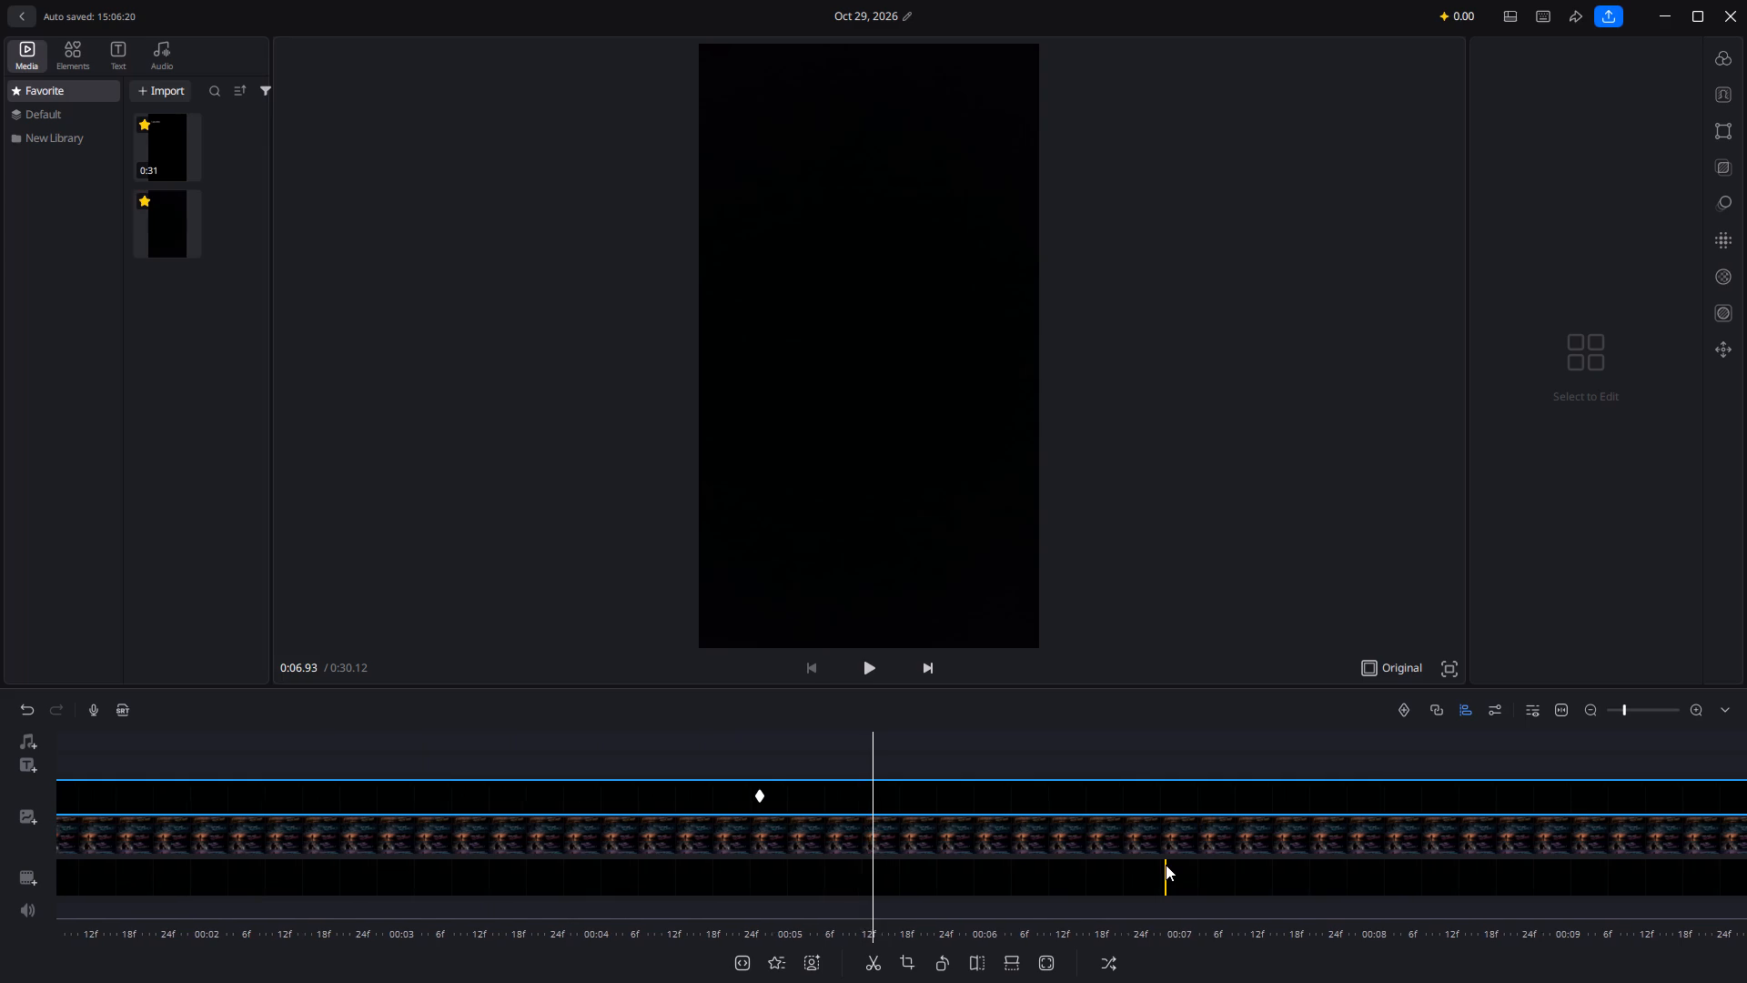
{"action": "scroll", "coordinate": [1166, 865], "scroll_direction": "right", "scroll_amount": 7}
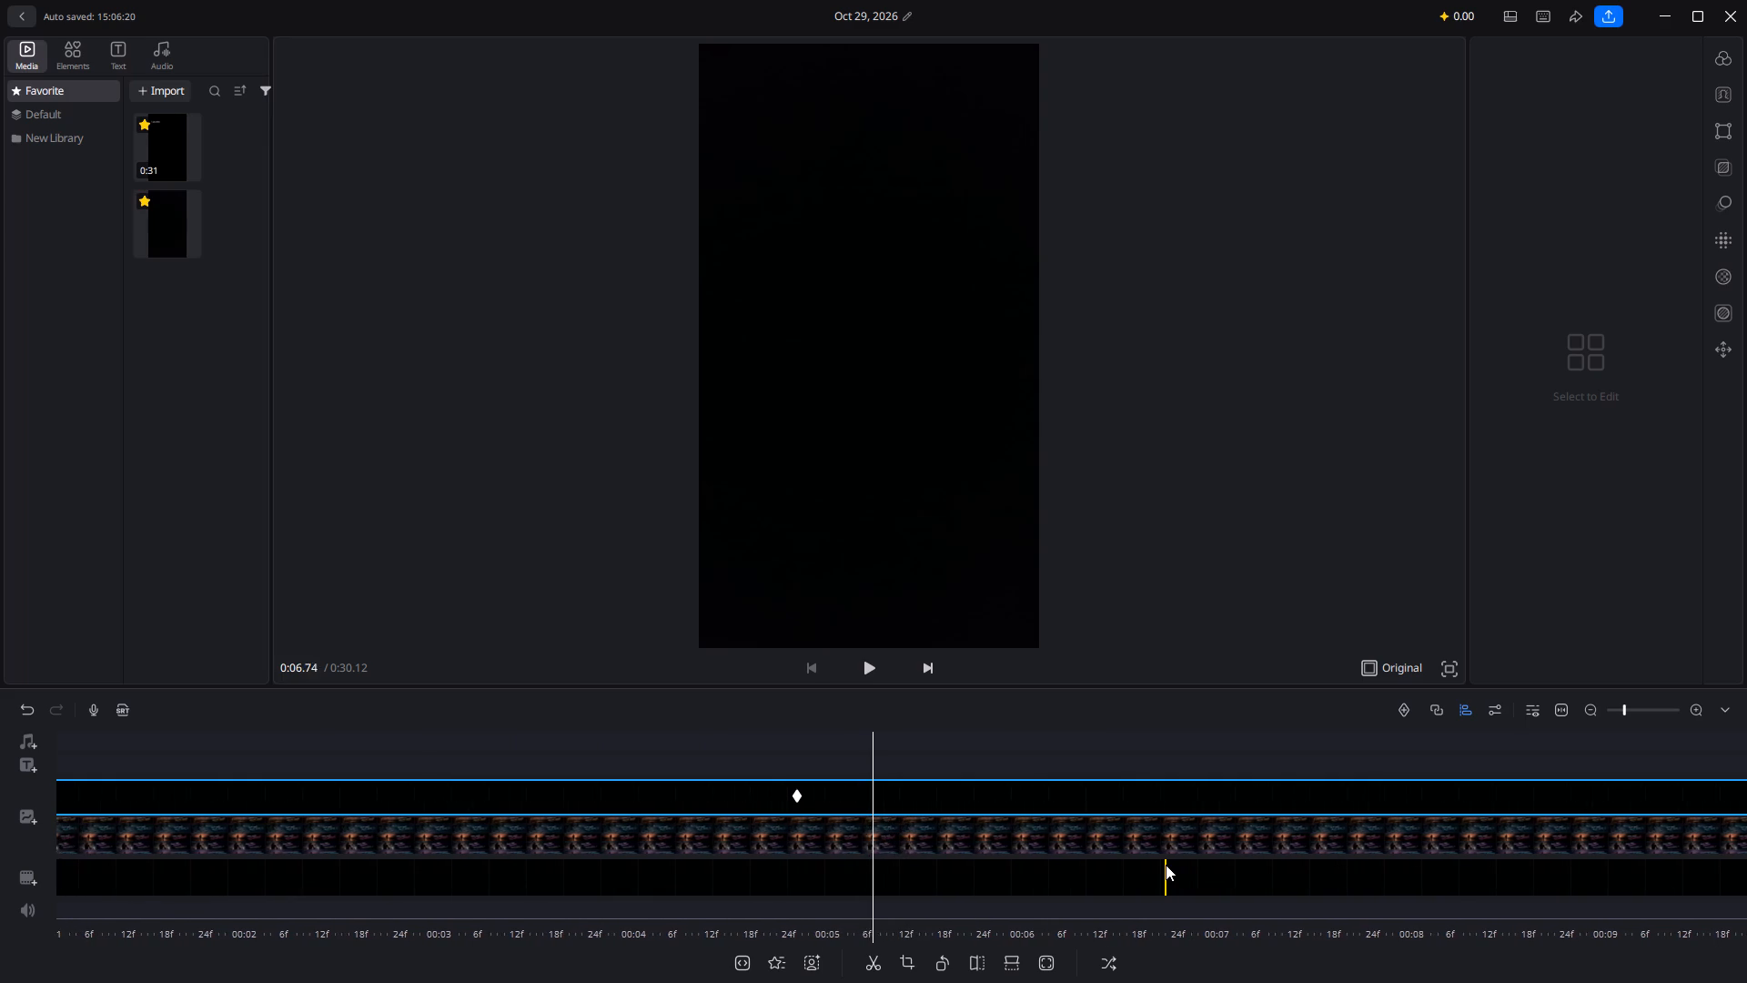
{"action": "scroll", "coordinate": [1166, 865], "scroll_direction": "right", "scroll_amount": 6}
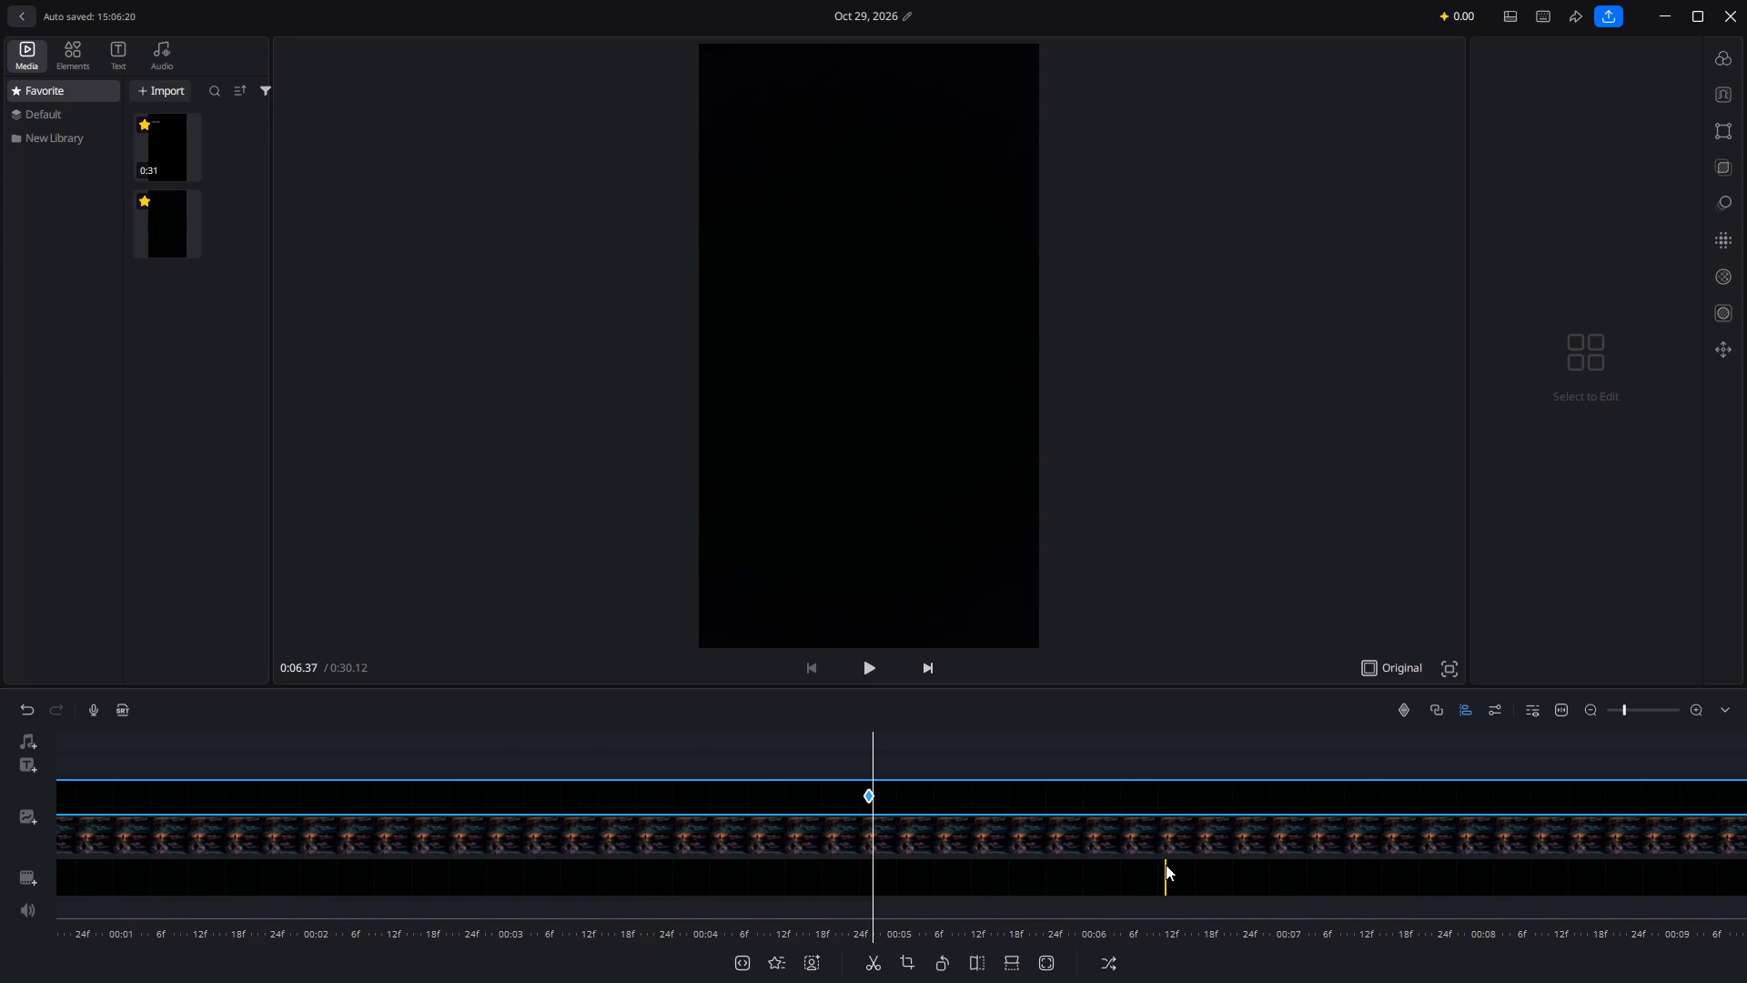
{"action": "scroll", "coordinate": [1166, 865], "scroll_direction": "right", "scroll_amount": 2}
Remove the two keyframes from the black overlay clip, at about 4.84 s and at its start near 0.02 s.
{"action": "left_click", "coordinate": [869, 799]}
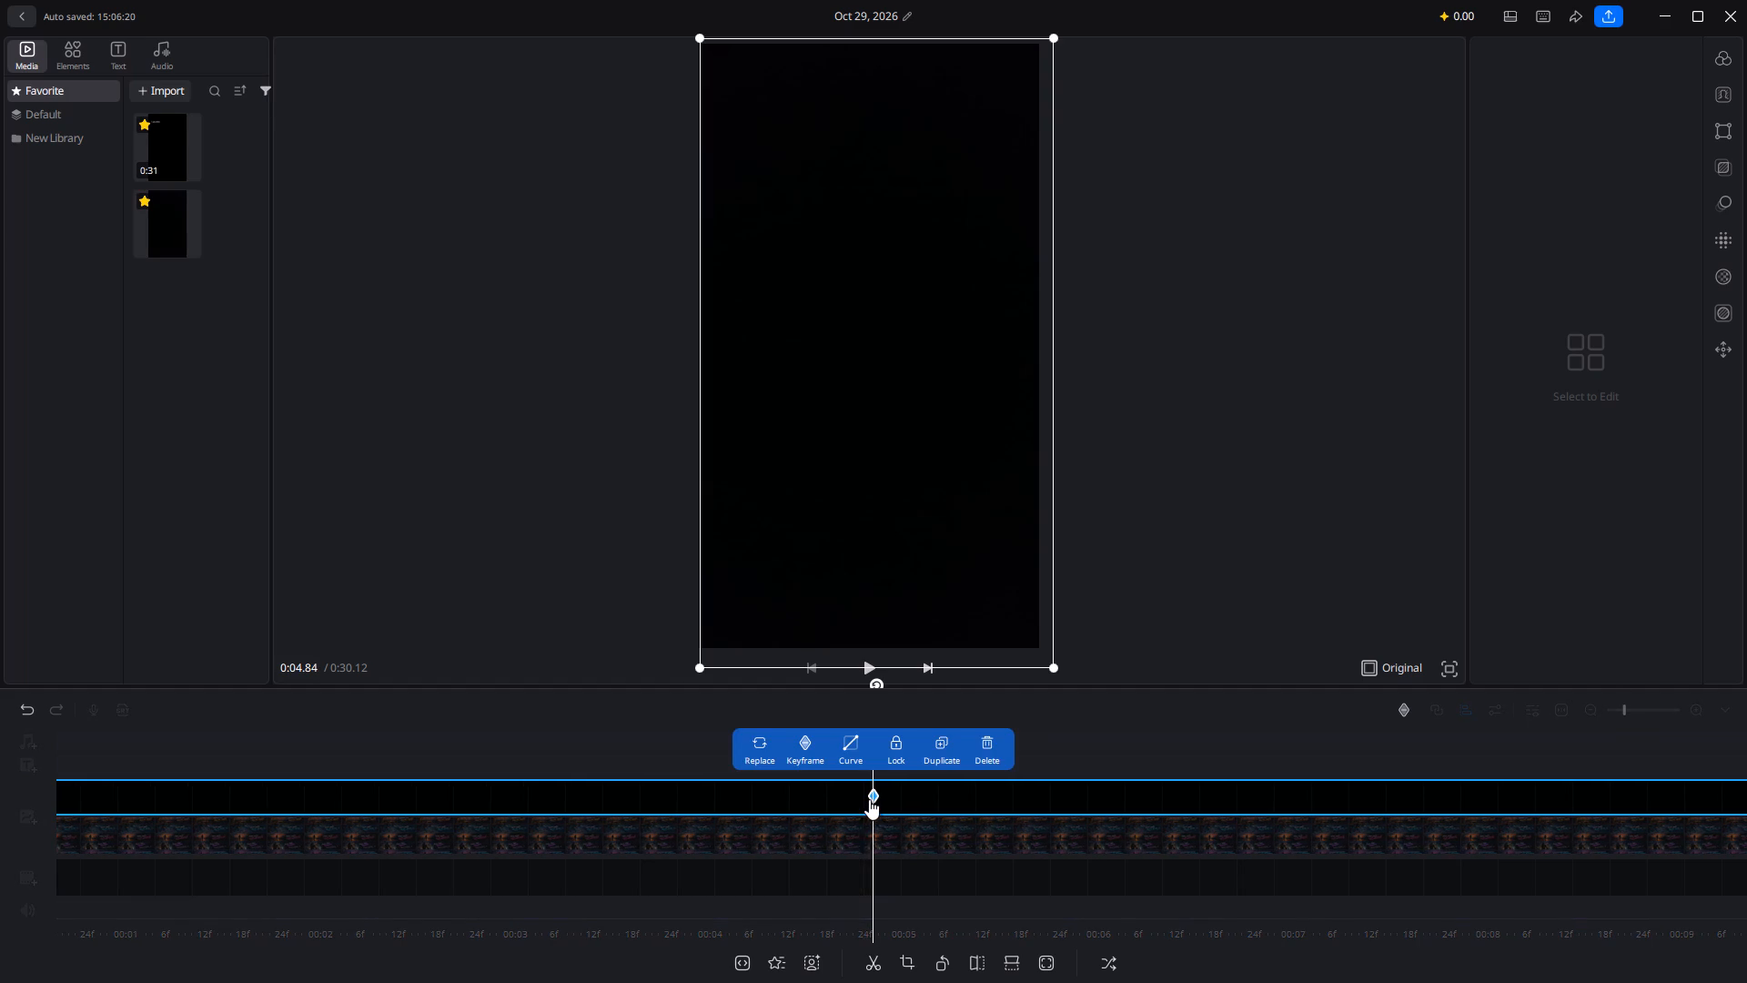
{"action": "left_click", "coordinate": [808, 755]}
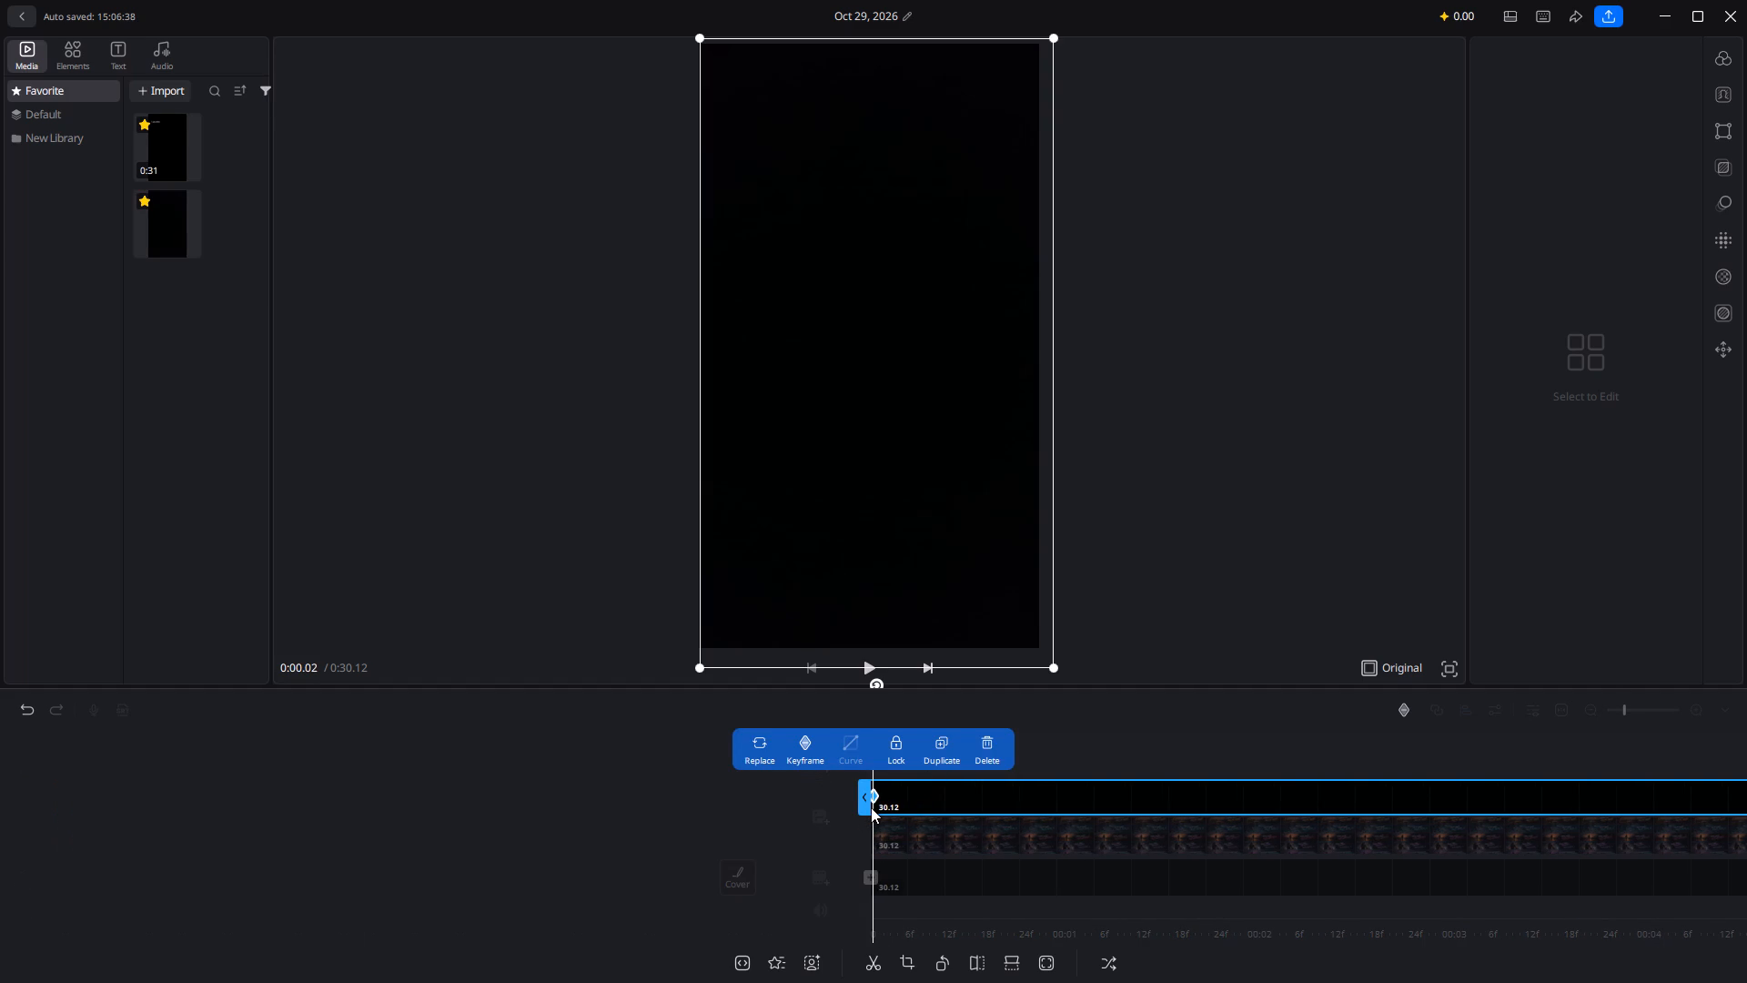
{"action": "left_click", "coordinate": [806, 758]}
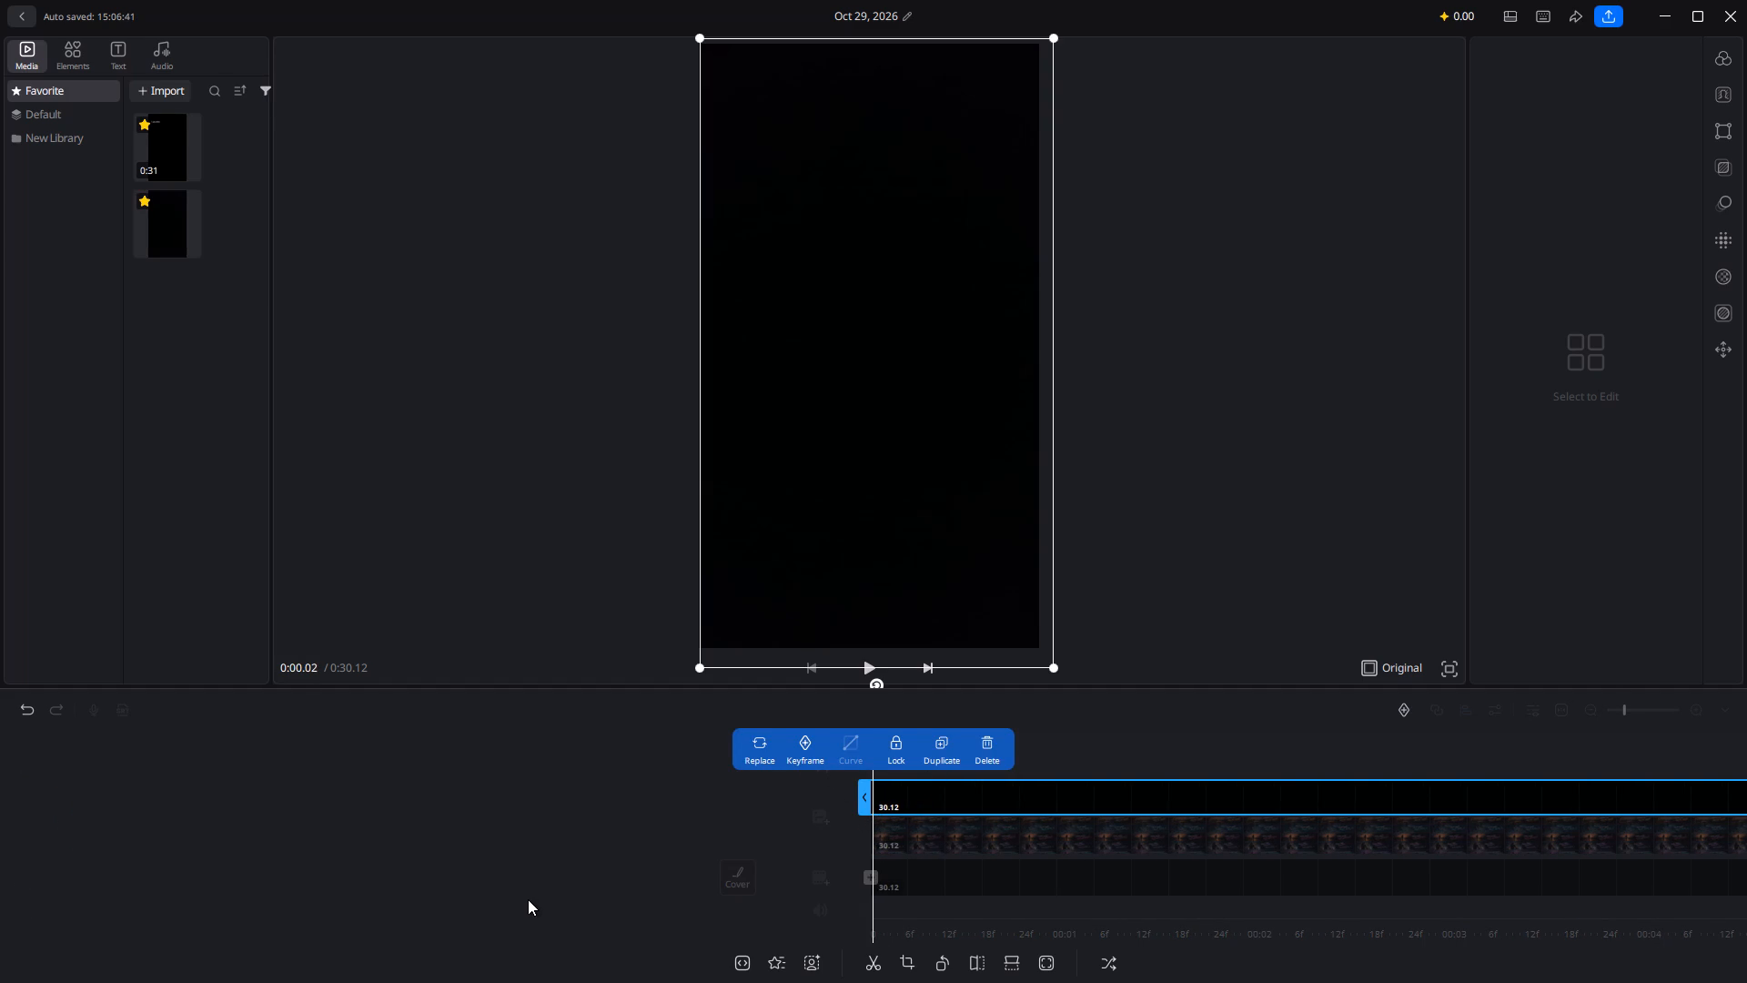
{"action": "left_click", "coordinate": [528, 899]}
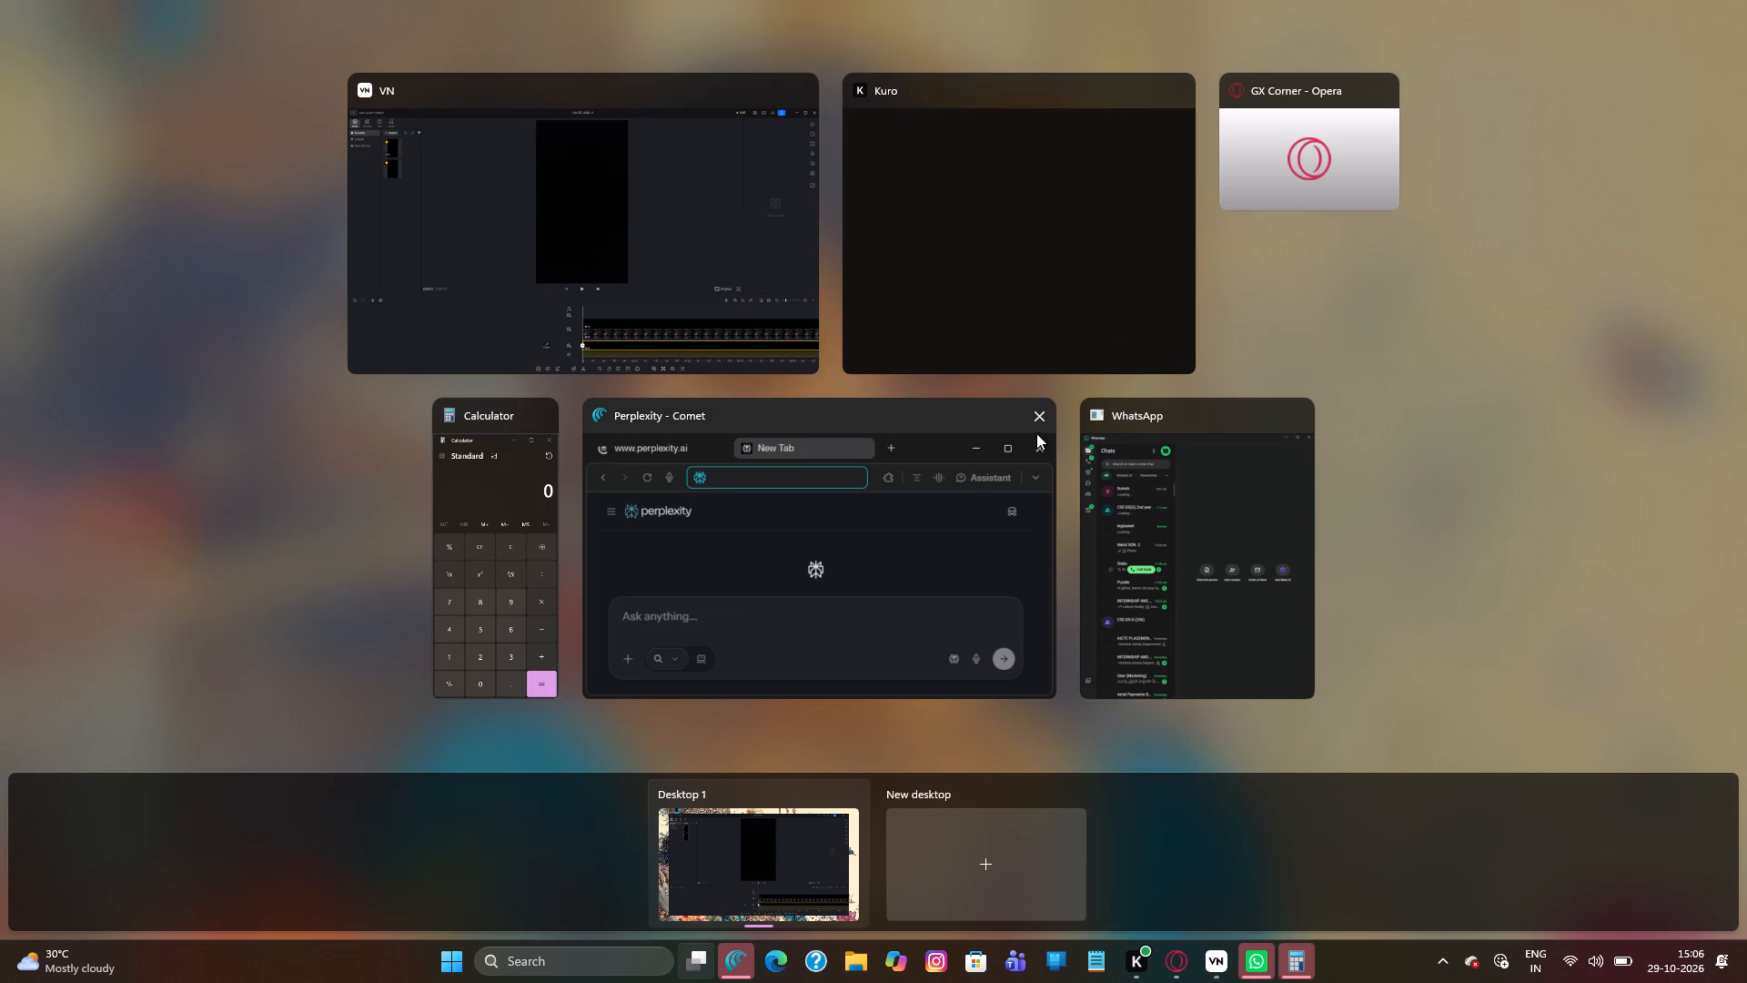
Close the open Comet, Calculator and Opera GX Corner windows, and try to close WhatsApp as well.
{"action": "left_click", "coordinate": [1041, 401]}
{"action": "left_click", "coordinate": [1055, 407]}
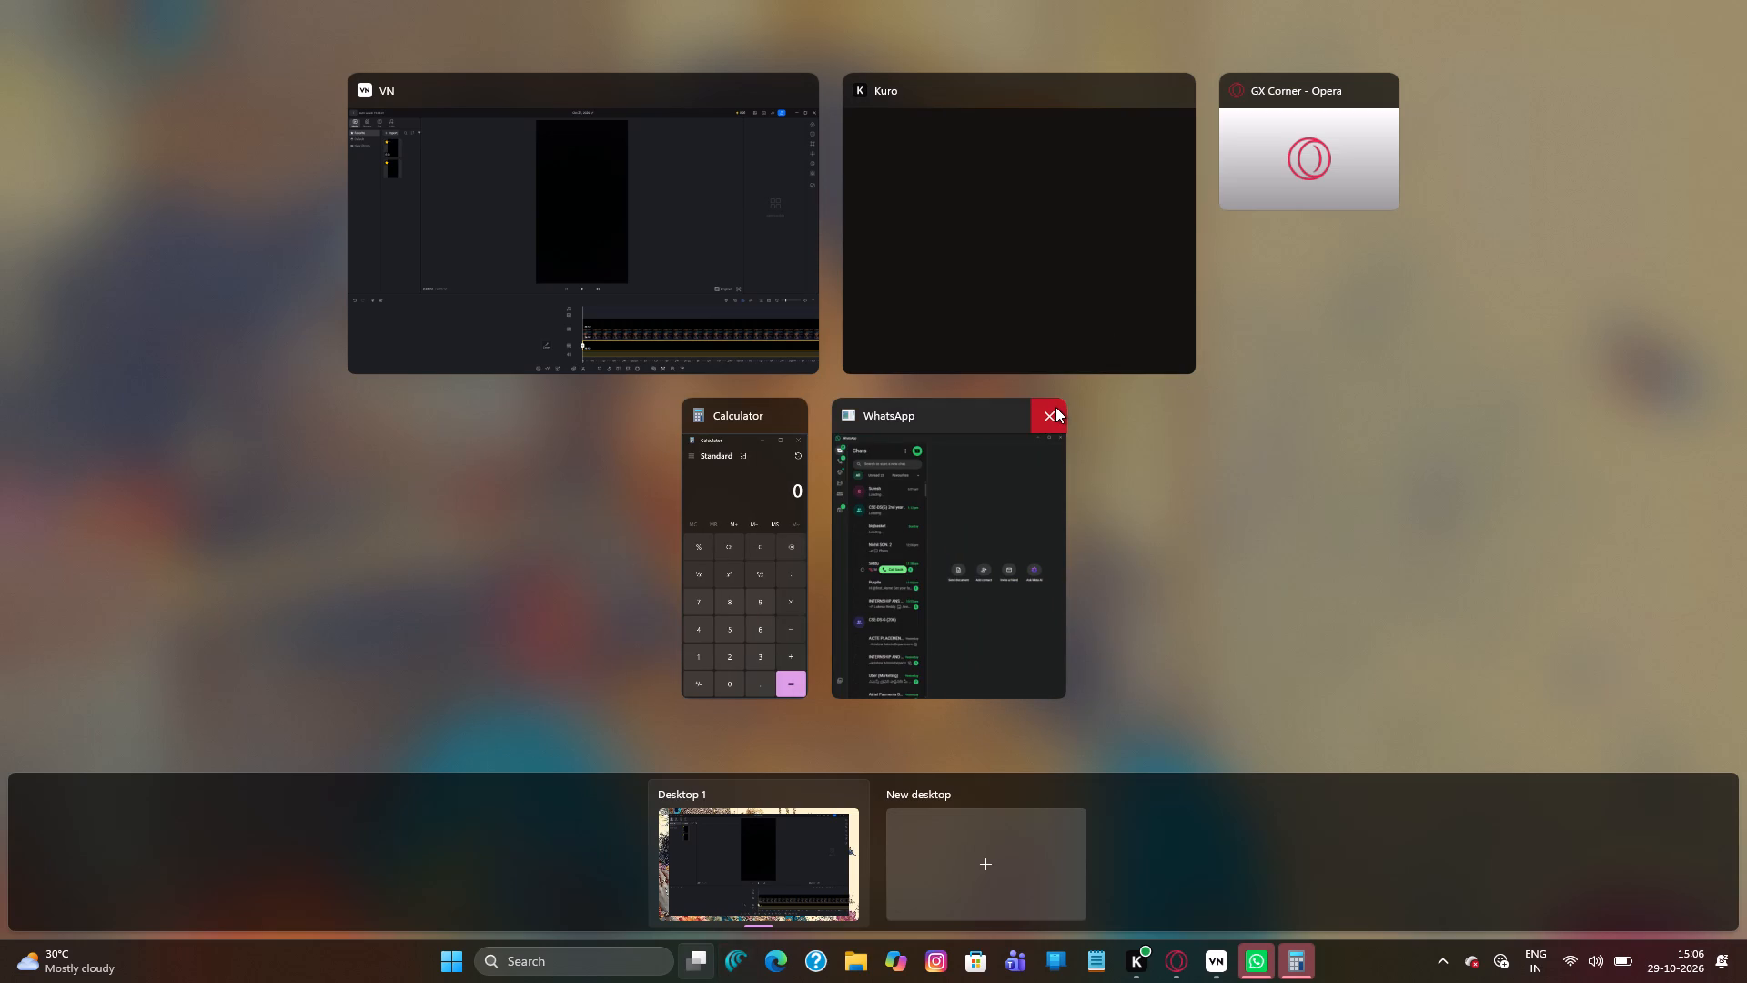
{"action": "left_click", "coordinate": [799, 420]}
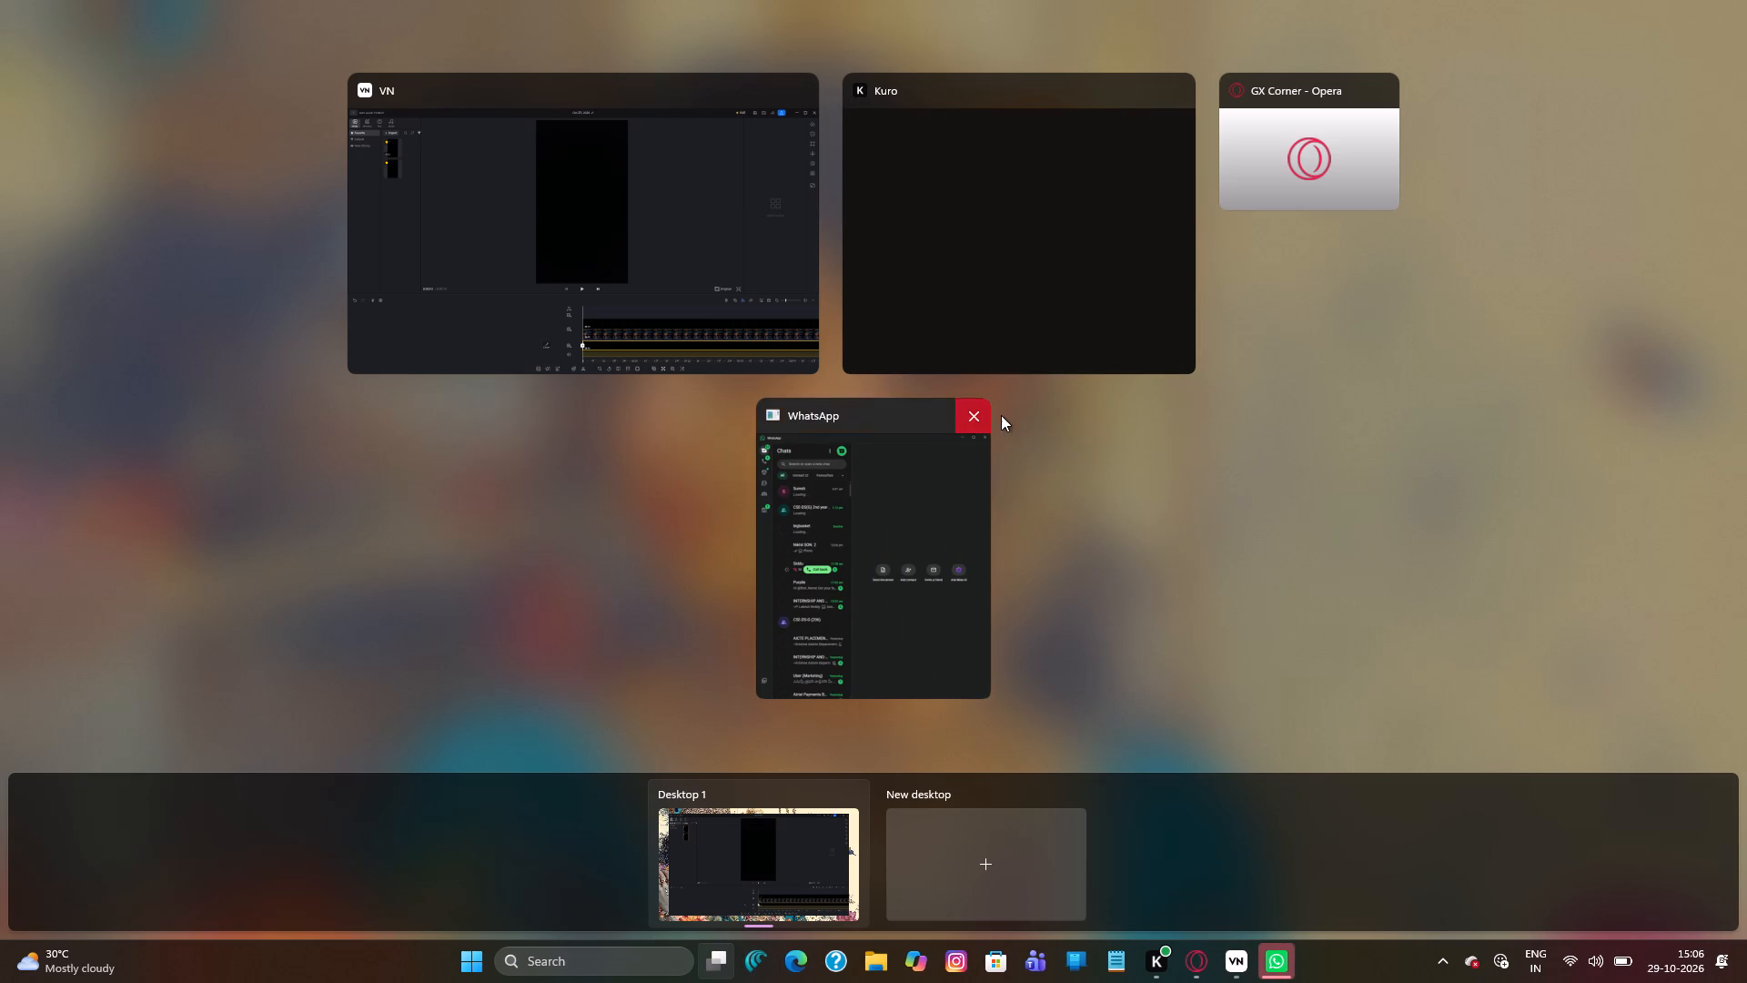
{"action": "left_click", "coordinate": [972, 421]}
{"action": "left_click", "coordinate": [1394, 94]}
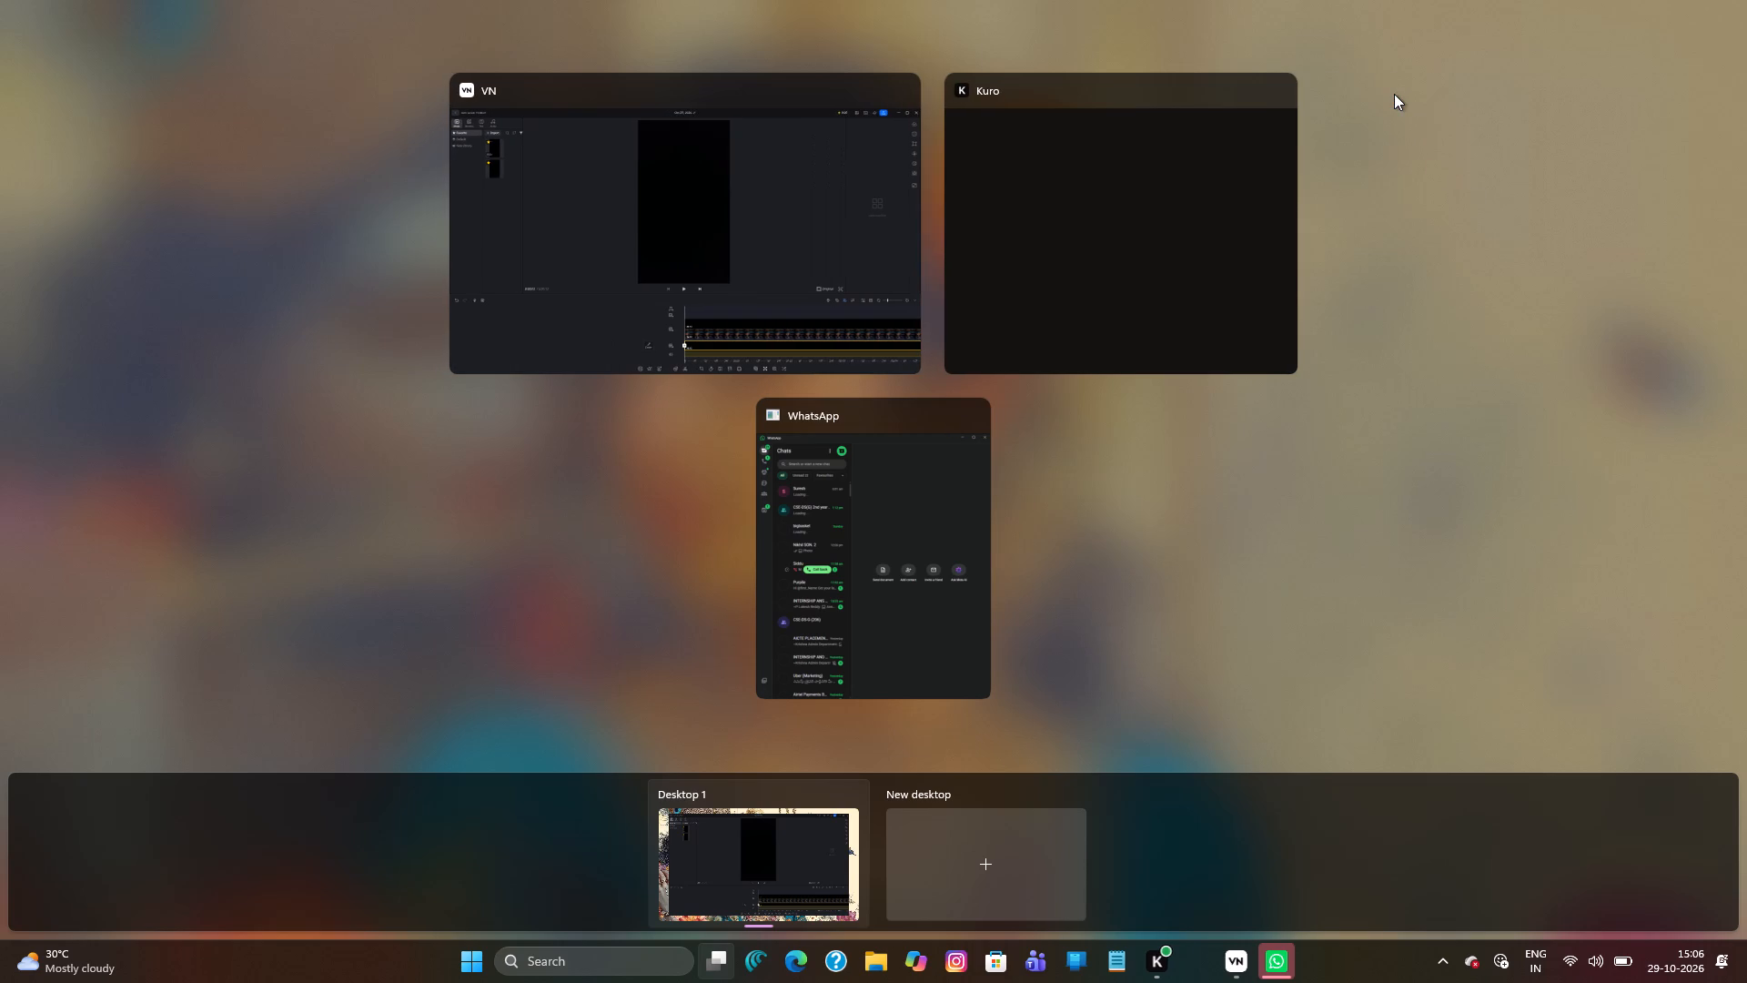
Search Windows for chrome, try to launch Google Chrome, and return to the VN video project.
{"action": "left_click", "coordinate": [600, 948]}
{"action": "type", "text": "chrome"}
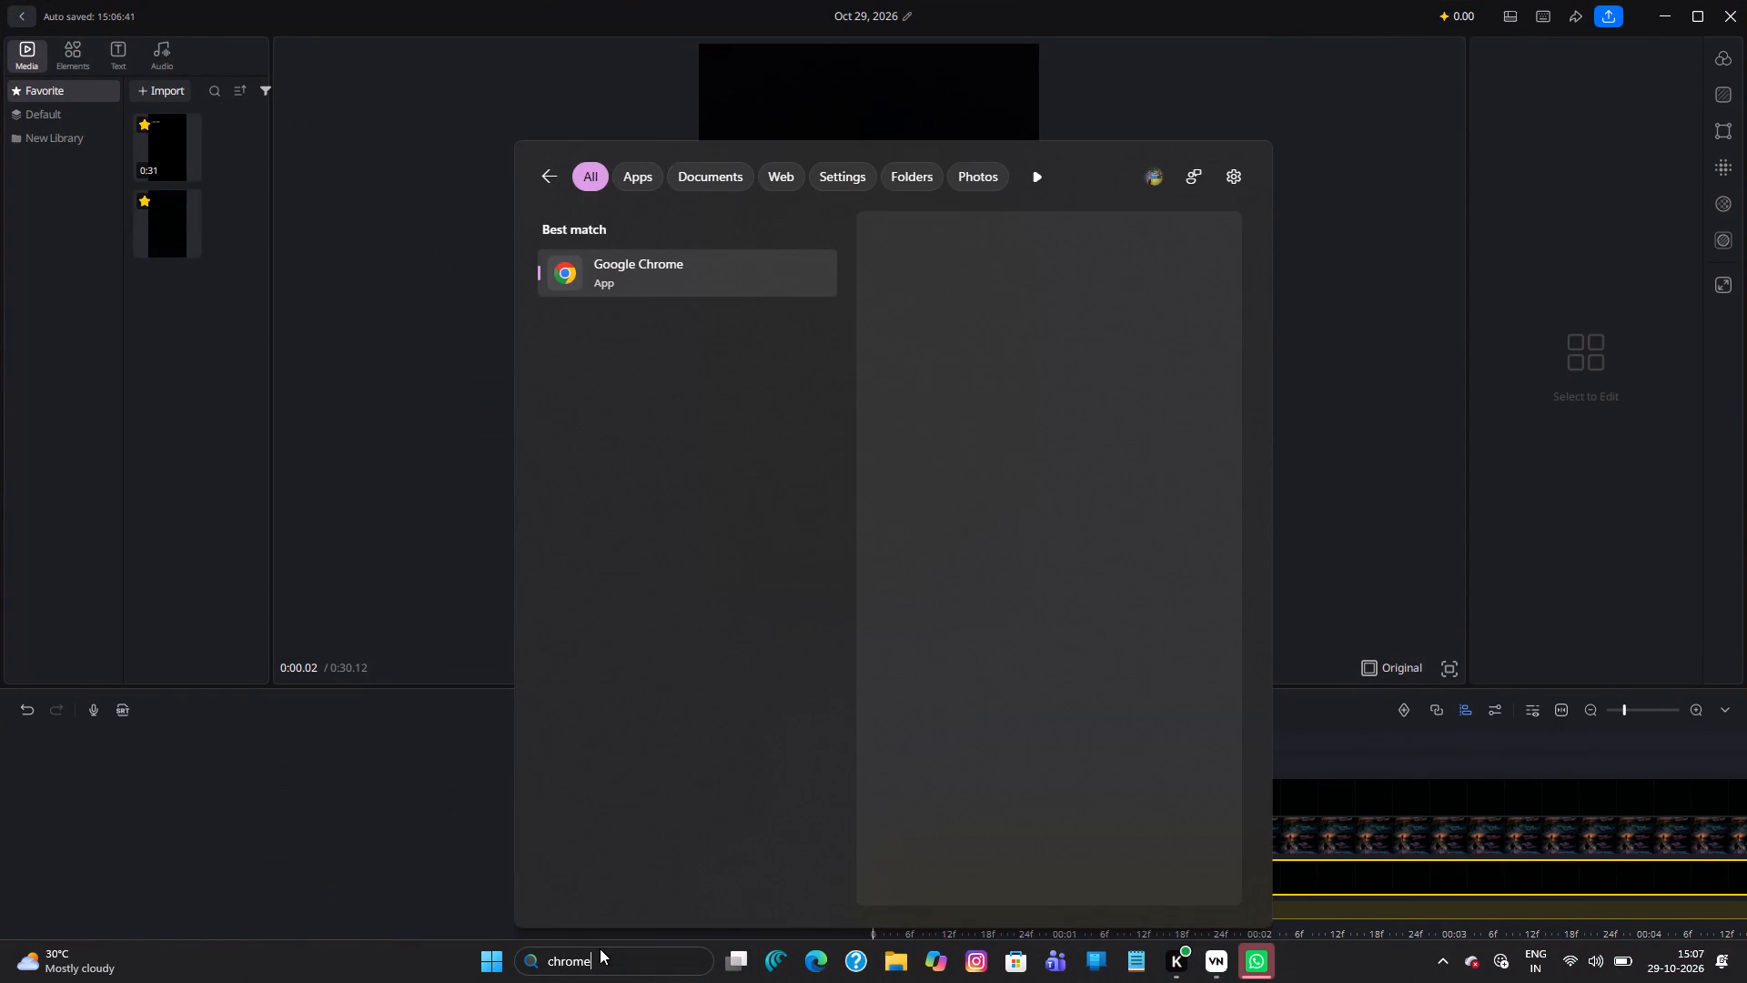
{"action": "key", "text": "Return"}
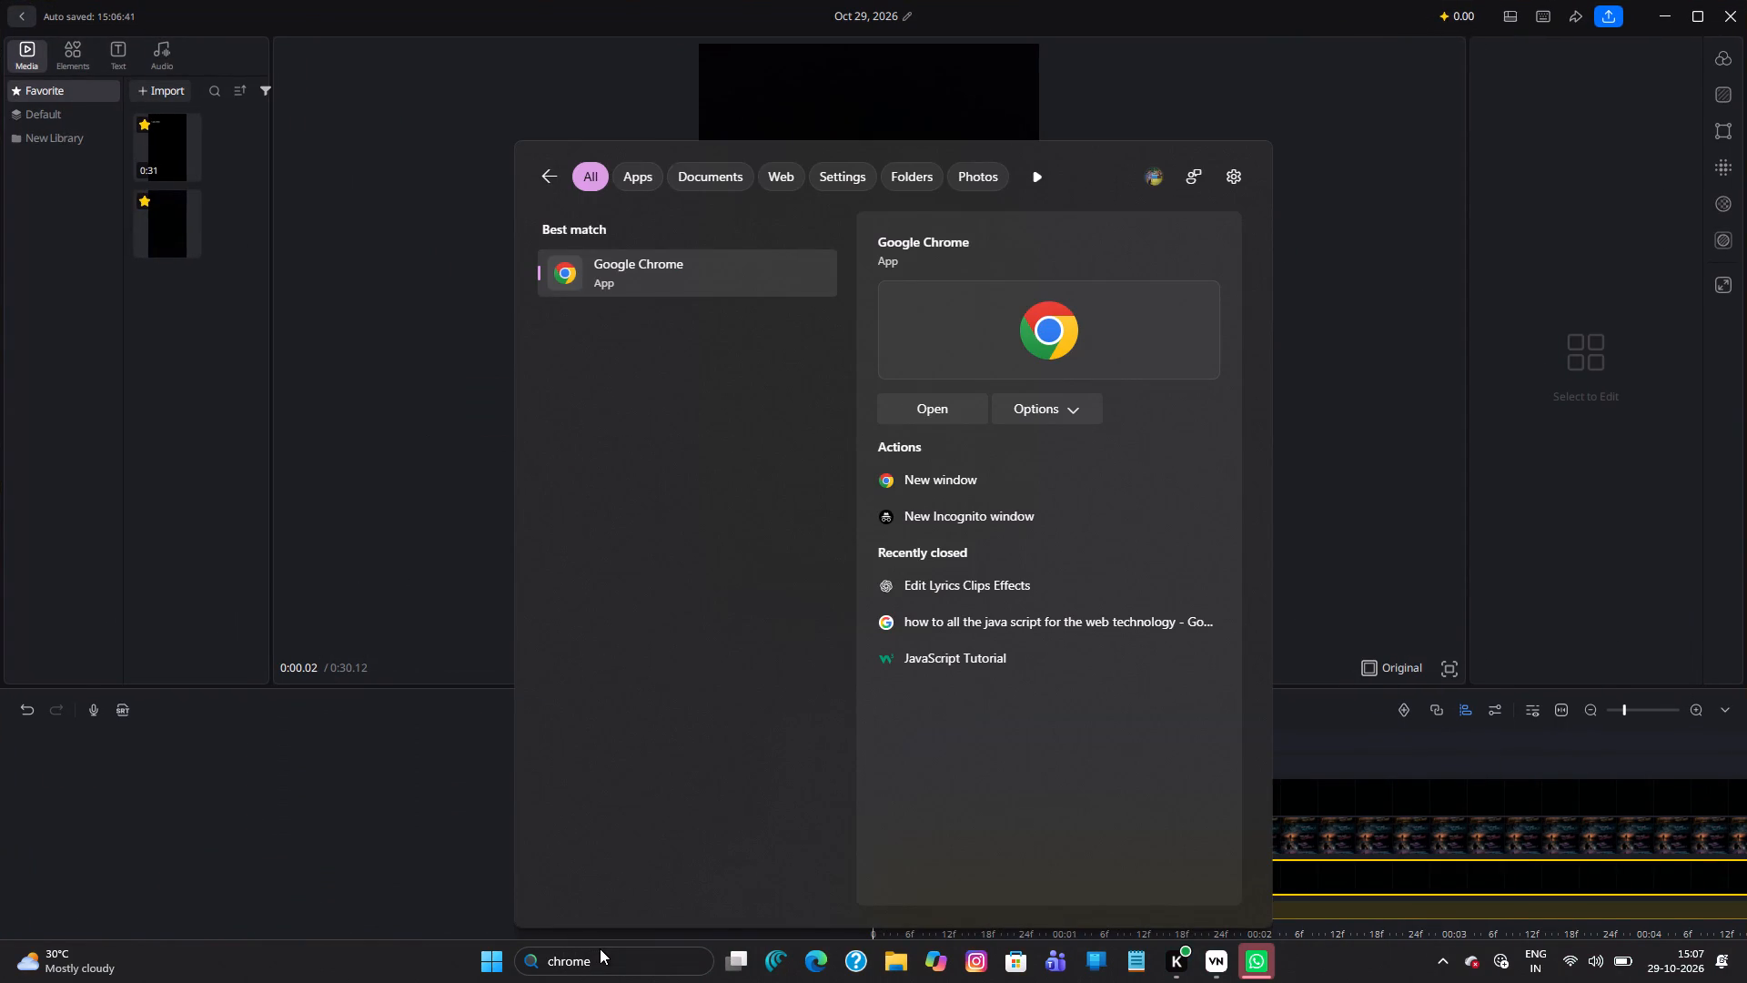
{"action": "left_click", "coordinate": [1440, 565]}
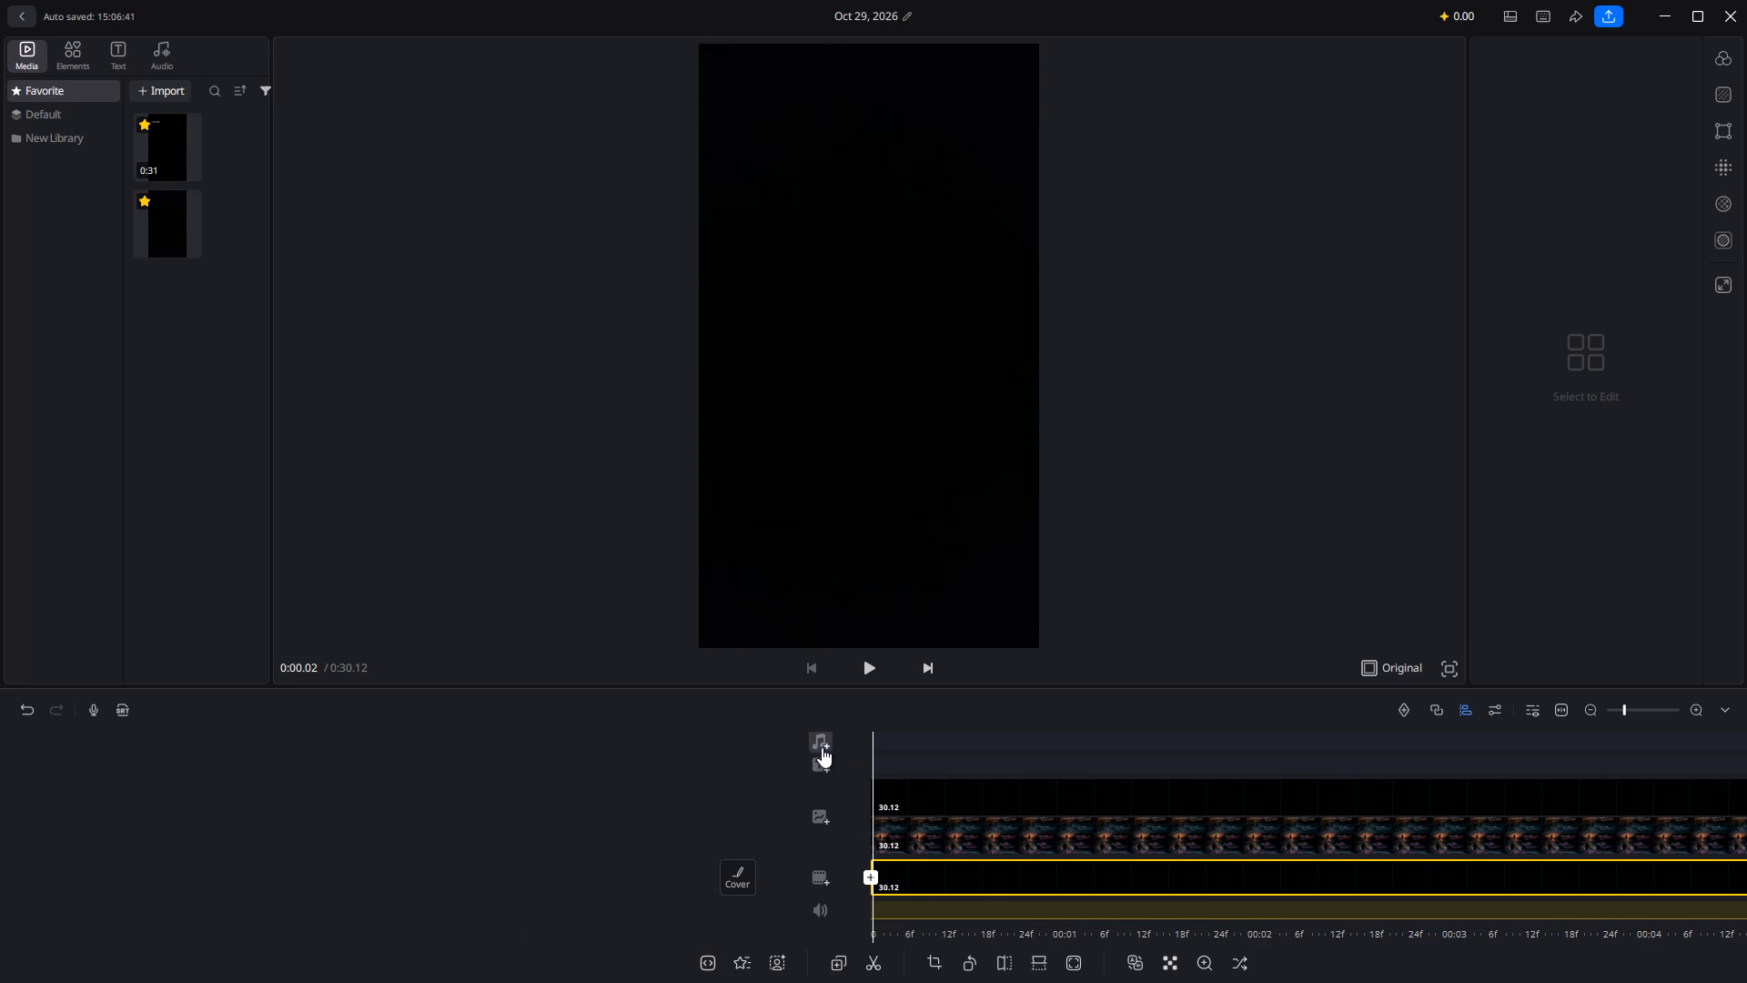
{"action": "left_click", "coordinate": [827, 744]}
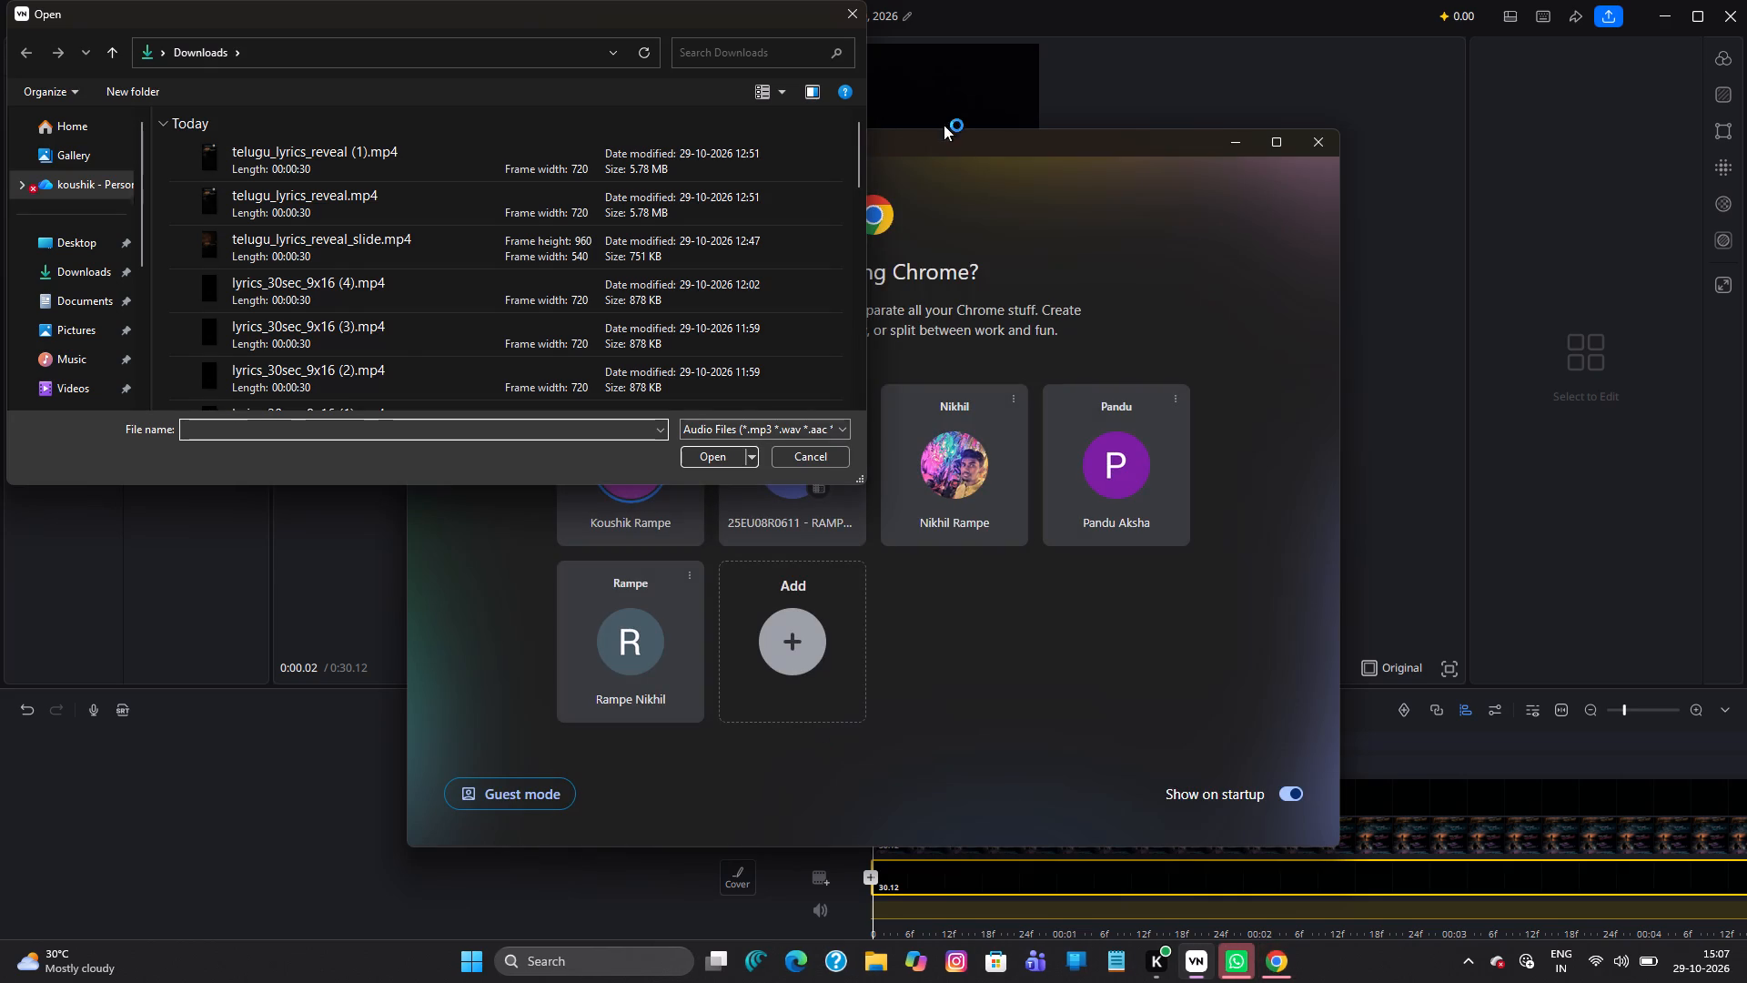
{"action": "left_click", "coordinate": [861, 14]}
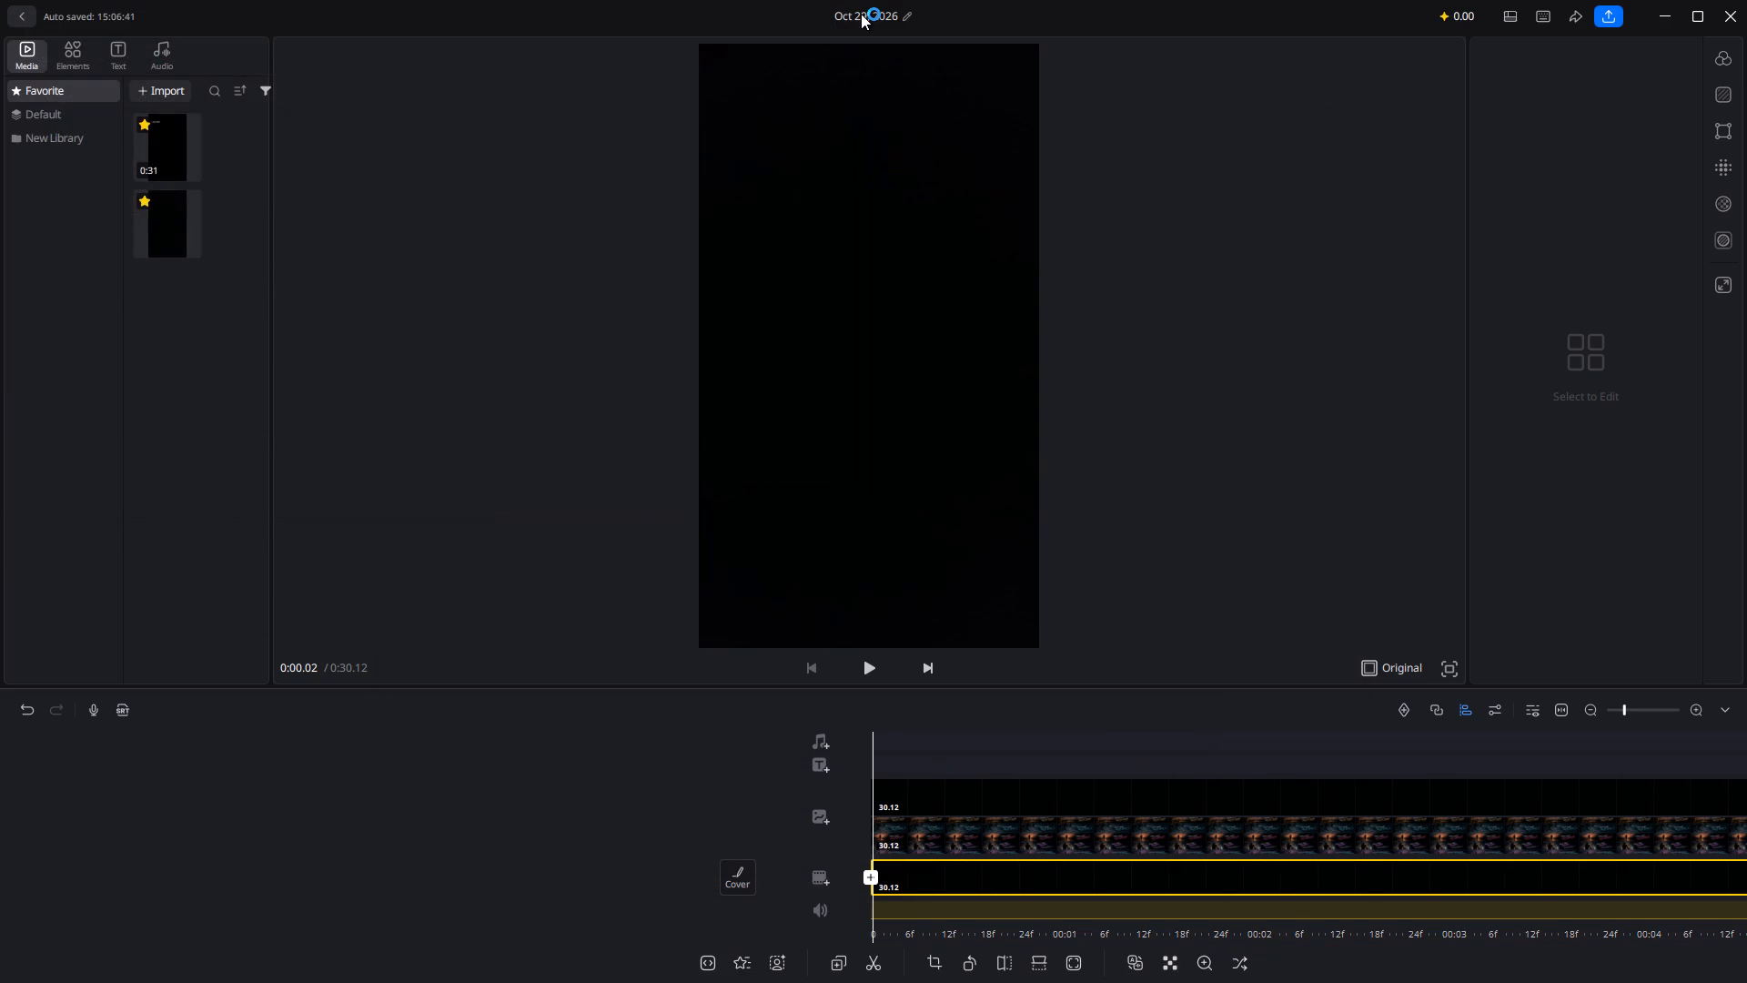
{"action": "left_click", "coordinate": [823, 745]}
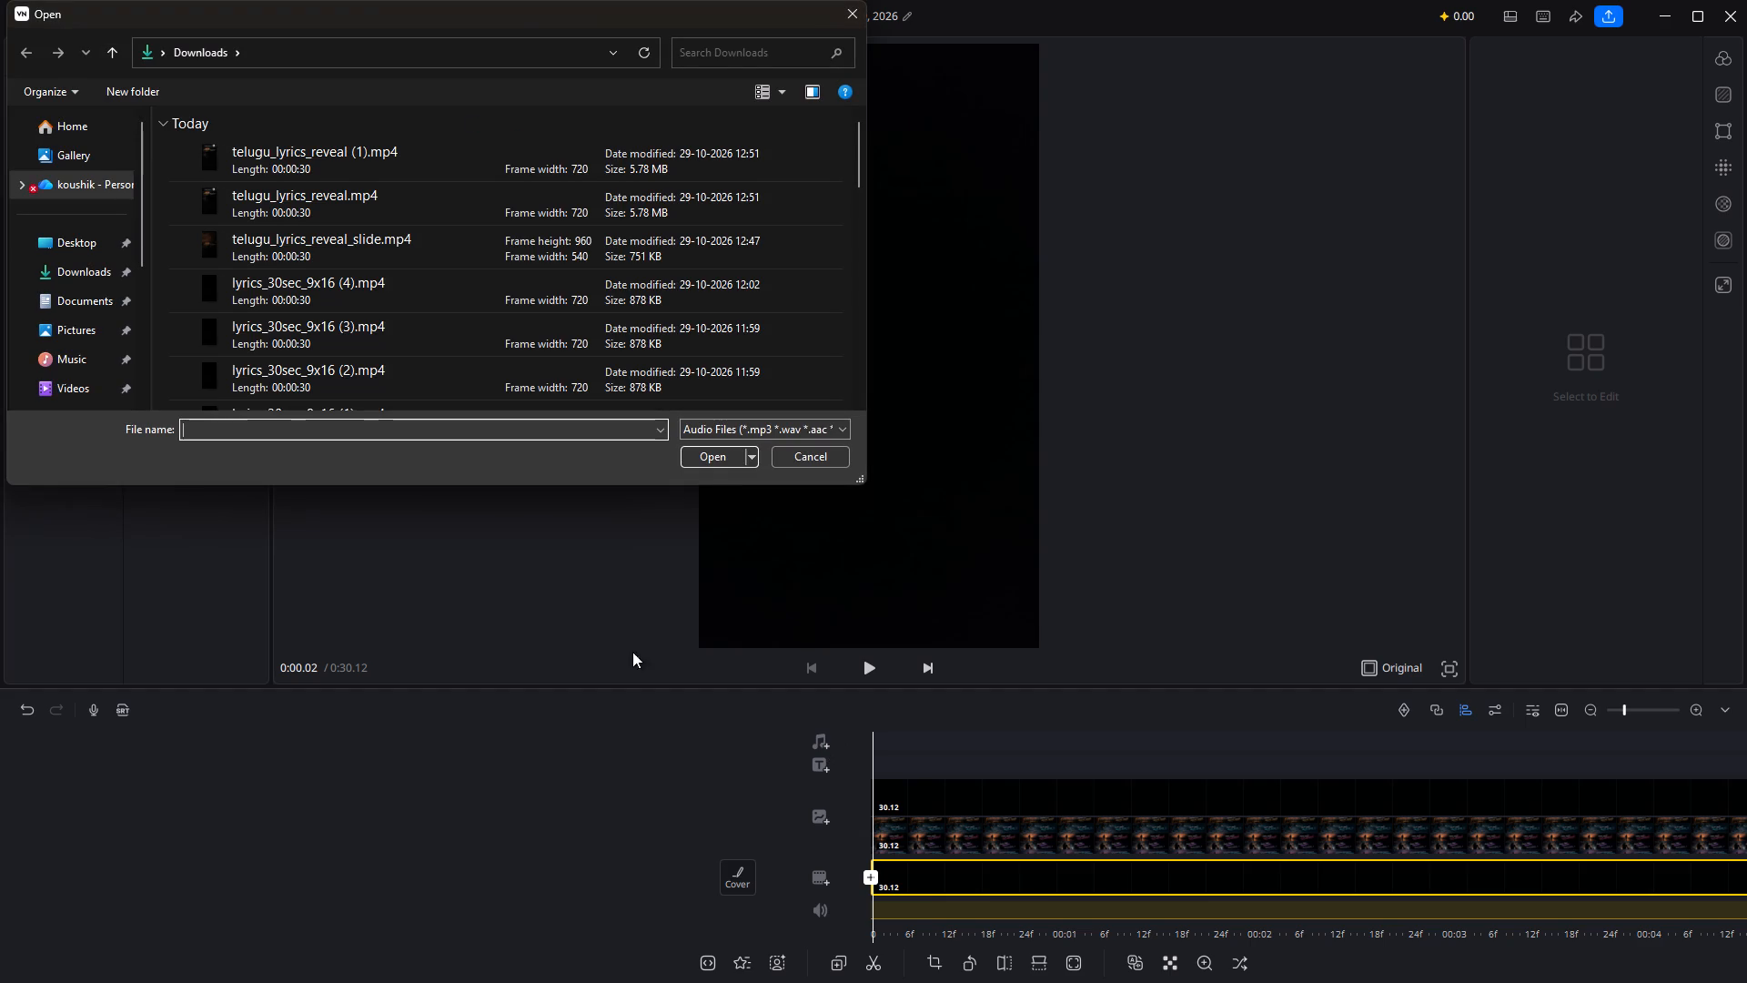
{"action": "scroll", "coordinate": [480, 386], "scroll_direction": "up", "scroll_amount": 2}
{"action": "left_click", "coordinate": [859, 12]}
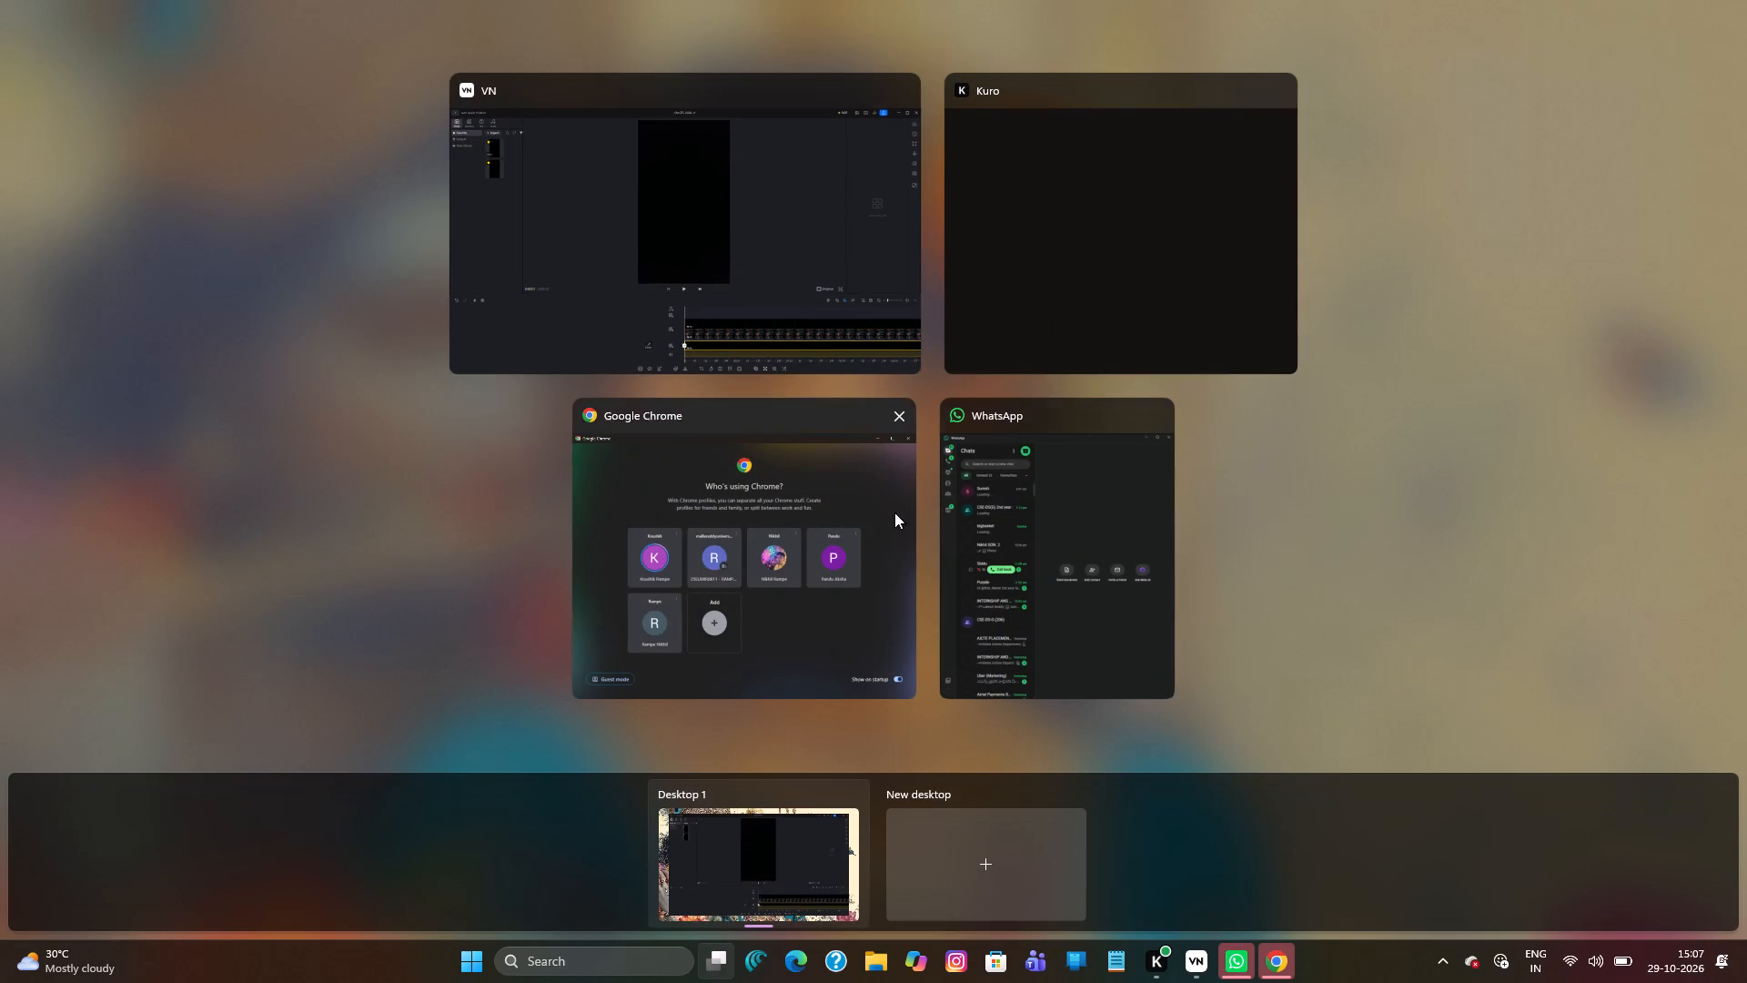
Switch to Chrome with the main personal profile and search Google for "yendhaya saami song download".
{"action": "left_click", "coordinate": [850, 542]}
{"action": "left_click", "coordinate": [675, 509]}
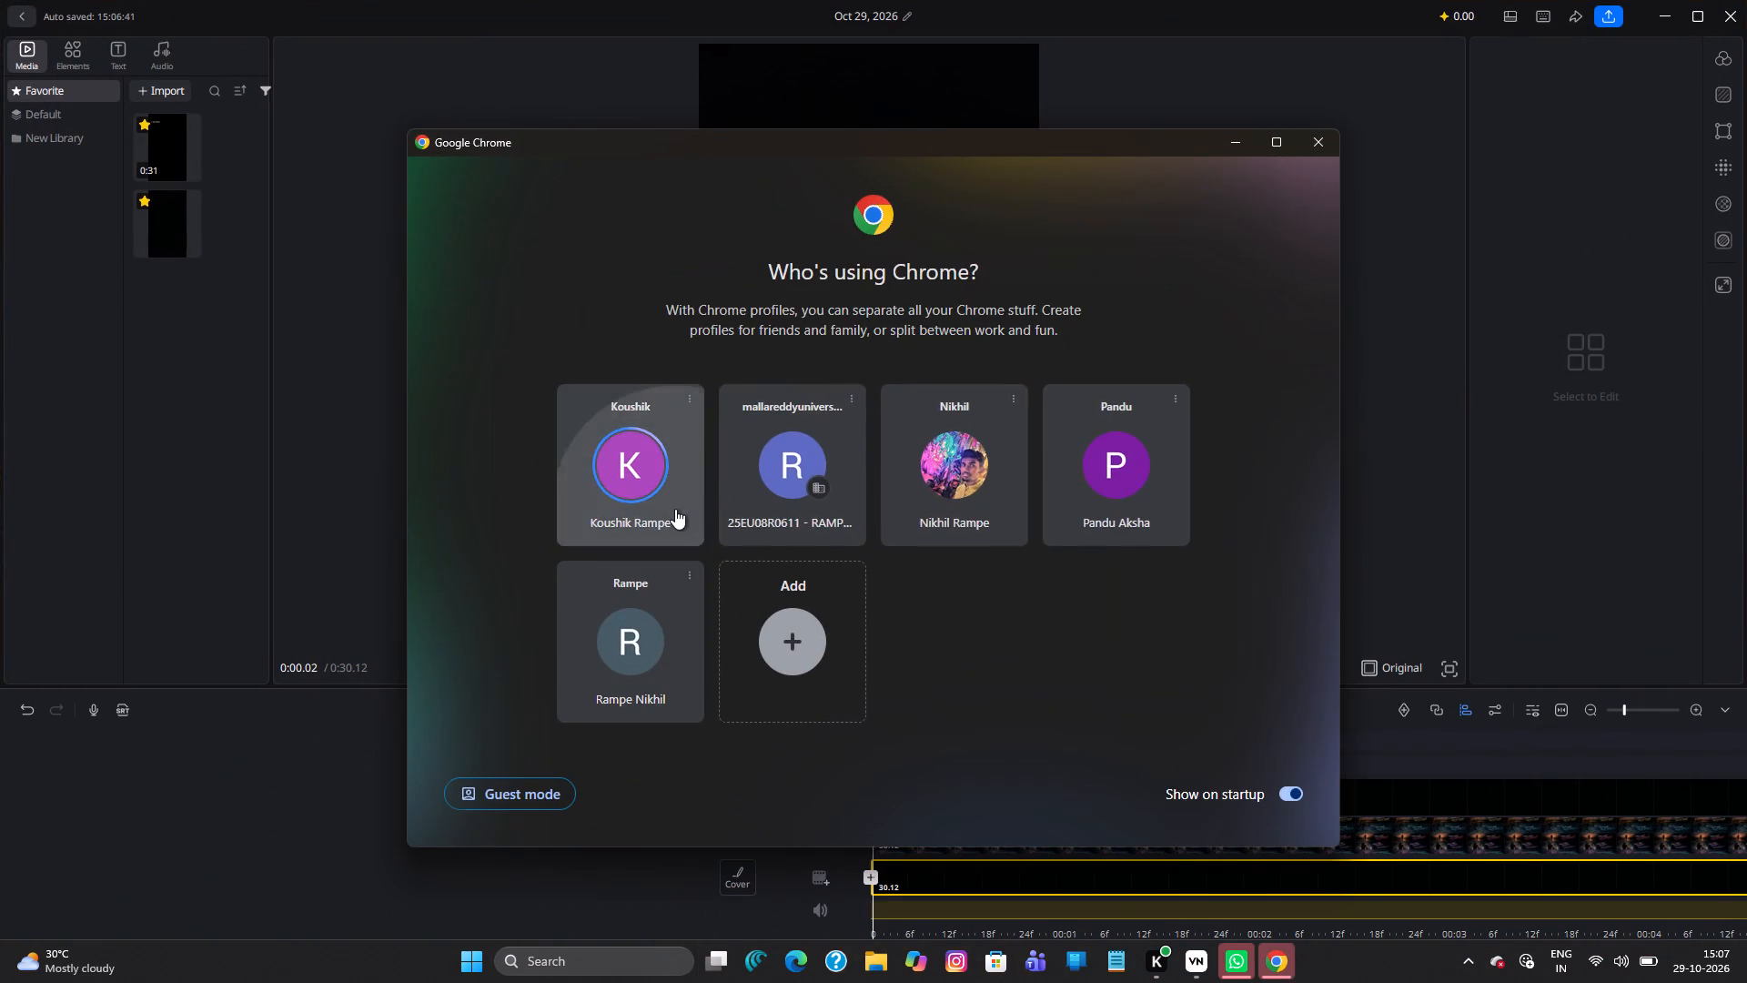
{"action": "left_click", "coordinate": [725, 327]}
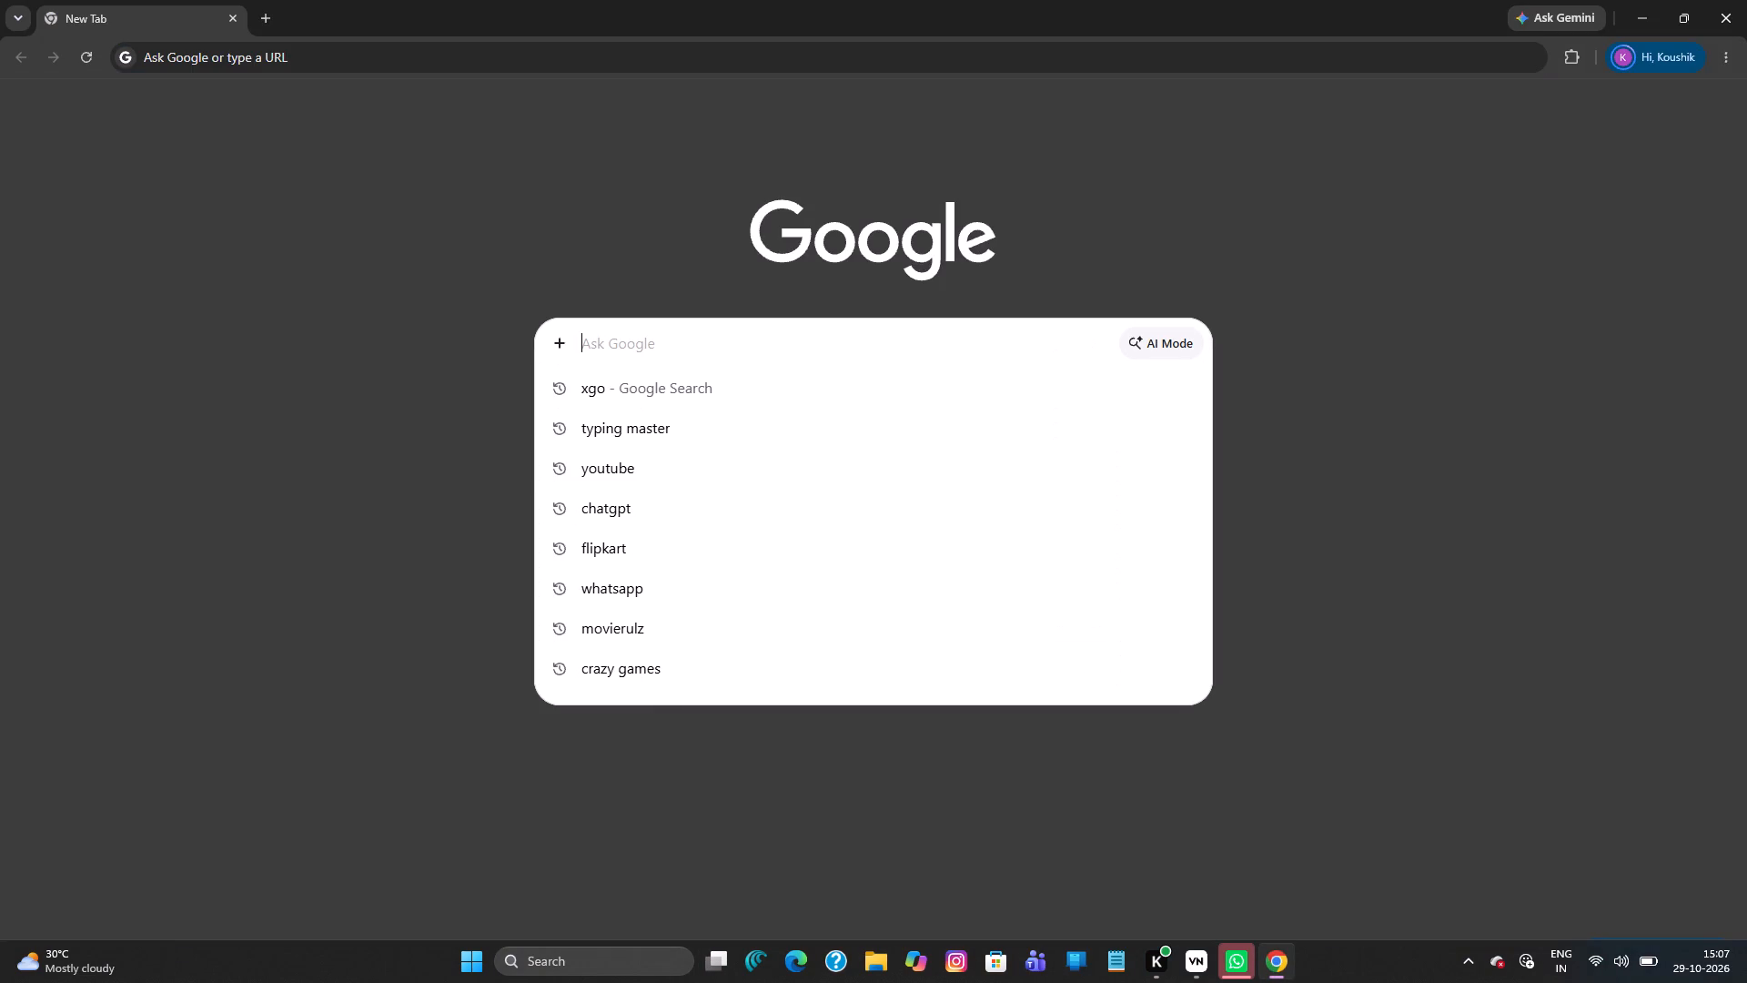
{"action": "type", "text": "yendha"}
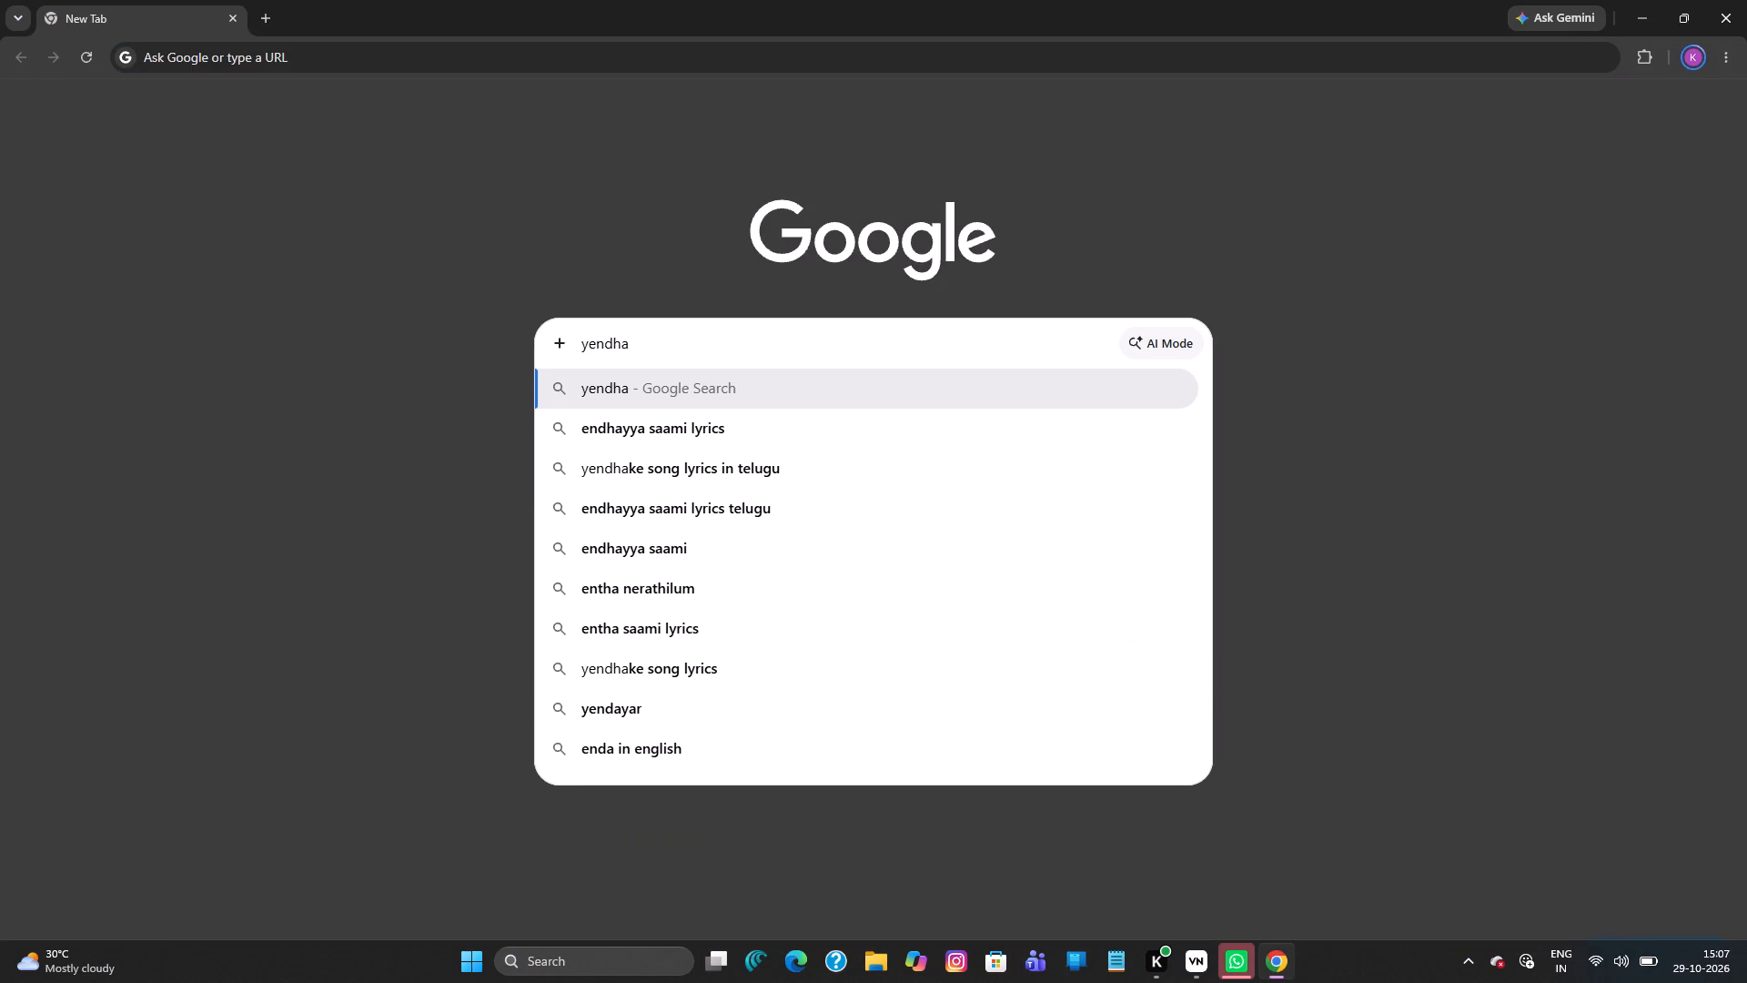
{"action": "type", "text": "ya"}
{"action": "key", "text": "space"}
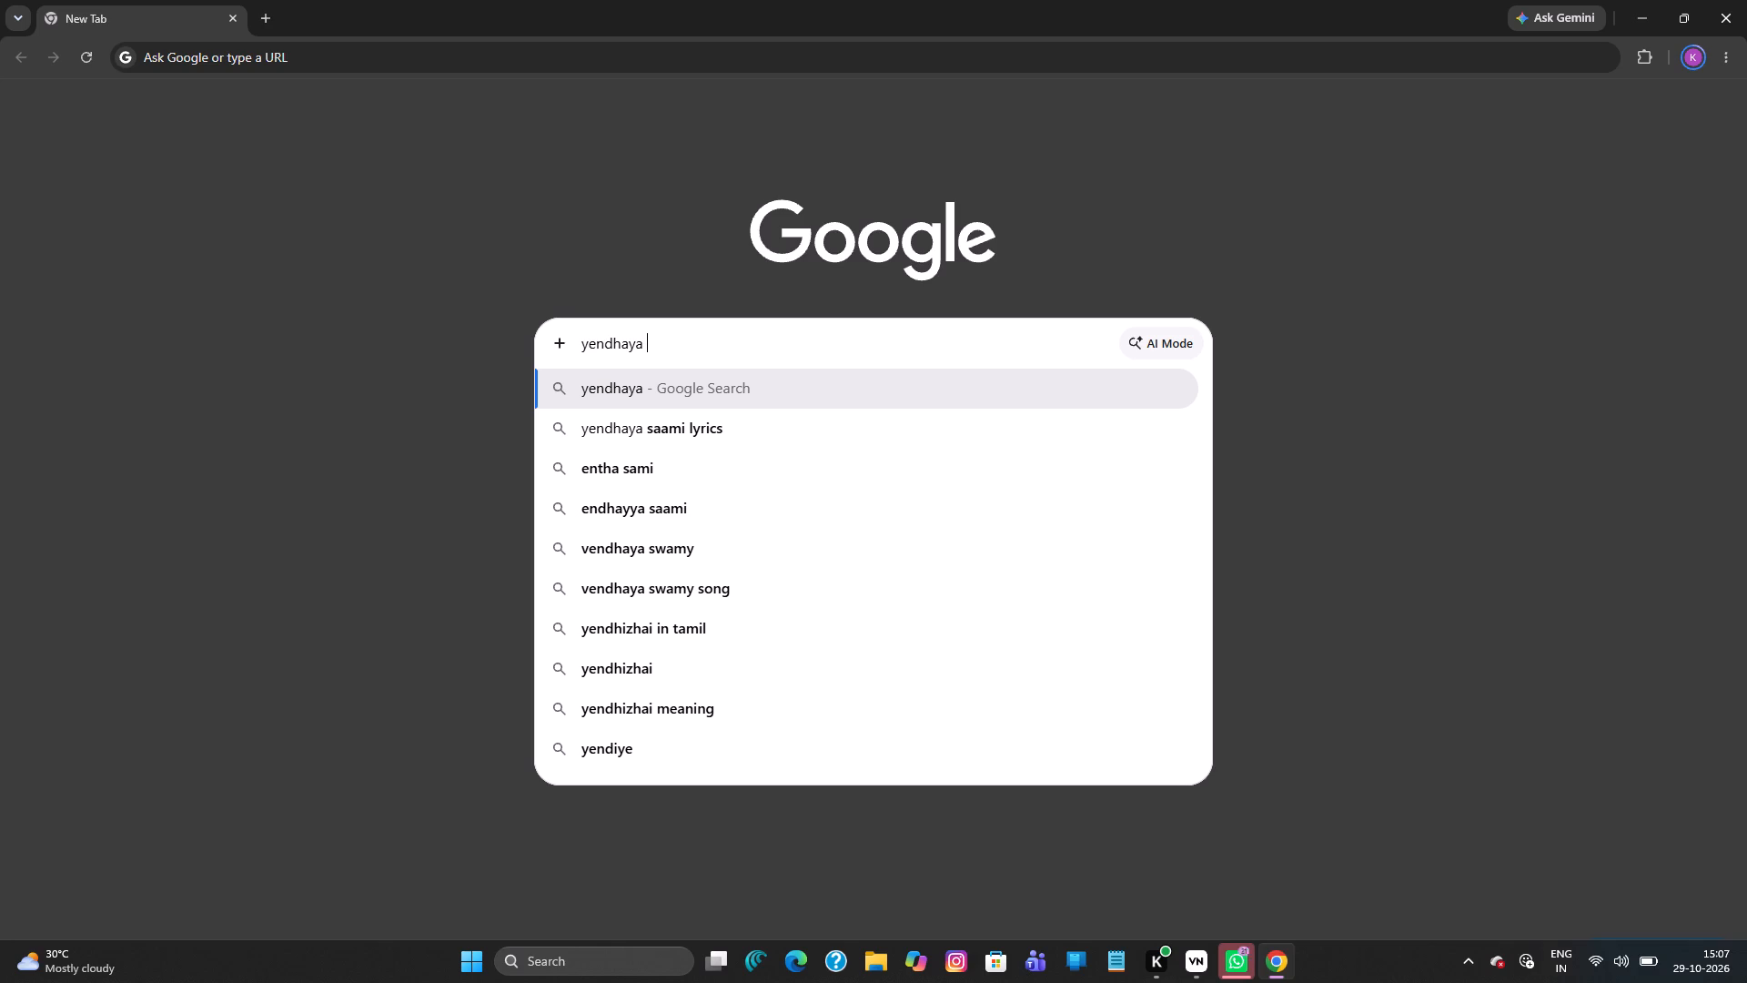
{"action": "type", "text": "saami song"}
{"action": "key", "text": "space"}
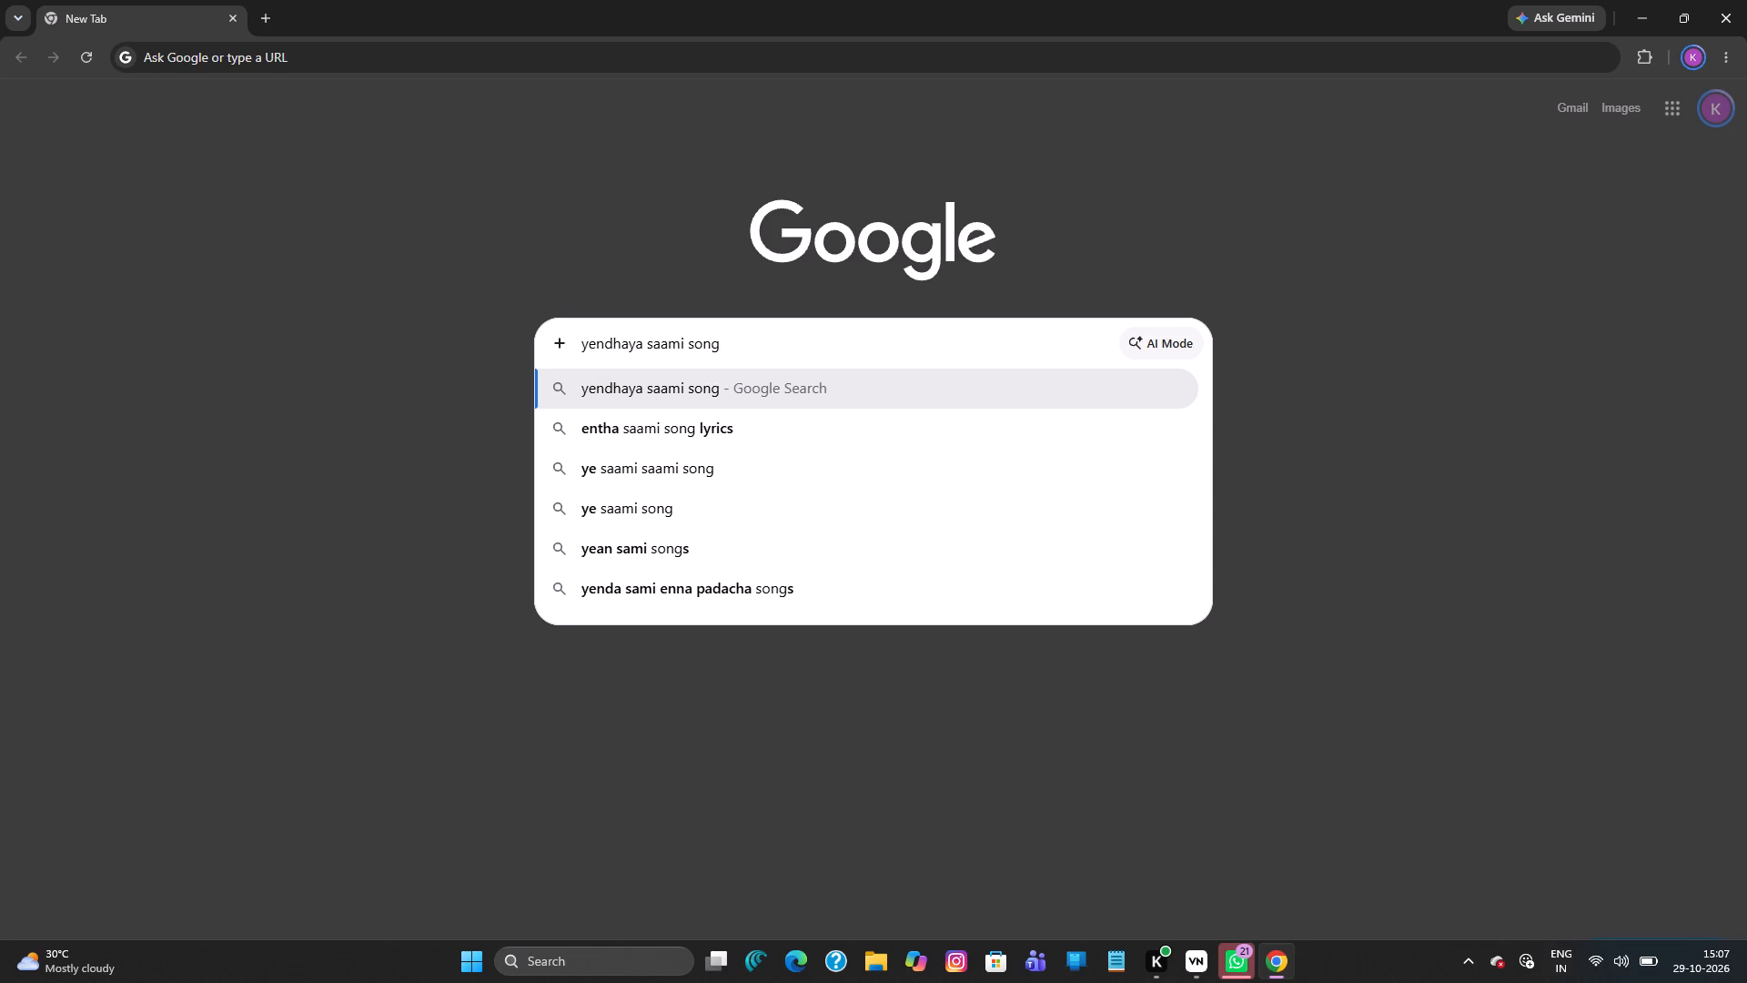
{"action": "type", "text": "dow"}
{"action": "key", "text": "BackSpace"}
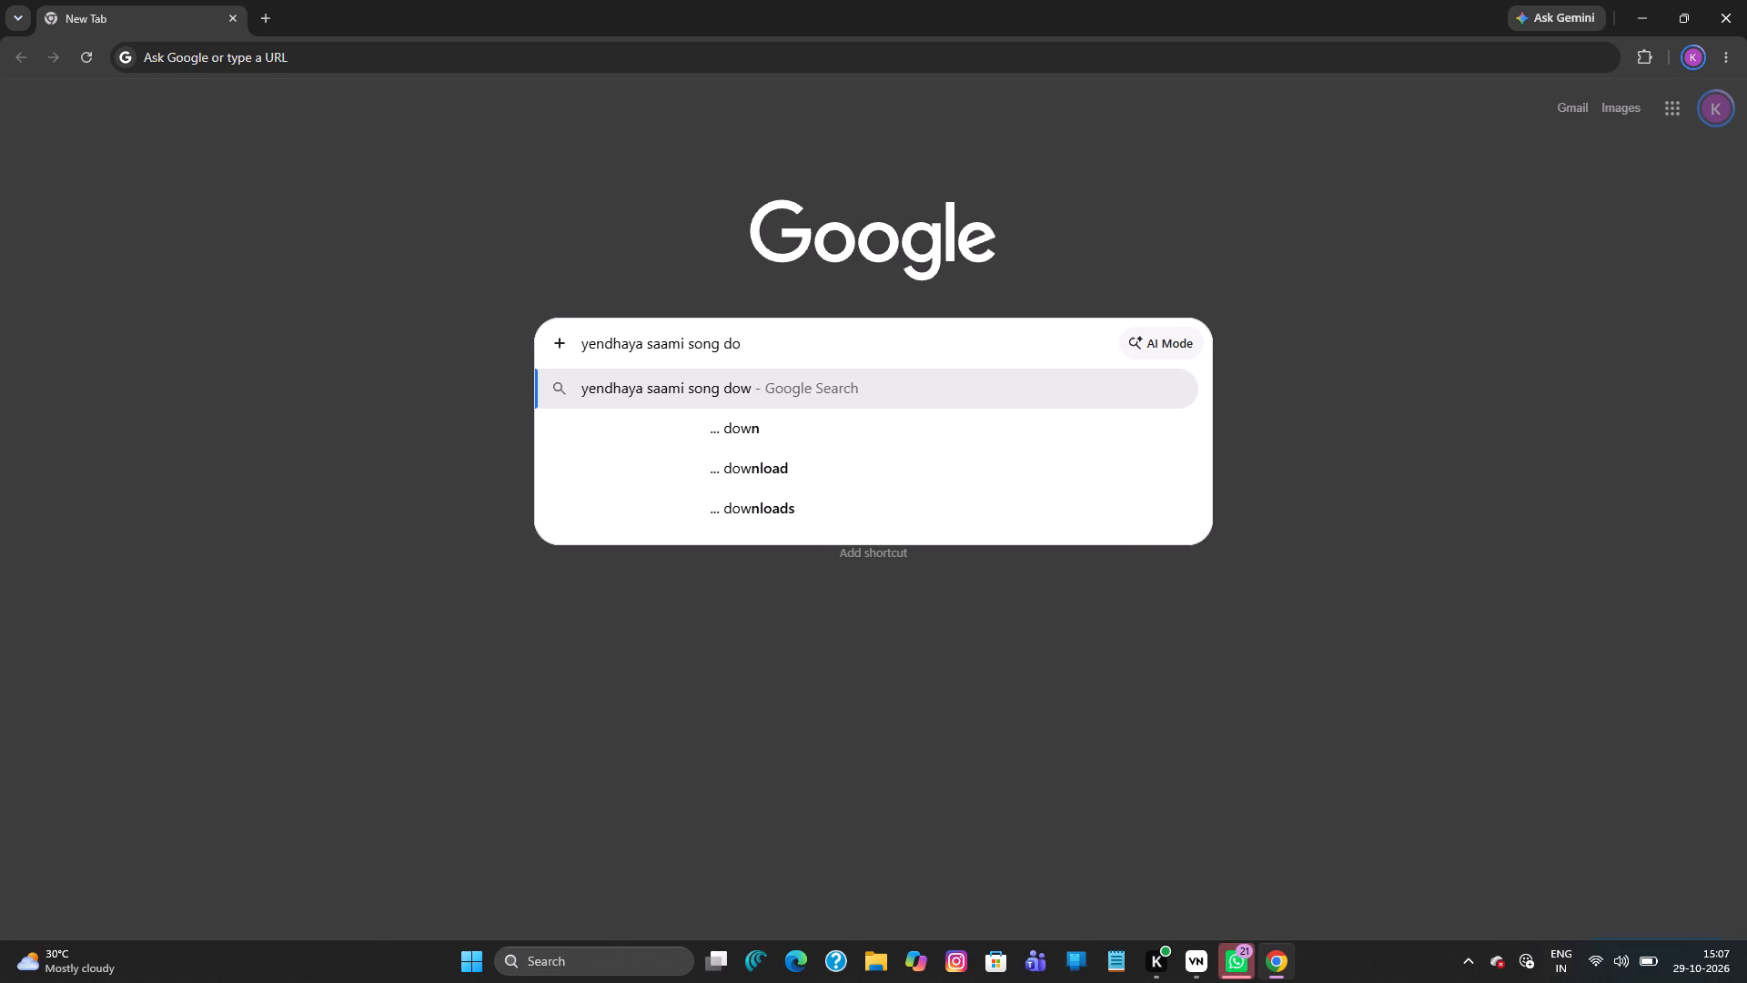
{"action": "key", "text": "w"}
{"action": "key", "text": "BackSpace"}
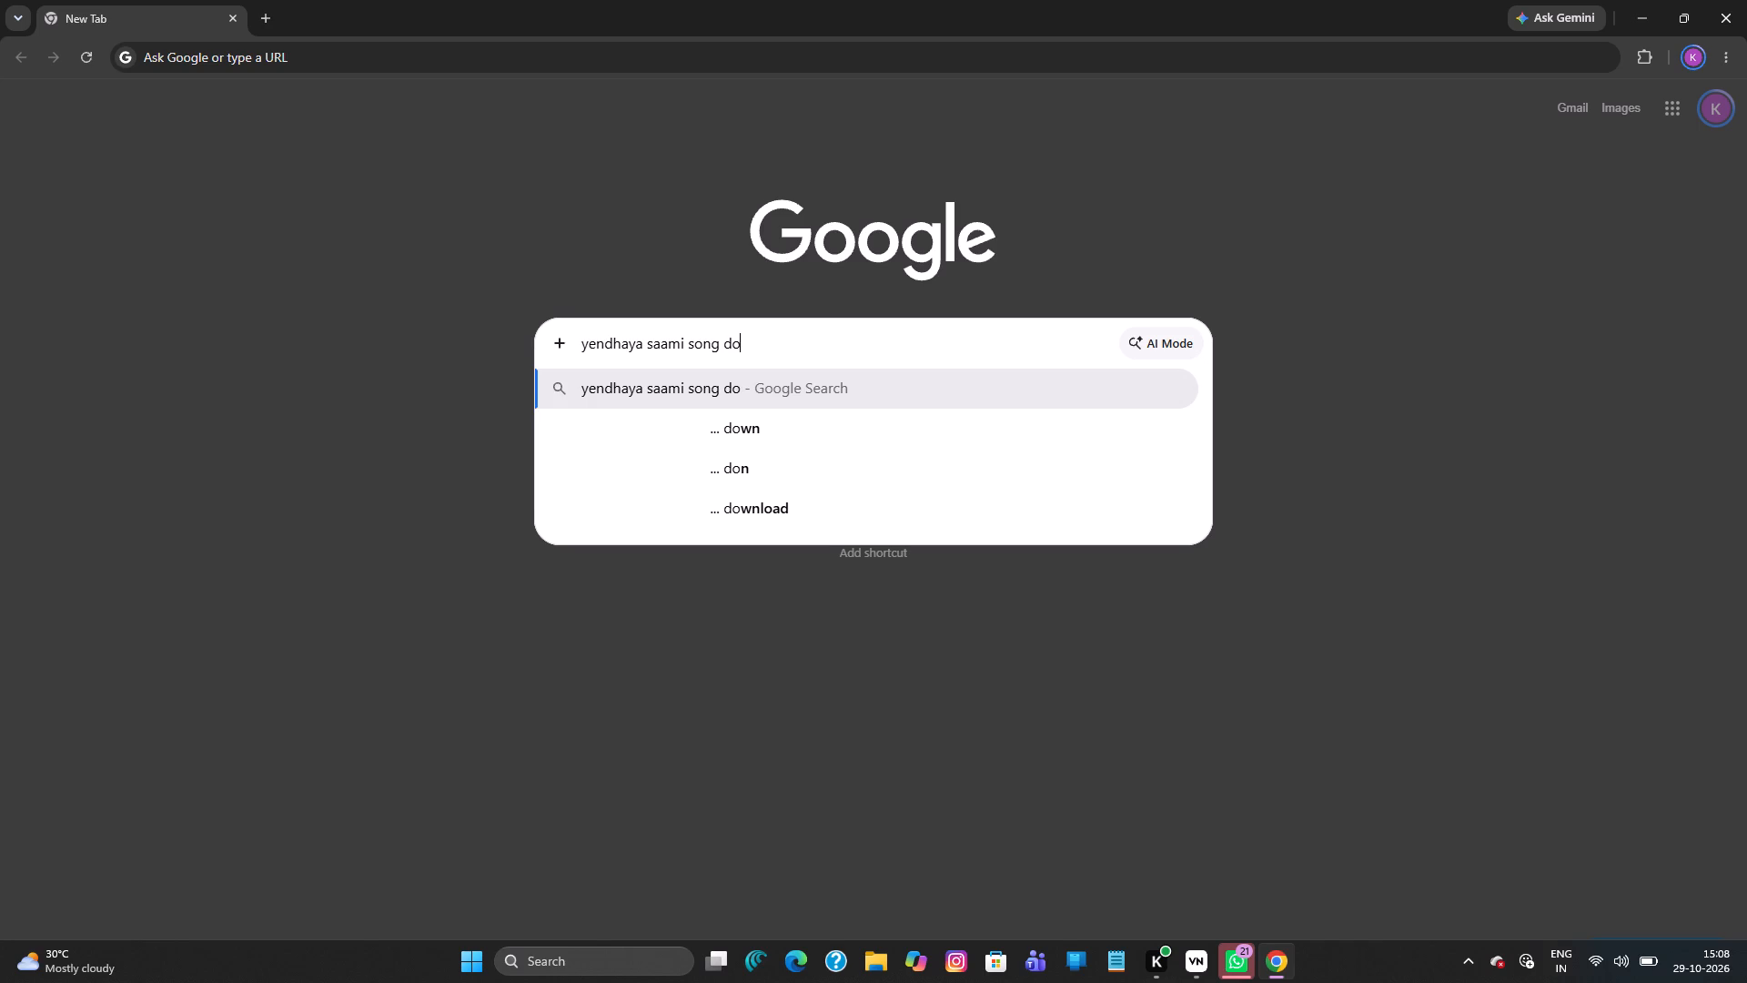
{"action": "type", "text": "wnloasd"}
{"action": "key", "text": "BackSpace"}
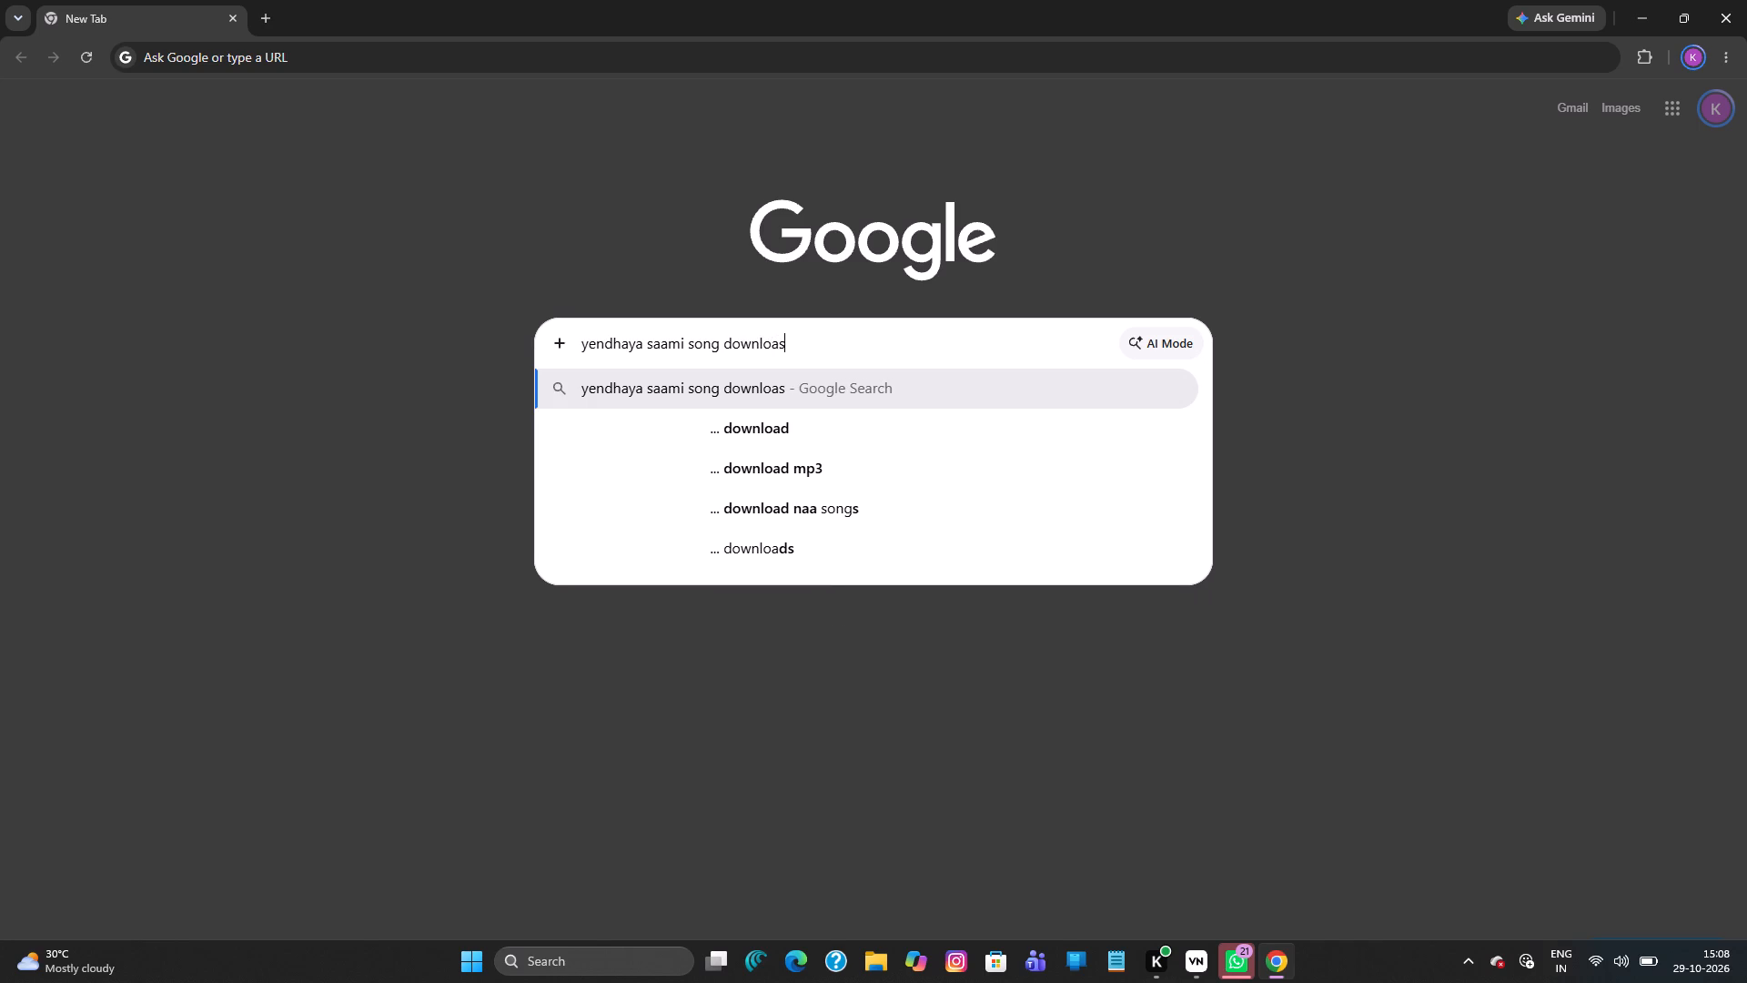
{"action": "key", "text": "BackSpace"}
{"action": "key", "text": "d"}
{"action": "key", "text": "Return"}
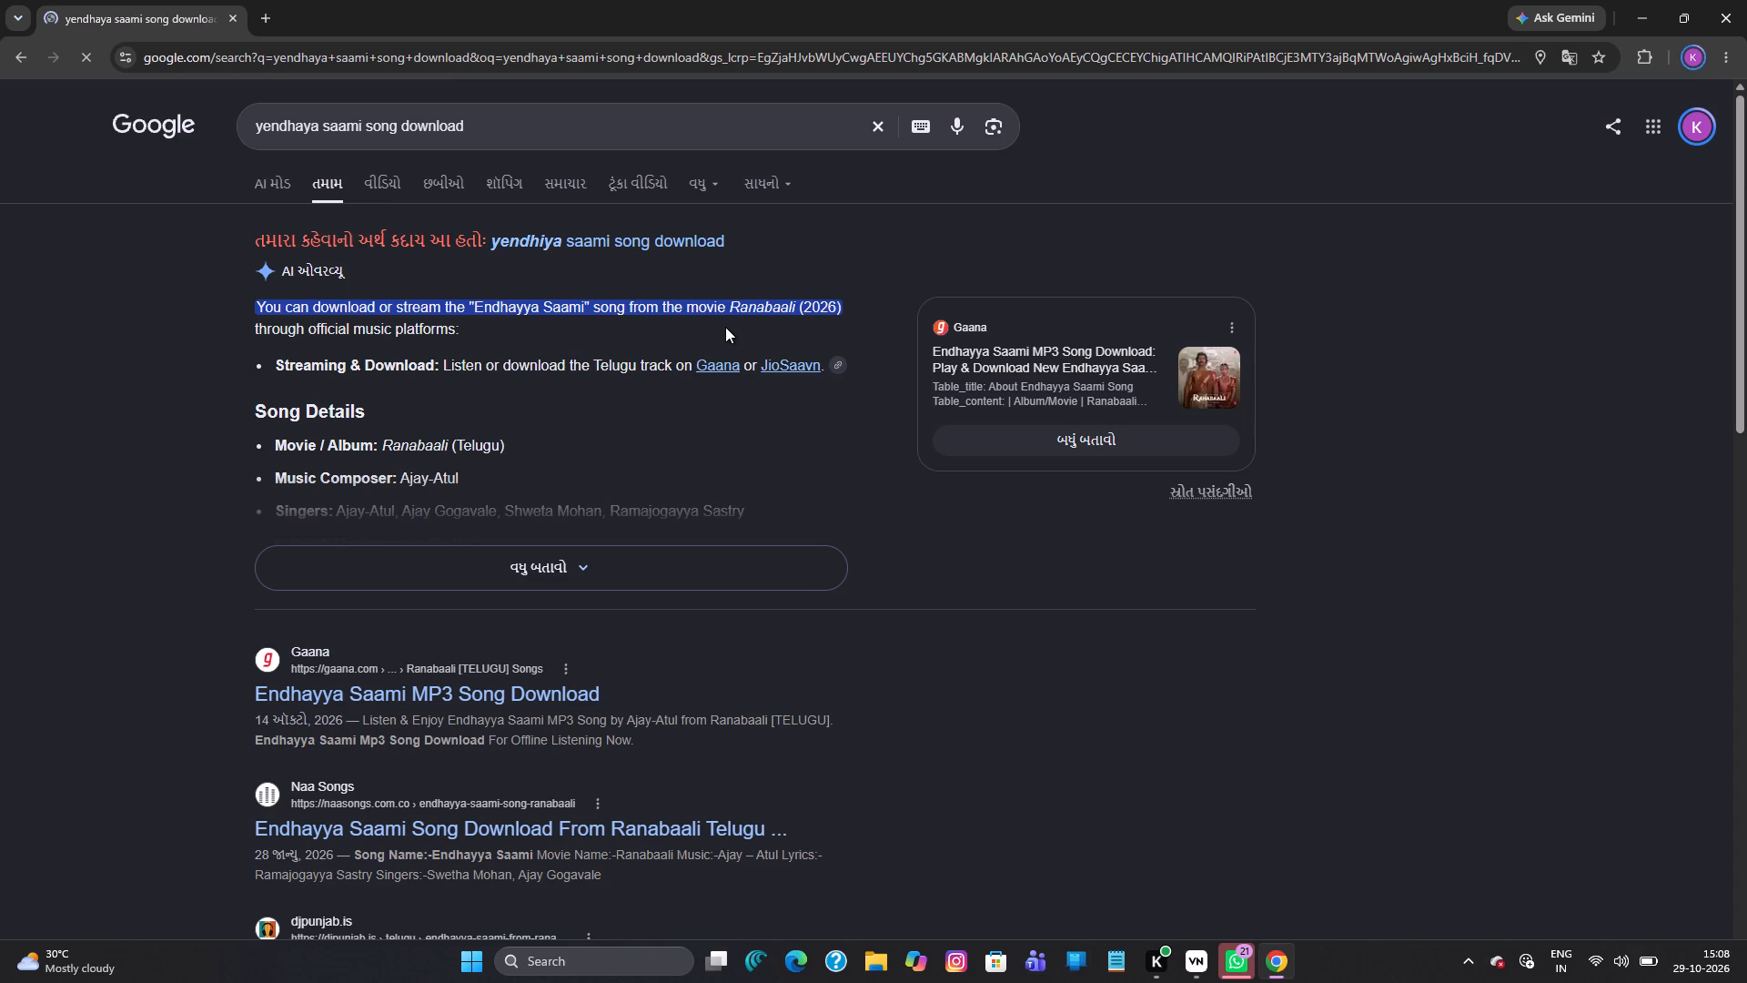
Expand the AI overview, look through the search results and open Gaana's Telugu "Endhayya Saami MP3 Song Download" result.
{"action": "left_click", "coordinate": [562, 574]}
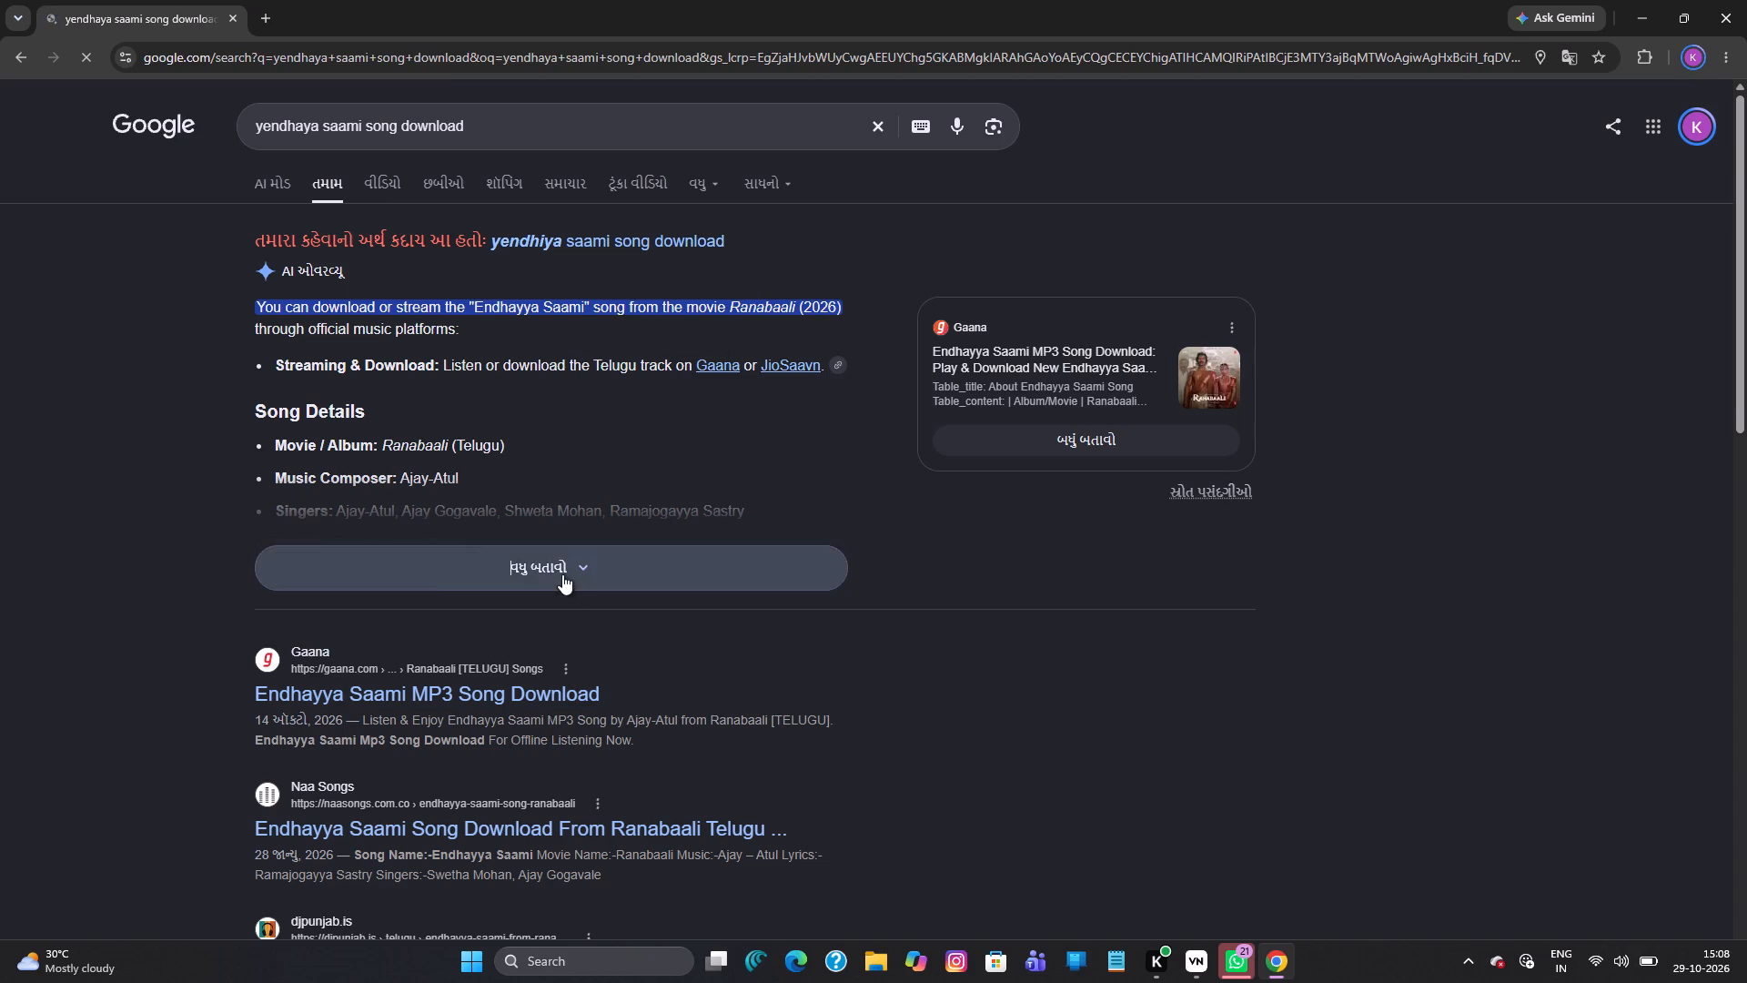
{"action": "scroll", "coordinate": [542, 625], "scroll_direction": "down", "scroll_amount": 4}
{"action": "scroll", "coordinate": [542, 625], "scroll_direction": "up", "scroll_amount": 1}
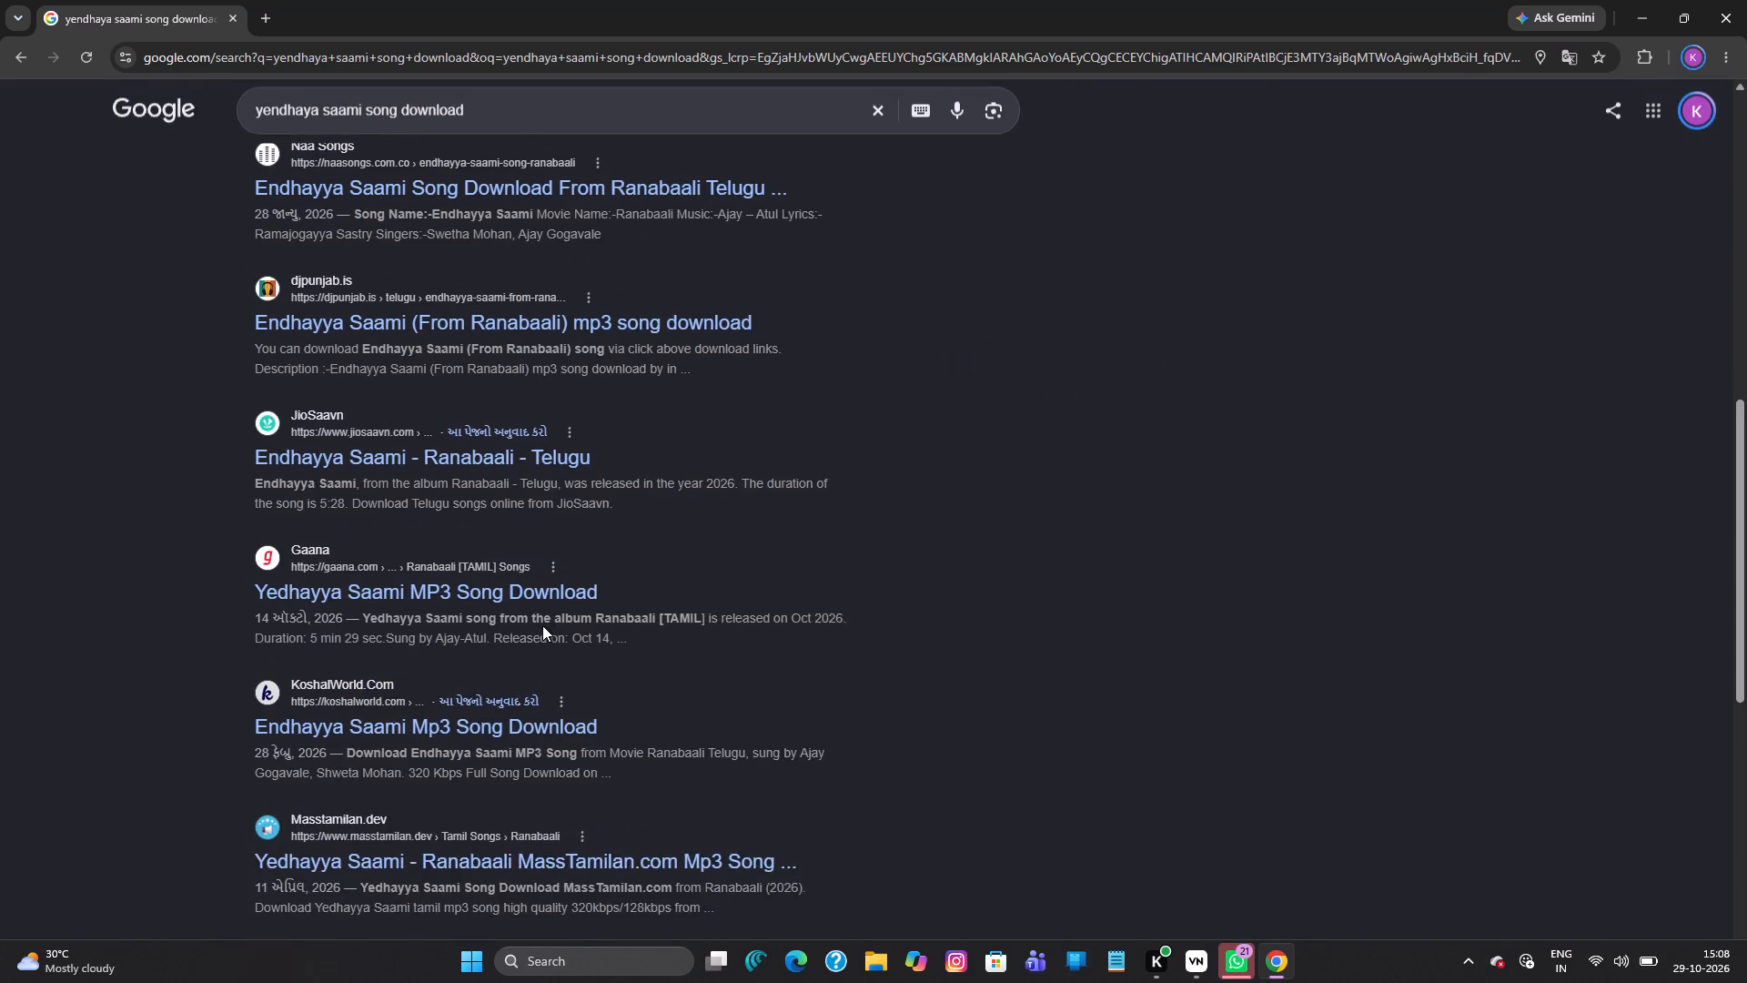
{"action": "scroll", "coordinate": [542, 625], "scroll_direction": "up", "scroll_amount": 1}
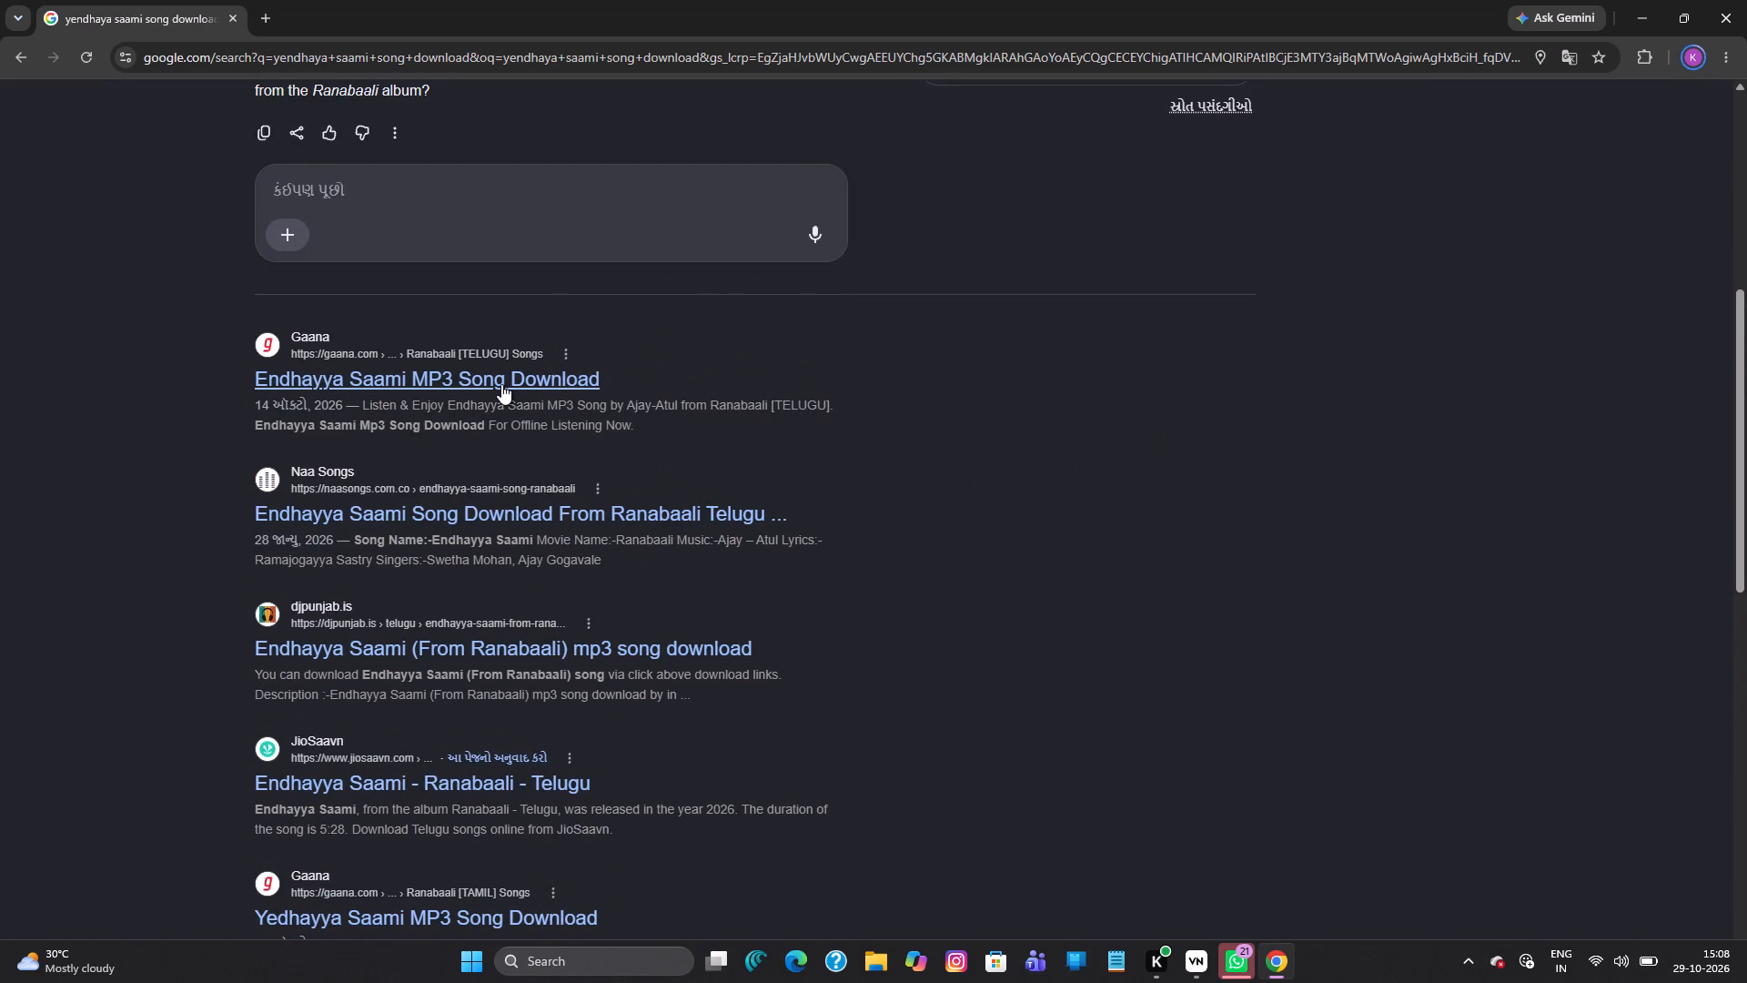
{"action": "left_click", "coordinate": [501, 384]}
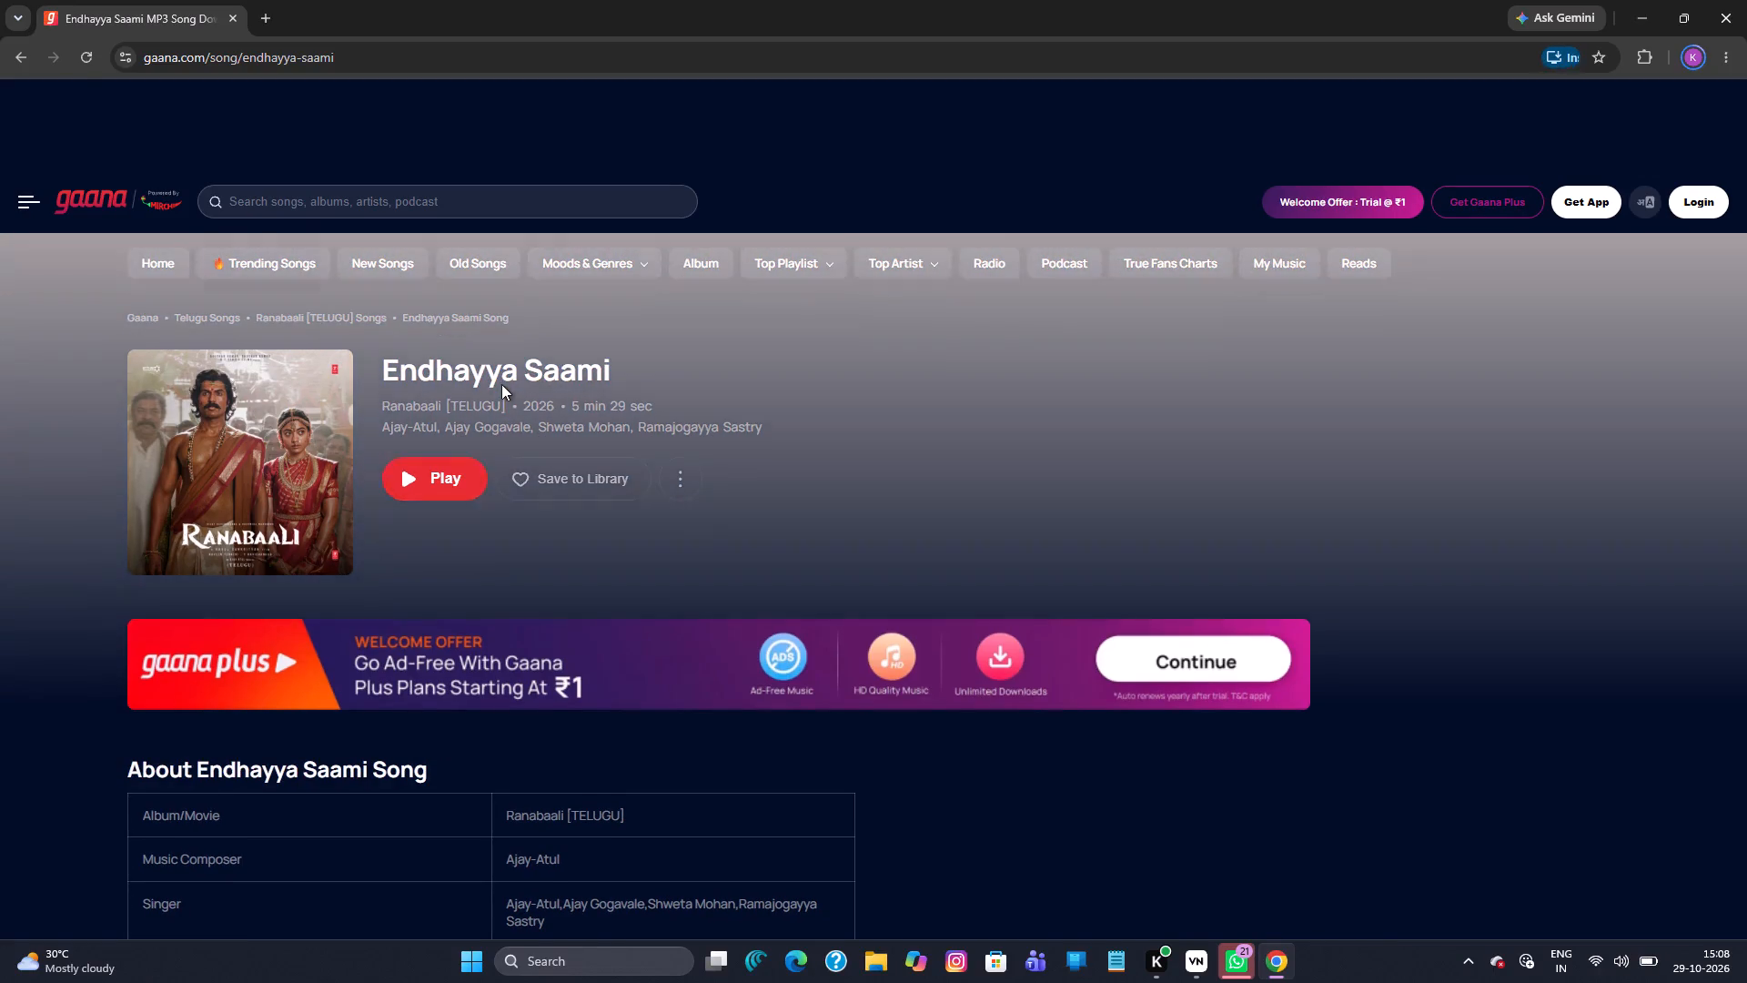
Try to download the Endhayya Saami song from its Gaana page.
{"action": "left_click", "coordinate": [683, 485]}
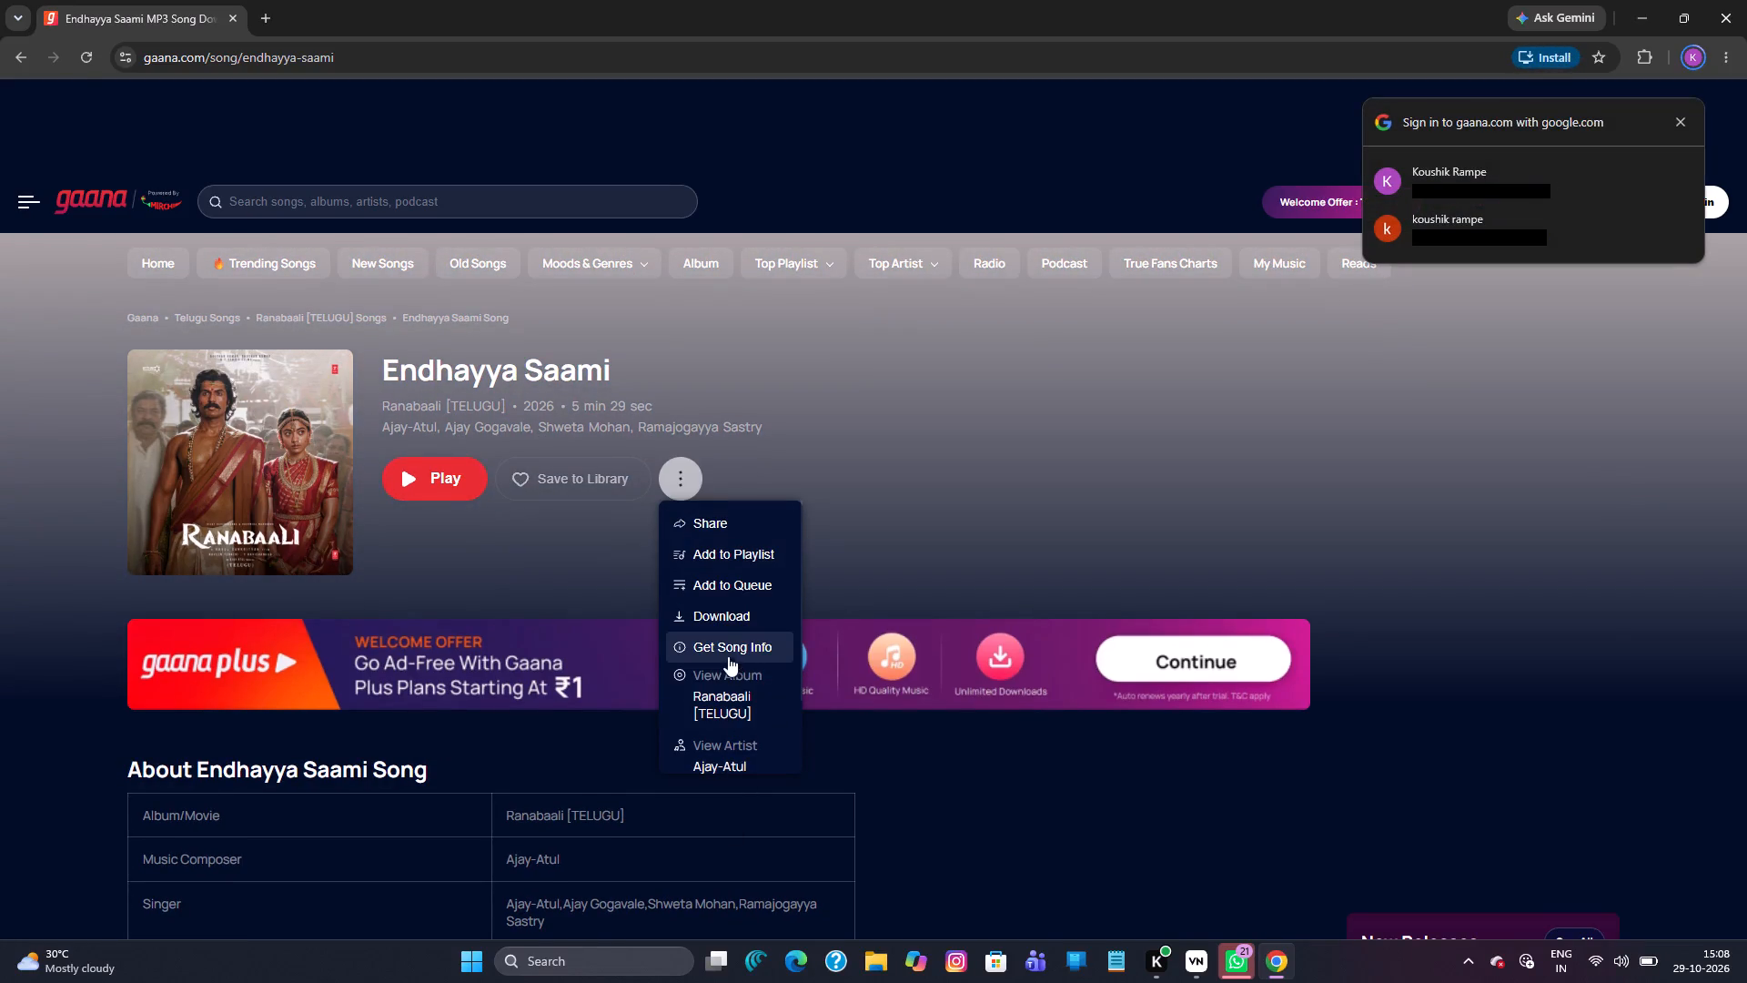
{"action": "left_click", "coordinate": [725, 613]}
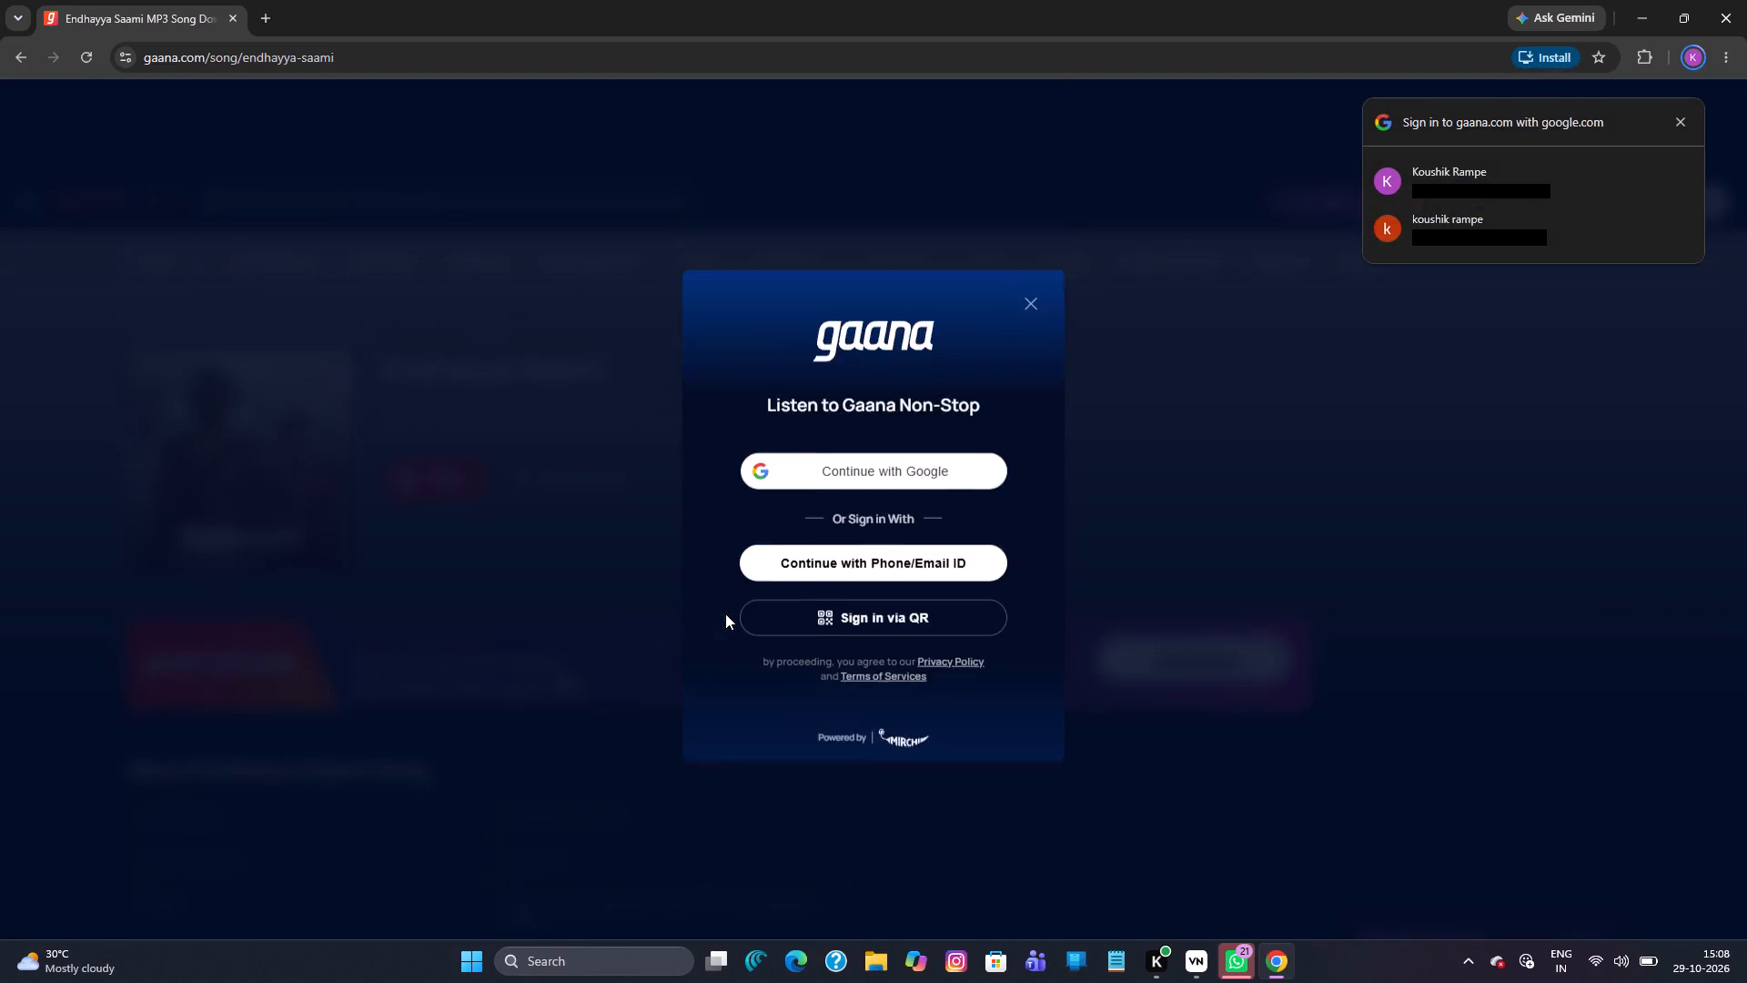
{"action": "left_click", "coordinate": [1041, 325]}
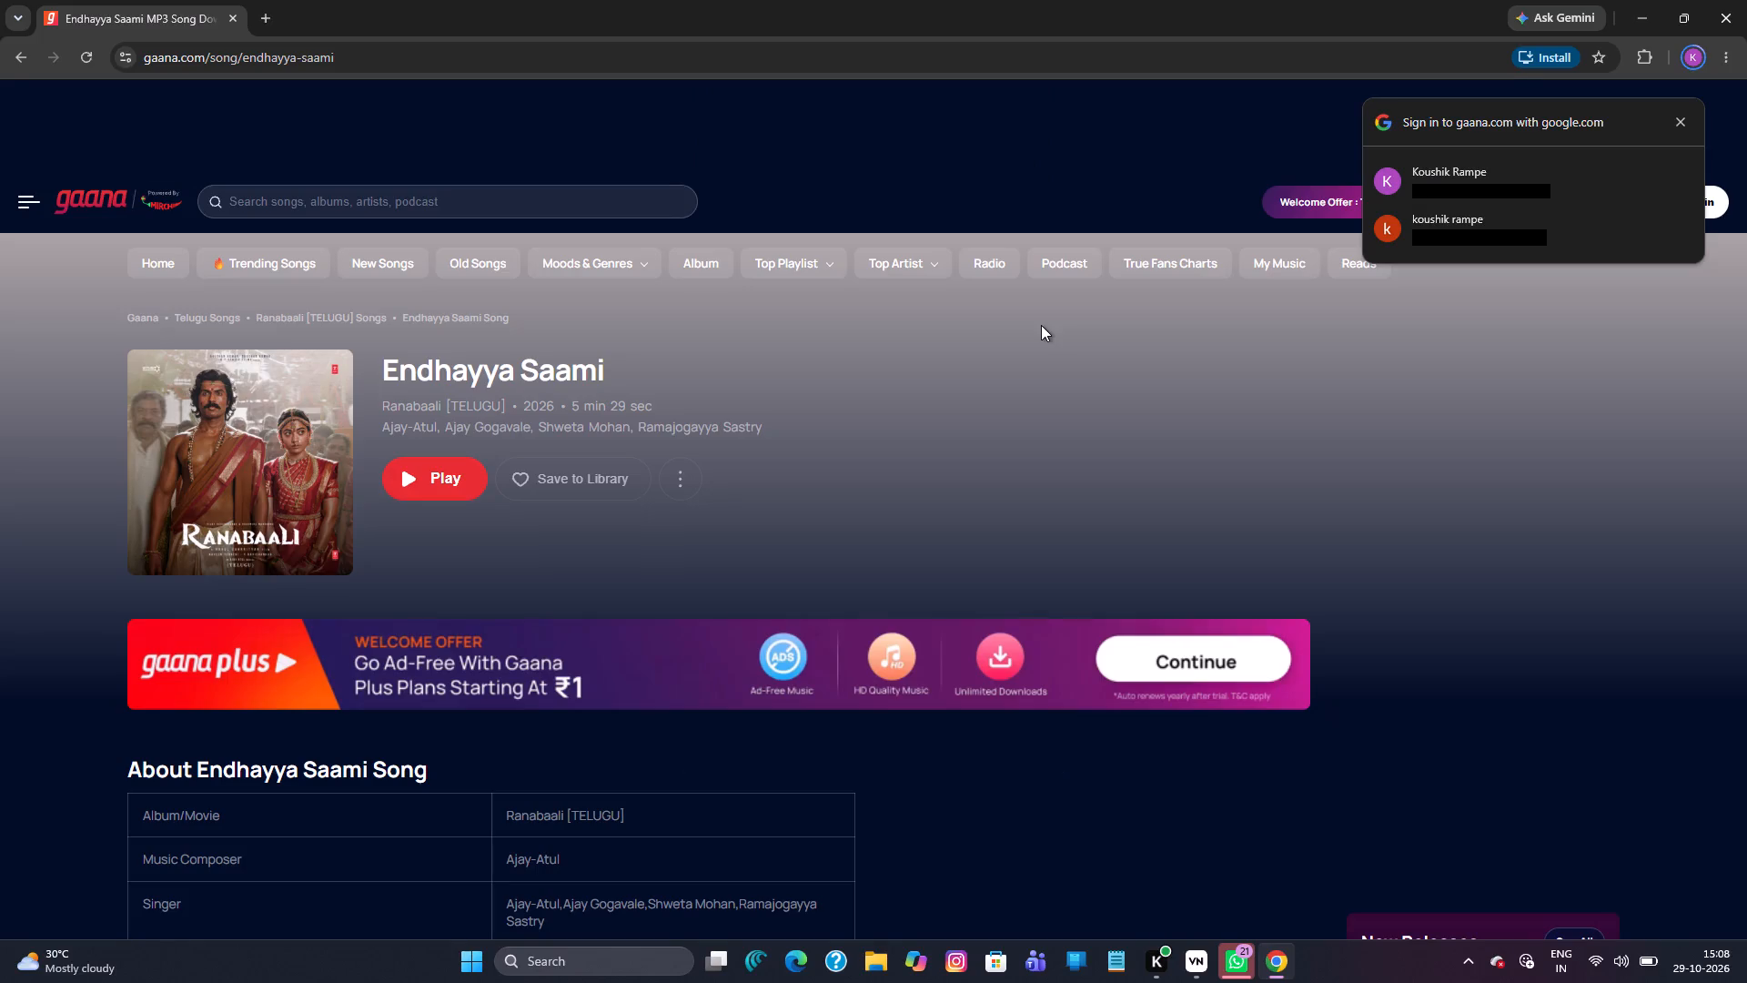
Return to the search results, look further down them and open KoshalWorld's "Endhayya Saami Mp3 Song Download" result.
{"action": "left_click", "coordinate": [15, 69]}
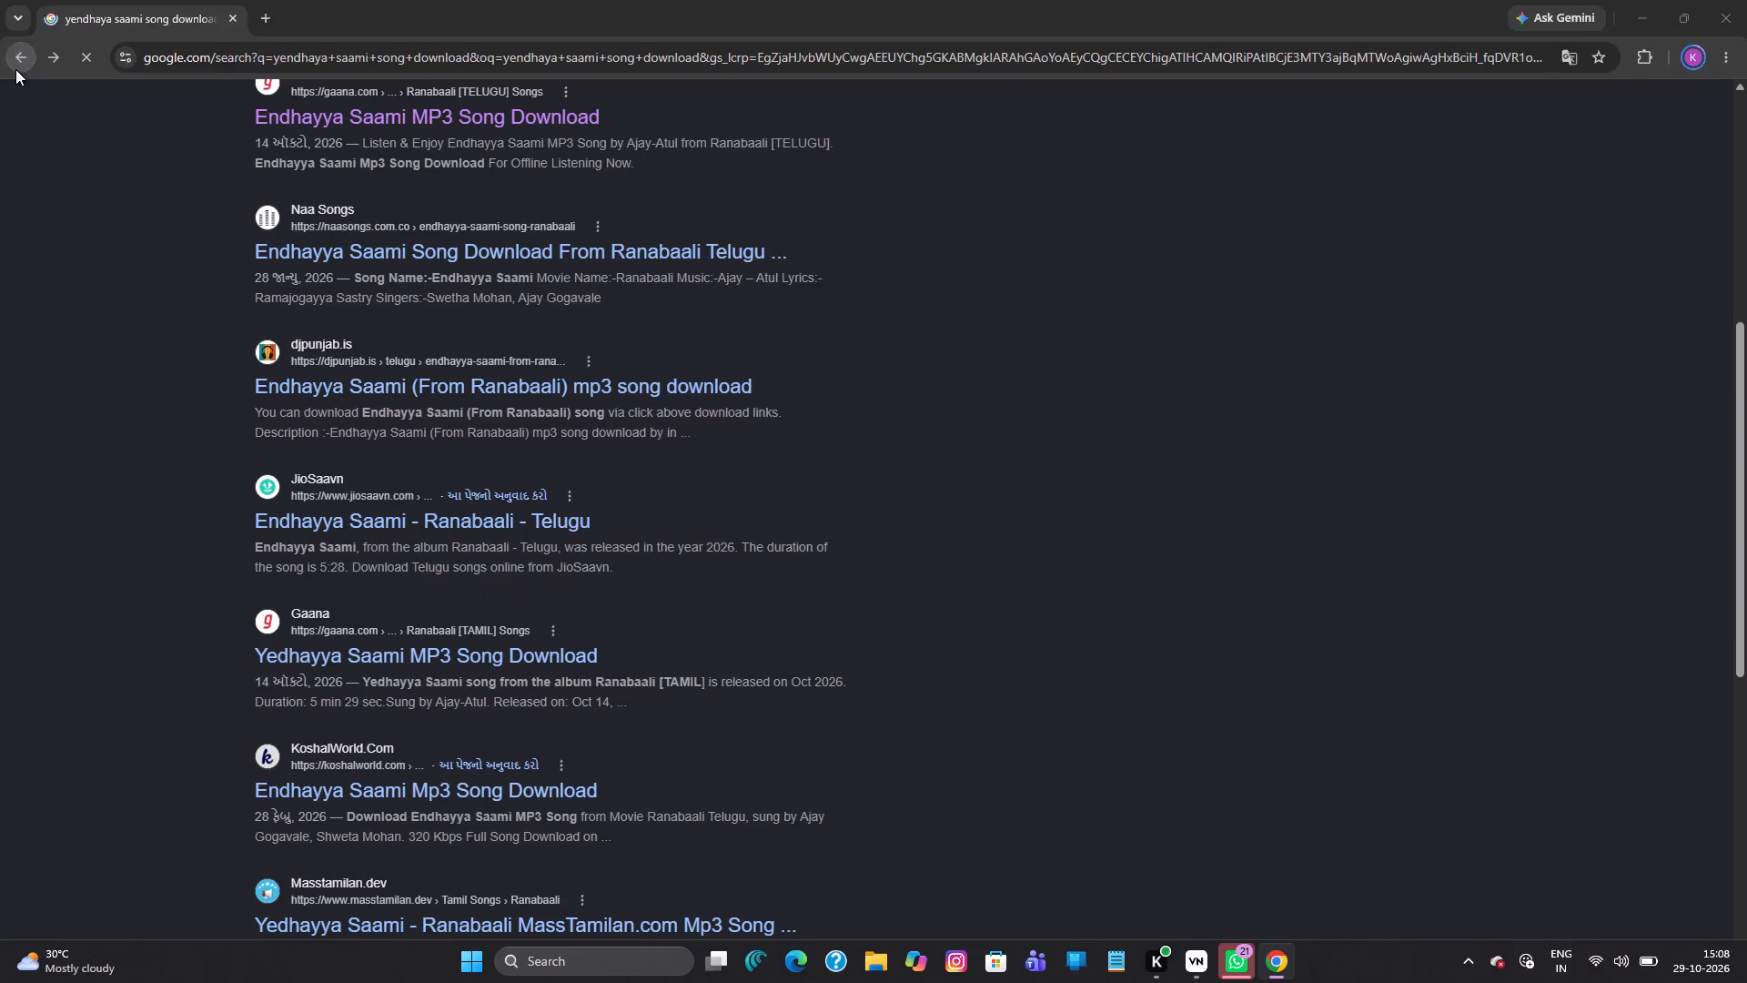
{"action": "scroll", "coordinate": [392, 529], "scroll_direction": "down", "scroll_amount": 2}
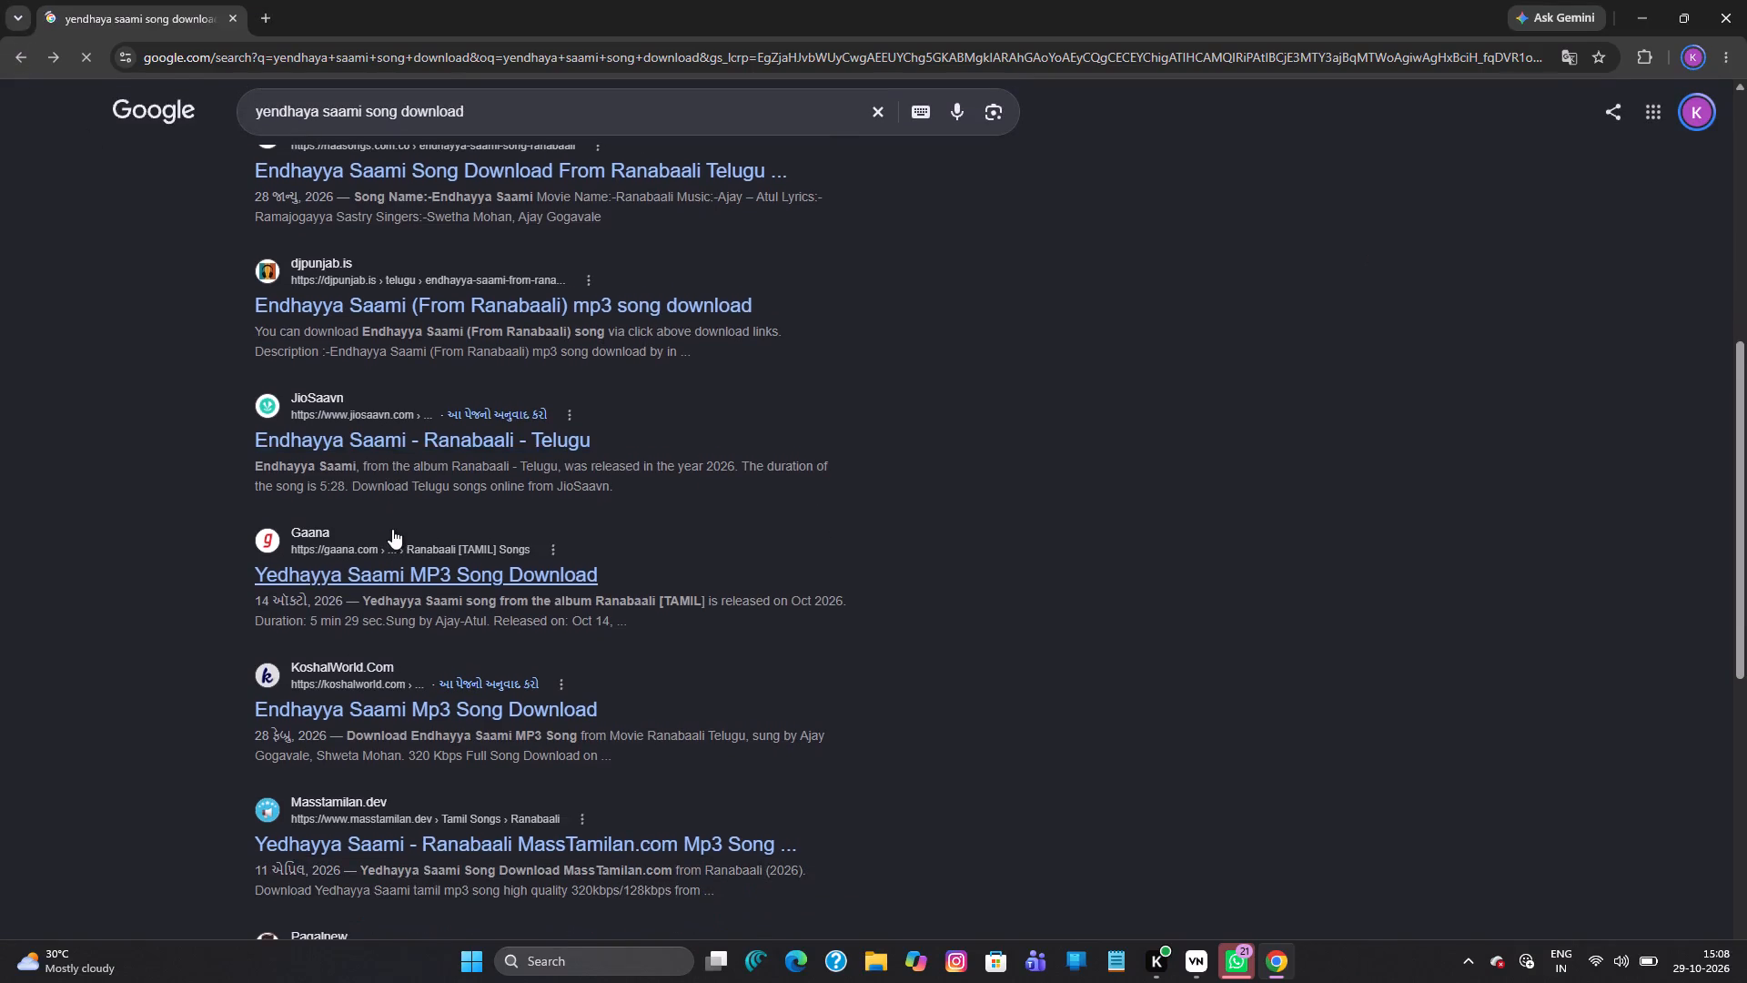
{"action": "scroll", "coordinate": [392, 529], "scroll_direction": "down", "scroll_amount": 1}
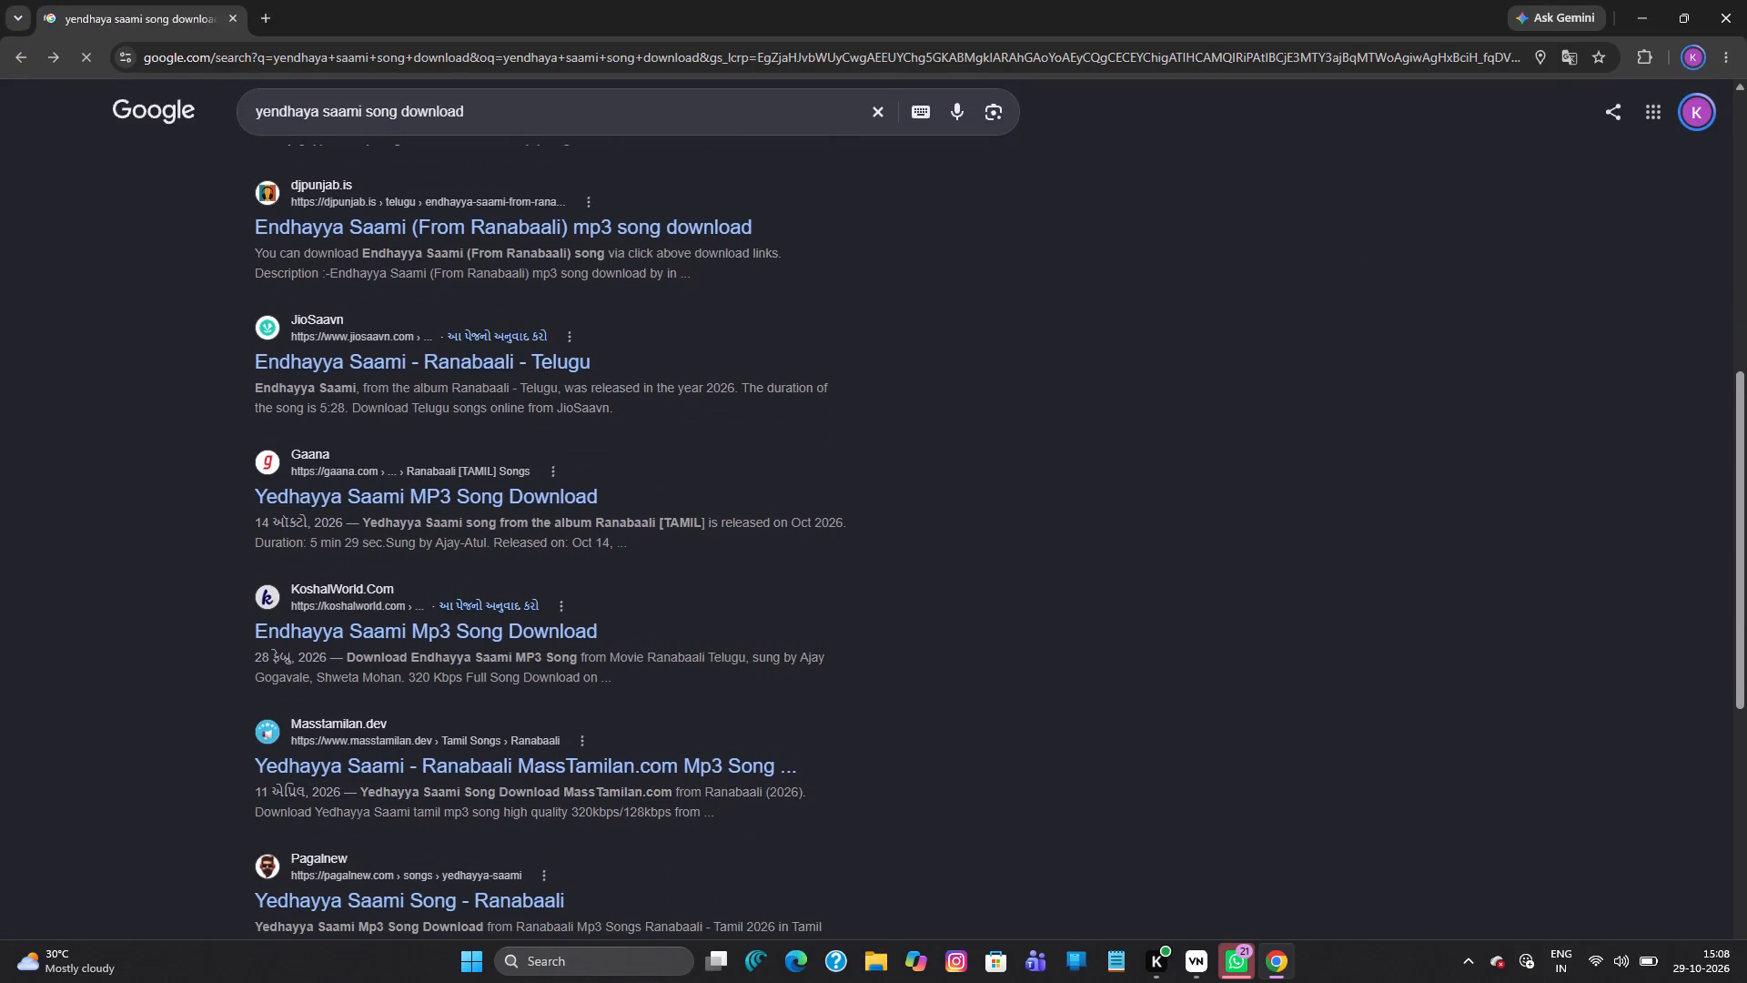
{"action": "scroll", "coordinate": [392, 529], "scroll_direction": "down", "scroll_amount": 1}
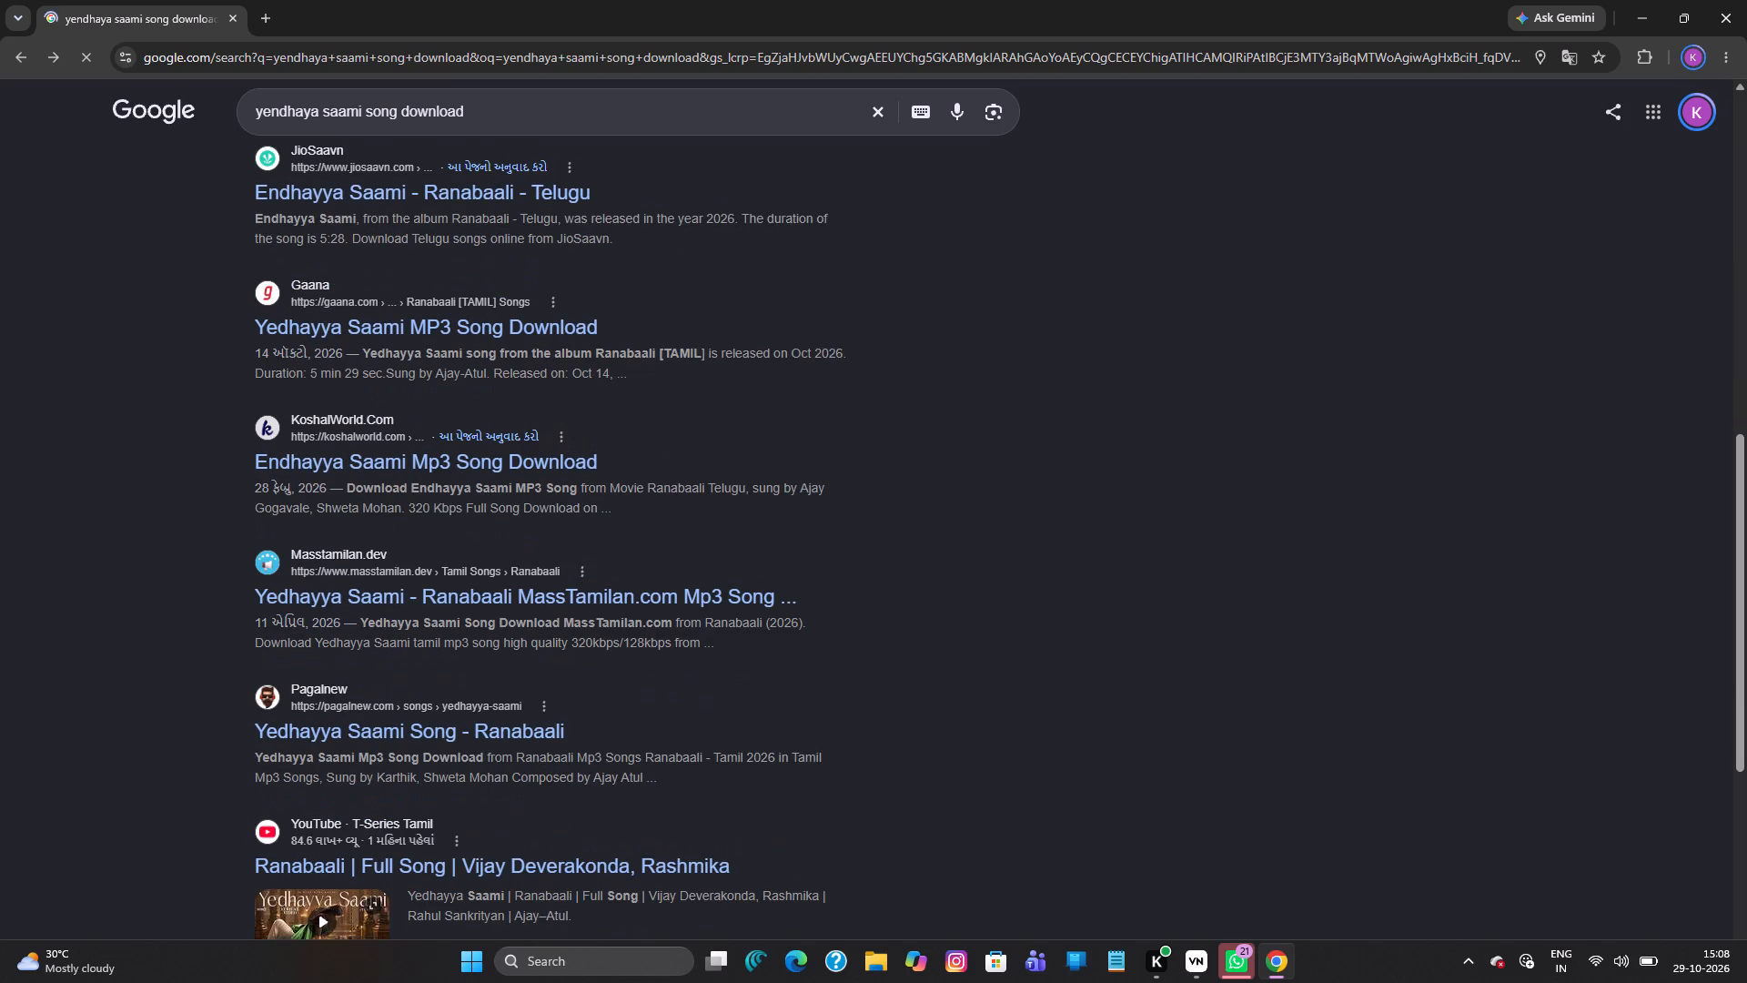
{"action": "scroll", "coordinate": [392, 529], "scroll_direction": "down", "scroll_amount": 1}
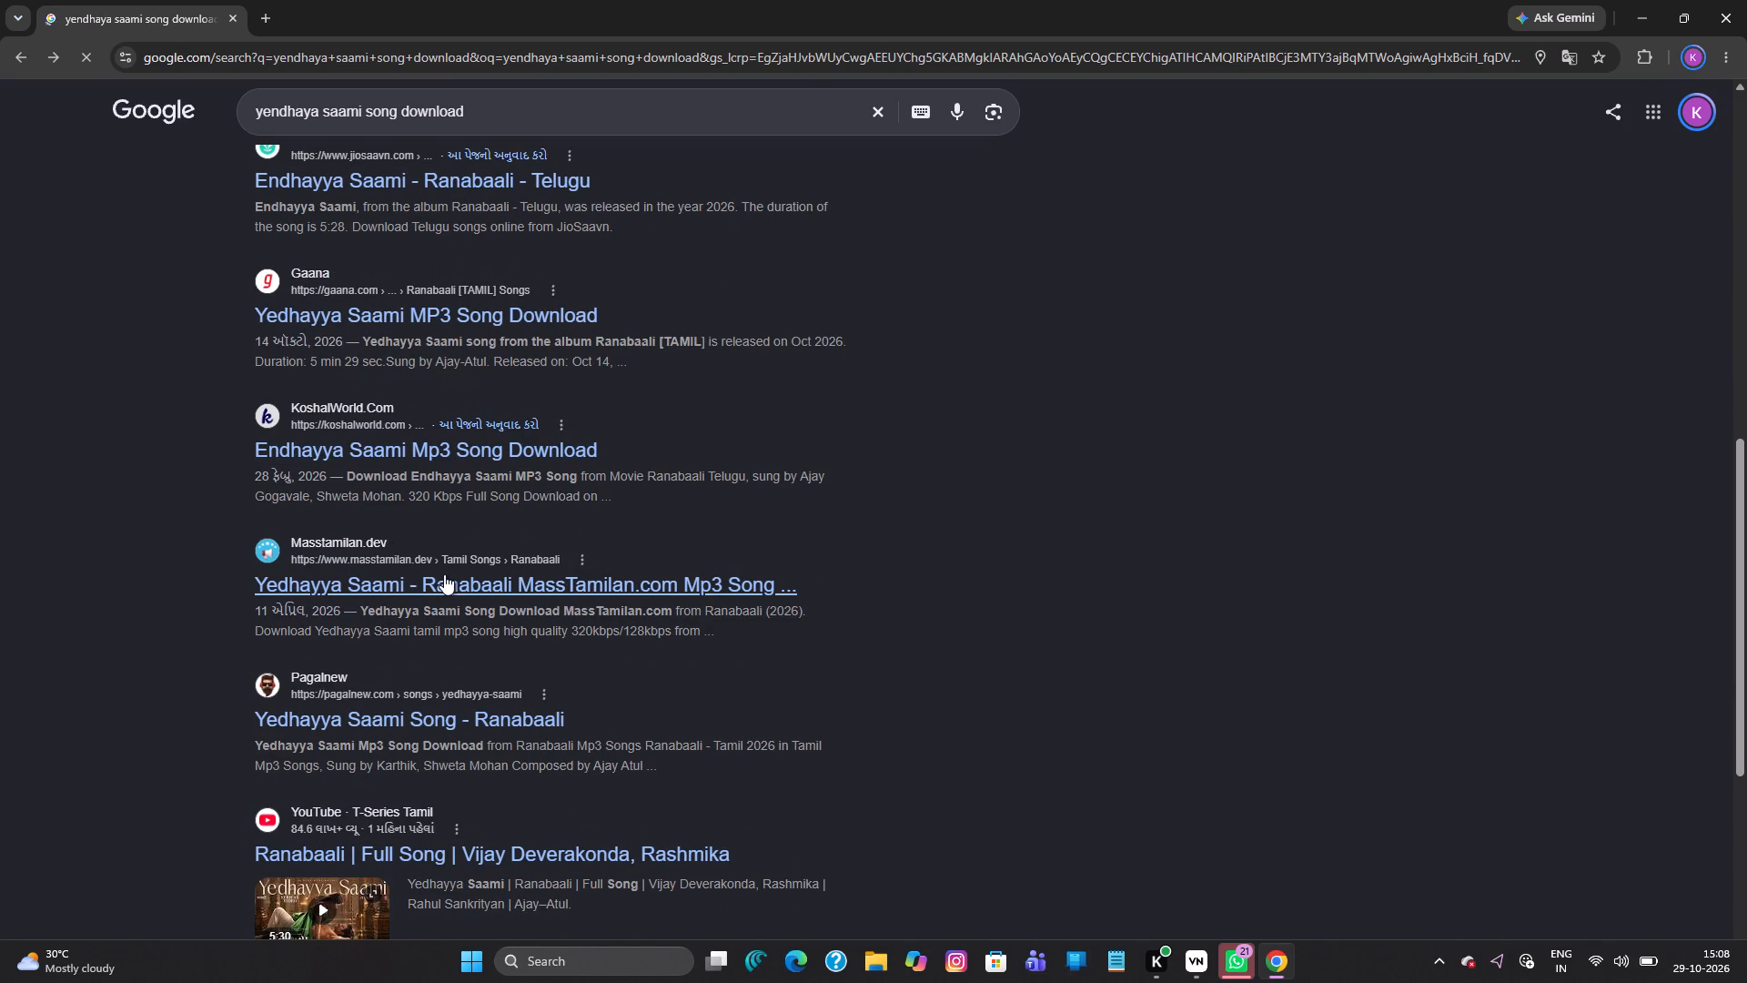
{"action": "scroll", "coordinate": [439, 568], "scroll_direction": "down", "scroll_amount": 1}
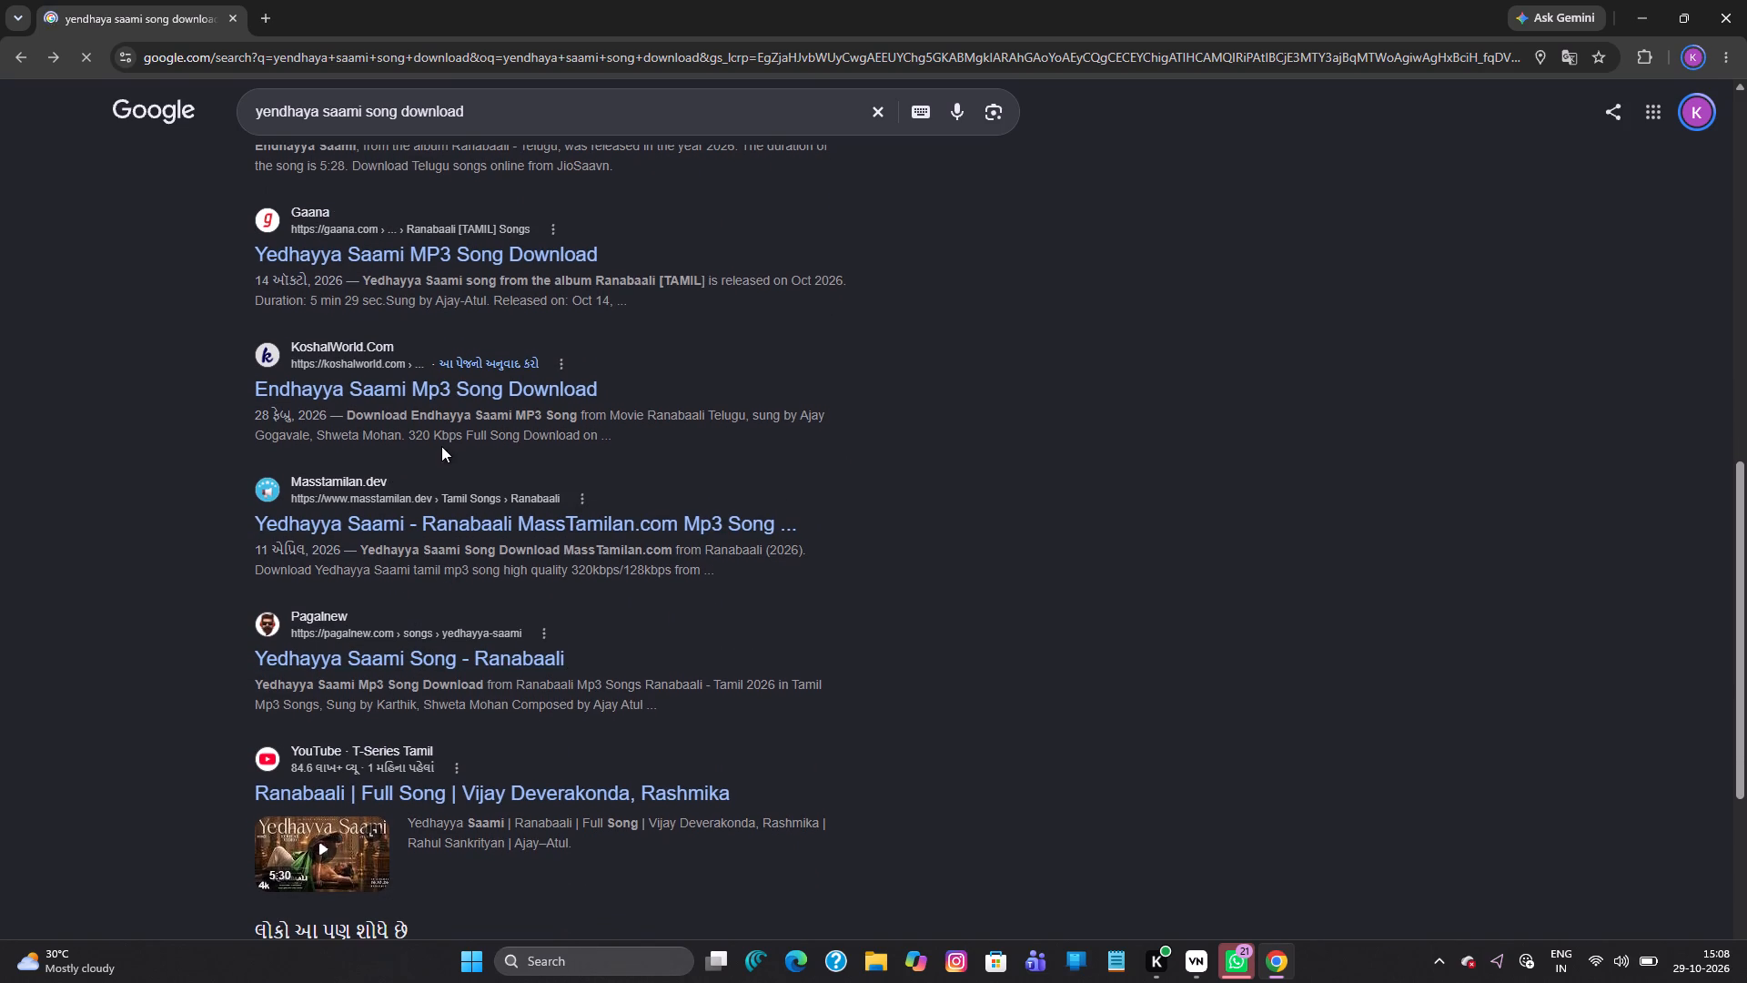
{"action": "scroll", "coordinate": [442, 446], "scroll_direction": "up", "scroll_amount": 1}
{"action": "left_click", "coordinate": [427, 422]}
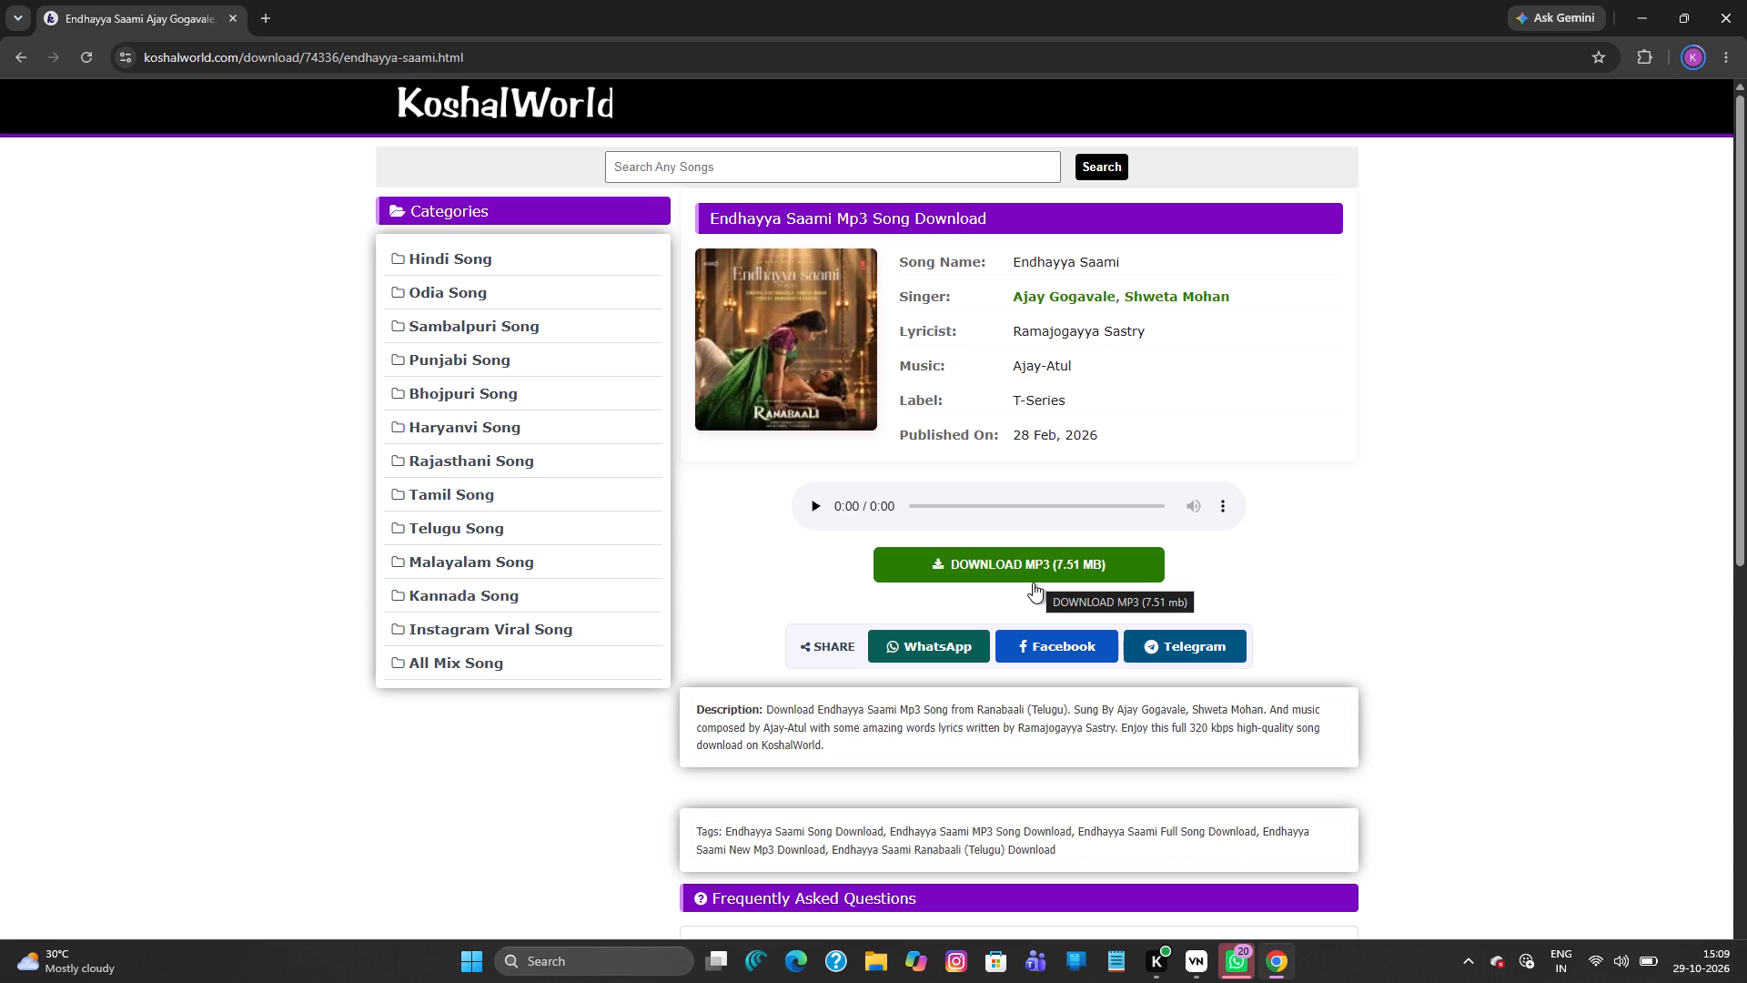
Return to the Google results in Chrome and change the search to the suggestion "endhayya saami song lyrics".
{"action": "left_click", "coordinate": [680, 278]}
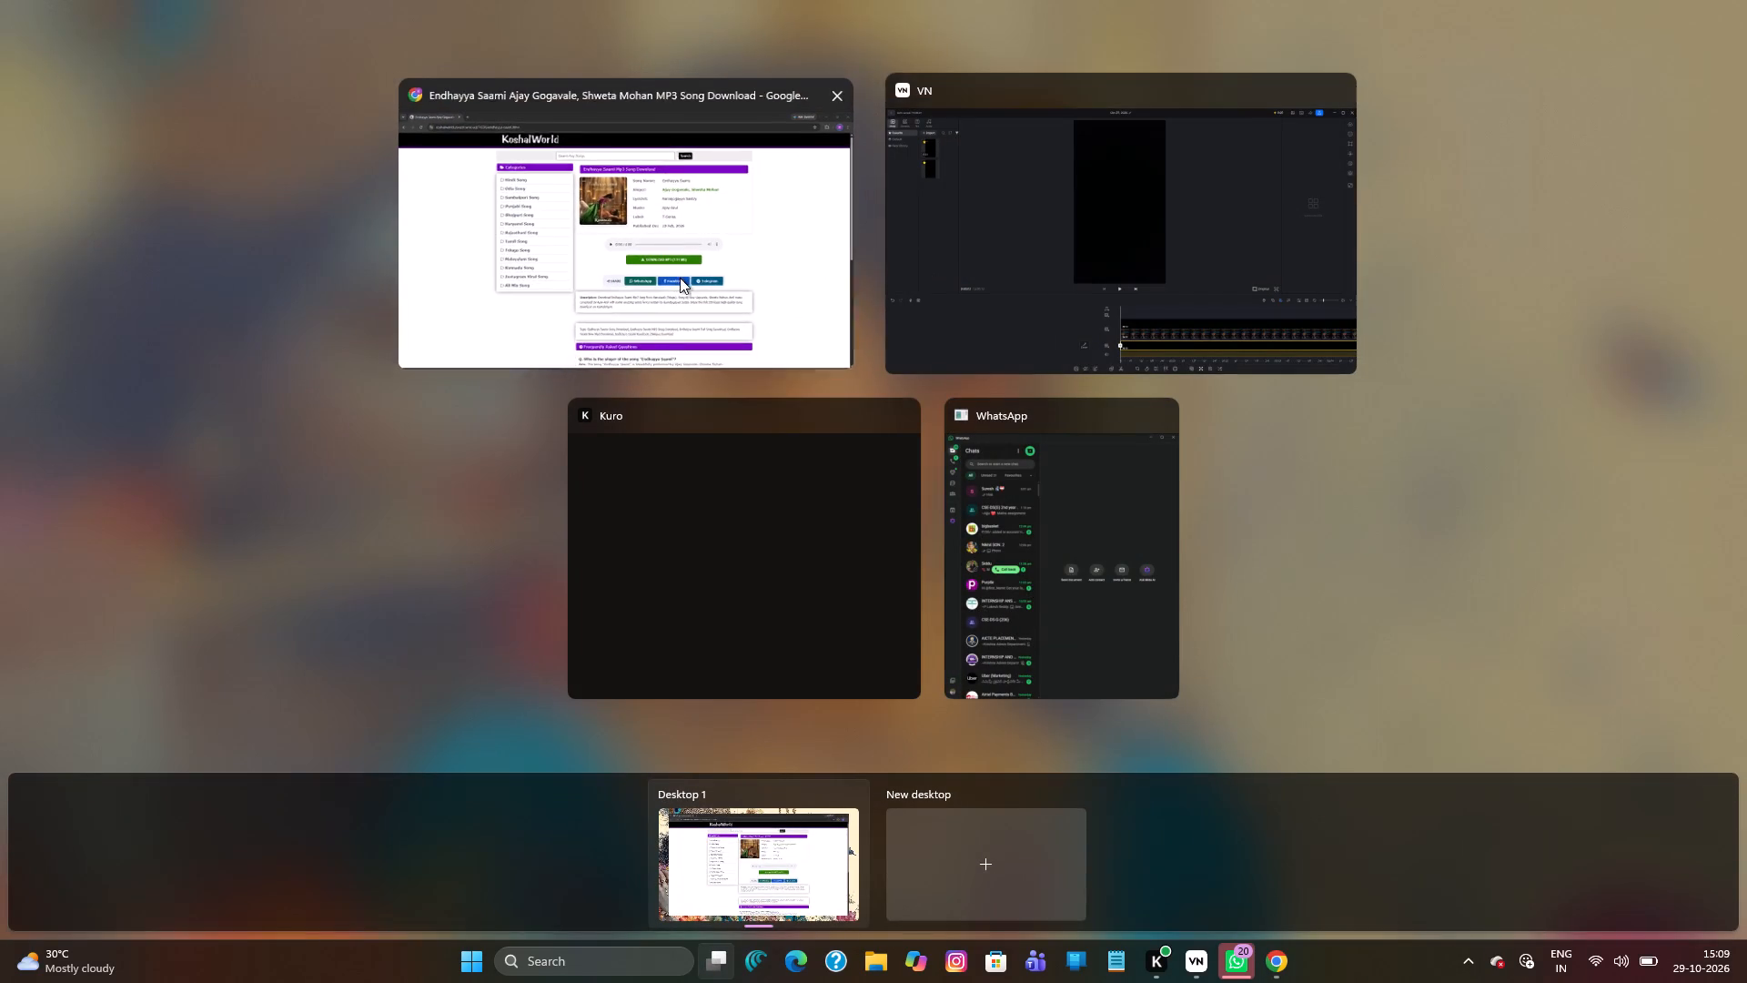
{"action": "left_click", "coordinate": [18, 56]}
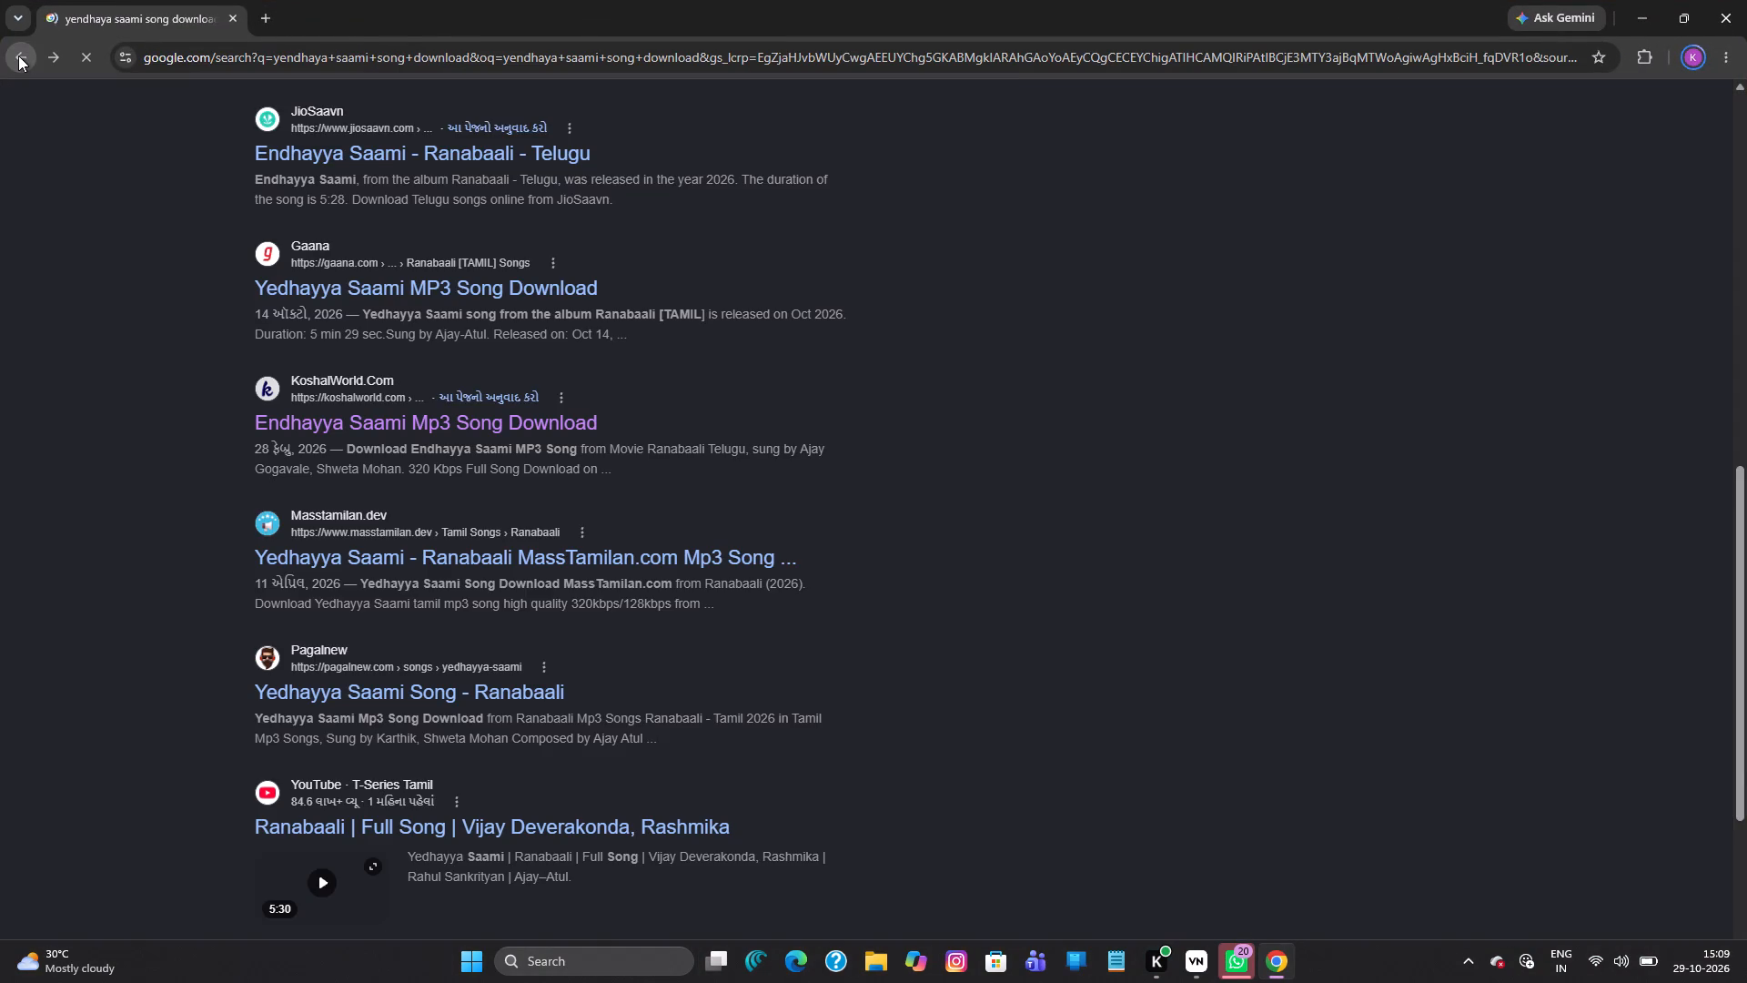
{"action": "scroll", "coordinate": [488, 268], "scroll_direction": "up", "scroll_amount": 6}
{"action": "left_click", "coordinate": [517, 110]}
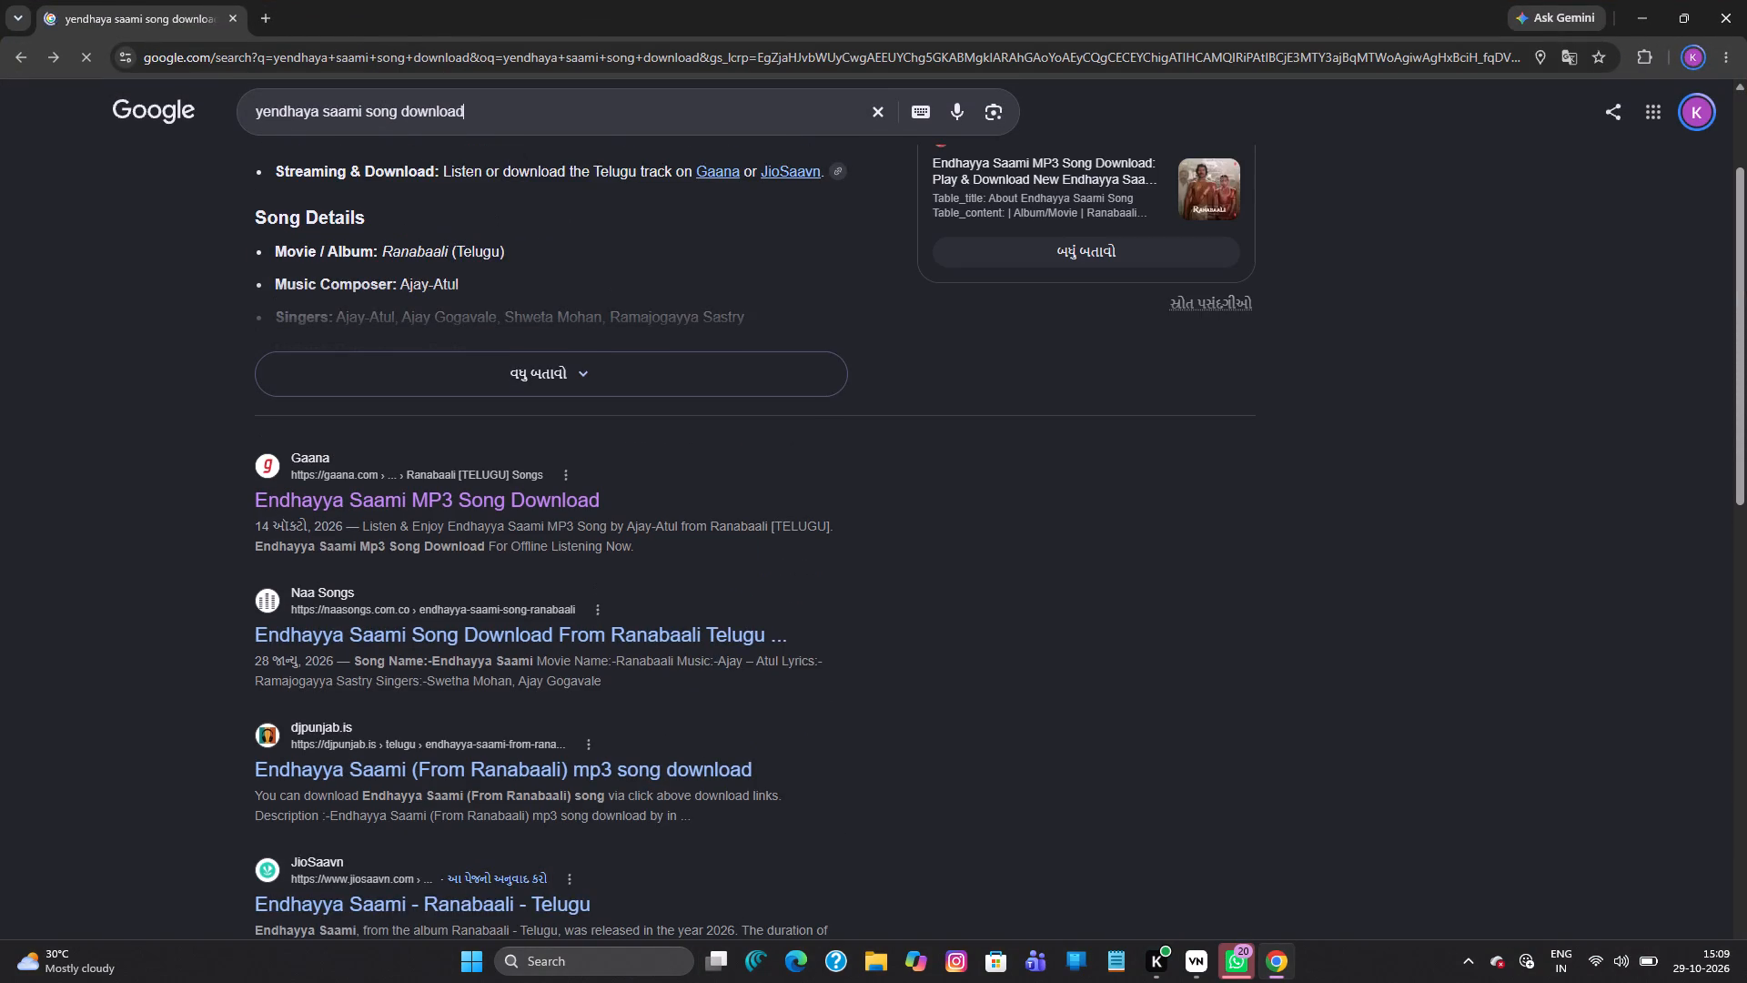
{"action": "key", "text": "BackSpace"}
{"action": "key", "text": "BackSpace"}
{"action": "key", "text": "BackSpace"}
{"action": "key", "text": "BackSpace"}
{"action": "key", "text": "BackSpace"}
{"action": "key", "text": "BackSpace"}
{"action": "key", "text": "BackSpace"}
{"action": "key", "text": "BackSpace"}
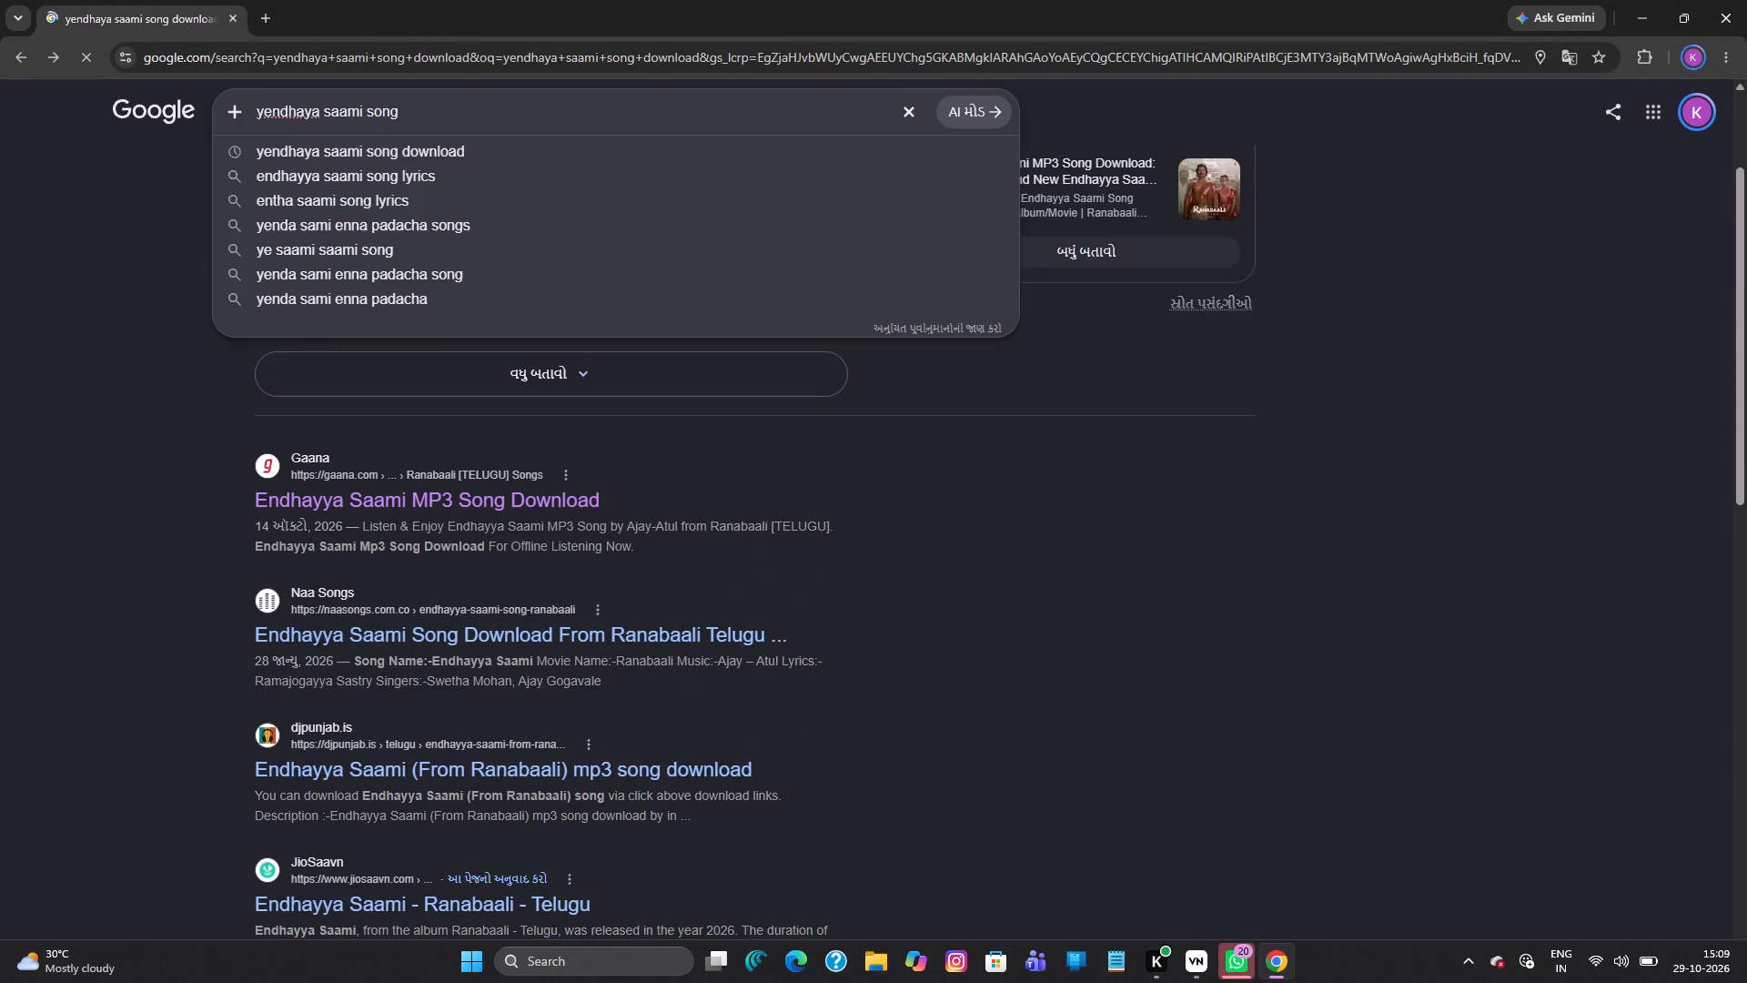
{"action": "left_click", "coordinate": [517, 181]}
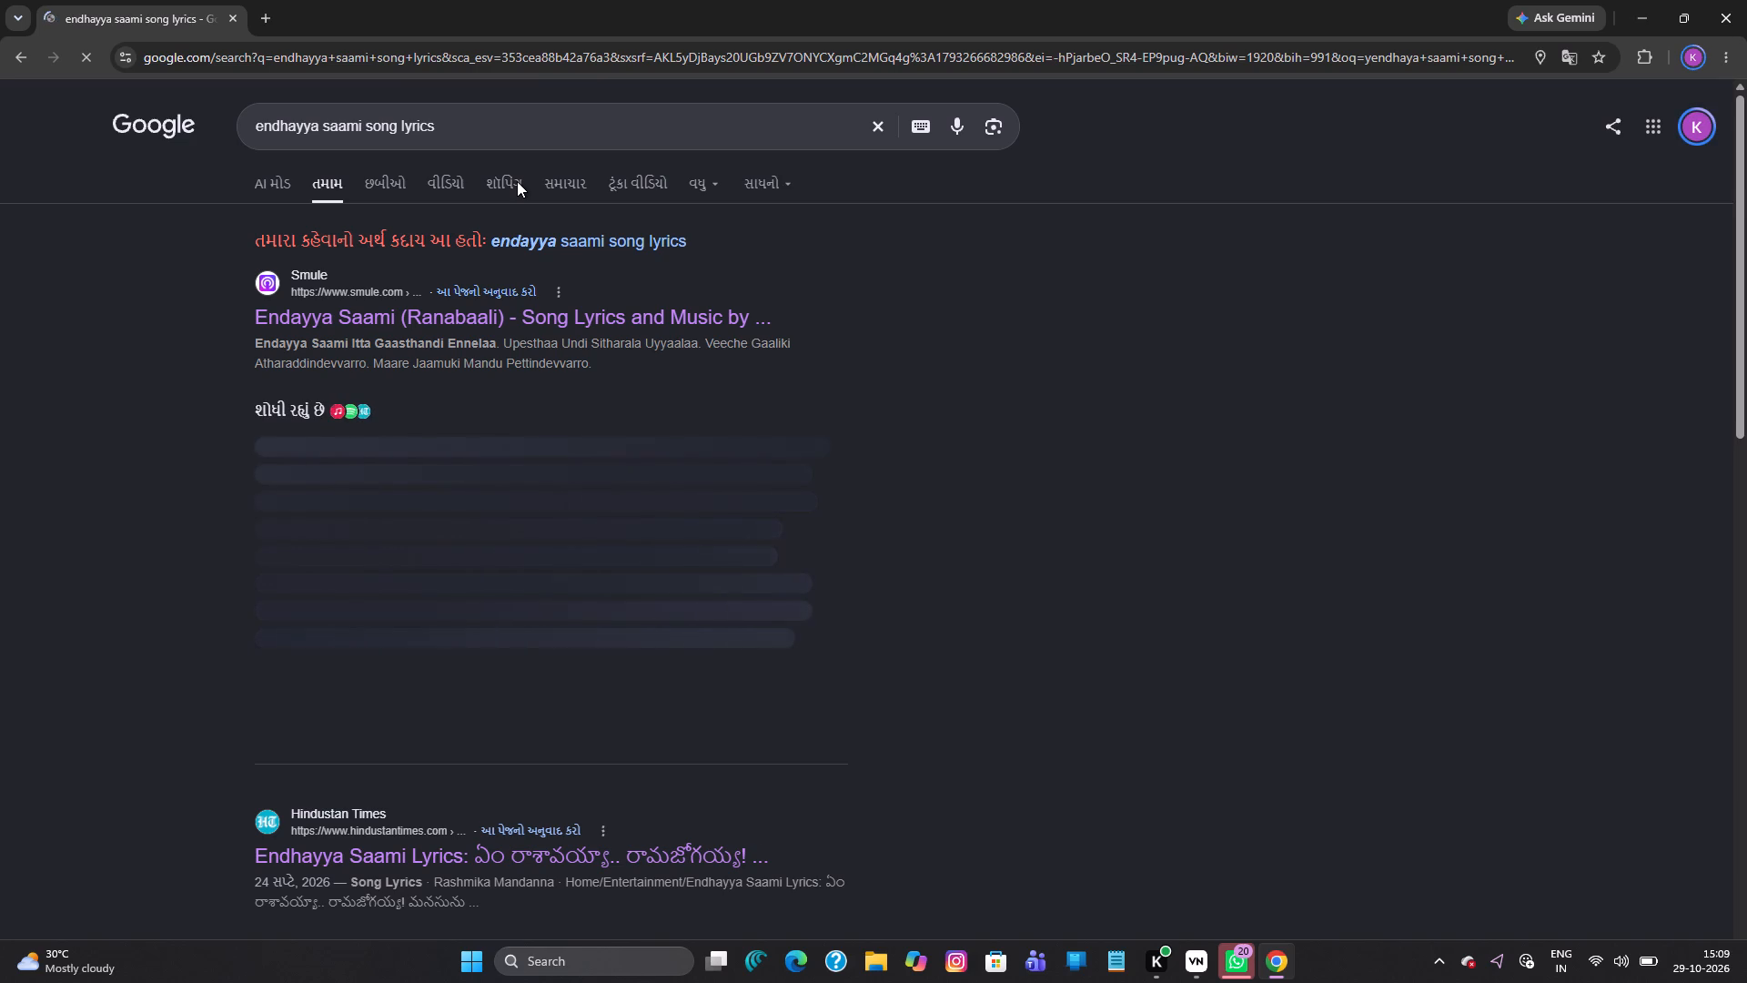
Open the Hindustan Times "Endhayya Saami Lyrics" result and look through the article for the Telugu lyrics.
{"action": "scroll", "coordinate": [520, 542], "scroll_direction": "down", "scroll_amount": 1}
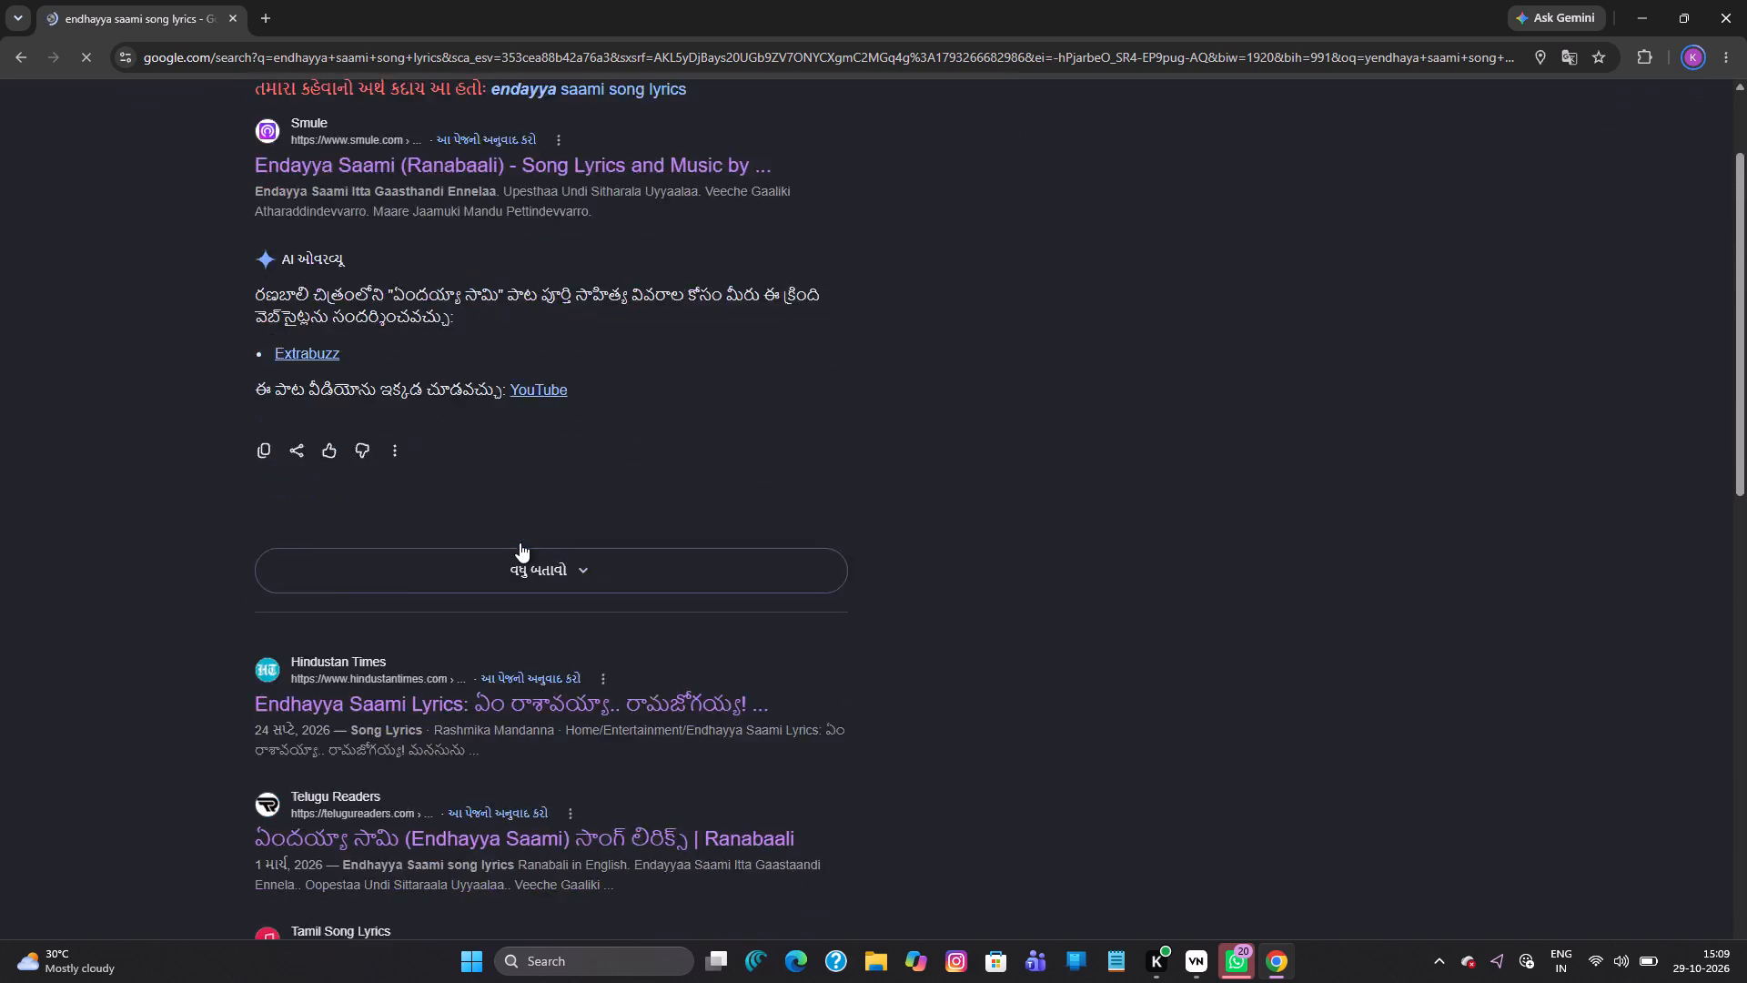
{"action": "scroll", "coordinate": [520, 542], "scroll_direction": "down", "scroll_amount": 3}
{"action": "left_click", "coordinate": [543, 310]}
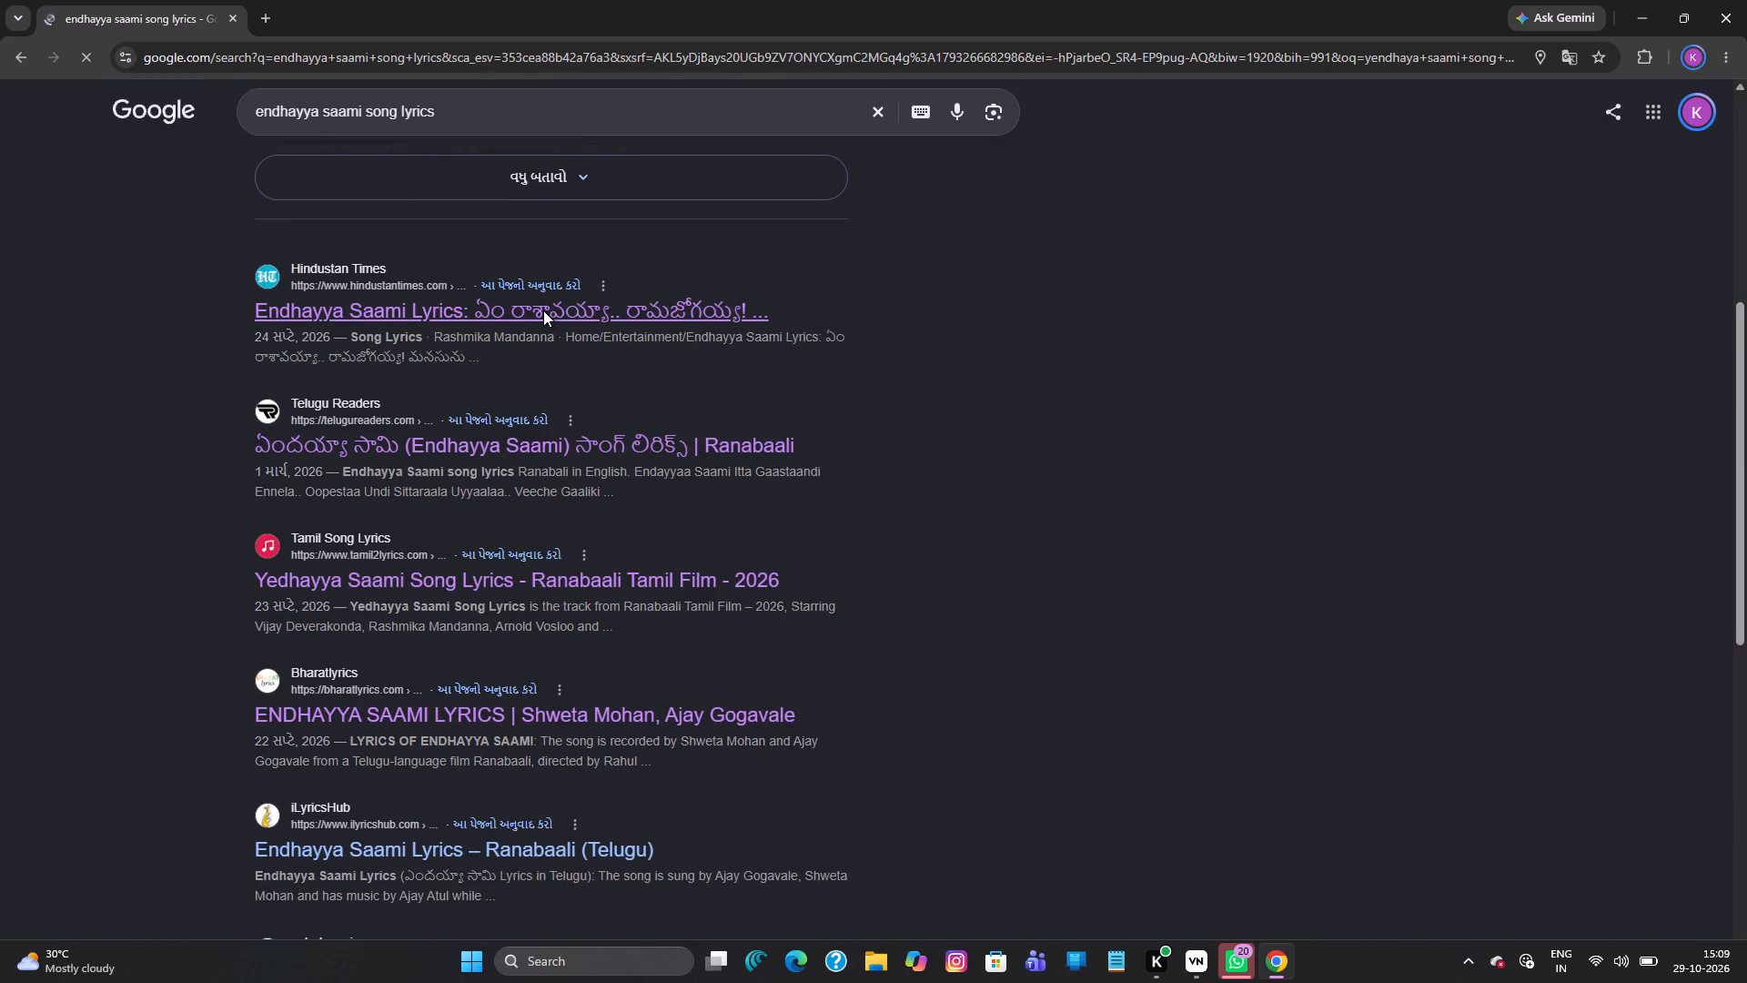
{"action": "scroll", "coordinate": [543, 310], "scroll_direction": "down", "scroll_amount": 7}
{"action": "scroll", "coordinate": [543, 310], "scroll_direction": "up", "scroll_amount": 1}
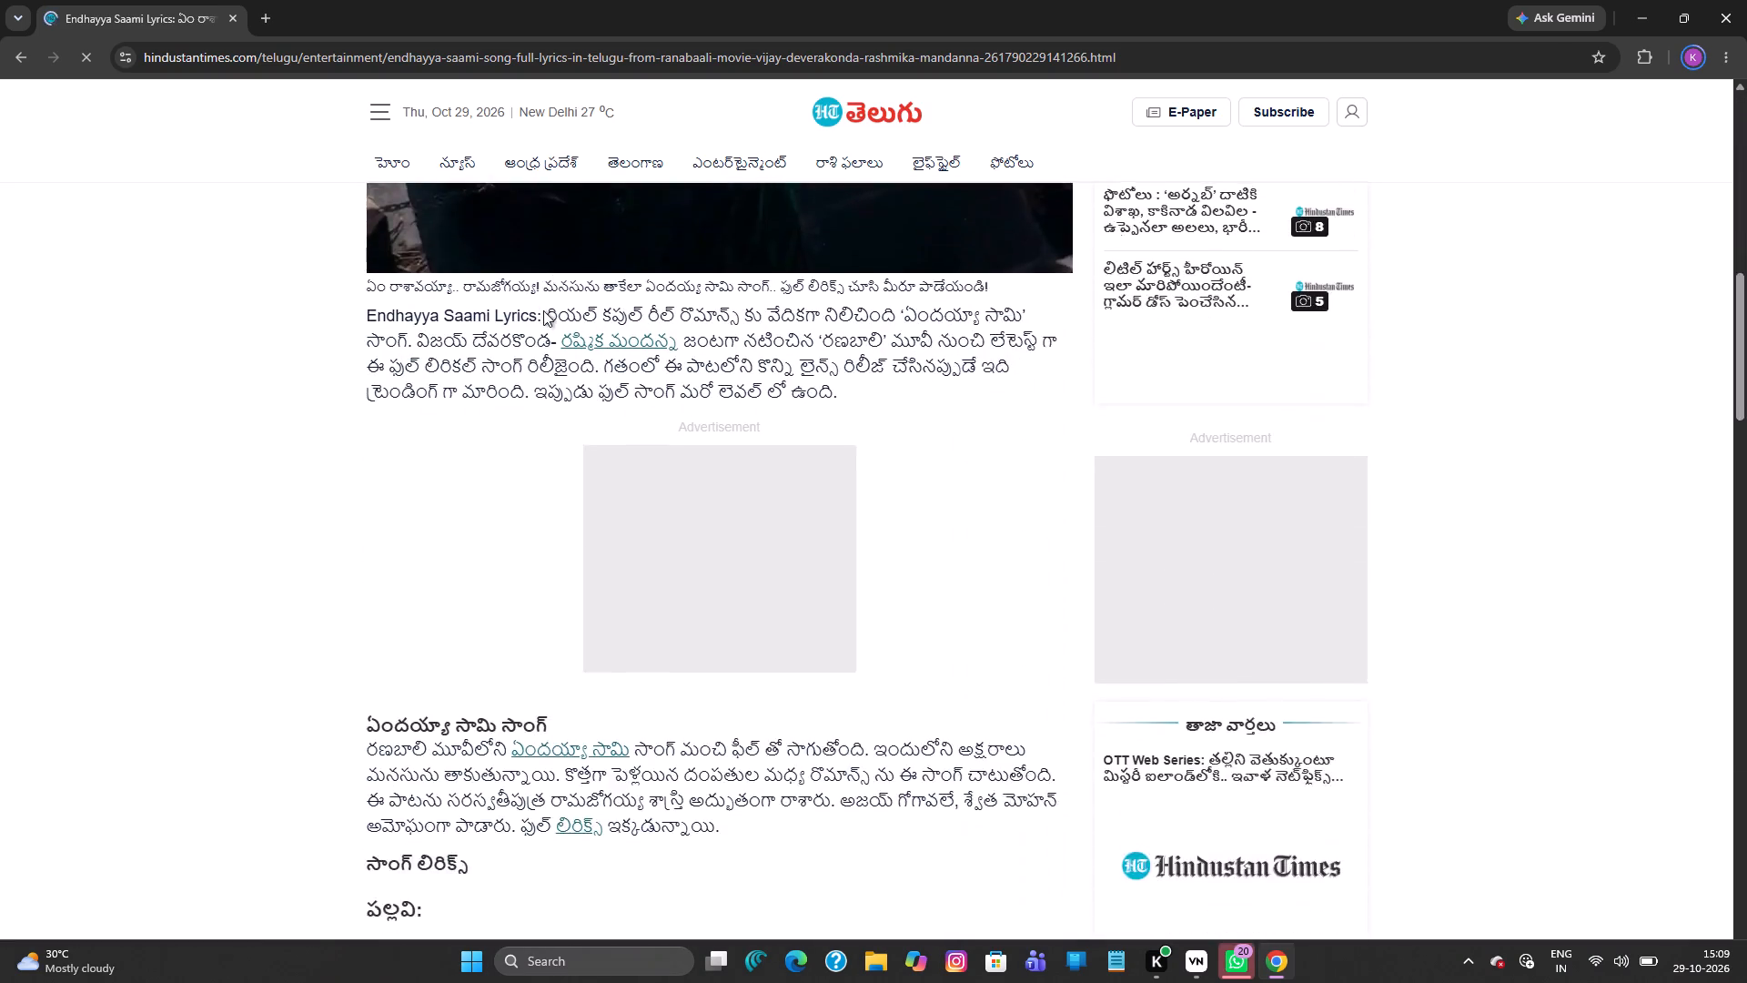
{"action": "scroll", "coordinate": [543, 310], "scroll_direction": "up", "scroll_amount": 1}
Go back to the results, open iLyricsHub's "Endhayya Saami Lyrics – Ranabaali (Telugu)" page and look through the romanized lyrics.
{"action": "left_click", "coordinate": [15, 45]}
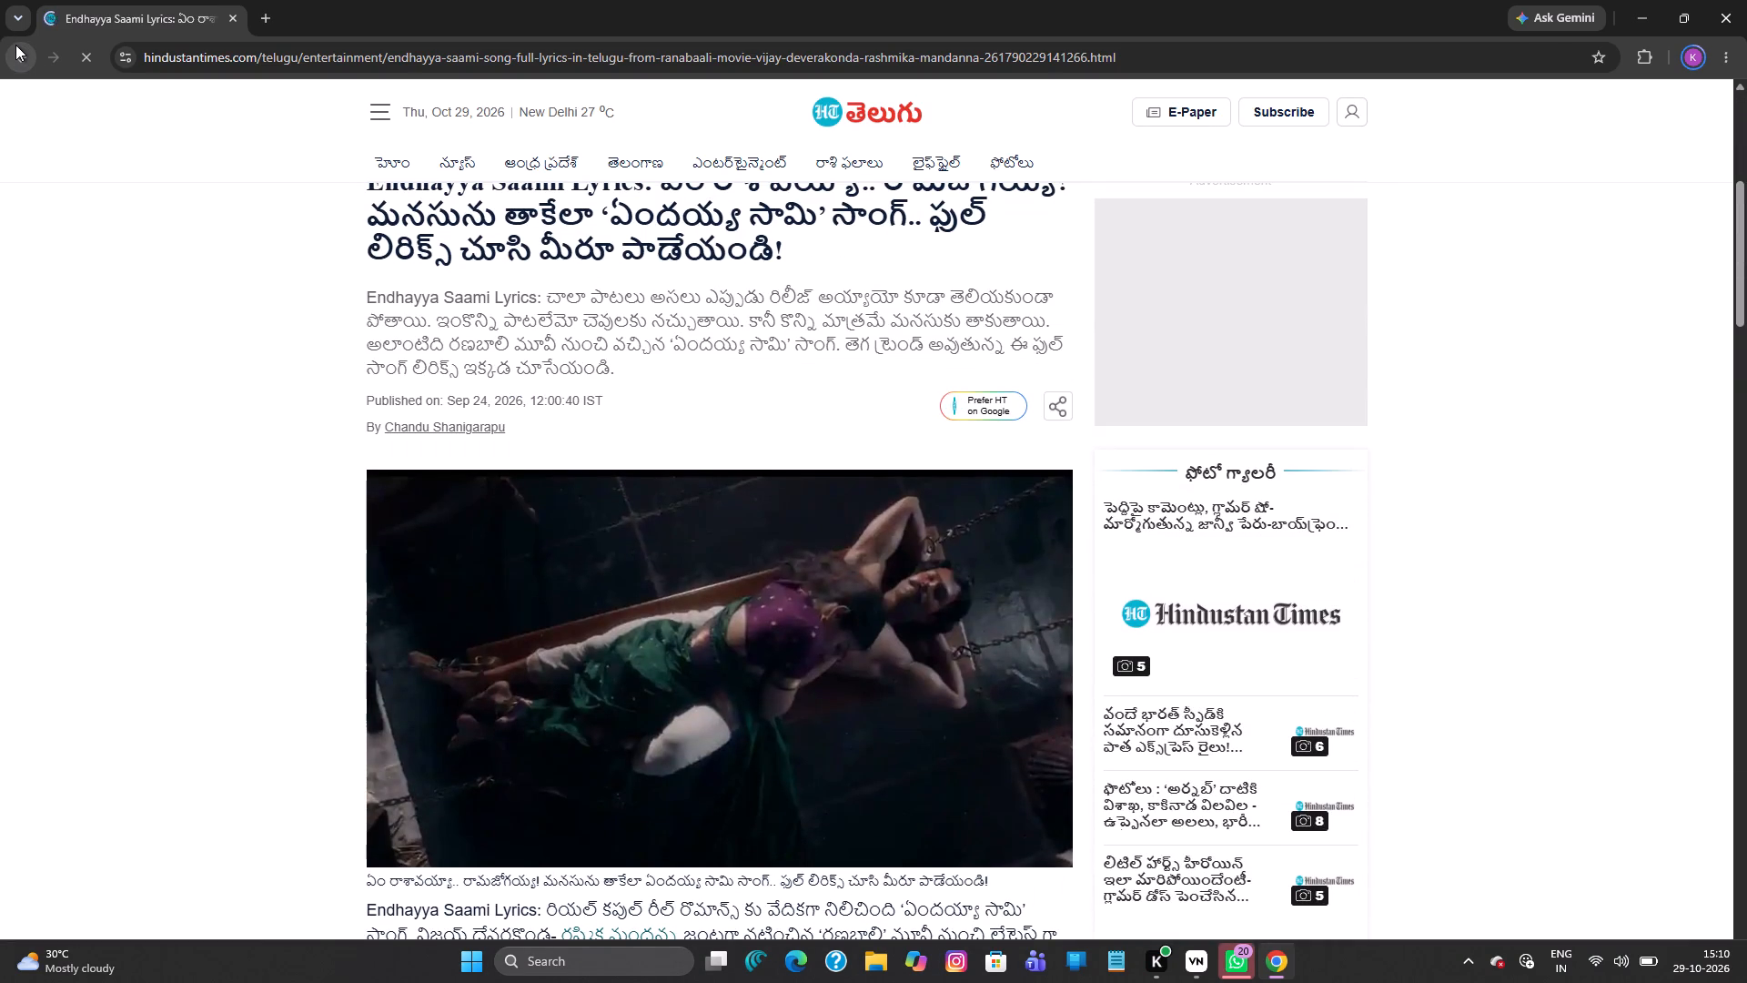
{"action": "scroll", "coordinate": [417, 389], "scroll_direction": "down", "scroll_amount": 2}
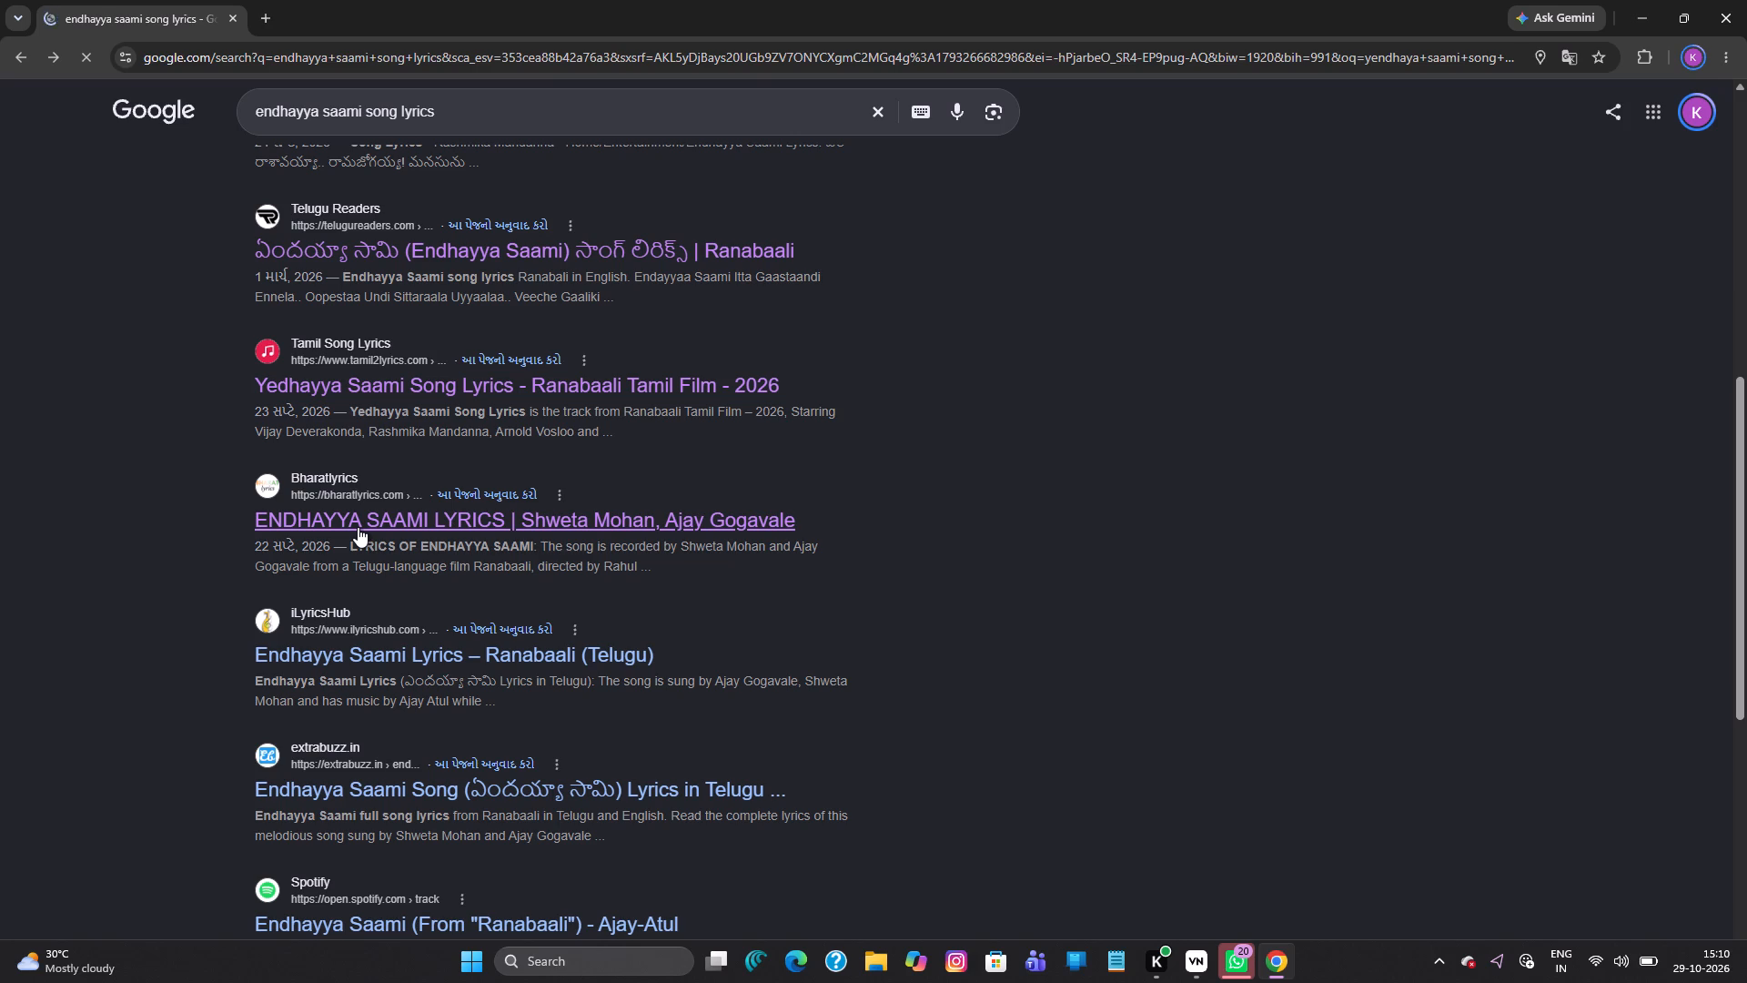
{"action": "left_click", "coordinate": [358, 527]}
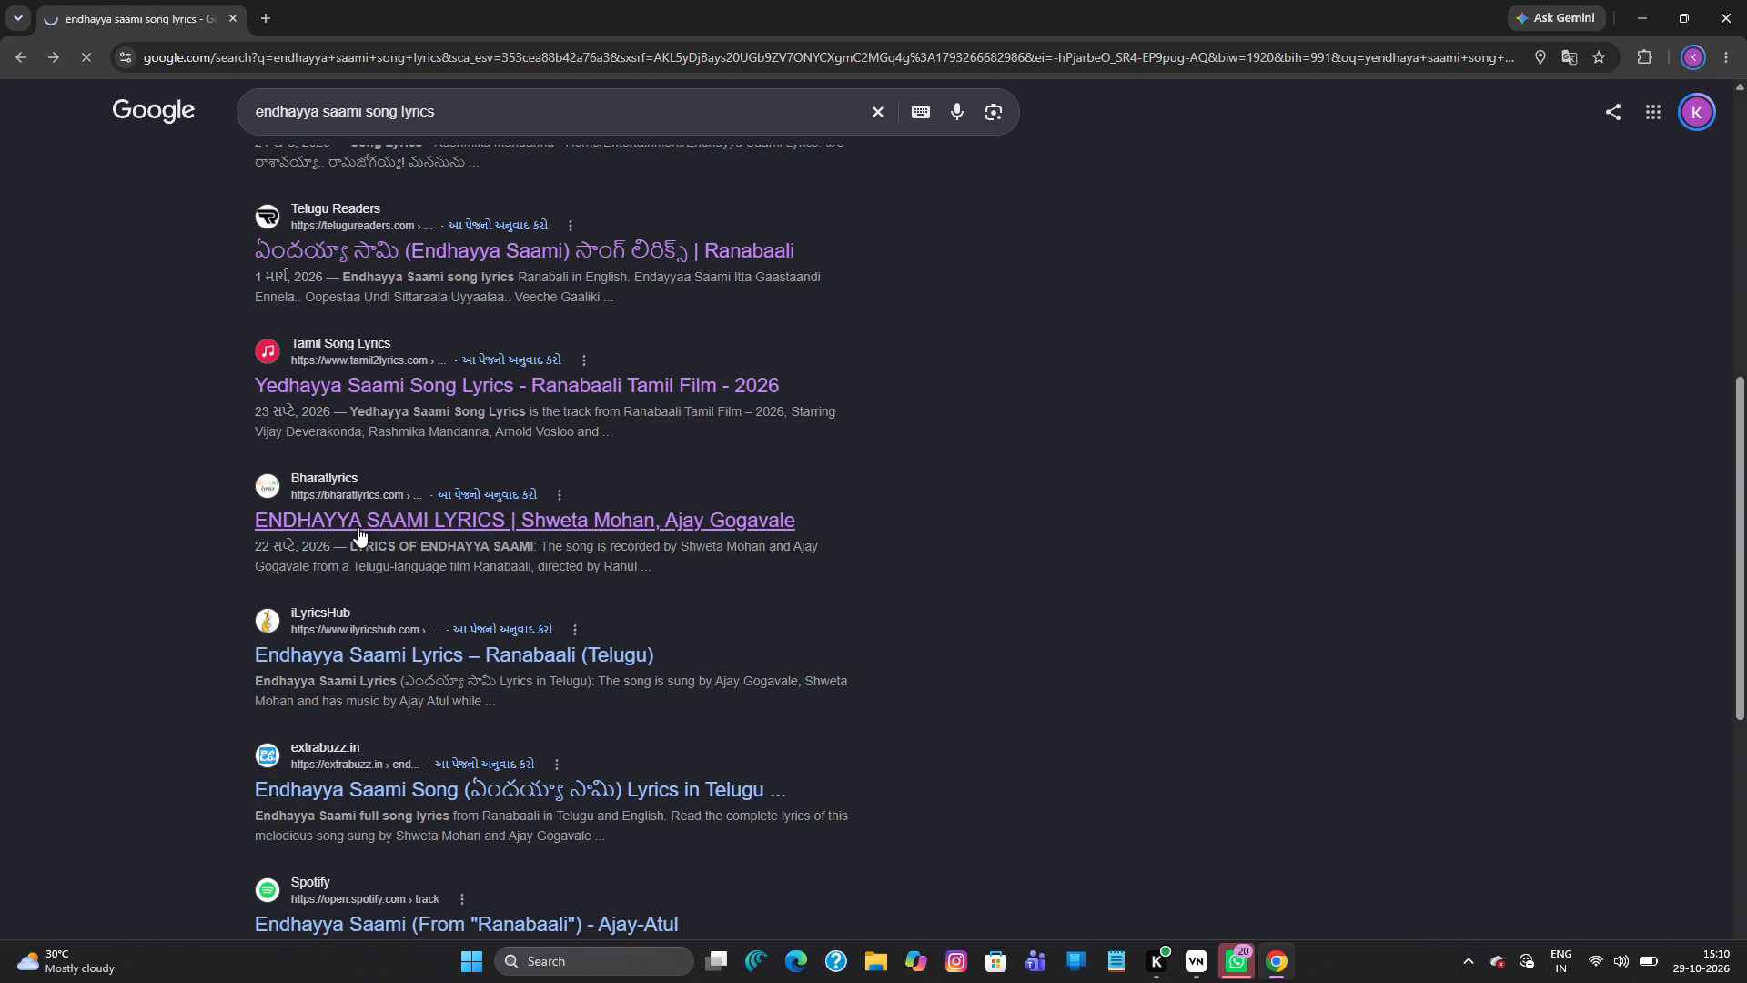
{"action": "left_click", "coordinate": [358, 527]}
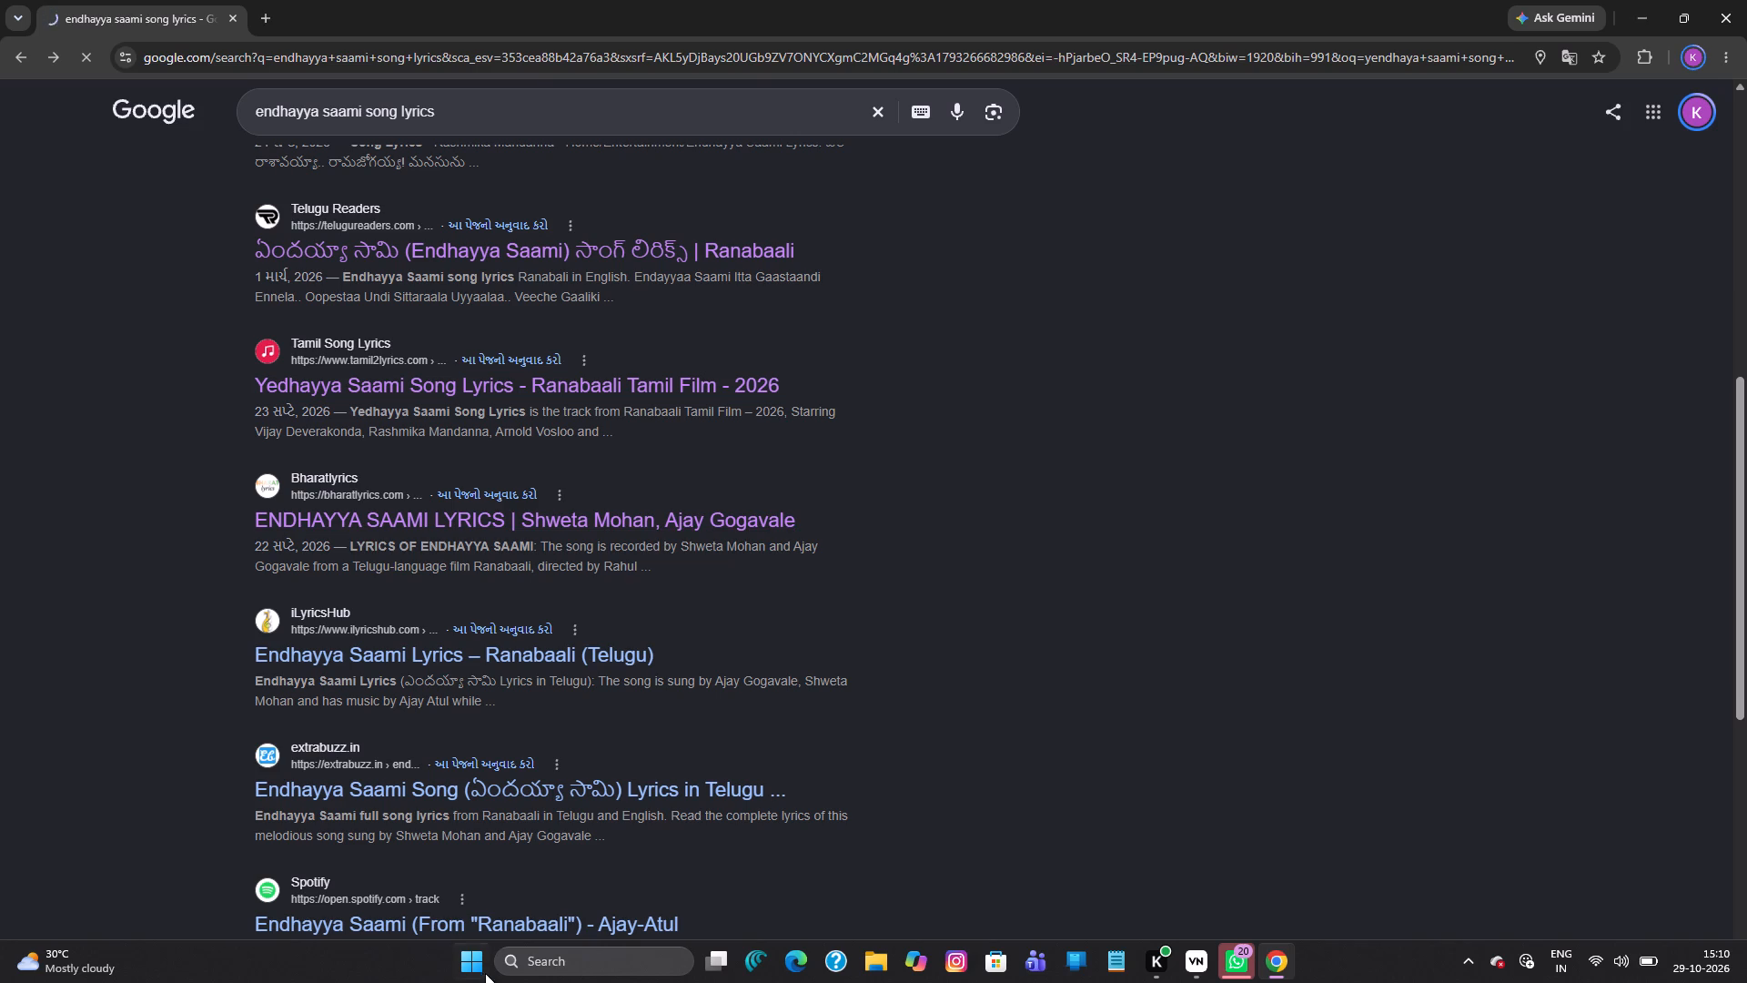
{"action": "left_click", "coordinate": [470, 658]}
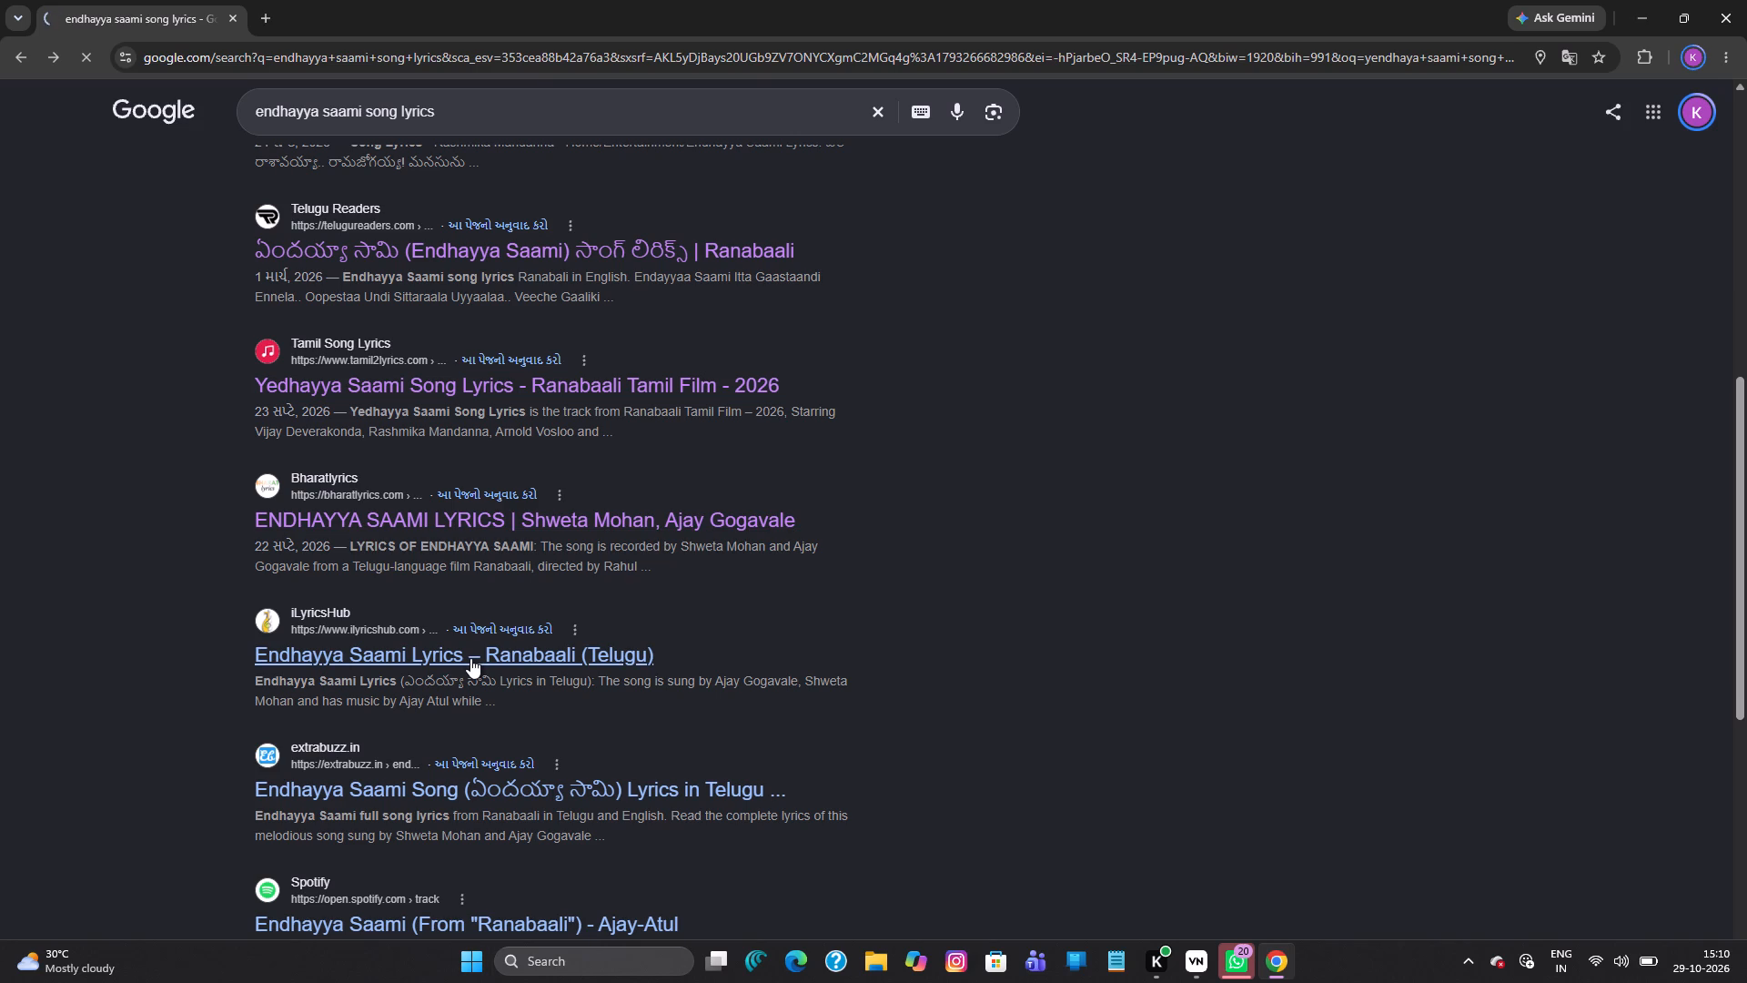
{"action": "scroll", "coordinate": [470, 658], "scroll_direction": "down", "scroll_amount": 1}
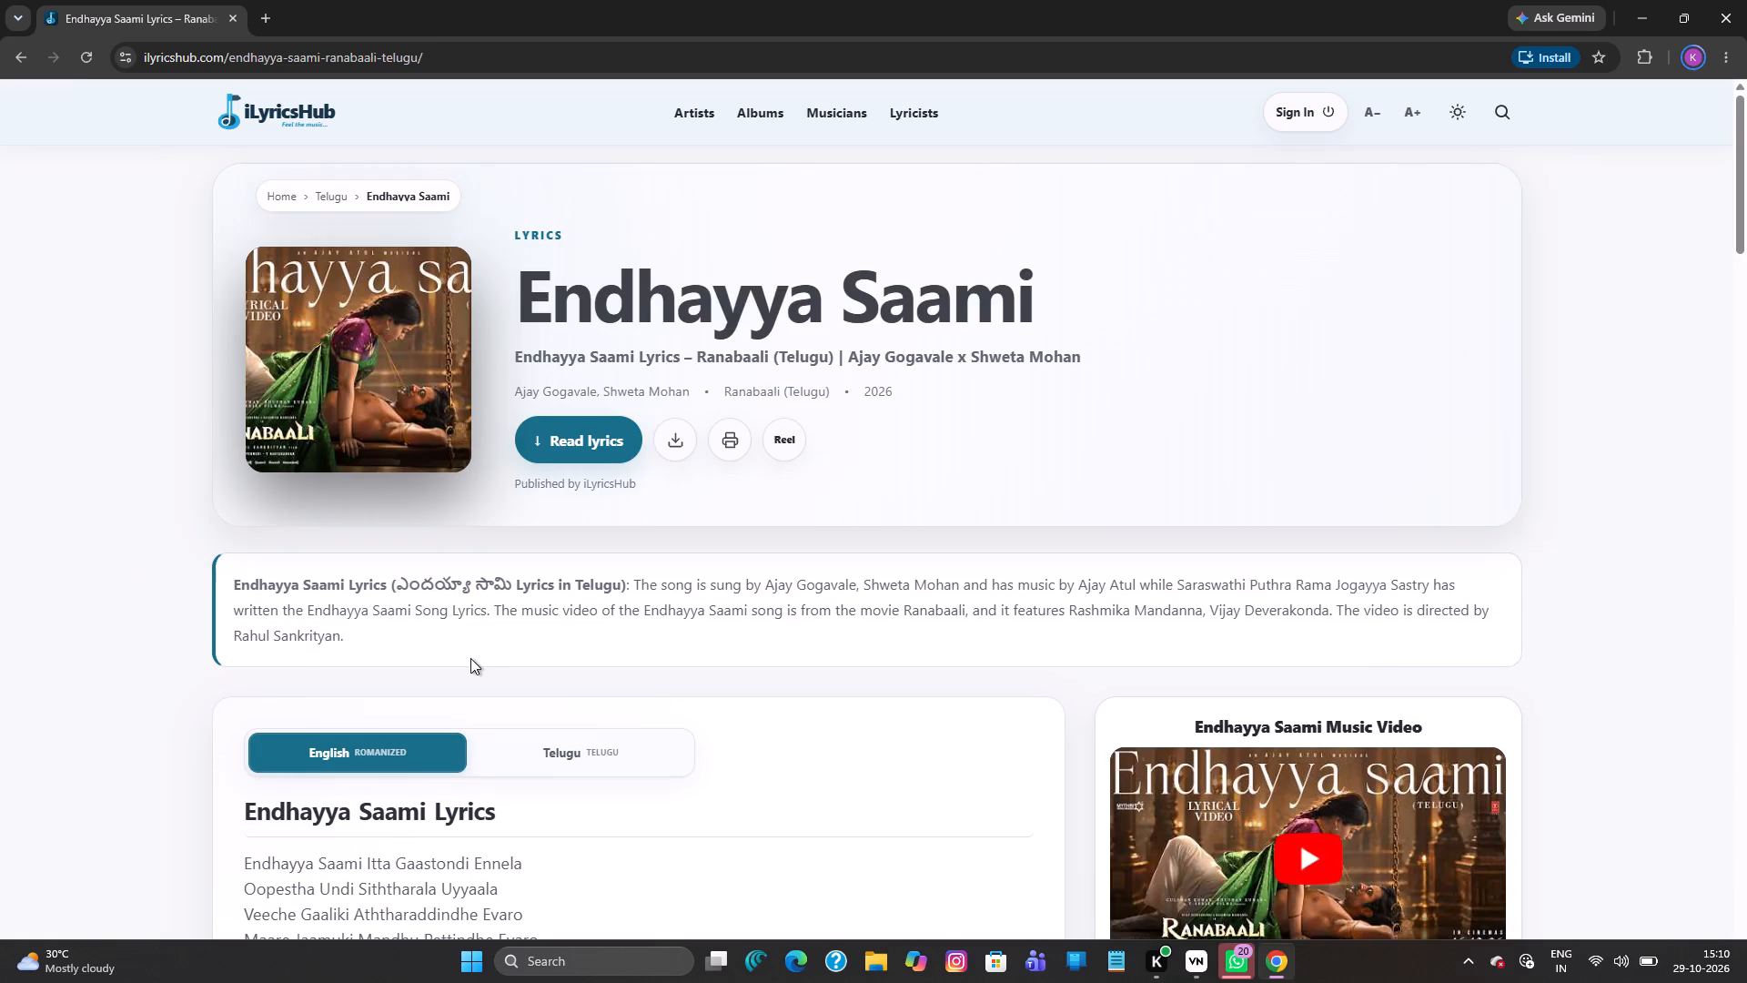
{"action": "scroll", "coordinate": [470, 658], "scroll_direction": "down", "scroll_amount": 2}
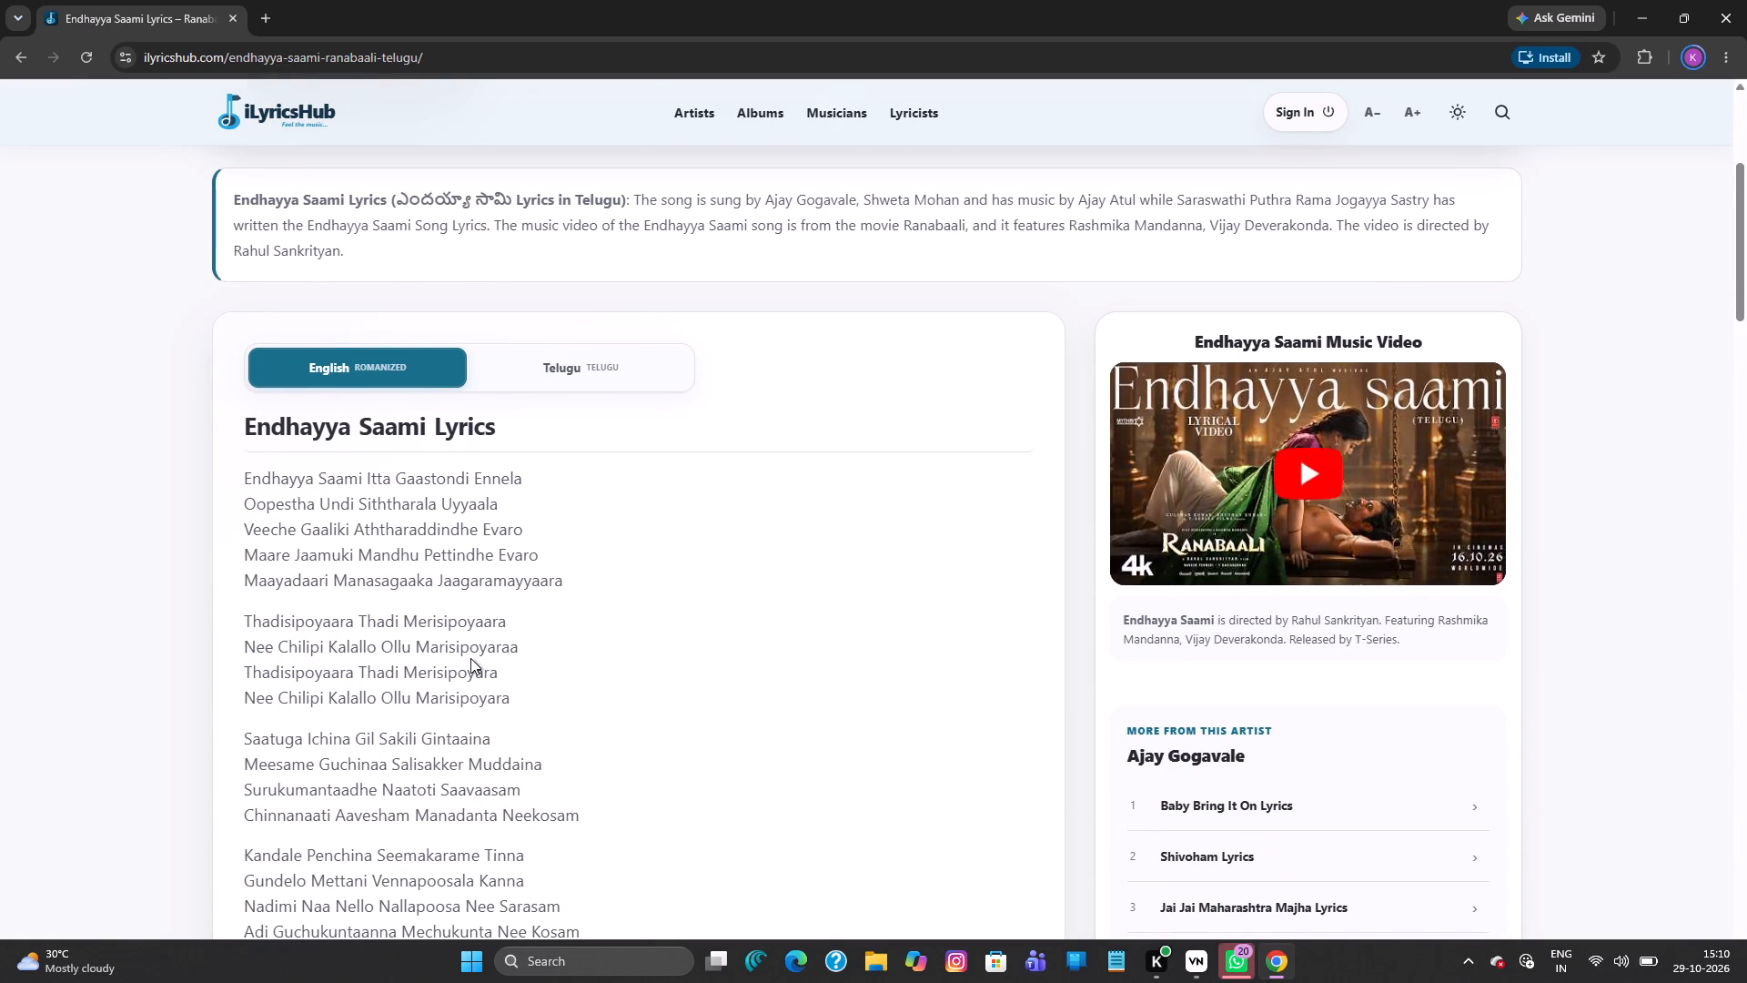
{"action": "scroll", "coordinate": [470, 658], "scroll_direction": "down", "scroll_amount": 2}
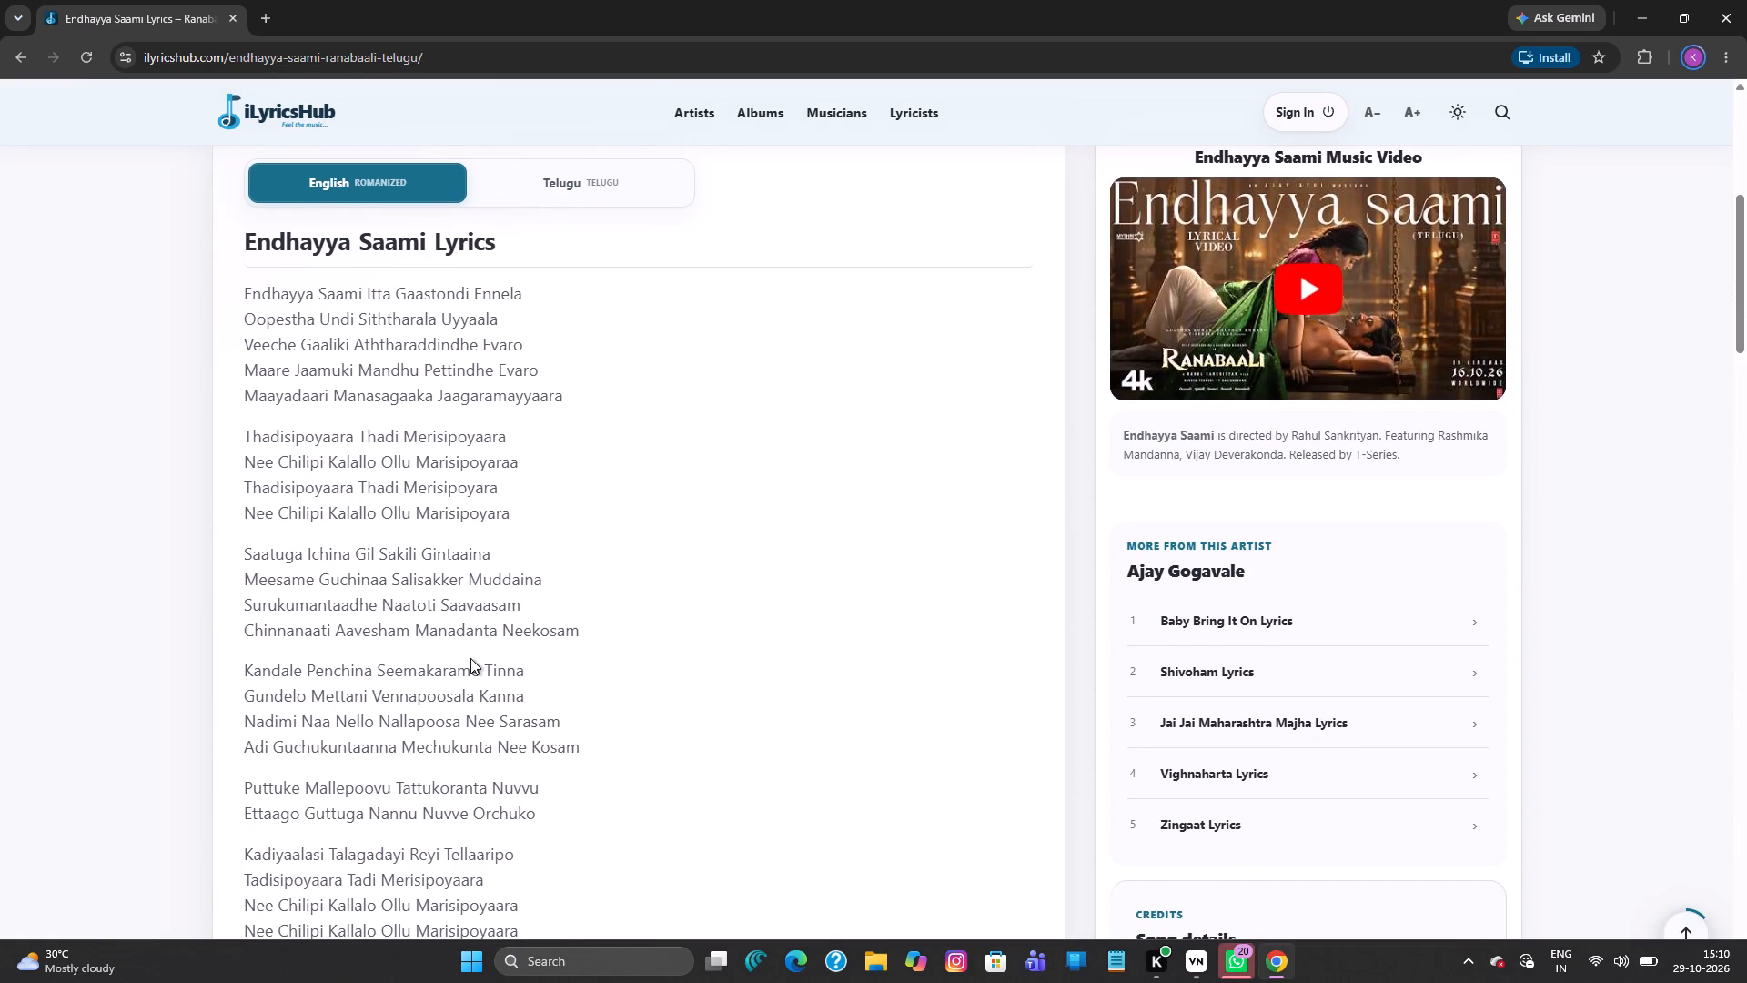
{"action": "scroll", "coordinate": [470, 658], "scroll_direction": "down", "scroll_amount": 1}
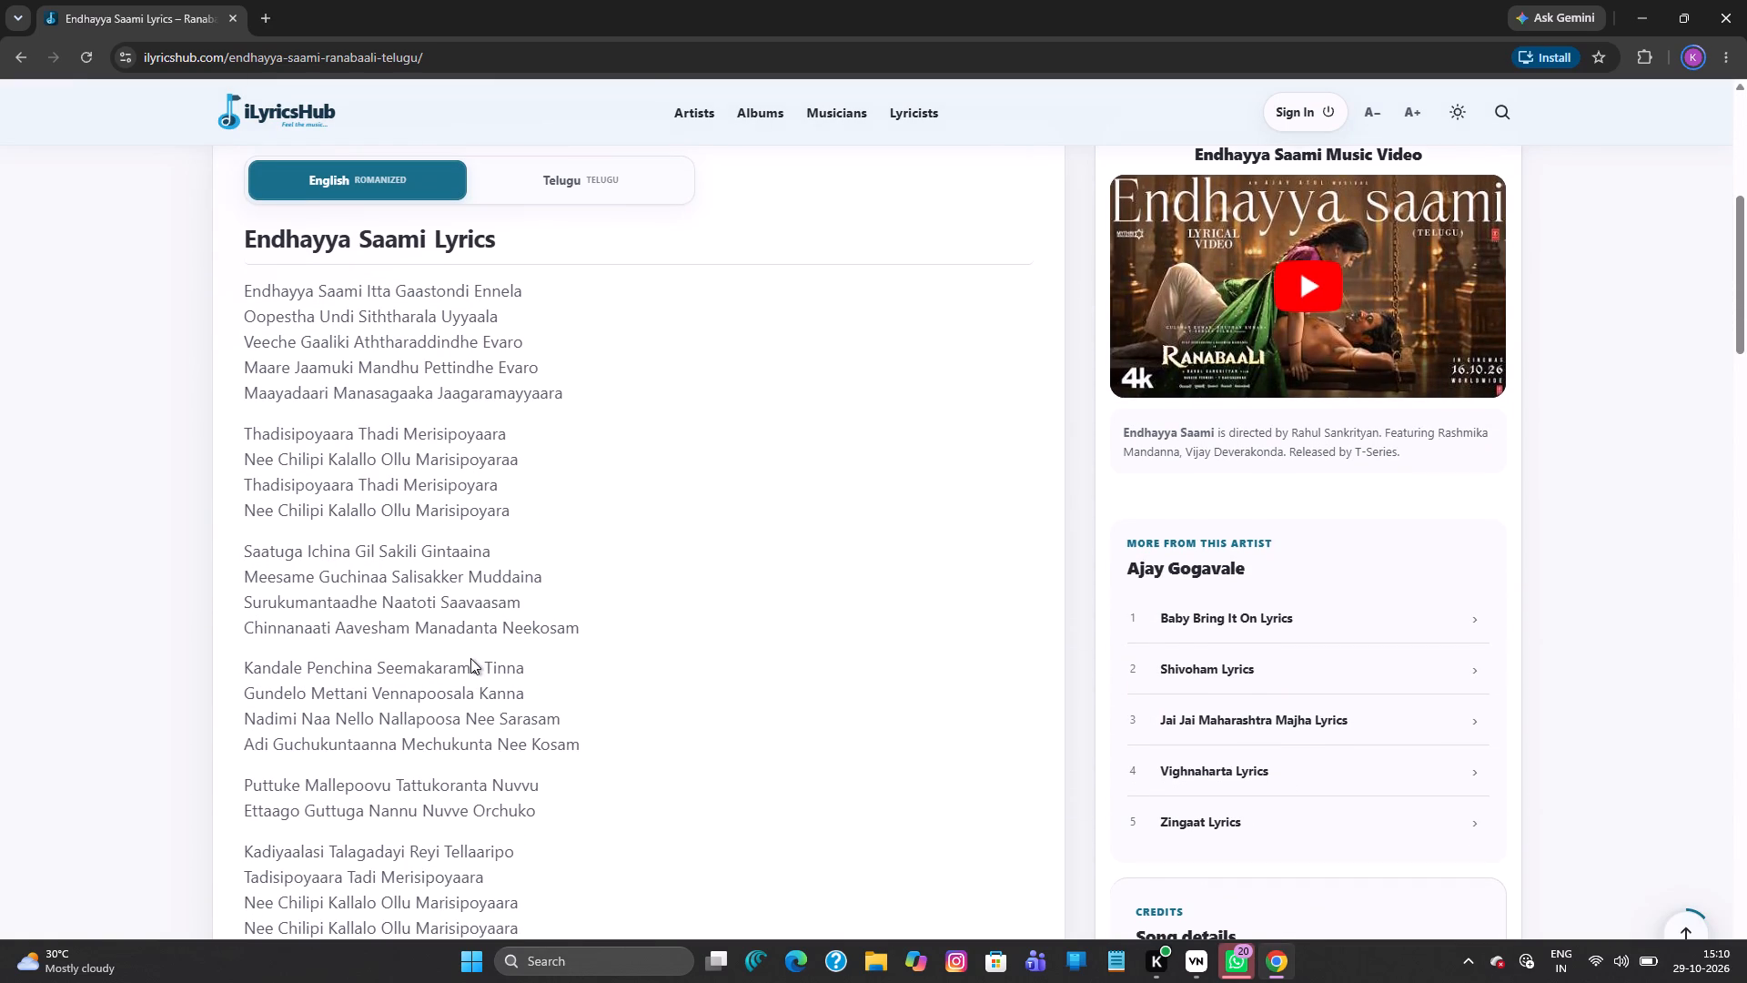
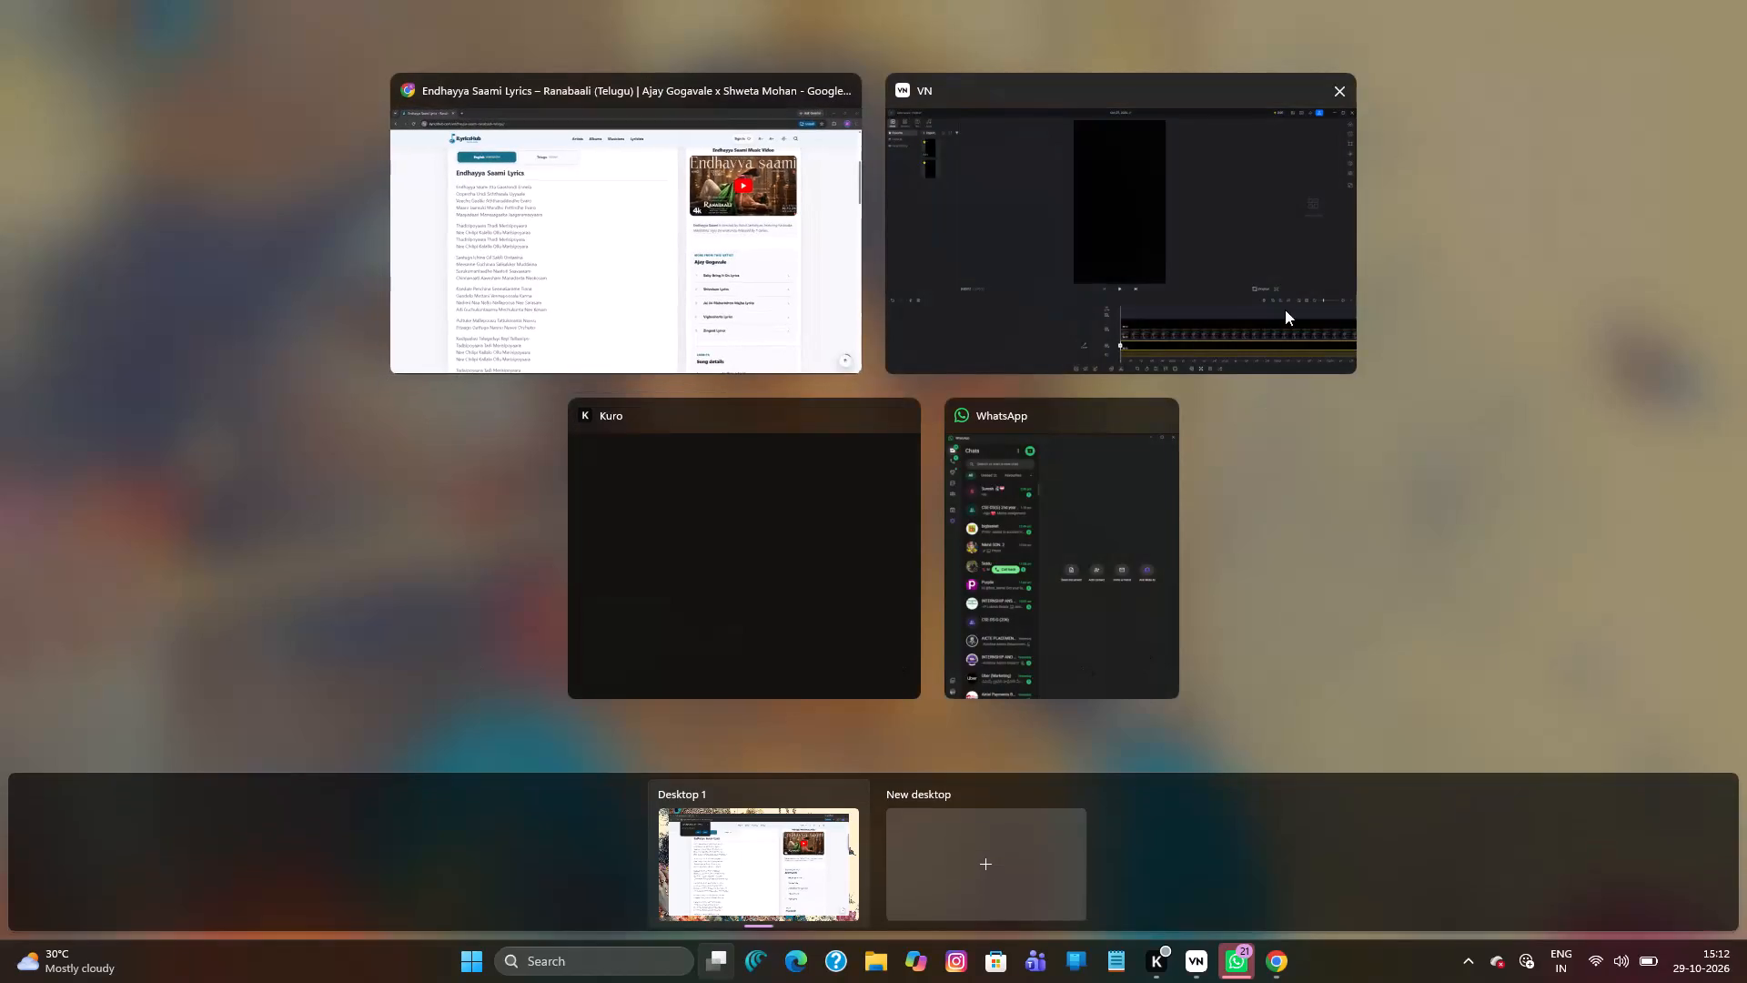
Switch to VN, slide the top black overlay down to check the lyrics image beneath, and move it back over the frame.
{"action": "left_click", "coordinate": [1238, 281]}
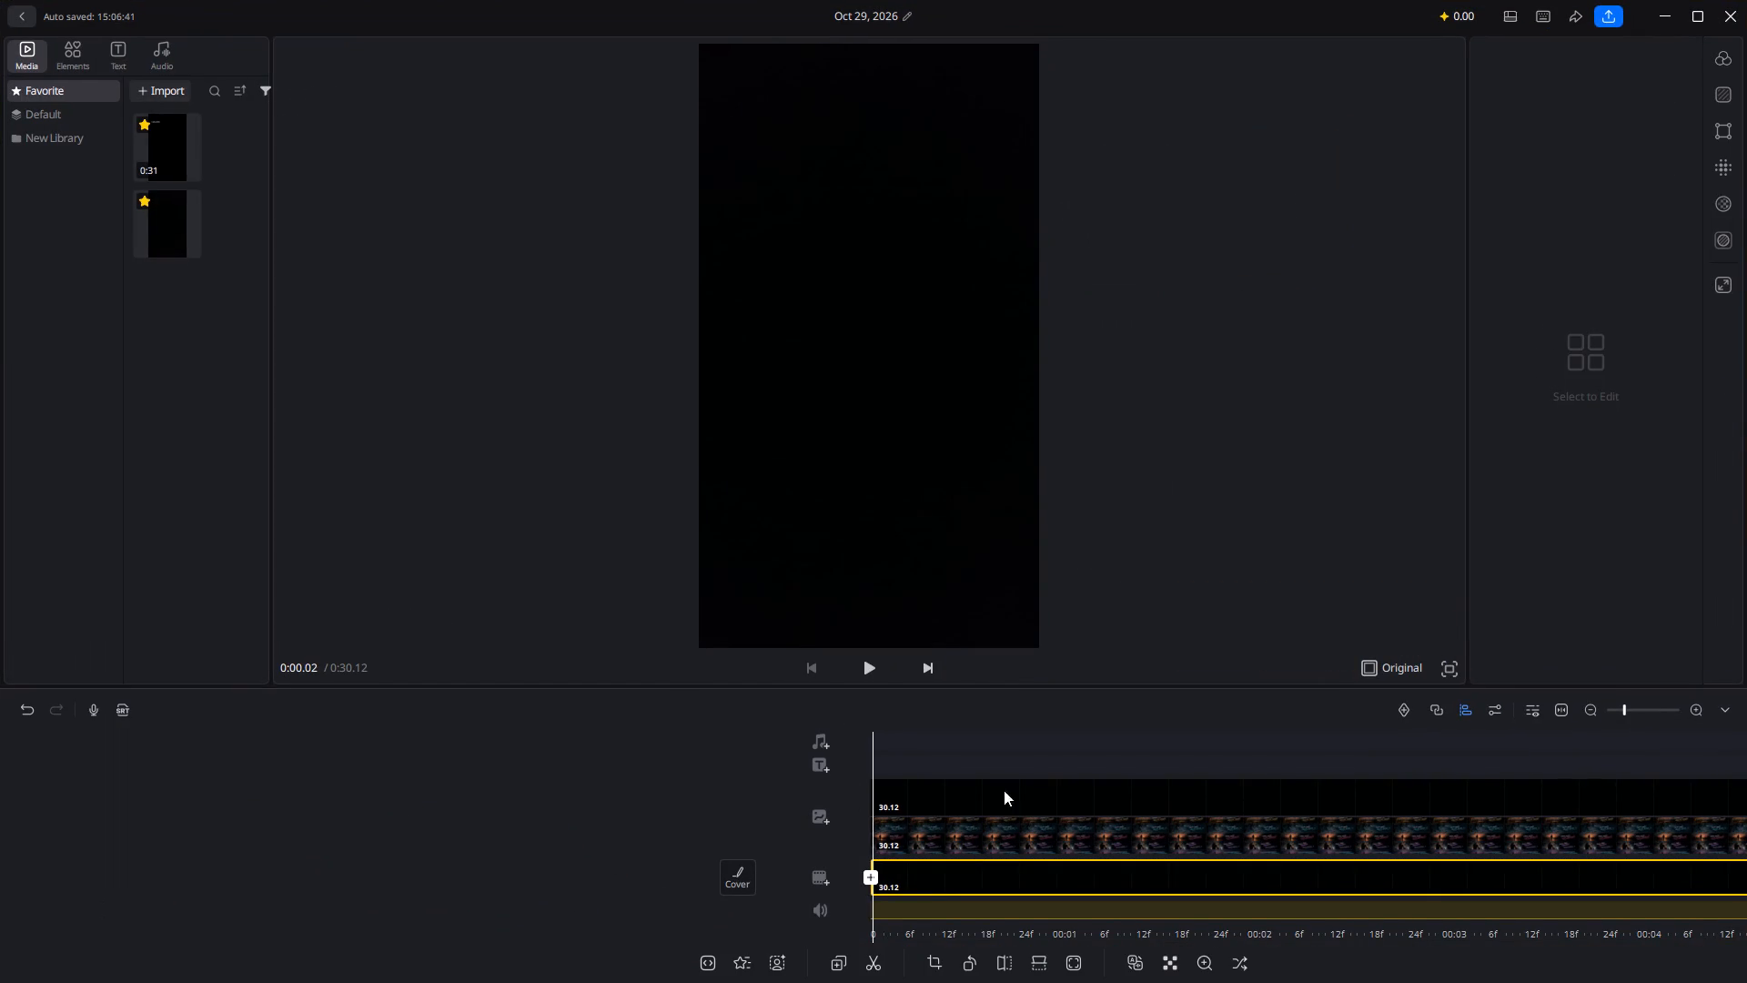
{"action": "left_click", "coordinate": [1055, 794]}
{"action": "left_click_drag", "start_coordinate": [803, 403], "coordinate": [803, 409]}
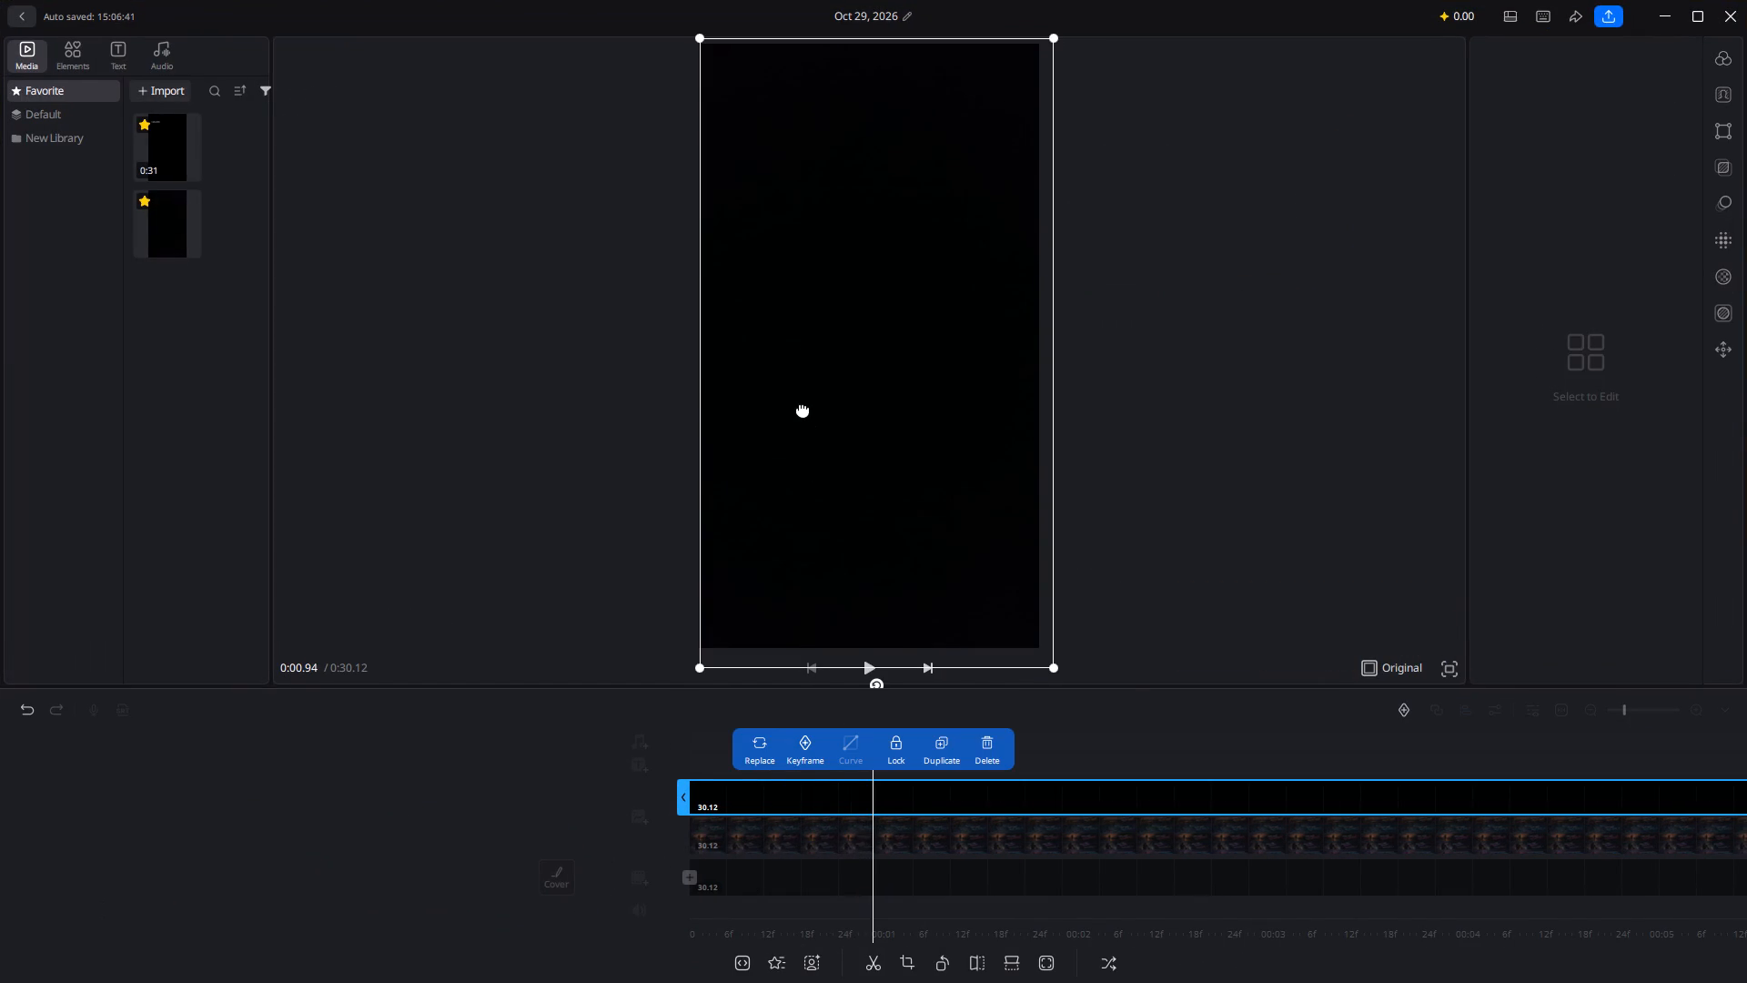
{"action": "left_click_drag", "start_coordinate": [803, 409], "coordinate": [822, 771]}
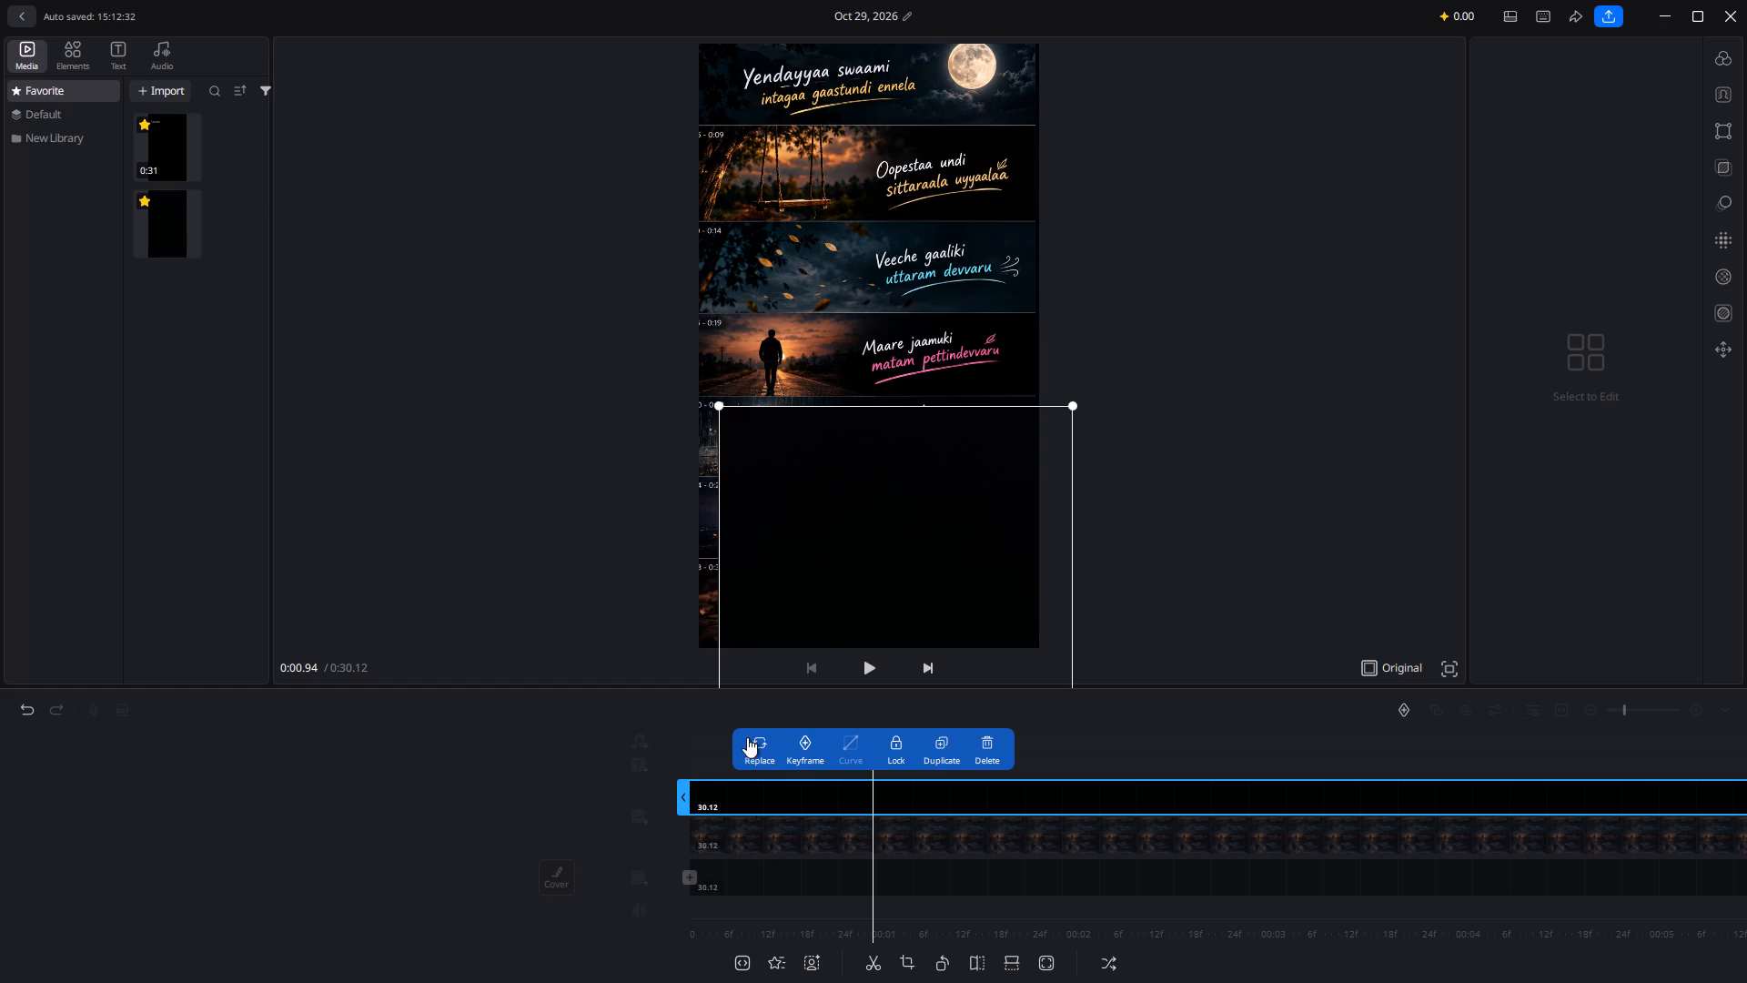
{"action": "left_click_drag", "start_coordinate": [823, 634], "coordinate": [806, 318]}
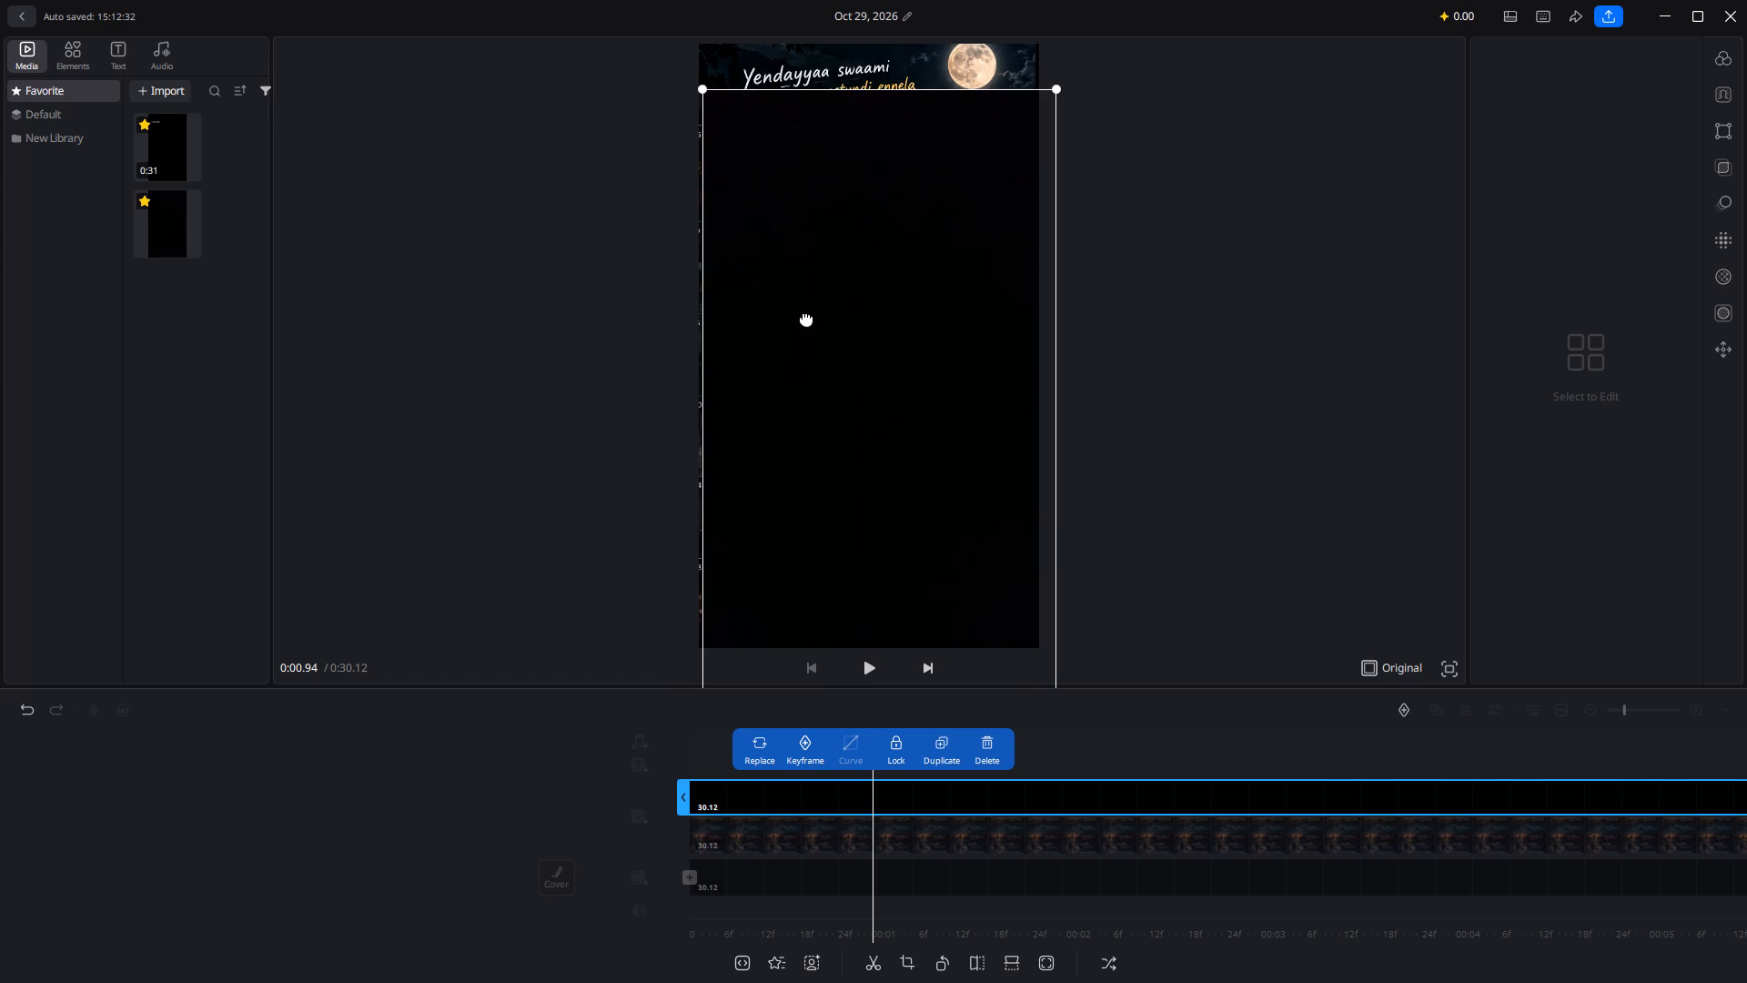
{"action": "left_click_drag", "start_coordinate": [806, 318], "coordinate": [793, 254]}
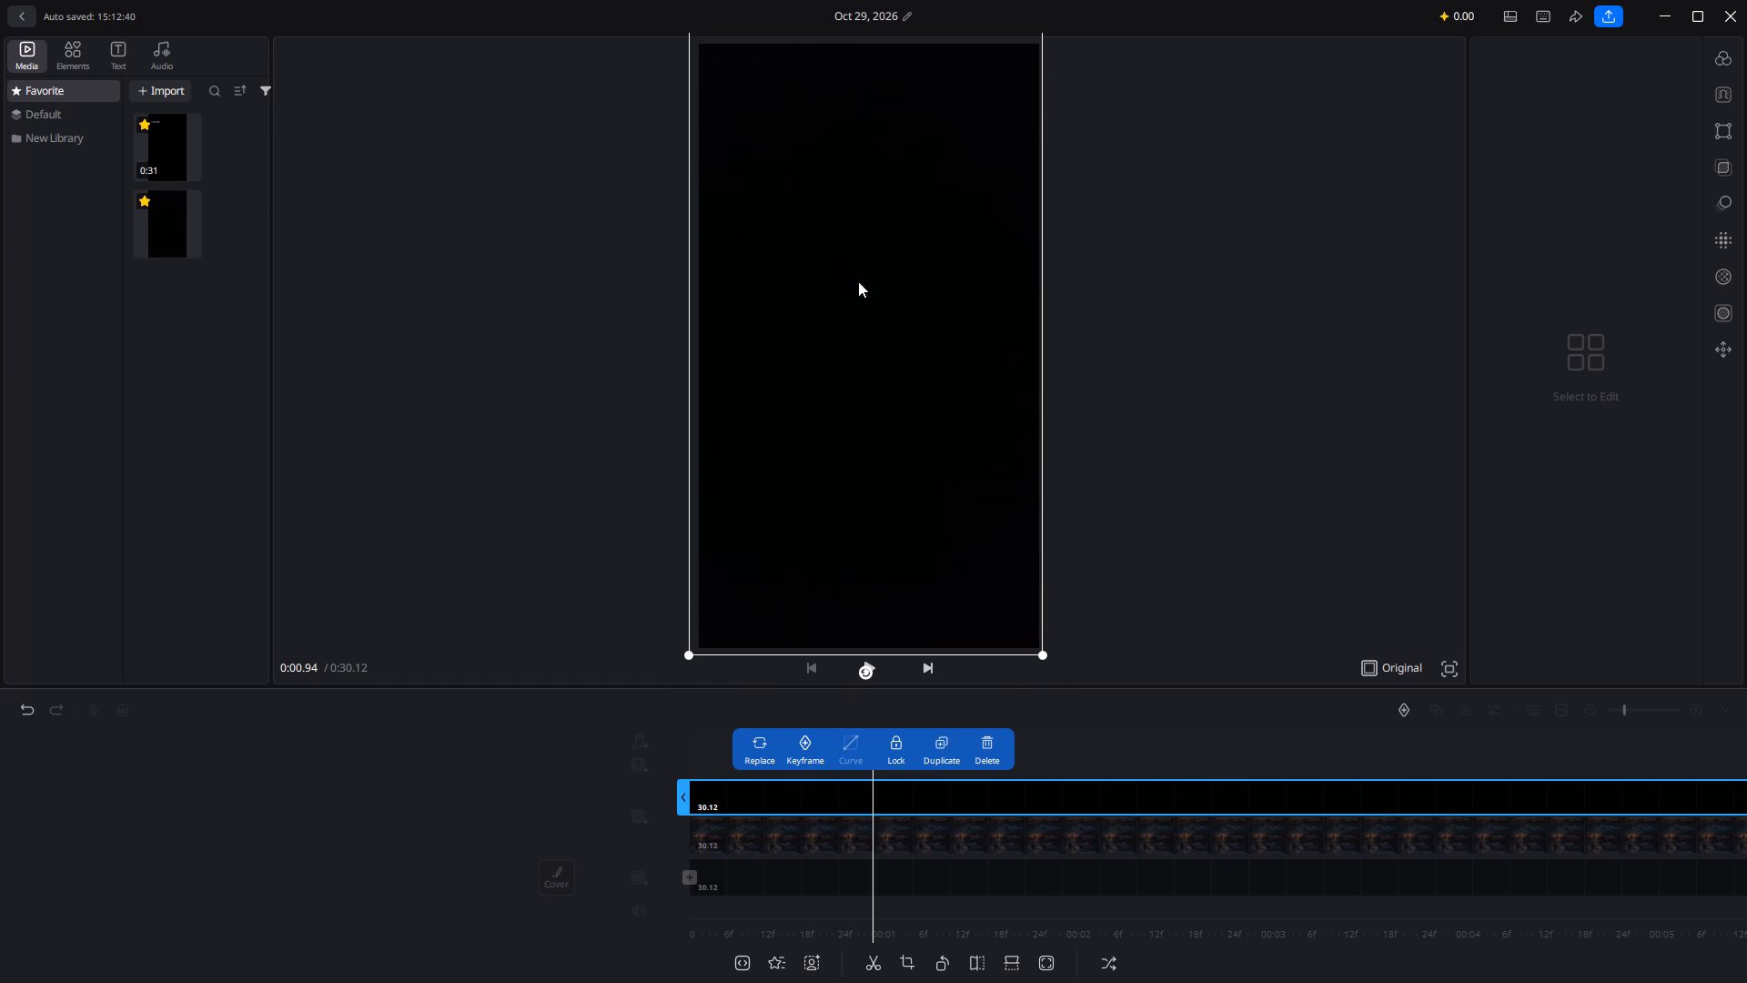
Switch back to the iLyricsHub "Endhayya Saami Lyrics" page in Chrome to compare its lyrics with the image.
{"action": "left_click", "coordinate": [1000, 292]}
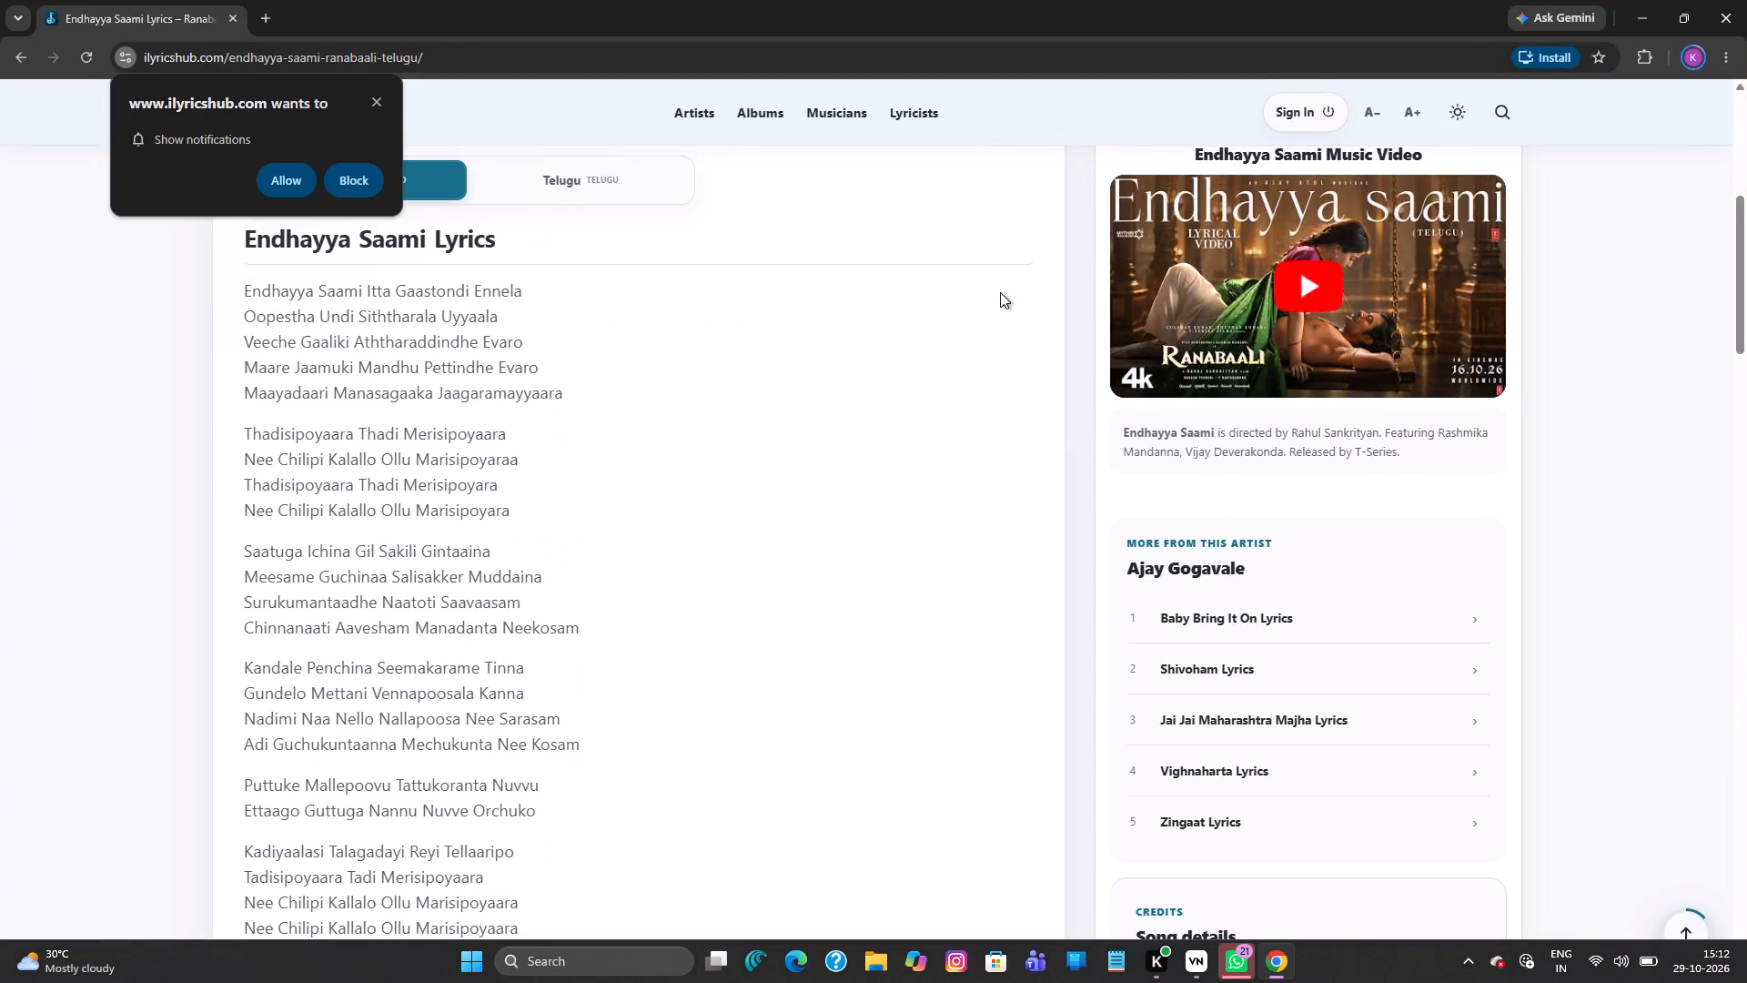
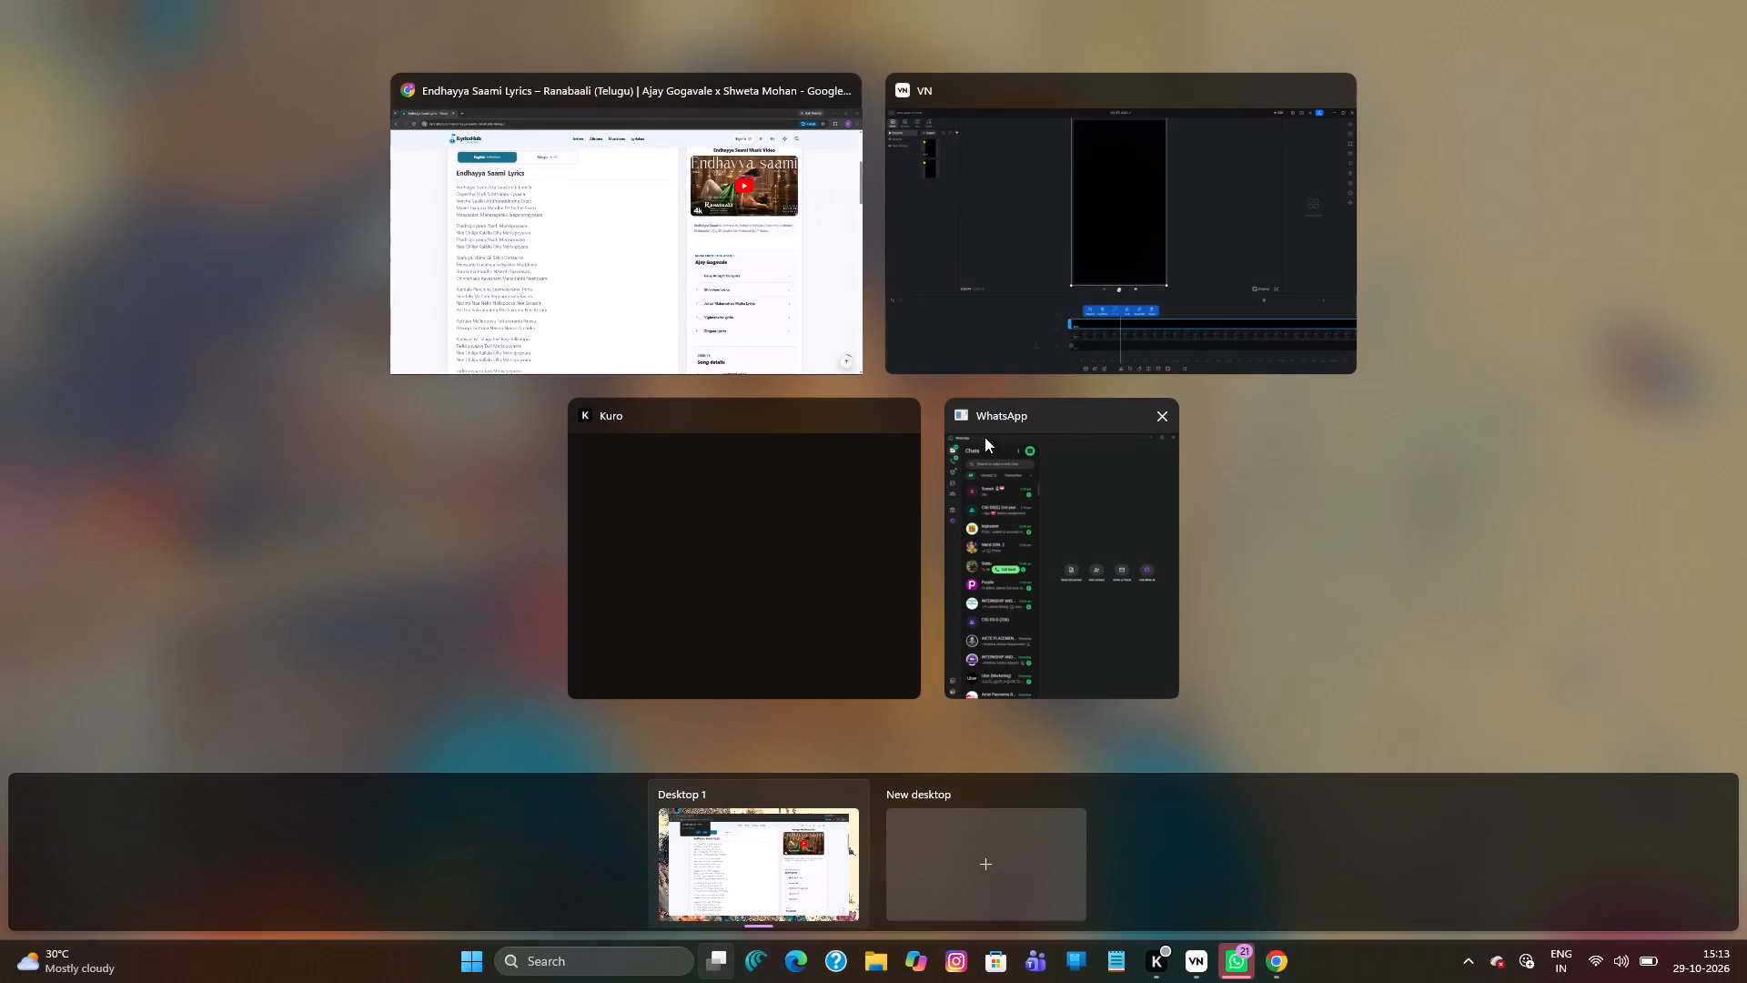
Switch back to VN to return to the lyrics video project with the black overlay.
{"action": "left_click", "coordinate": [1074, 279]}
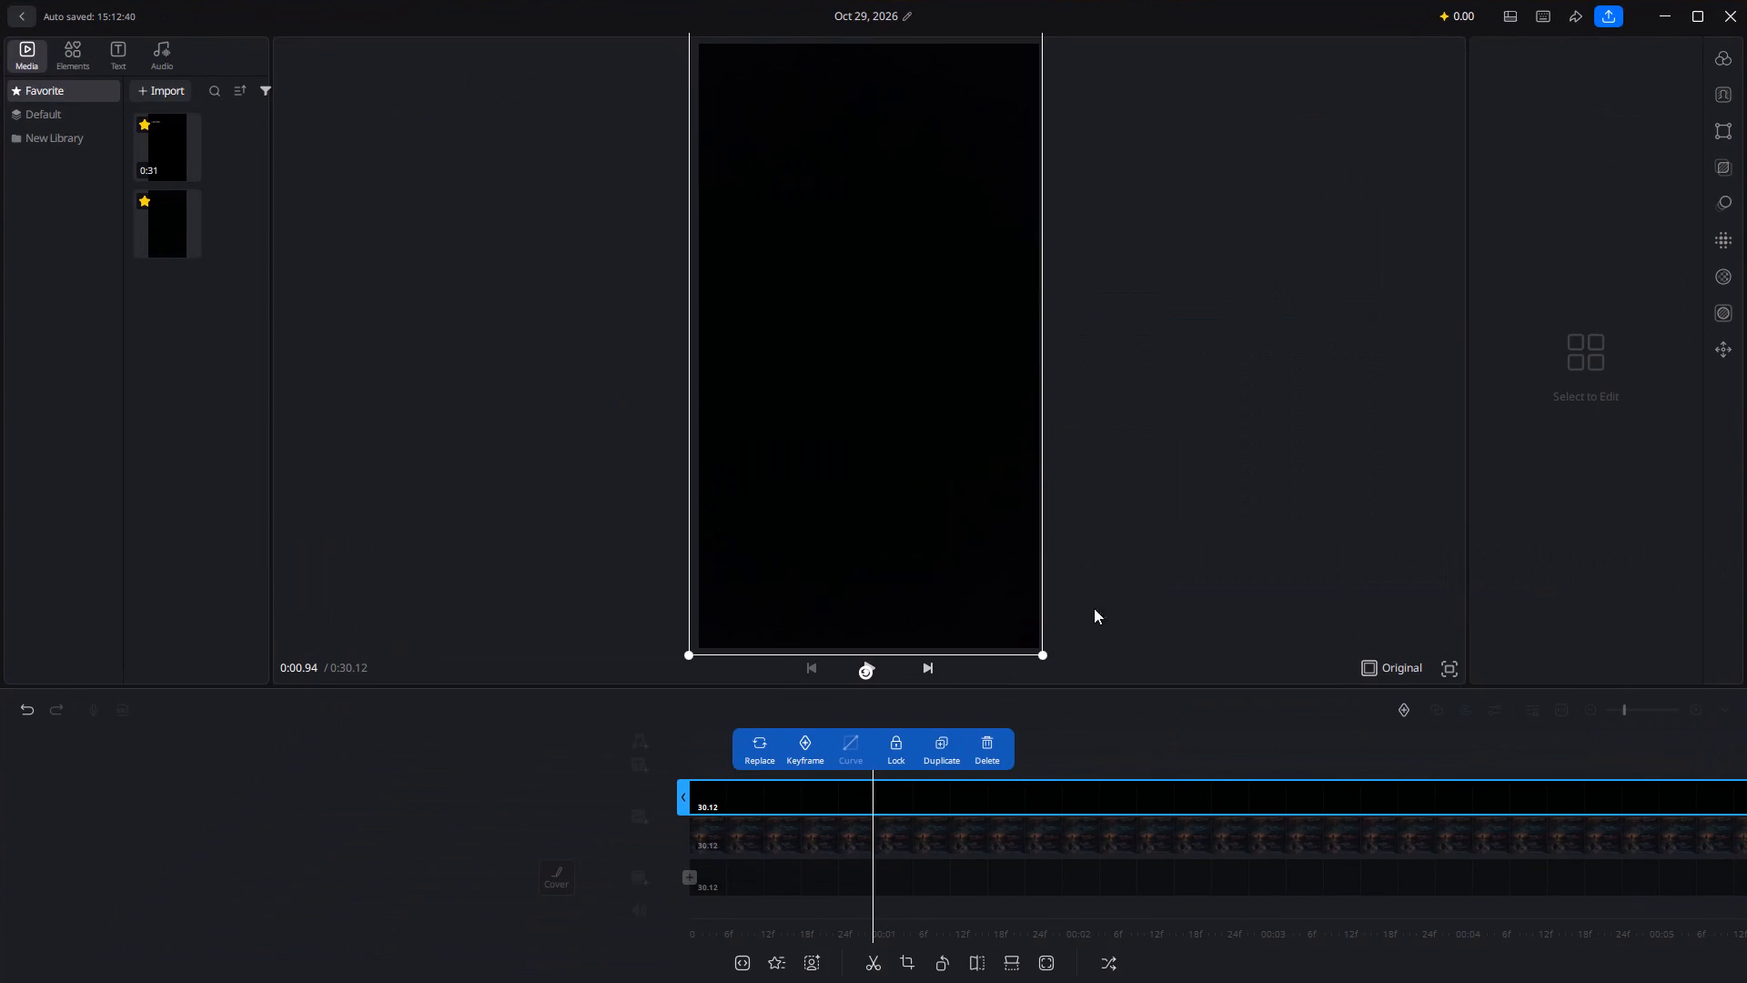
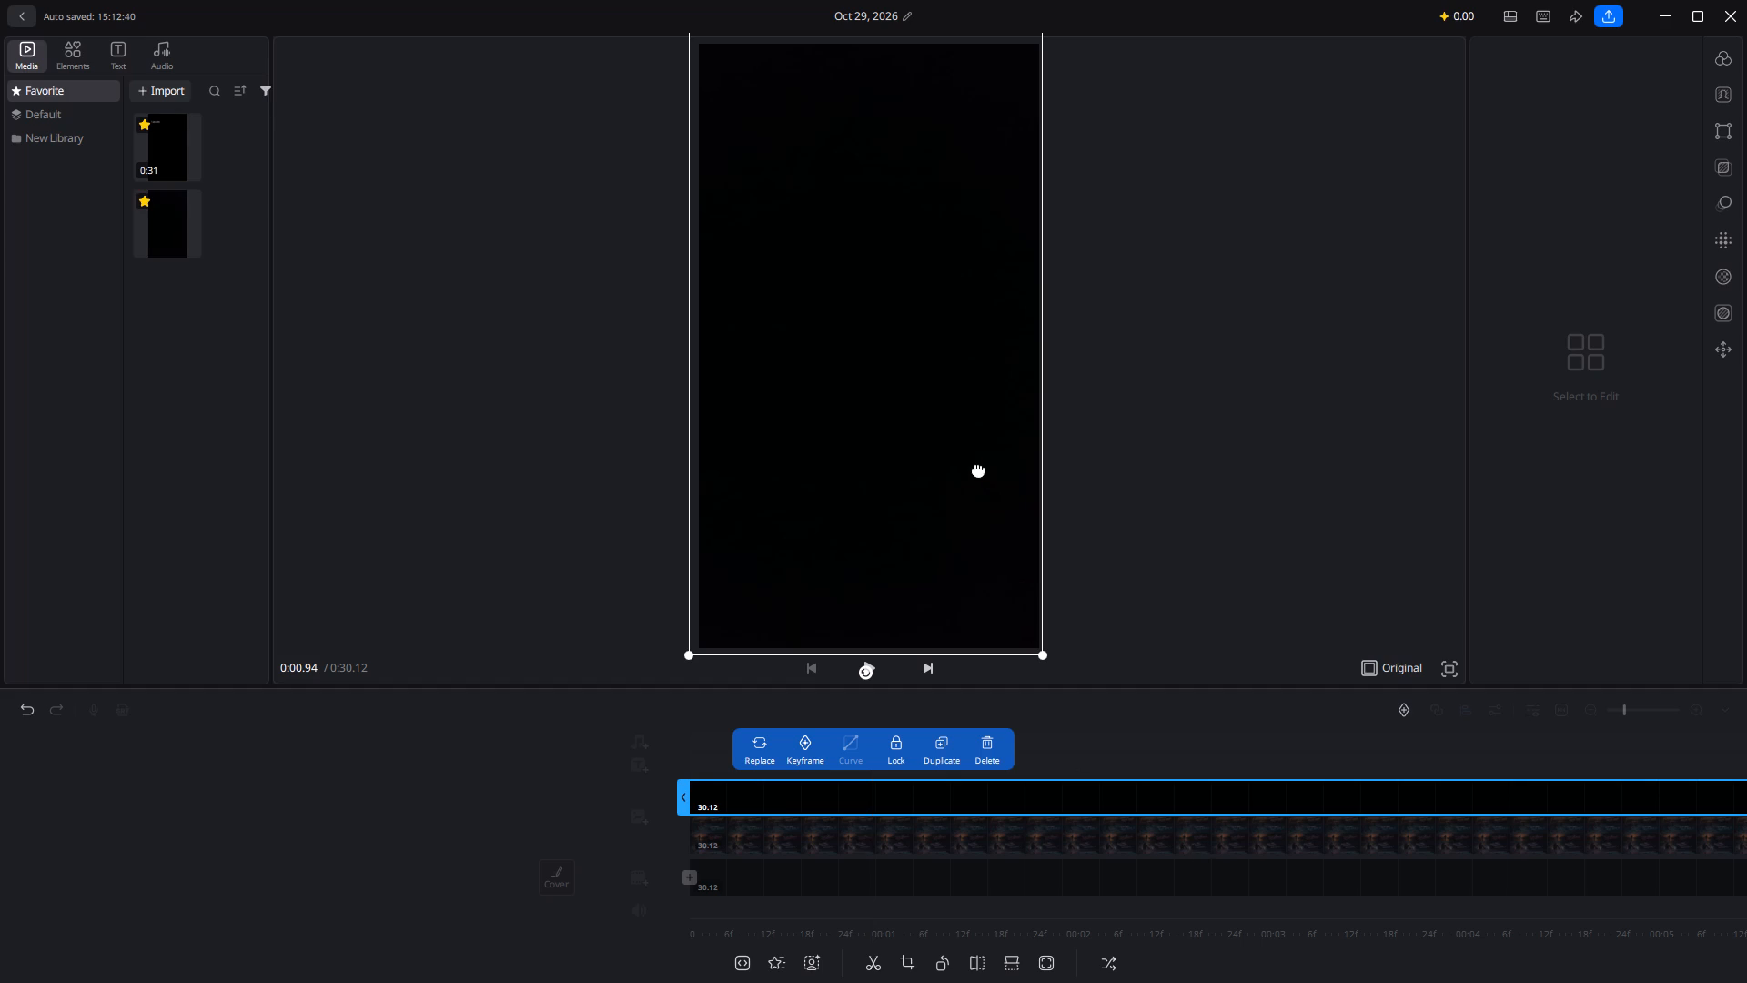
Move the black overlay completely off the lyrics image, placing it just beyond the right edge of the video frame.
{"action": "left_click_drag", "start_coordinate": [978, 469], "coordinate": [1387, 221]}
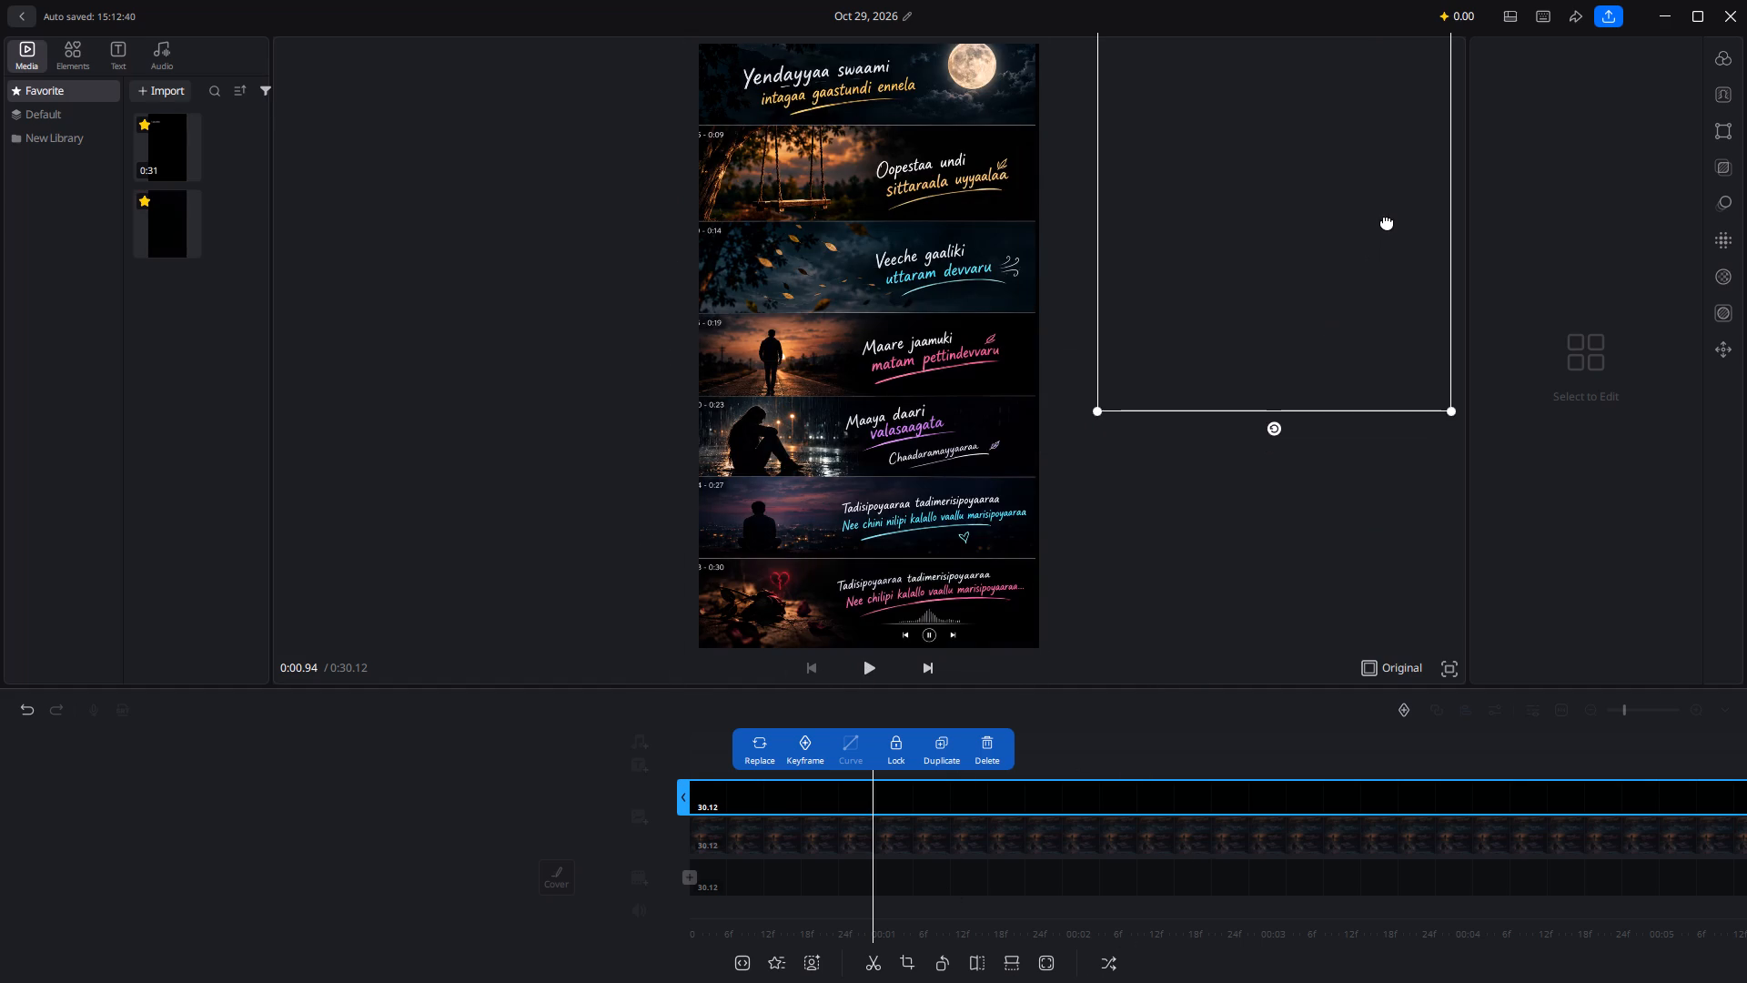
{"action": "left_click_drag", "start_coordinate": [1387, 221], "coordinate": [1339, 223]}
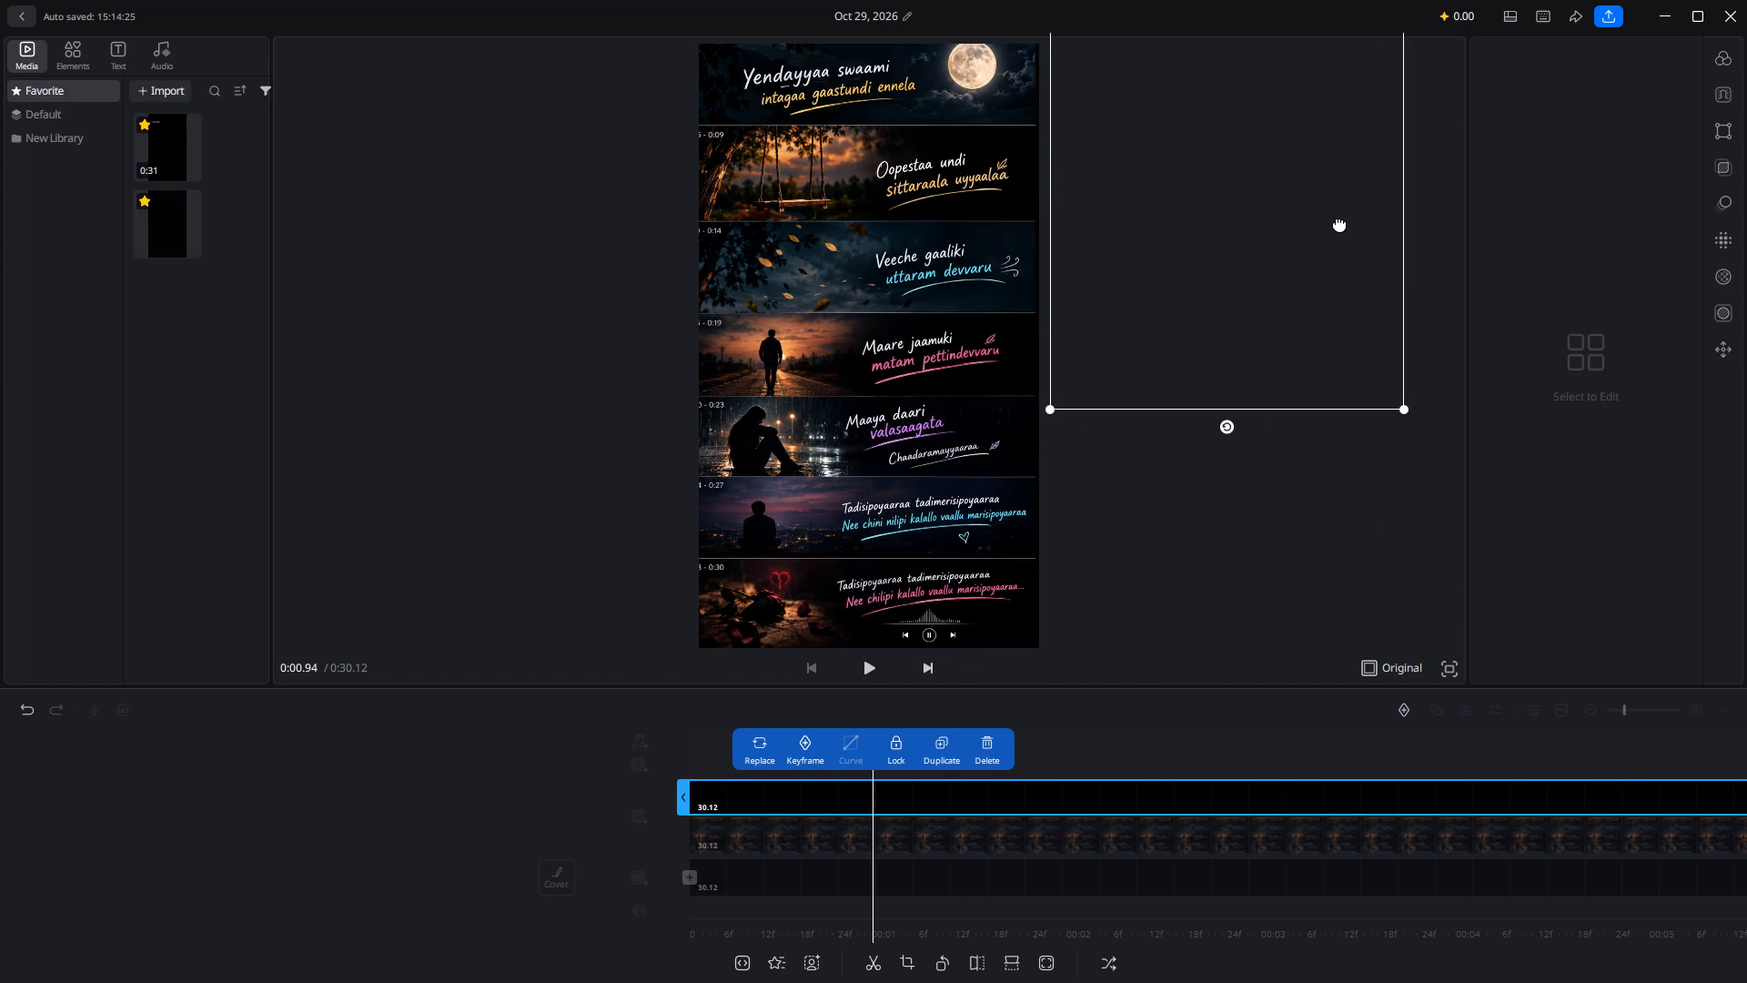
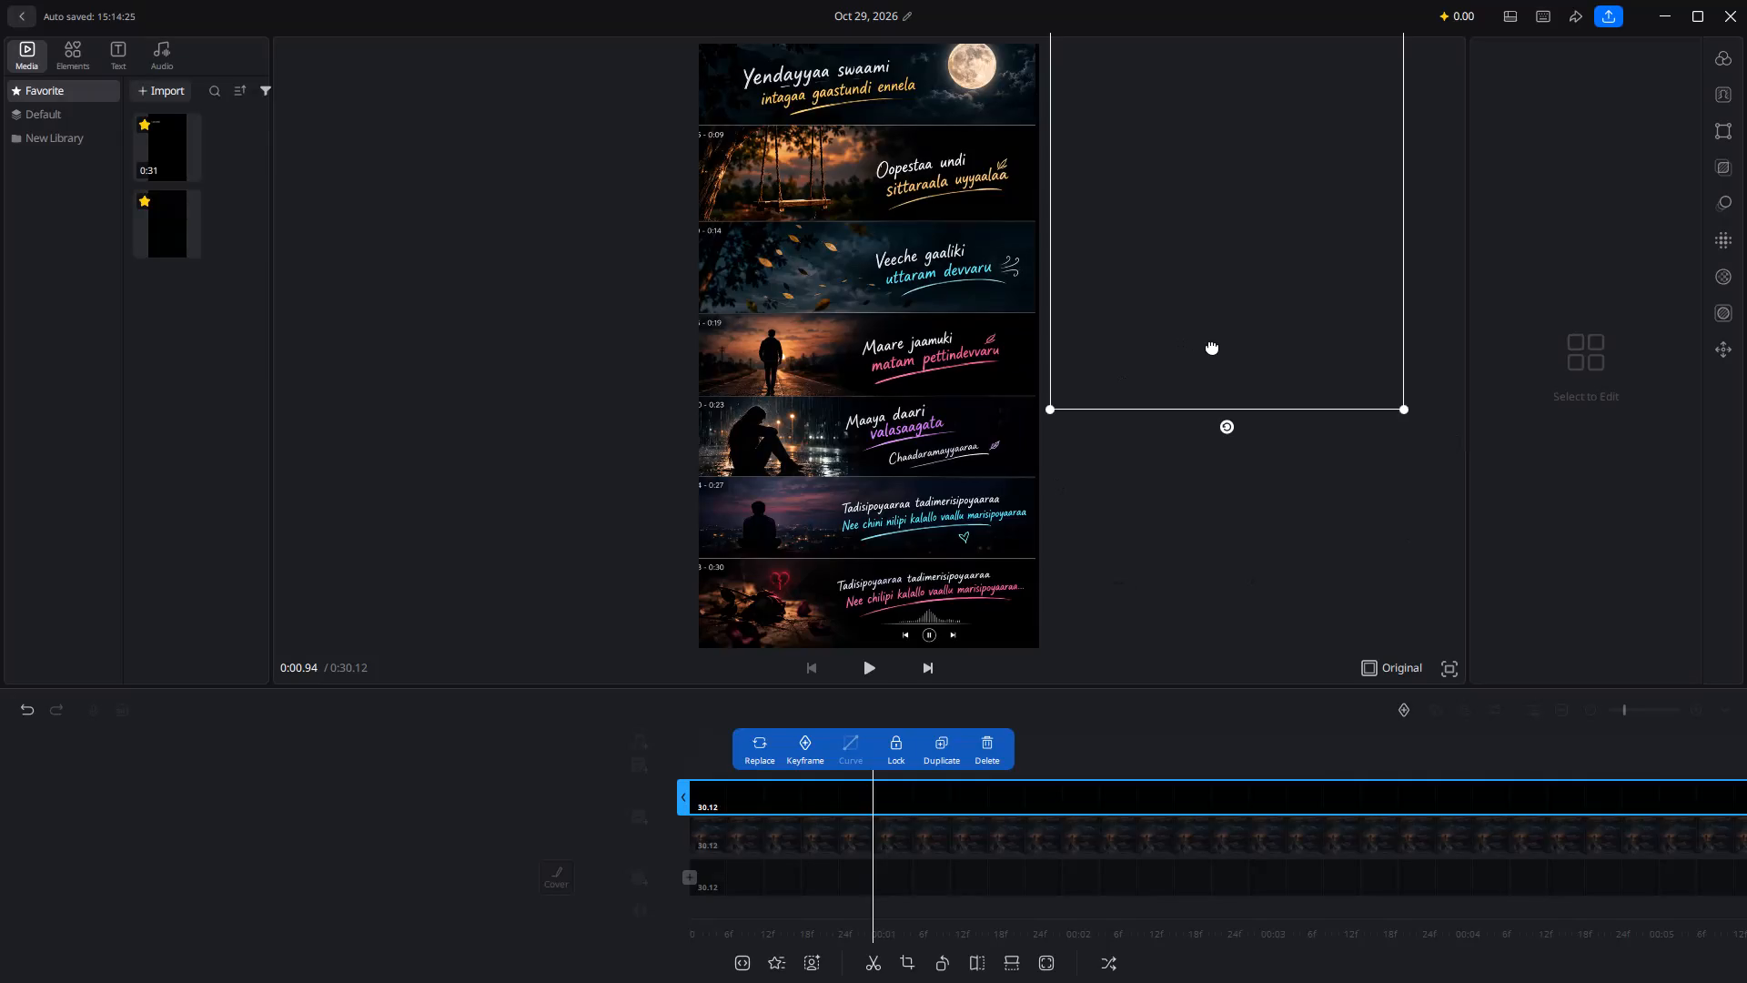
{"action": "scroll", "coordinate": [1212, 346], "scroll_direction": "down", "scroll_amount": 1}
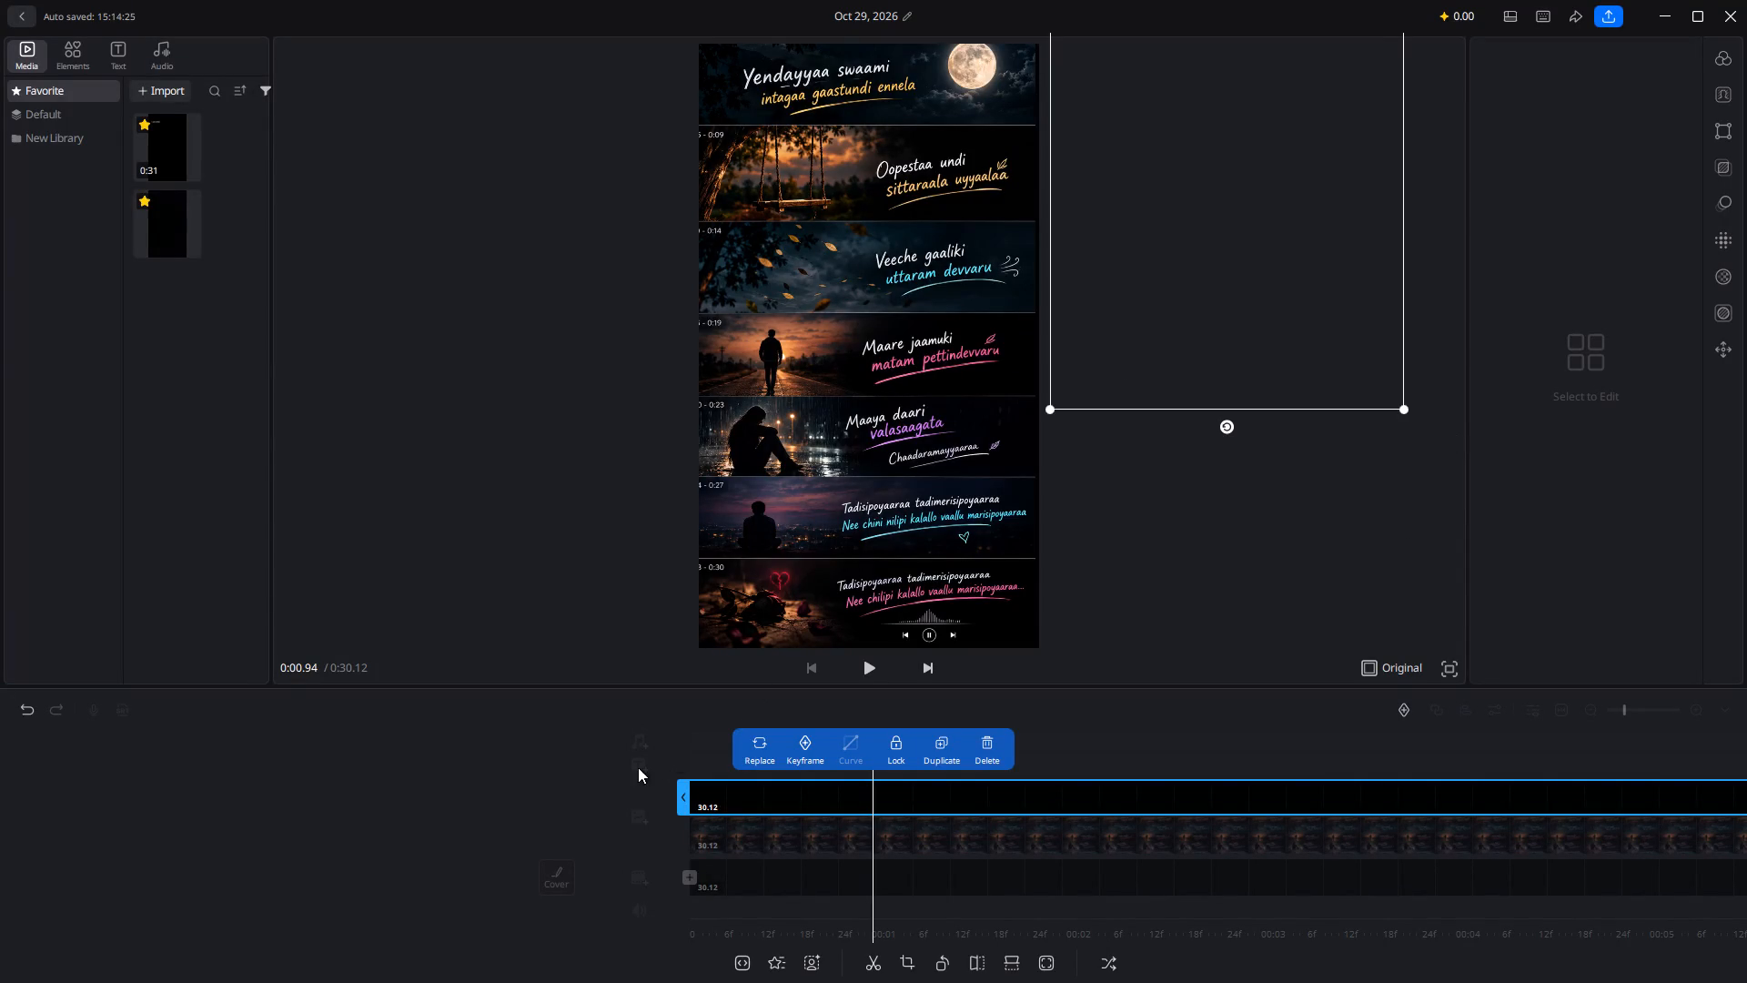
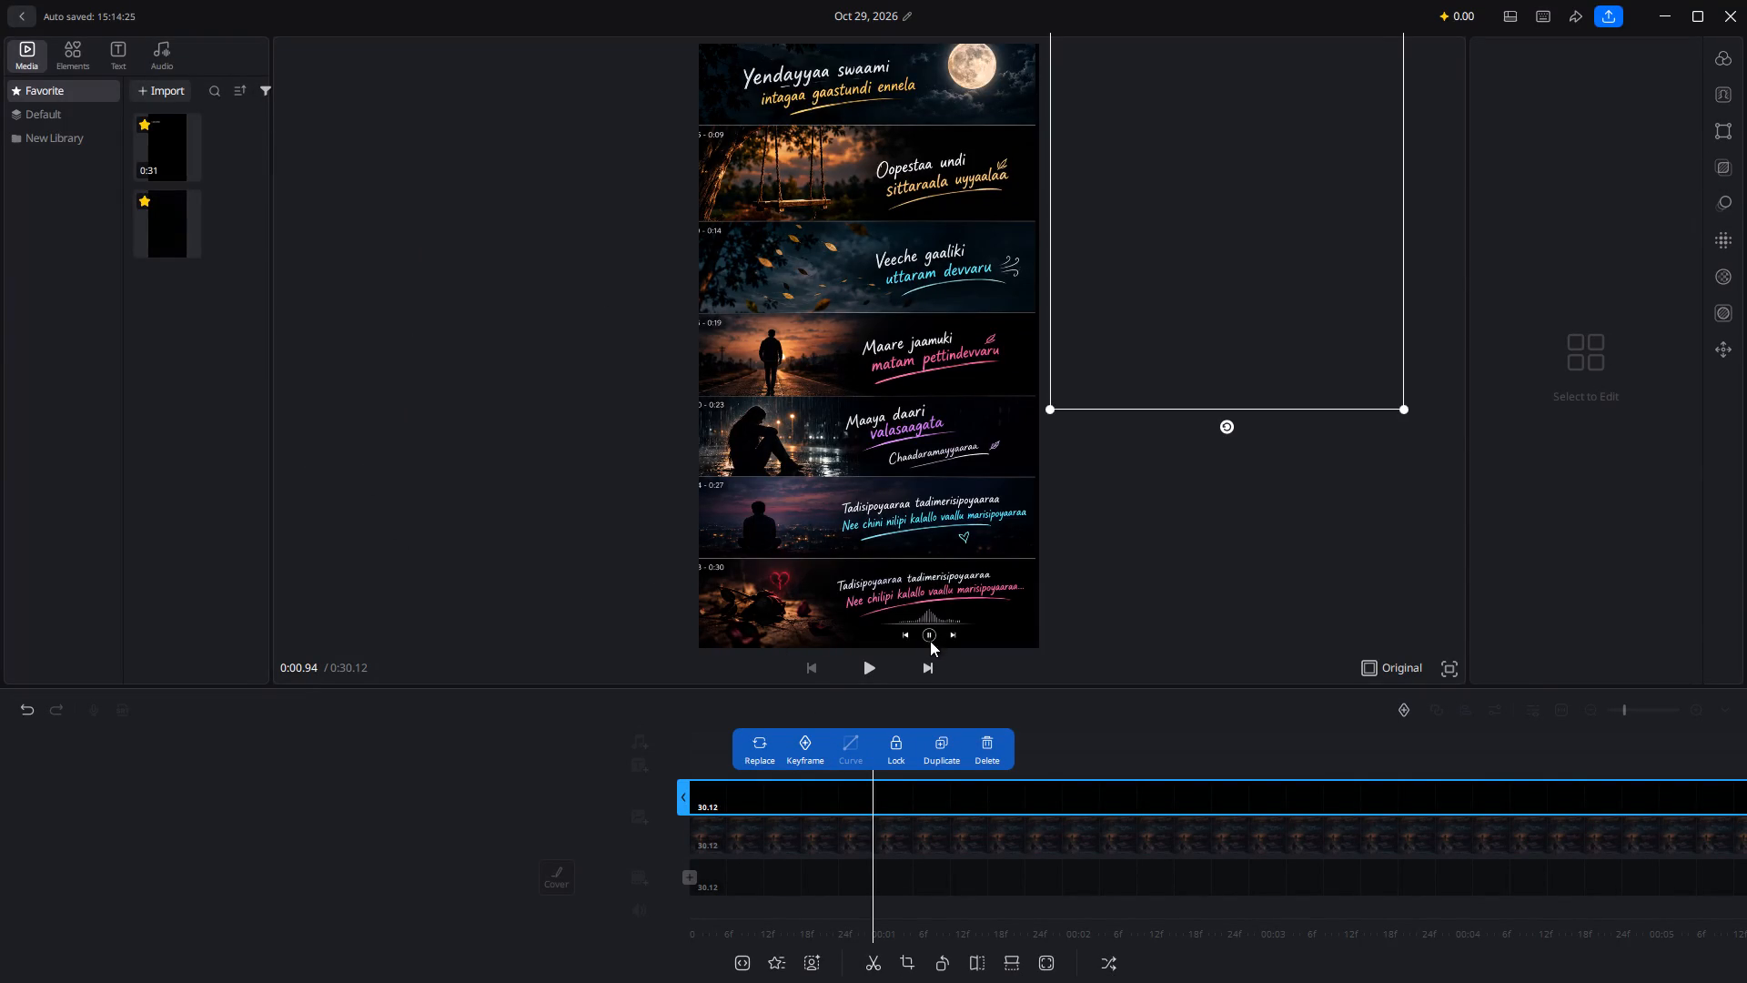
Restore the maximized VN editor to a smaller floating window over the Chrome lyrics page.
{"action": "left_click", "coordinate": [1697, 15]}
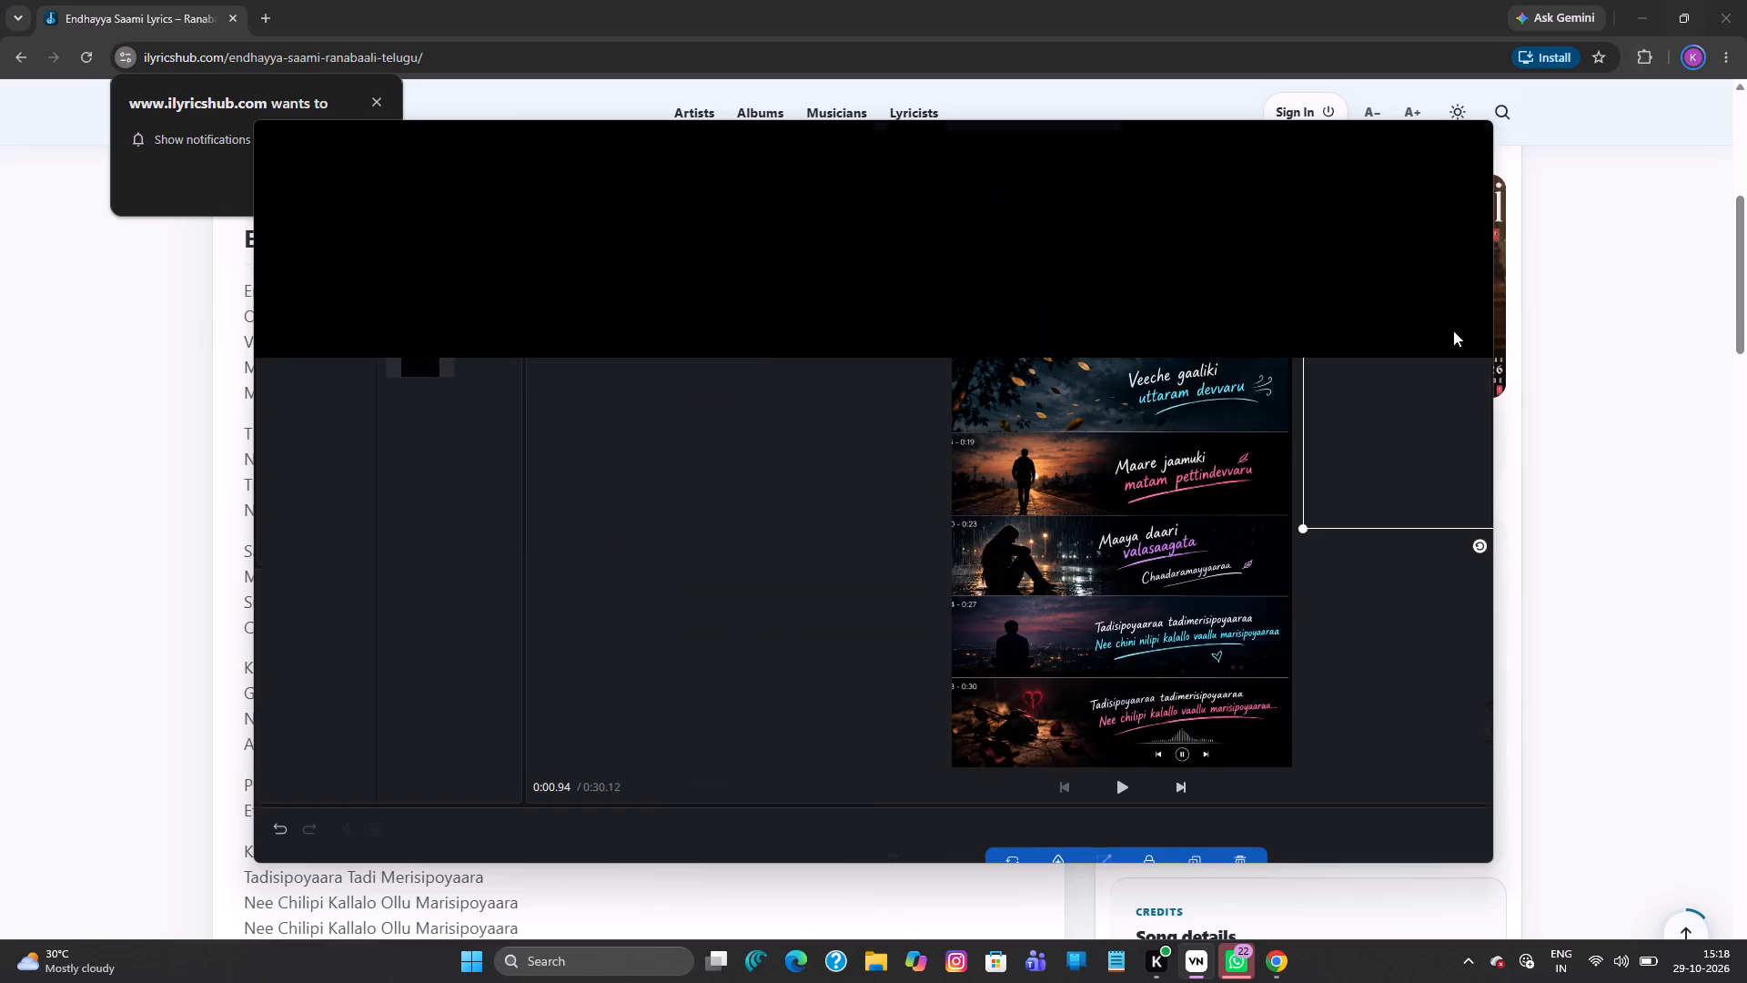
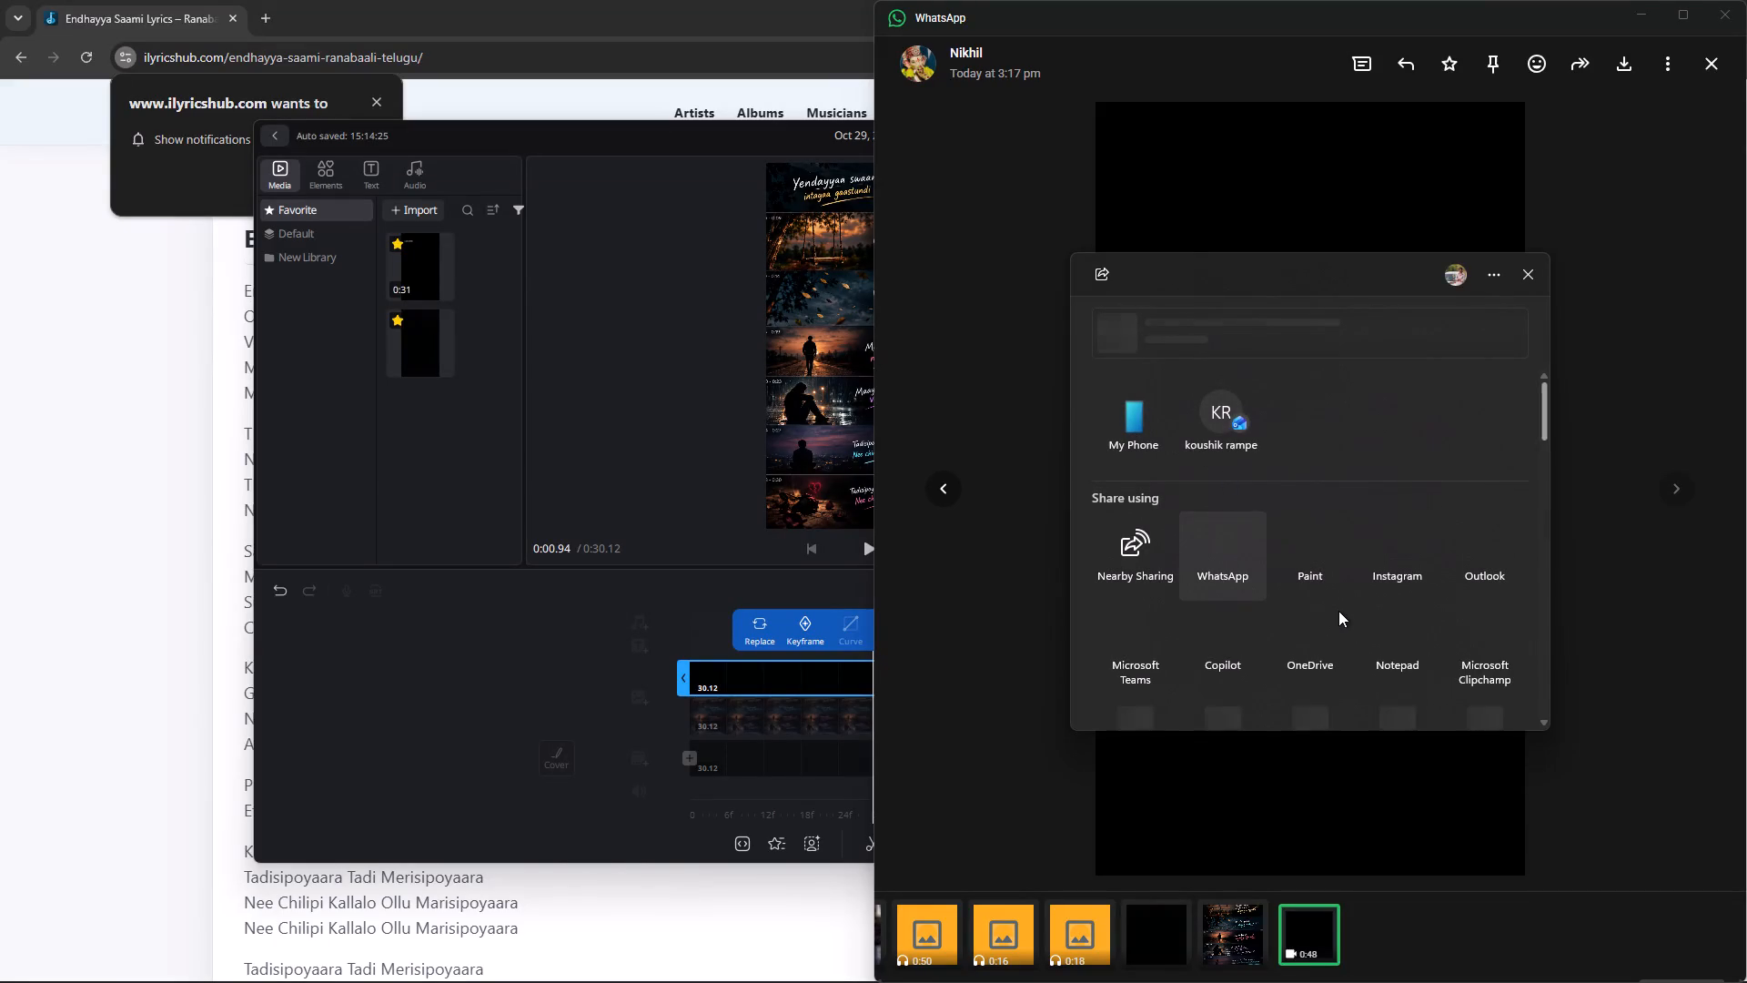
Look through the available apps and contacts for sharing the 3.9 MB WhatsApp video file.
{"action": "scroll", "coordinate": [1348, 616], "scroll_direction": "down", "scroll_amount": 1}
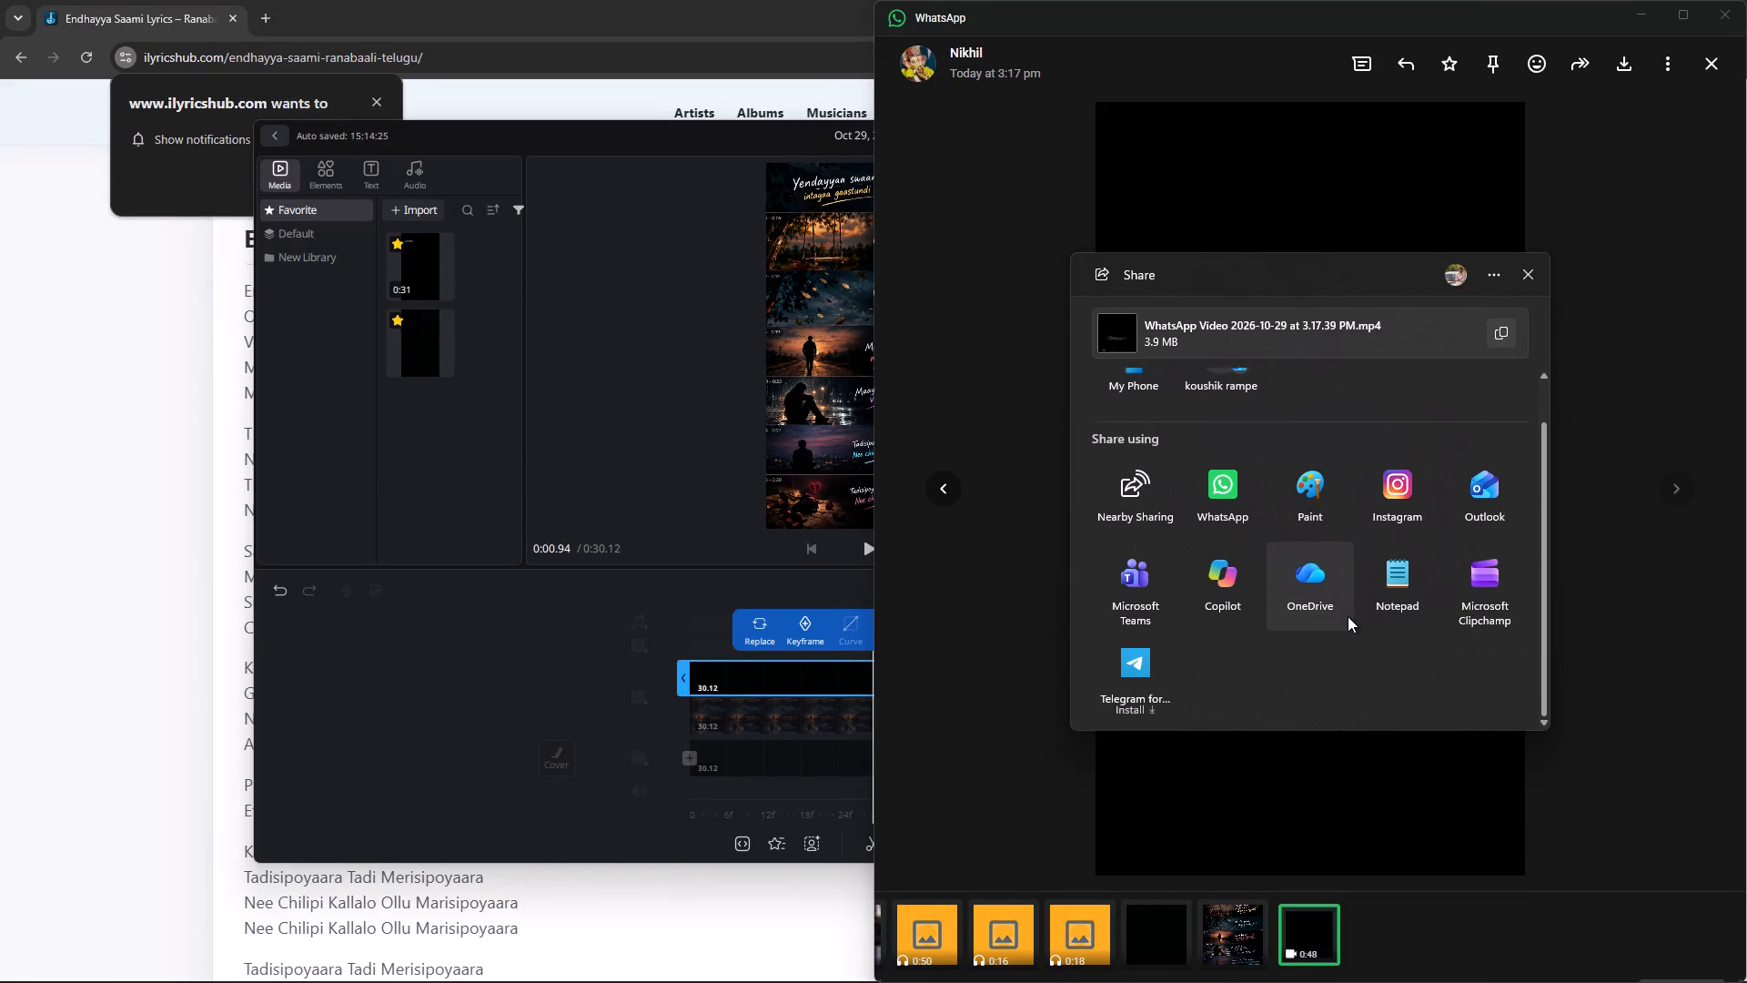
{"action": "scroll", "coordinate": [1348, 616], "scroll_direction": "down", "scroll_amount": 2}
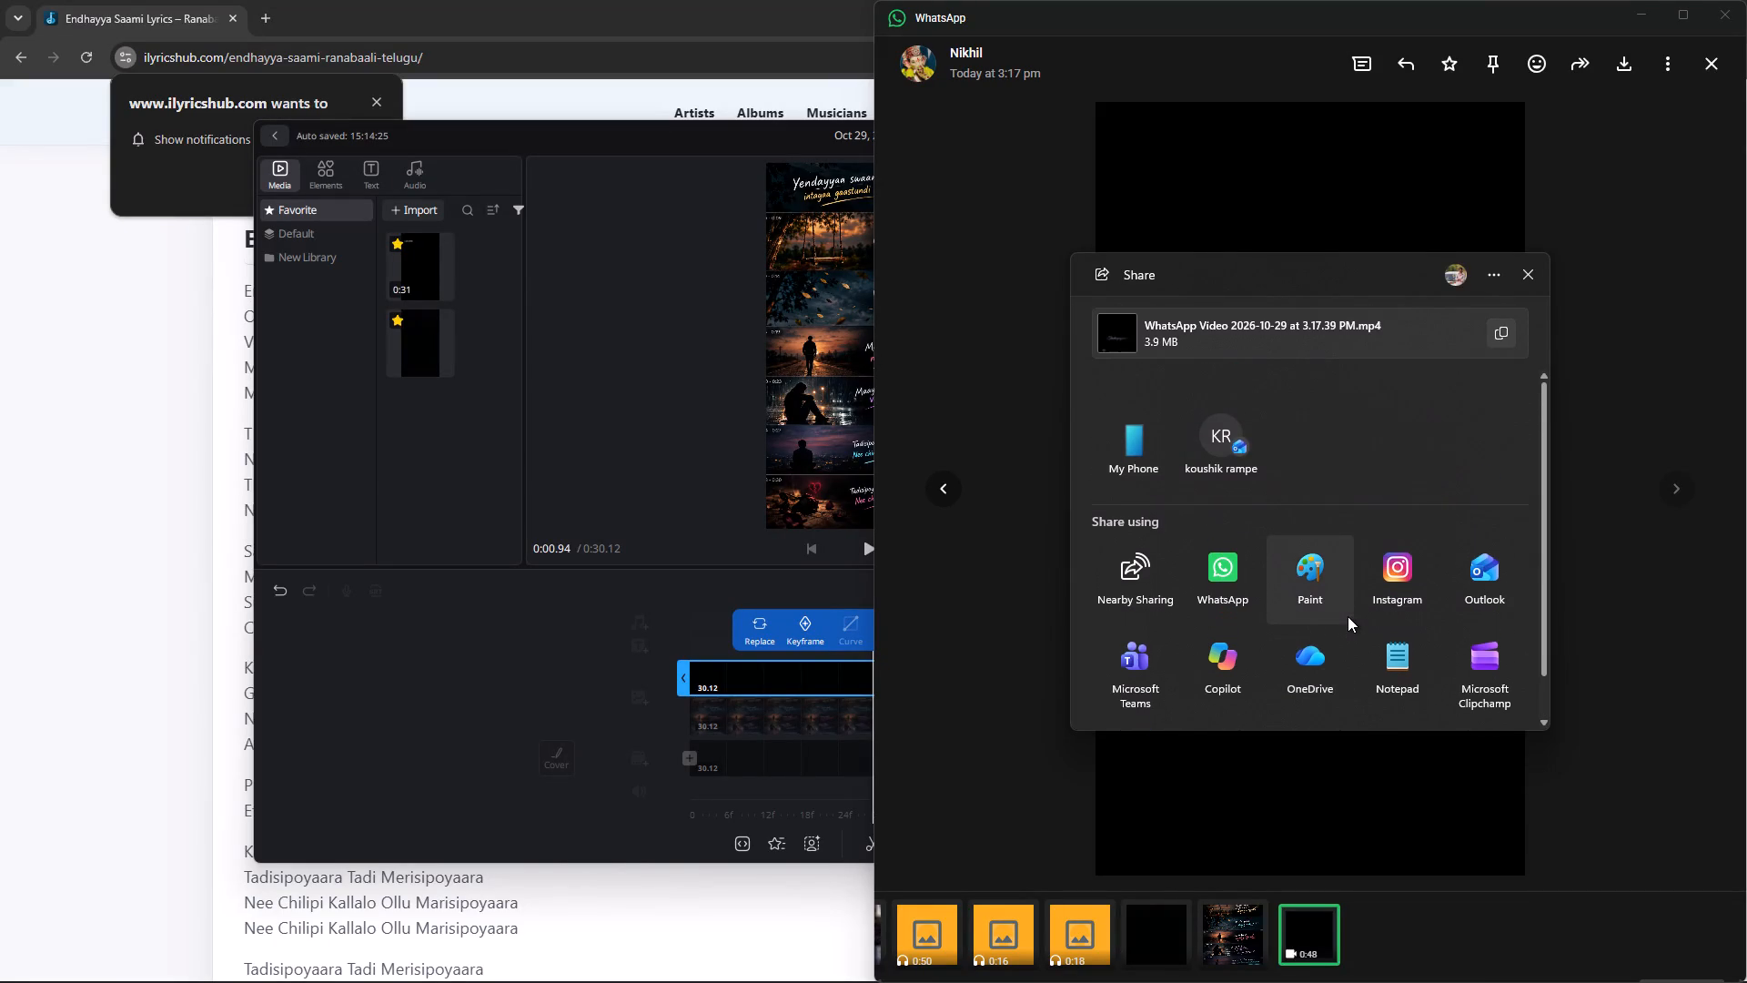
{"action": "scroll", "coordinate": [1348, 616], "scroll_direction": "down", "scroll_amount": 1}
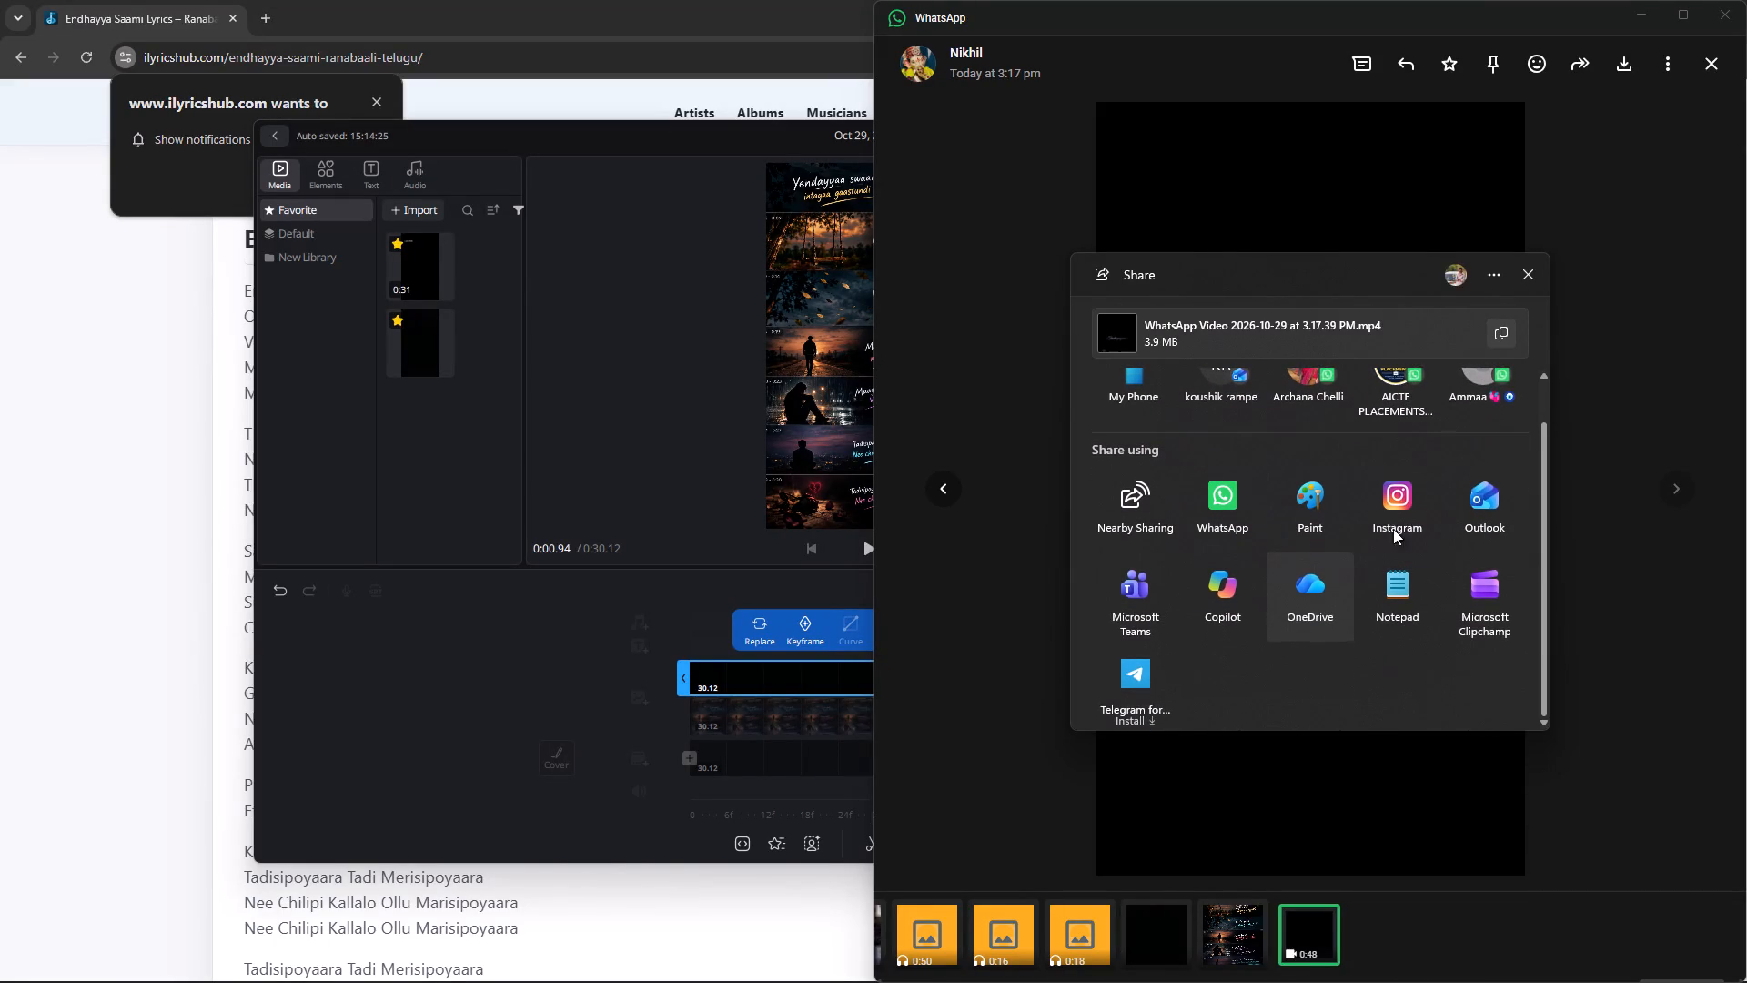
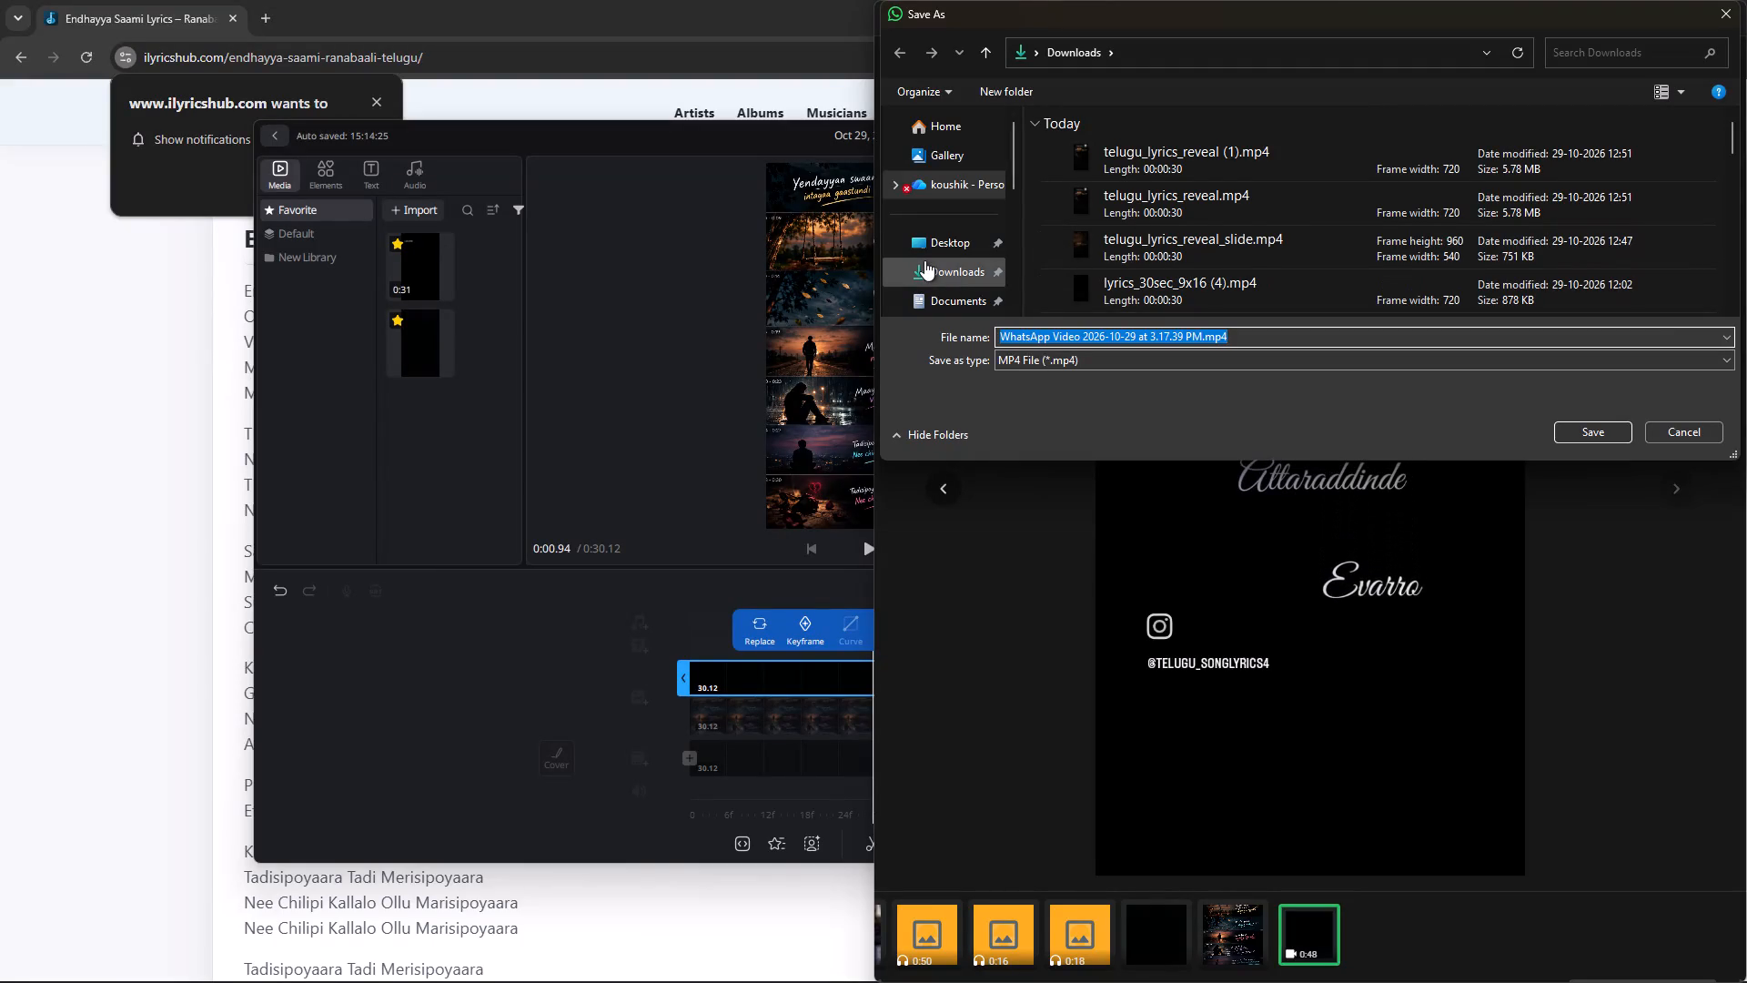
Save the WhatsApp lyrics video in the Downloads folder under the file name "yedhaya saami".
{"action": "left_click", "coordinate": [924, 260]}
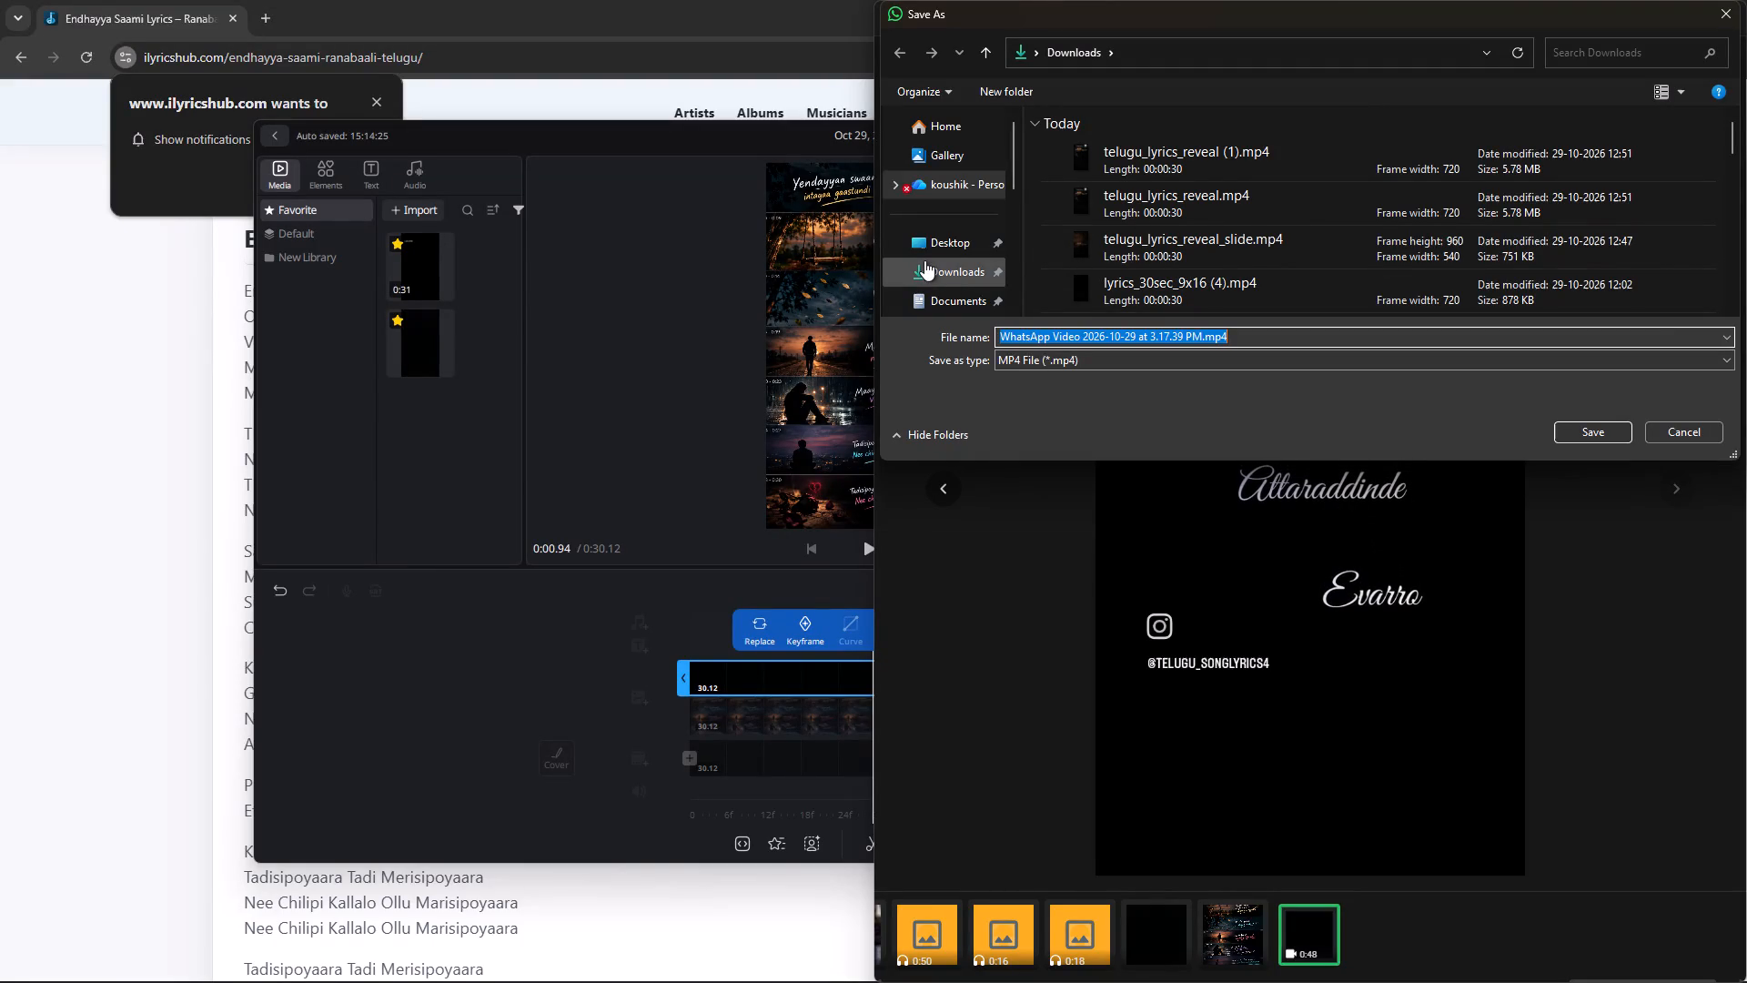
{"action": "left_click", "coordinate": [1252, 329]}
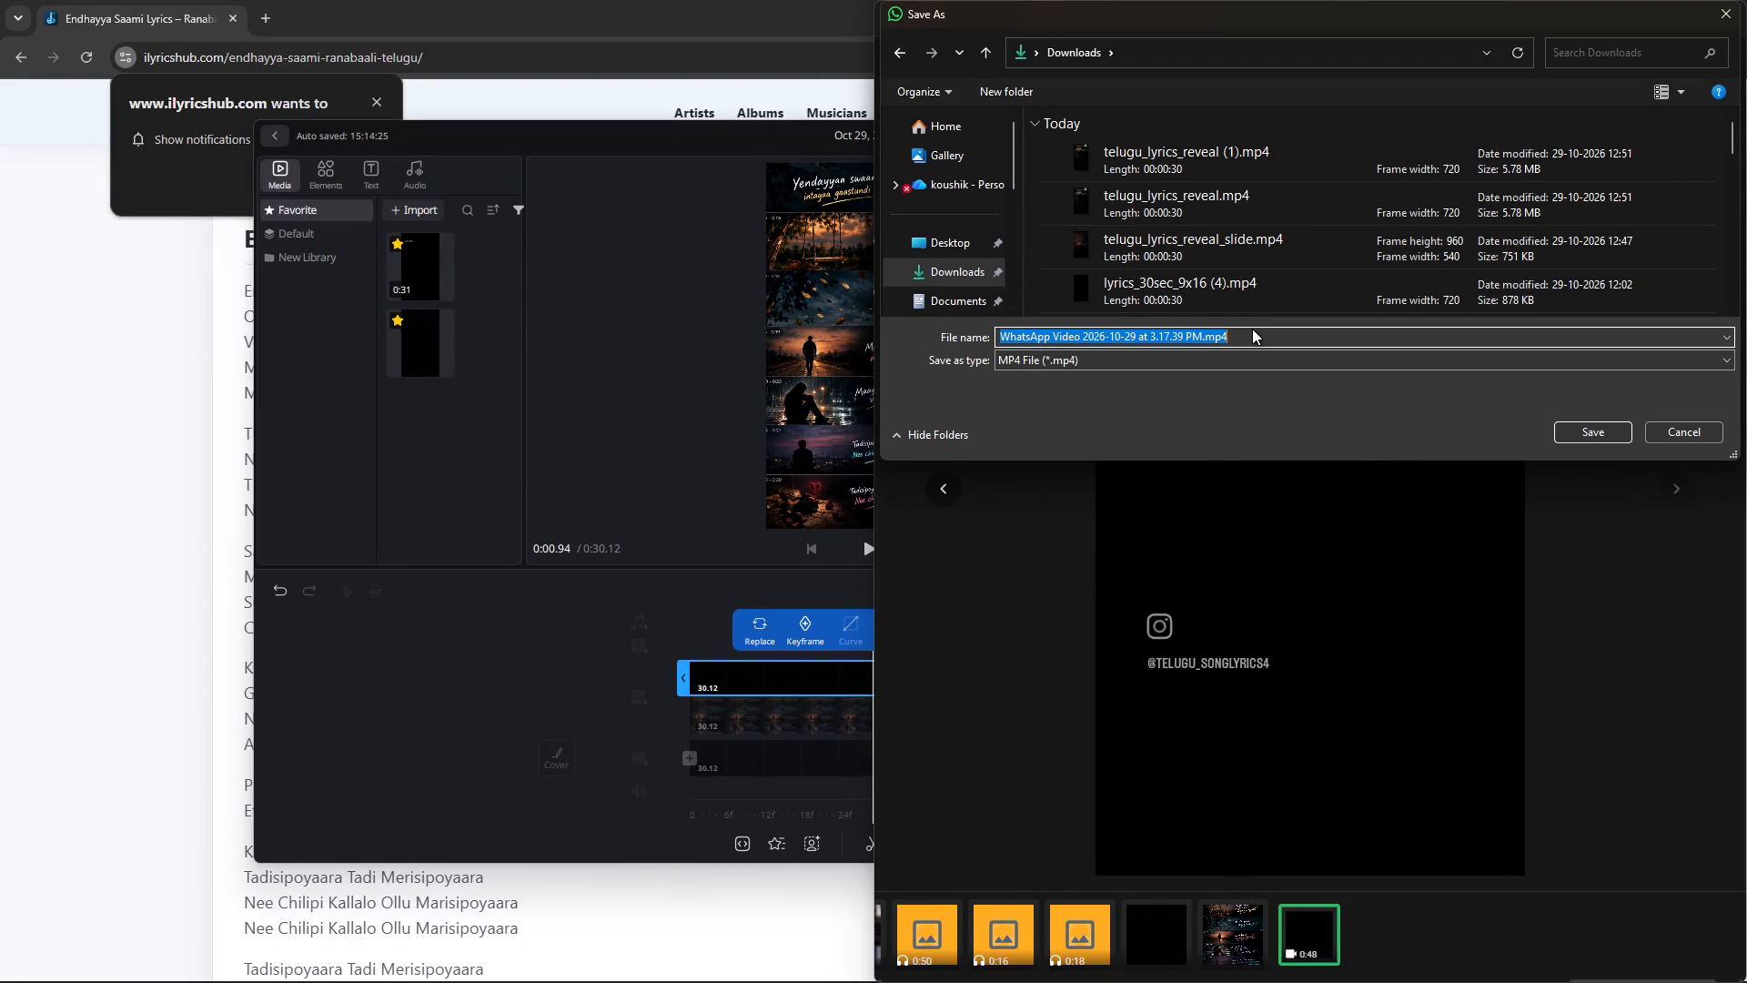
{"action": "key", "text": "BackSpace"}
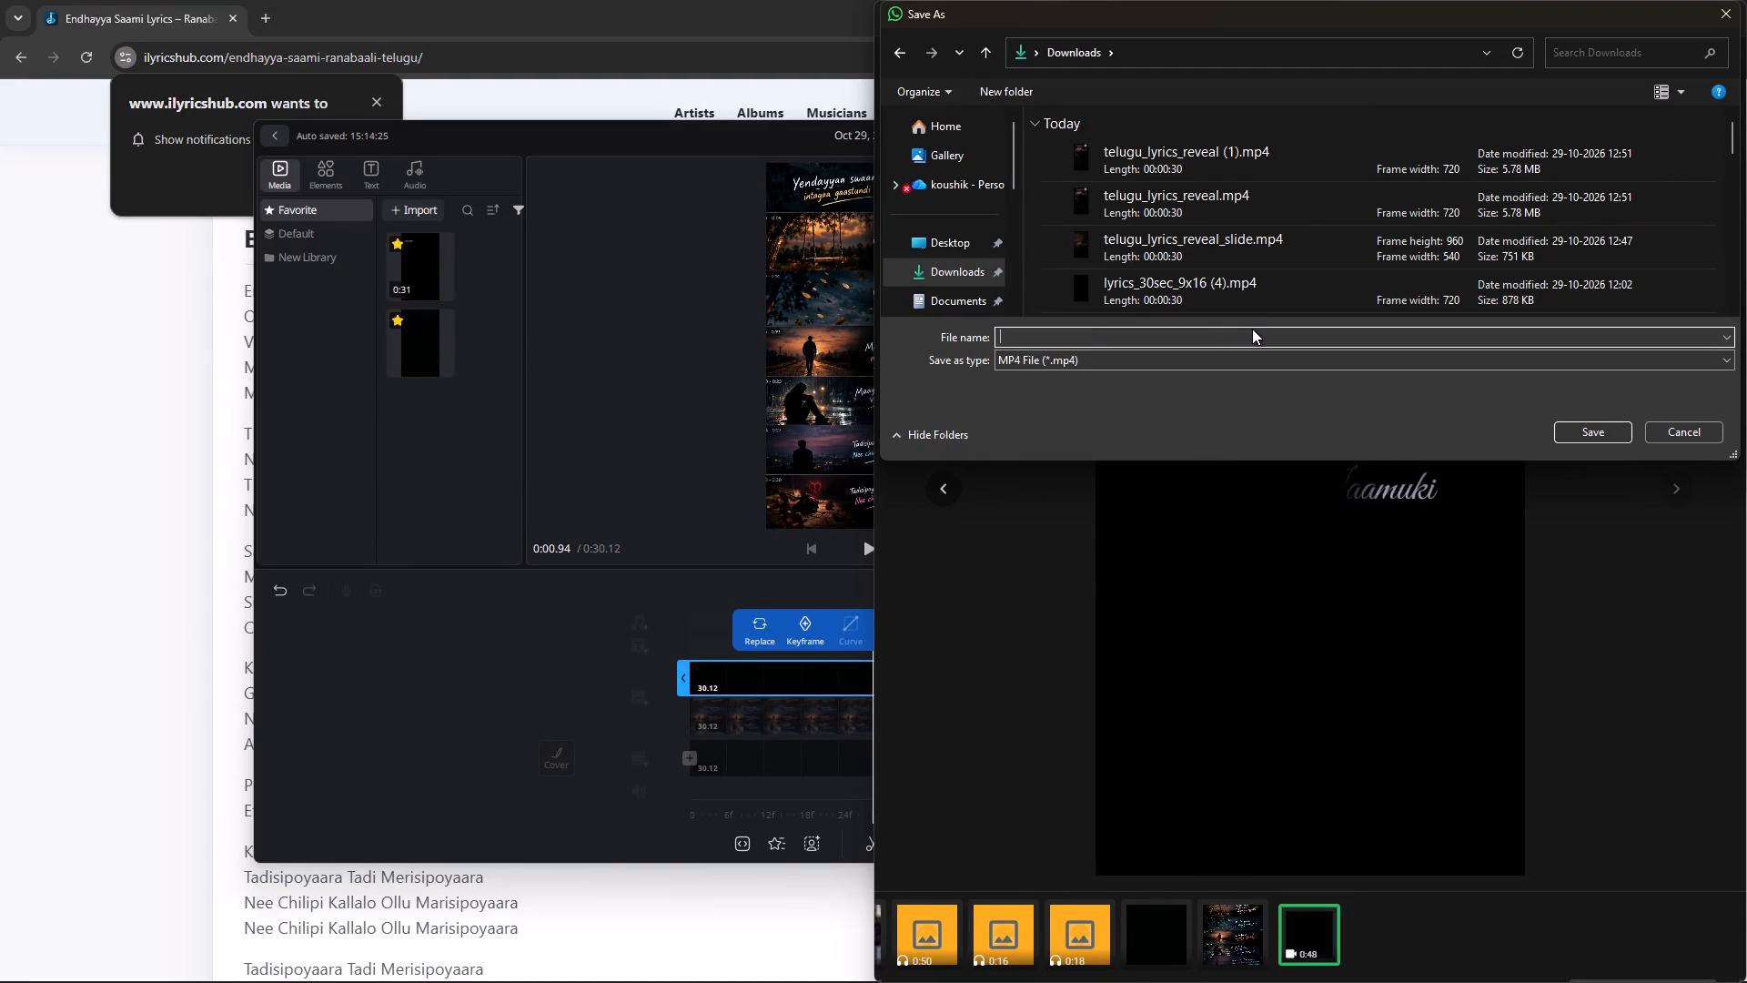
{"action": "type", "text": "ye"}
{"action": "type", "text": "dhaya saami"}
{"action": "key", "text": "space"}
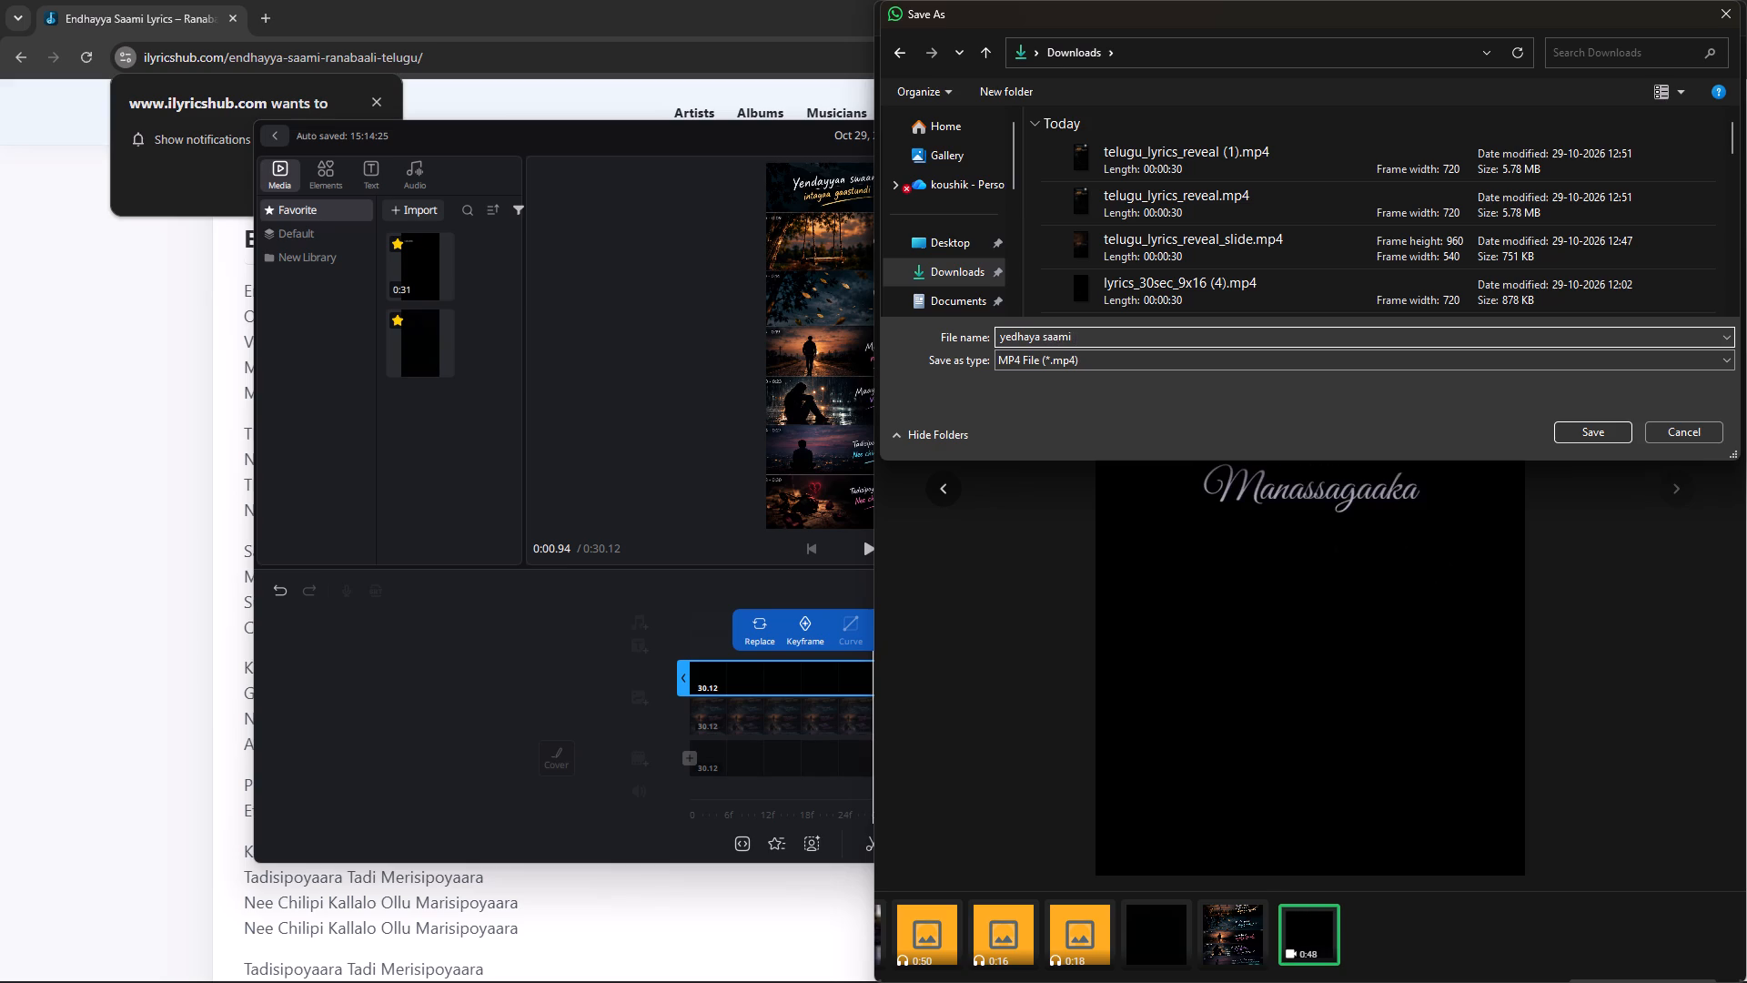
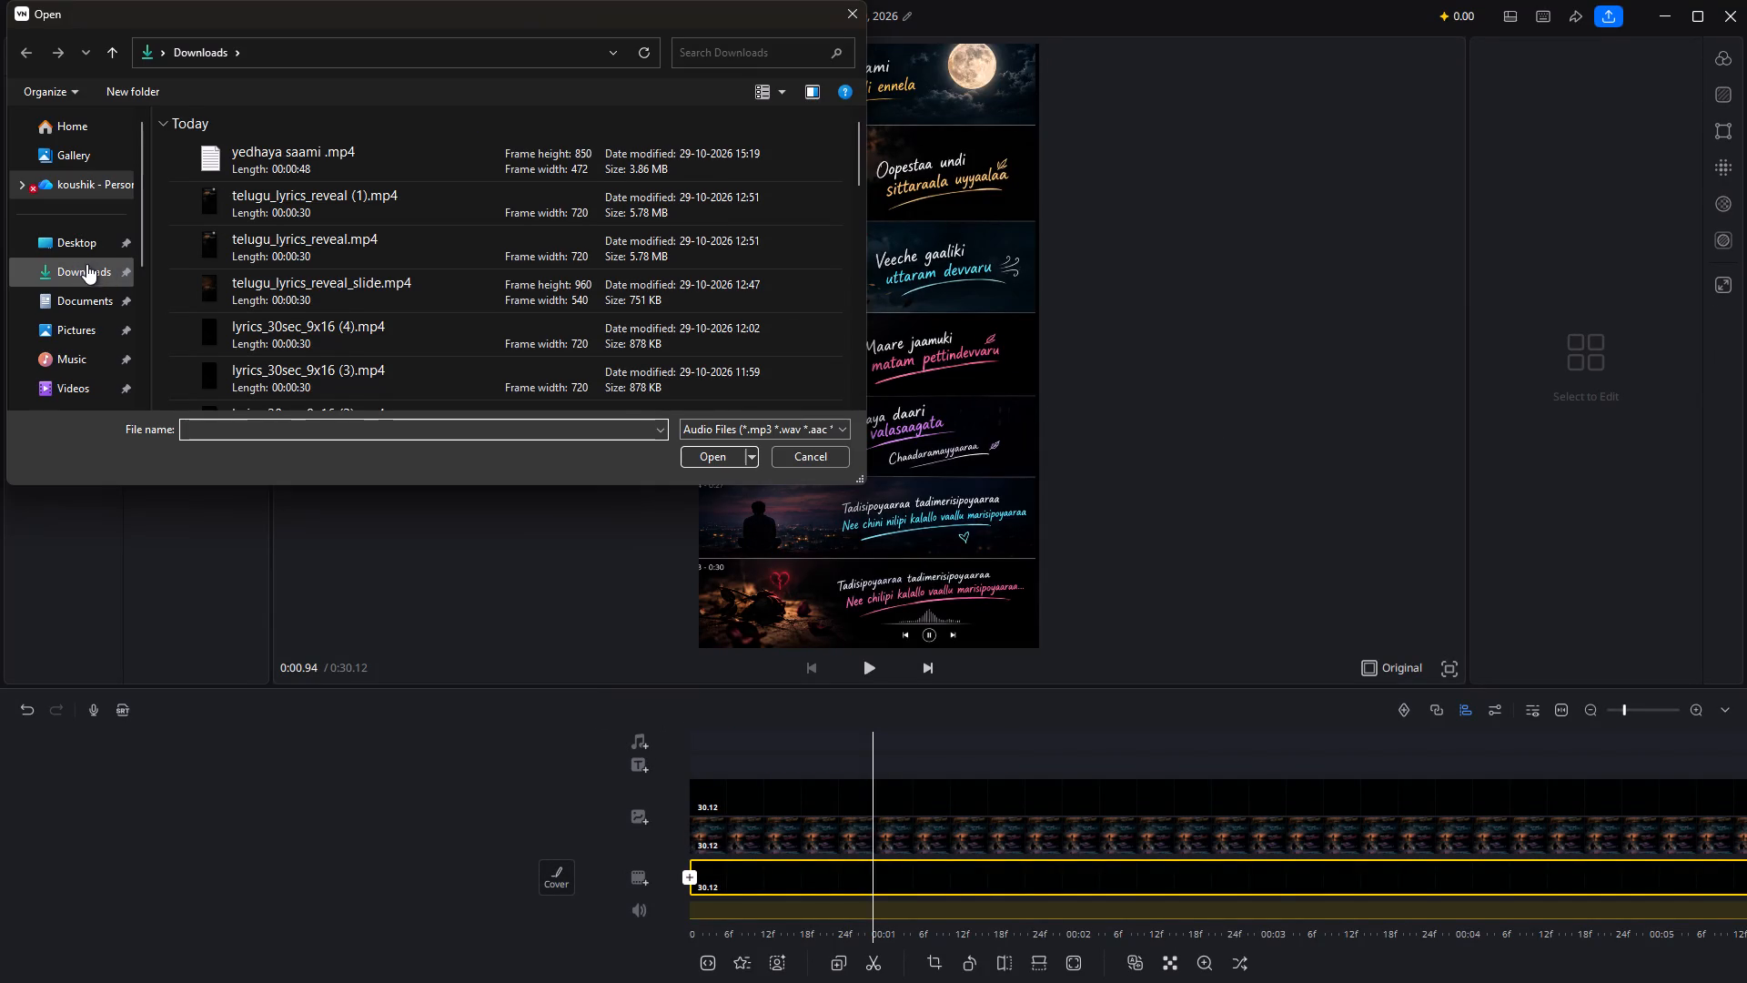
Add the audio of "yedhaya saami .mp4" from the Downloads folder to the timeline's audio track.
{"action": "left_click", "coordinate": [81, 267]}
{"action": "left_click", "coordinate": [300, 149]}
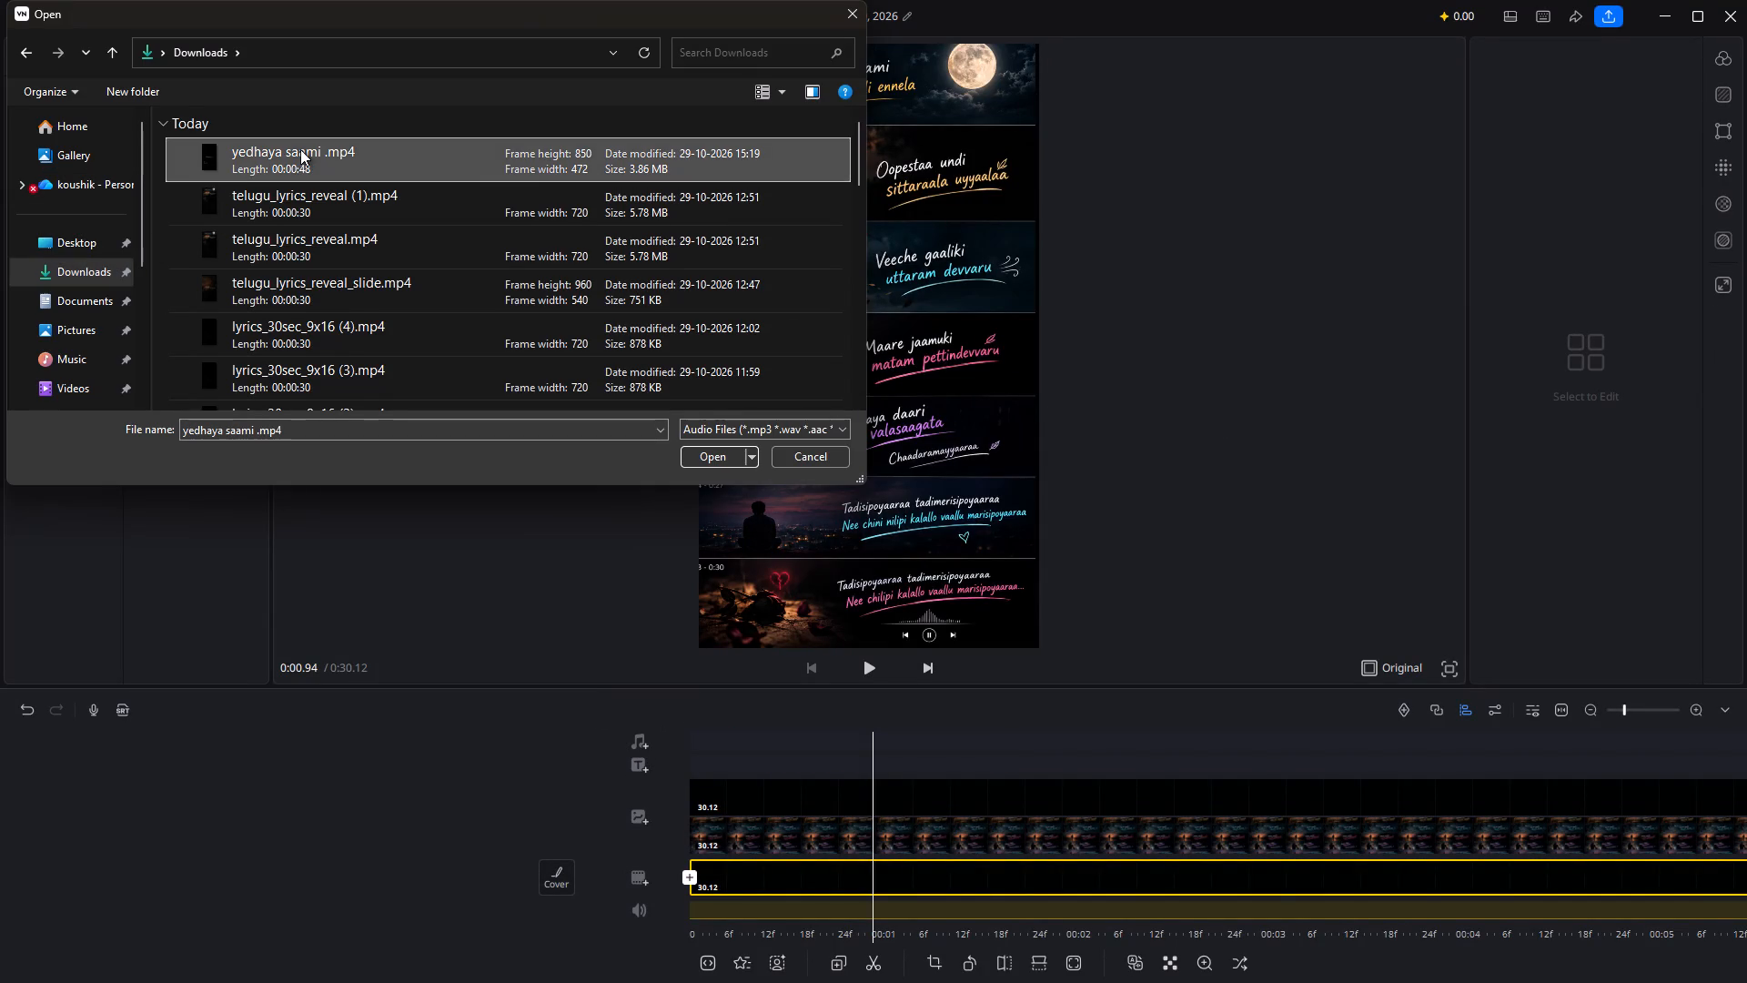
{"action": "left_click", "coordinate": [706, 453]}
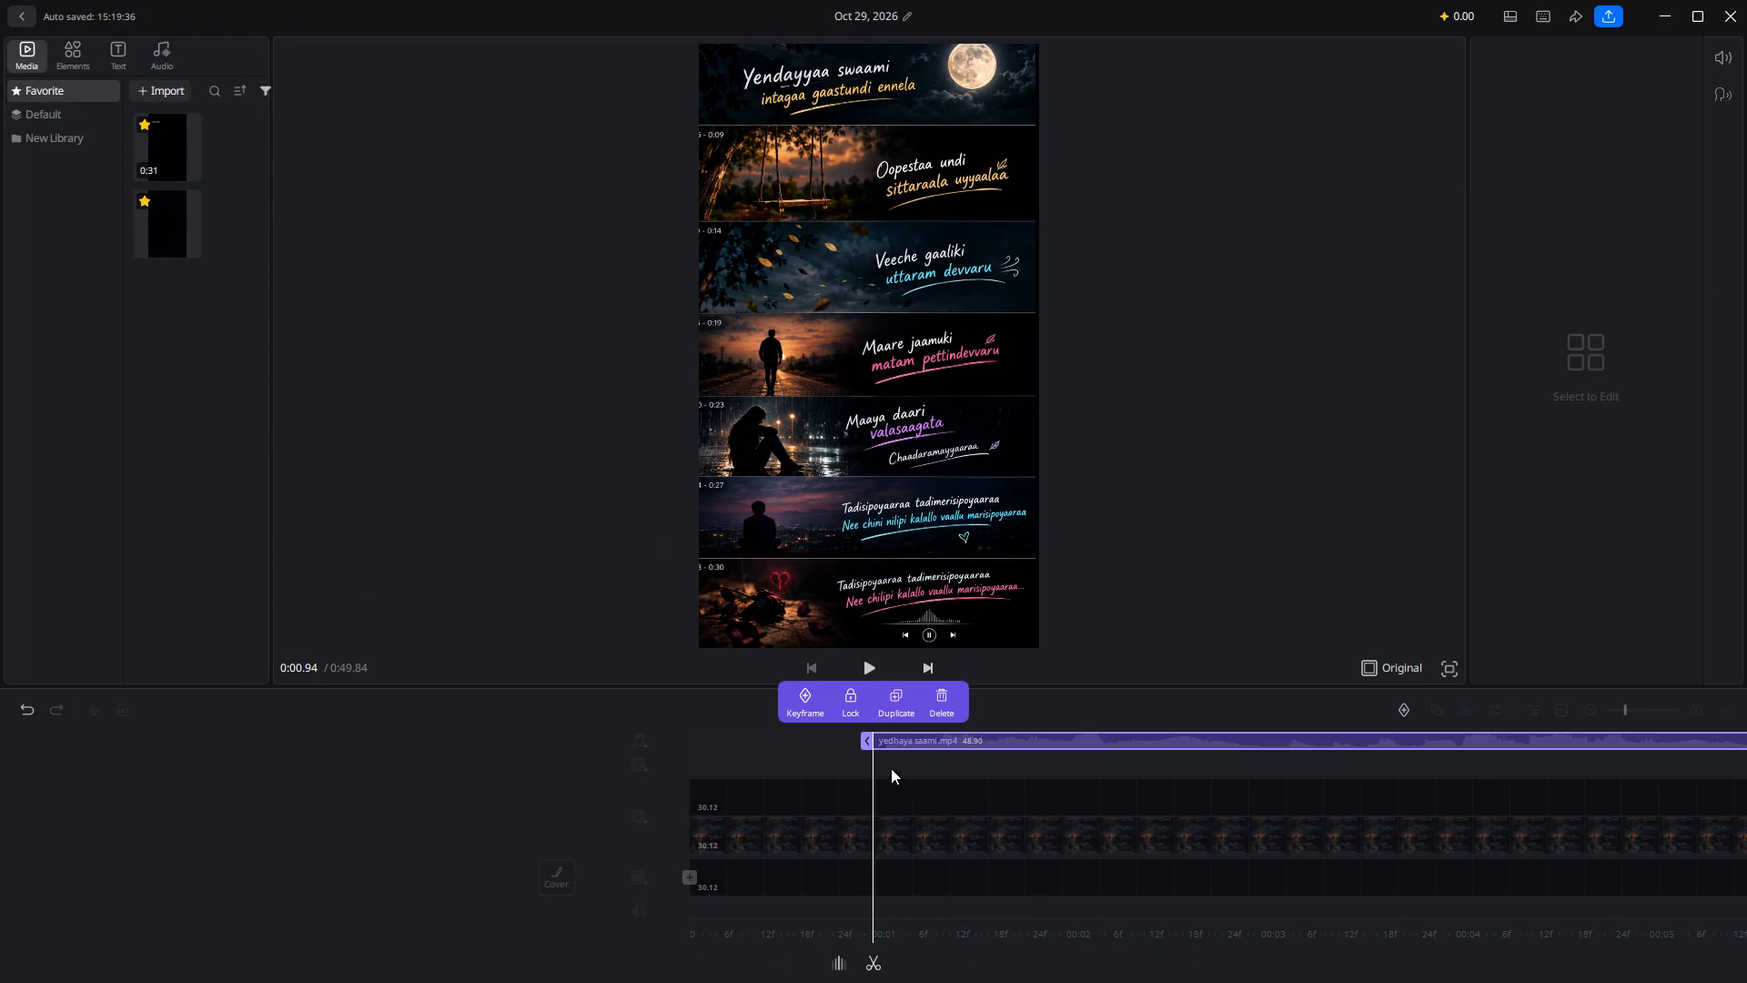
Shift the yedhaya saami audio clip to start at 0:00 with the video layers, keeping its full untrimmed length.
{"action": "left_click_drag", "start_coordinate": [867, 747], "coordinate": [571, 715]}
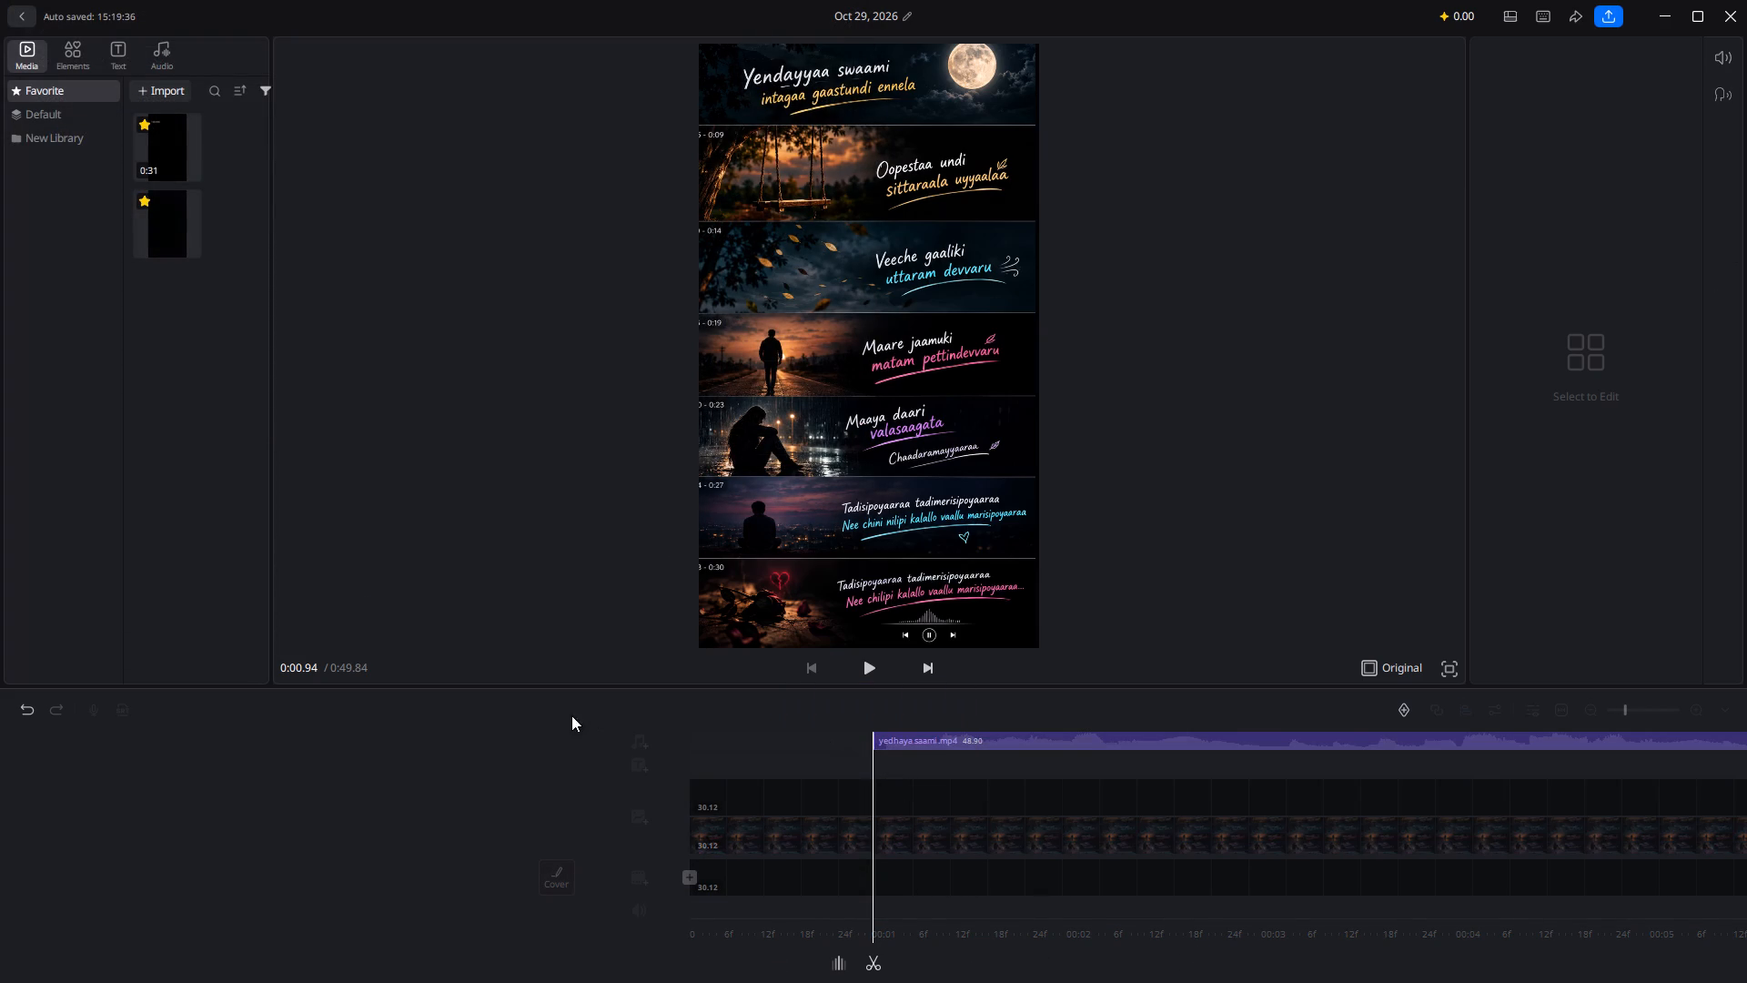
{"action": "left_click_drag", "start_coordinate": [571, 715], "coordinate": [915, 739]}
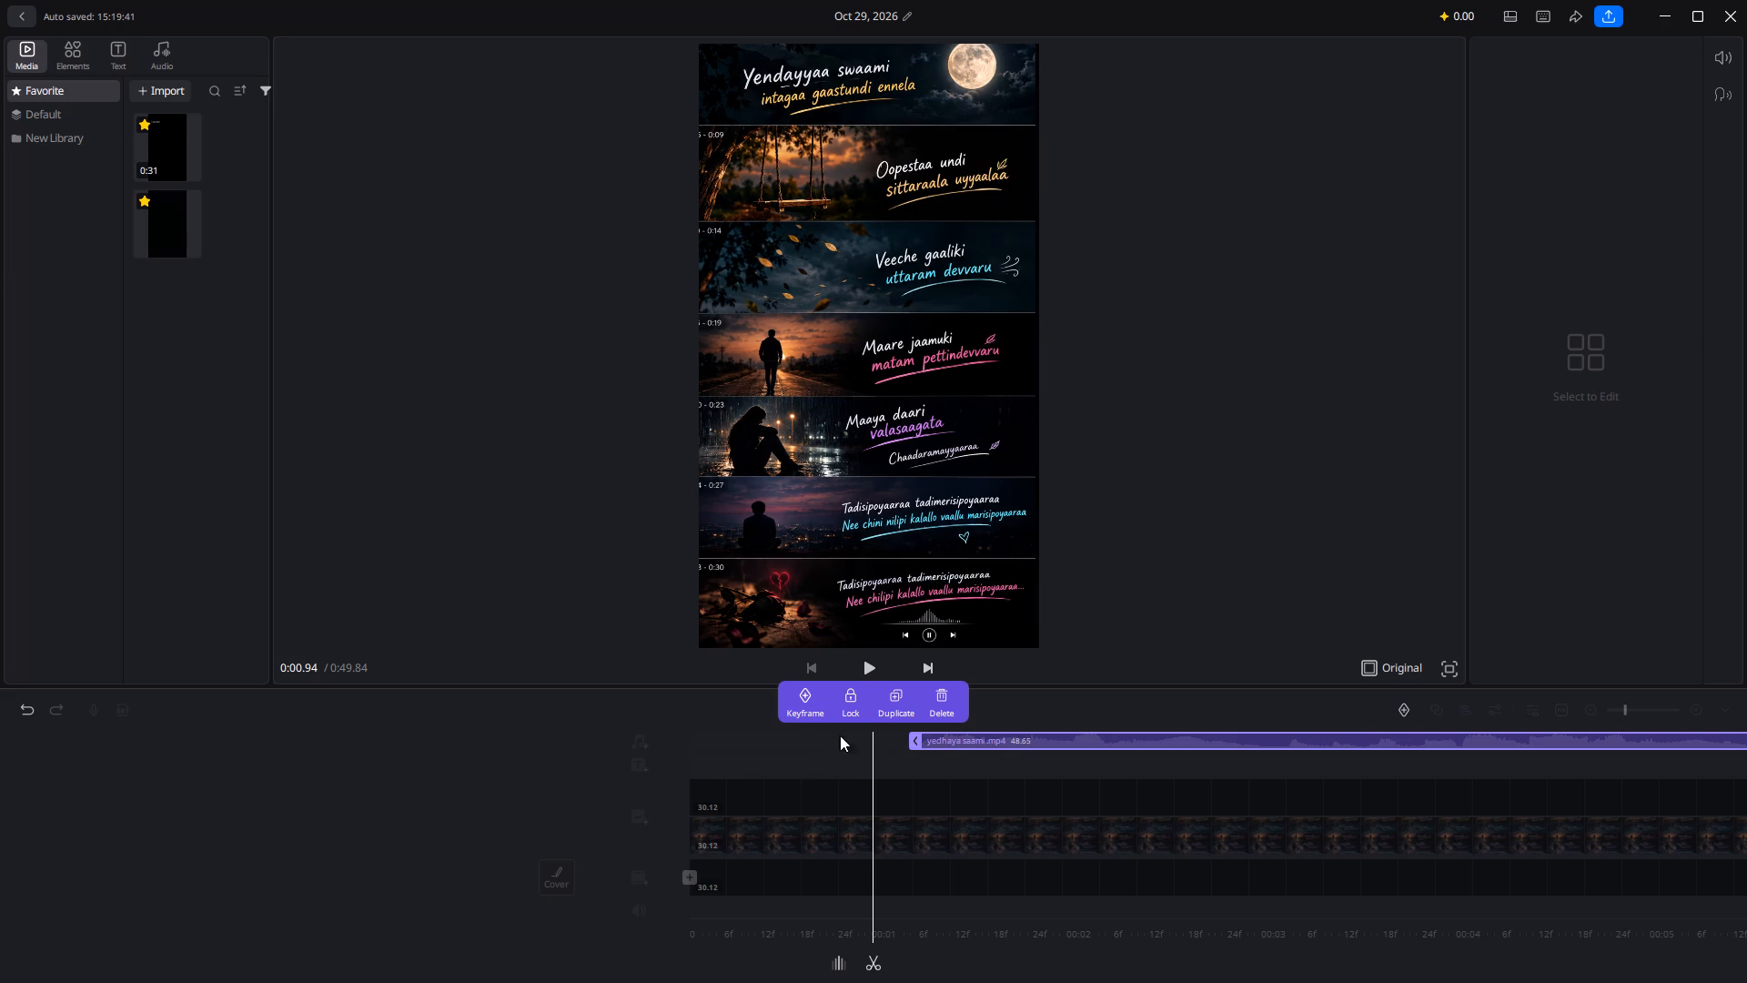
{"action": "left_click_drag", "start_coordinate": [974, 738], "coordinate": [703, 734]}
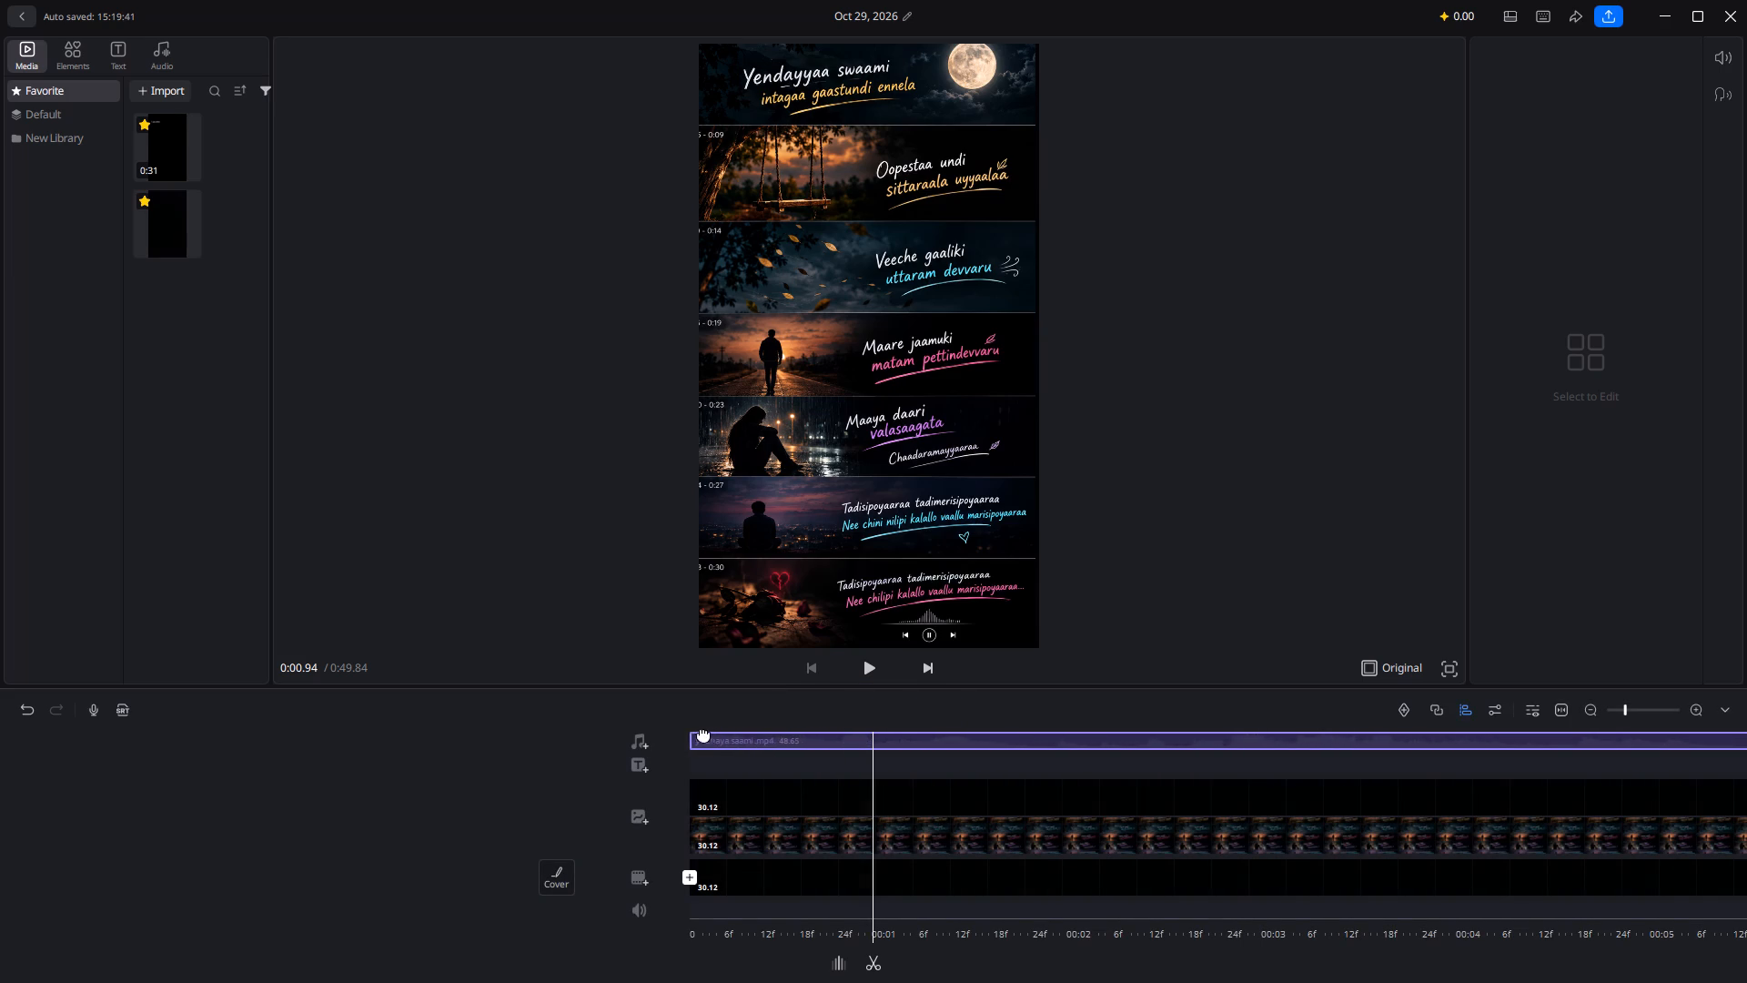
{"action": "left_click_drag", "start_coordinate": [703, 734], "coordinate": [839, 741]}
{"action": "left_click", "coordinate": [839, 741]}
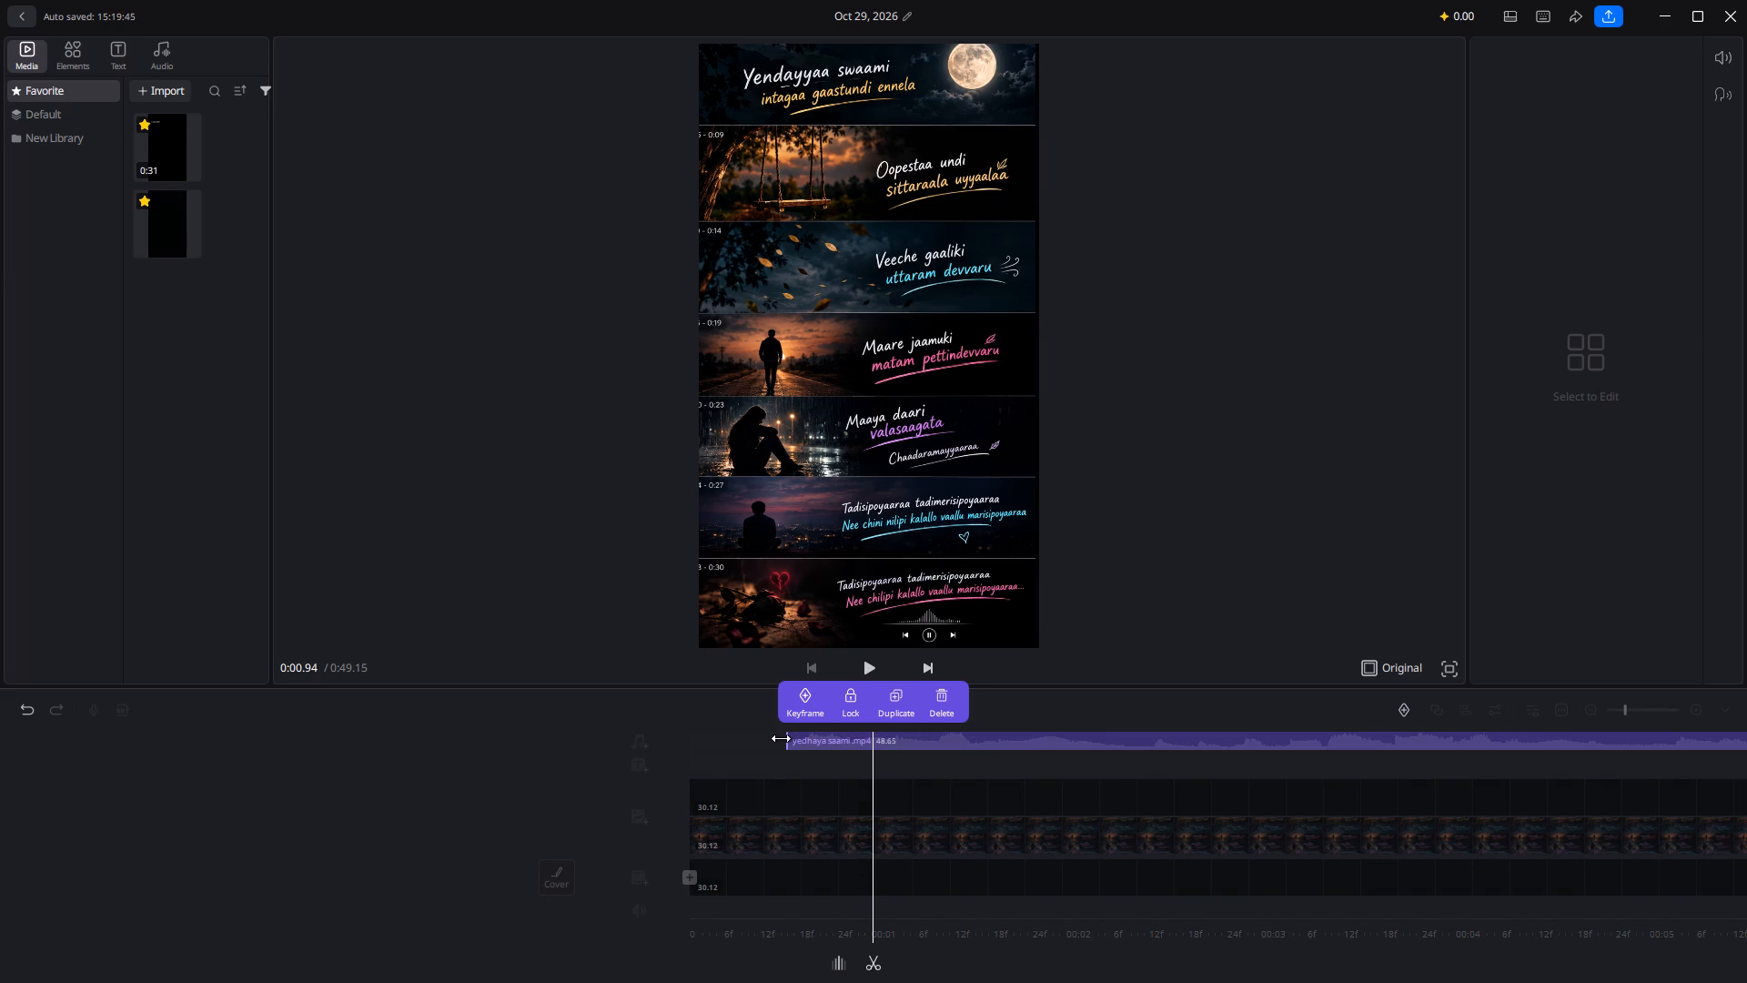
{"action": "left_click_drag", "start_coordinate": [781, 738], "coordinate": [544, 730]}
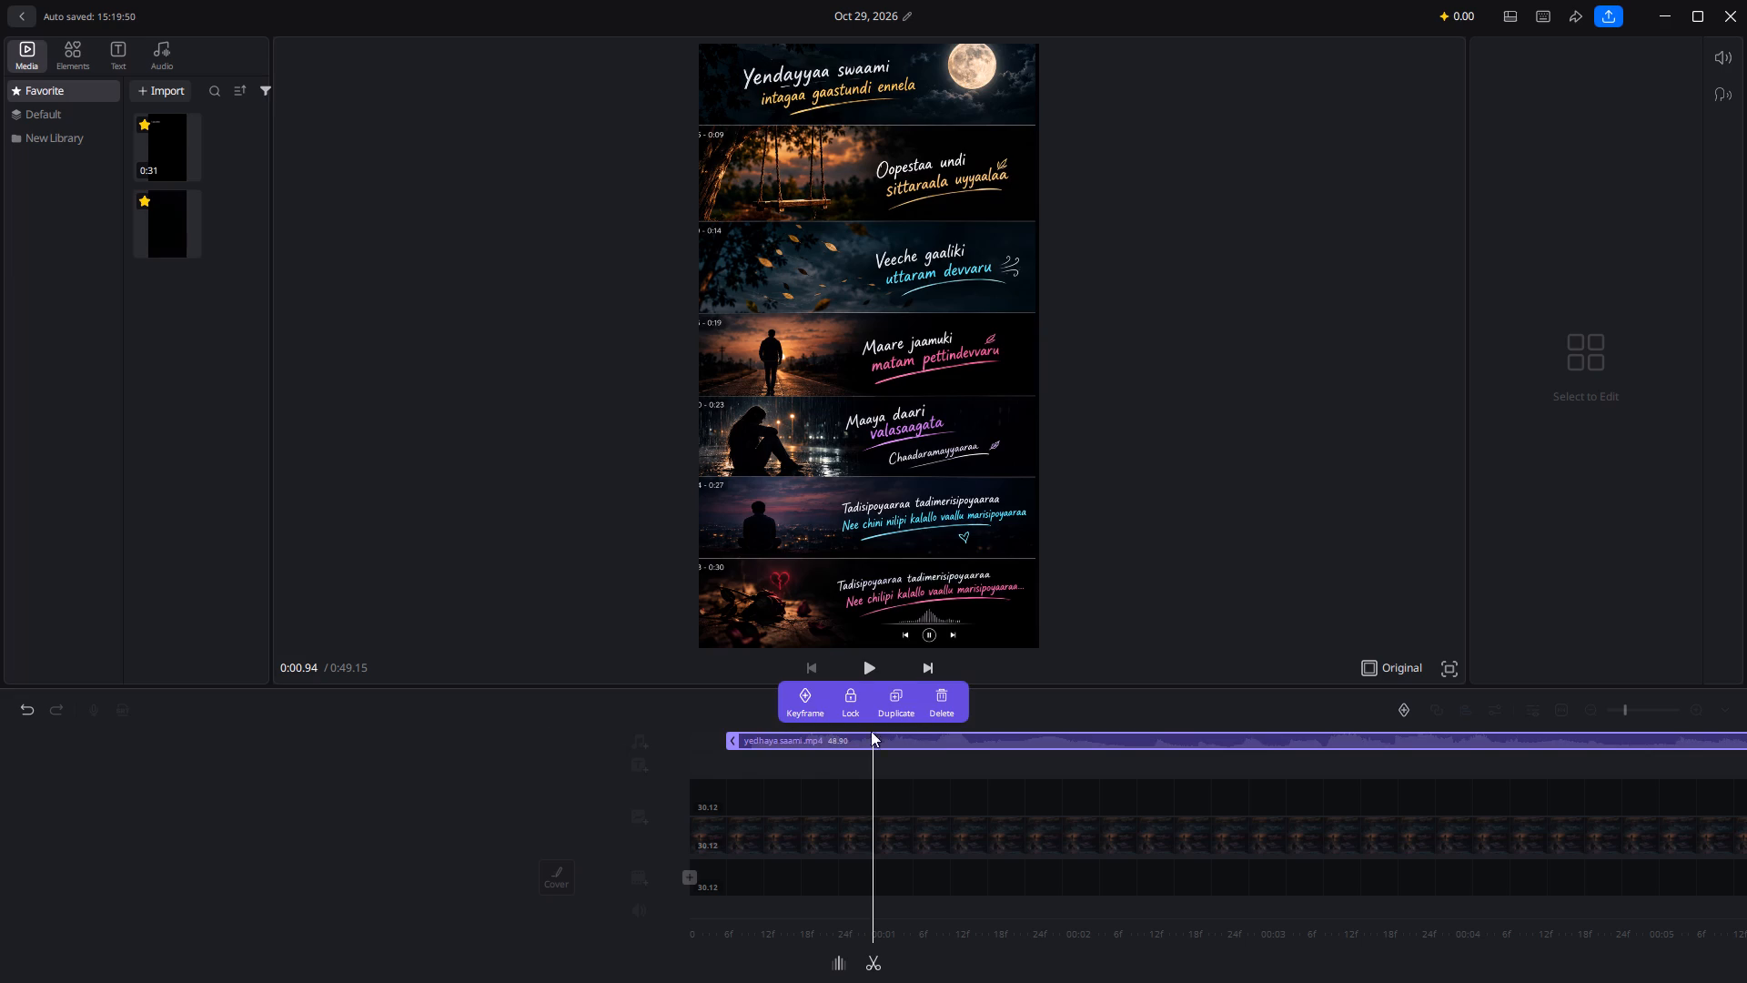
{"action": "left_click_drag", "start_coordinate": [942, 736], "coordinate": [873, 729]}
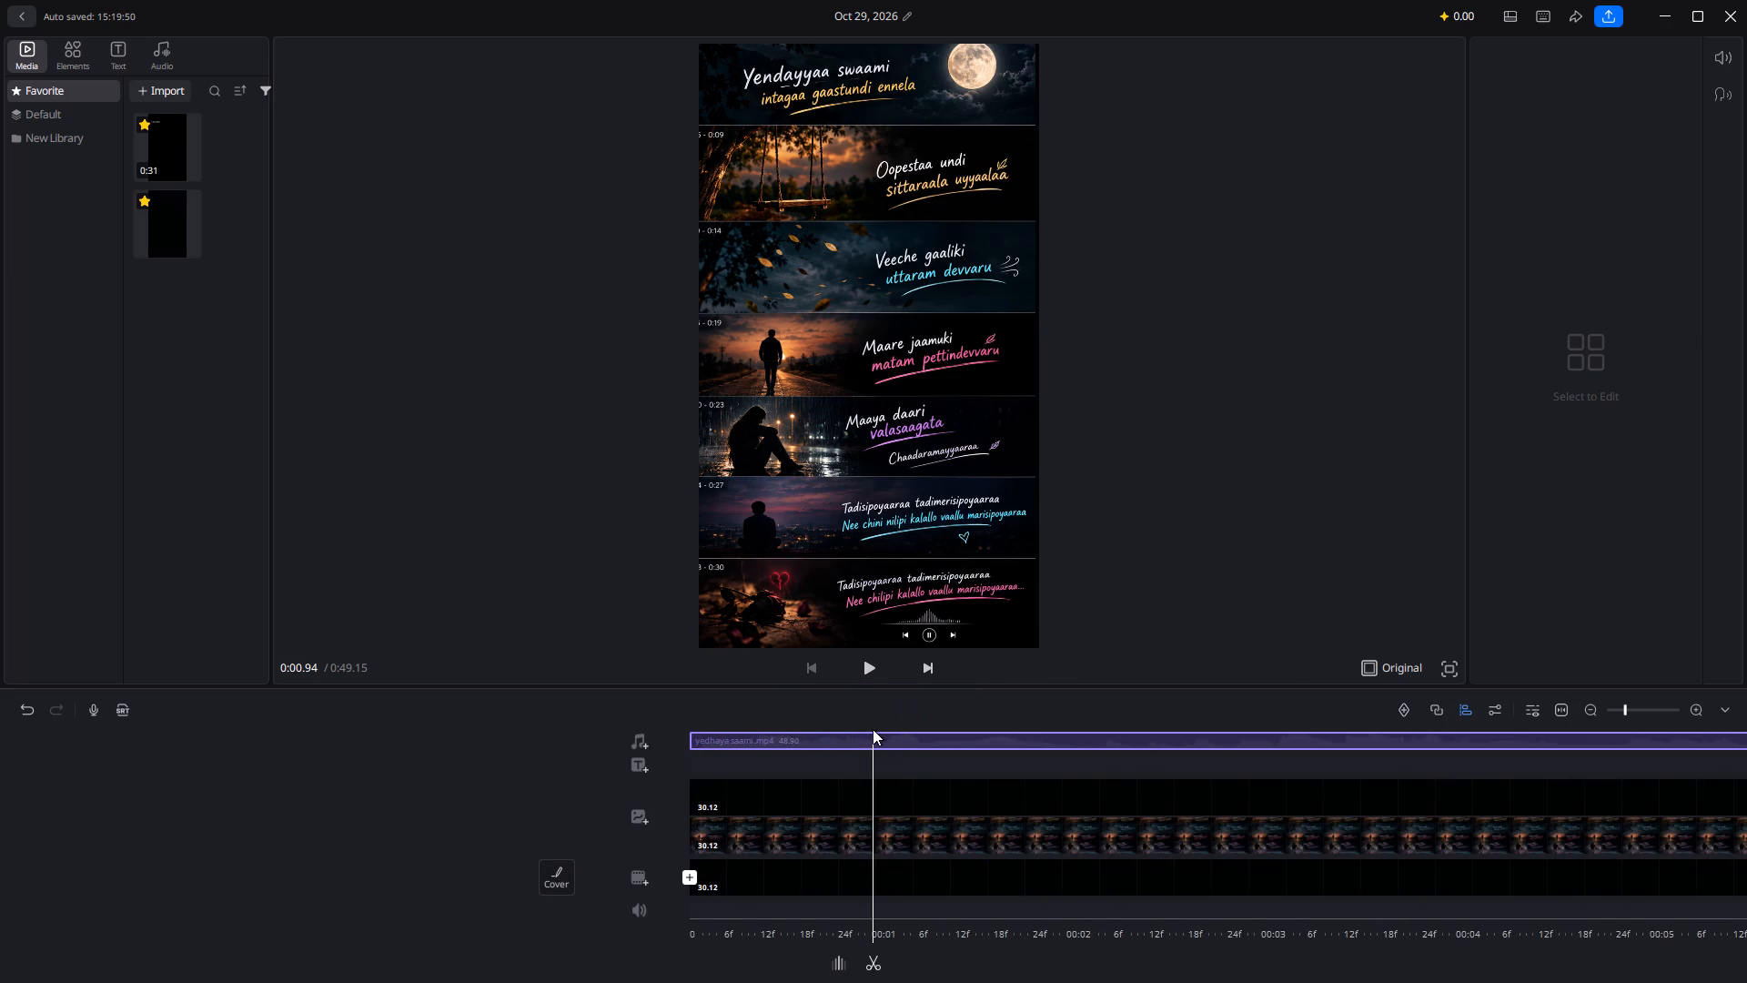
{"action": "left_click_drag", "start_coordinate": [873, 729], "coordinate": [872, 729]}
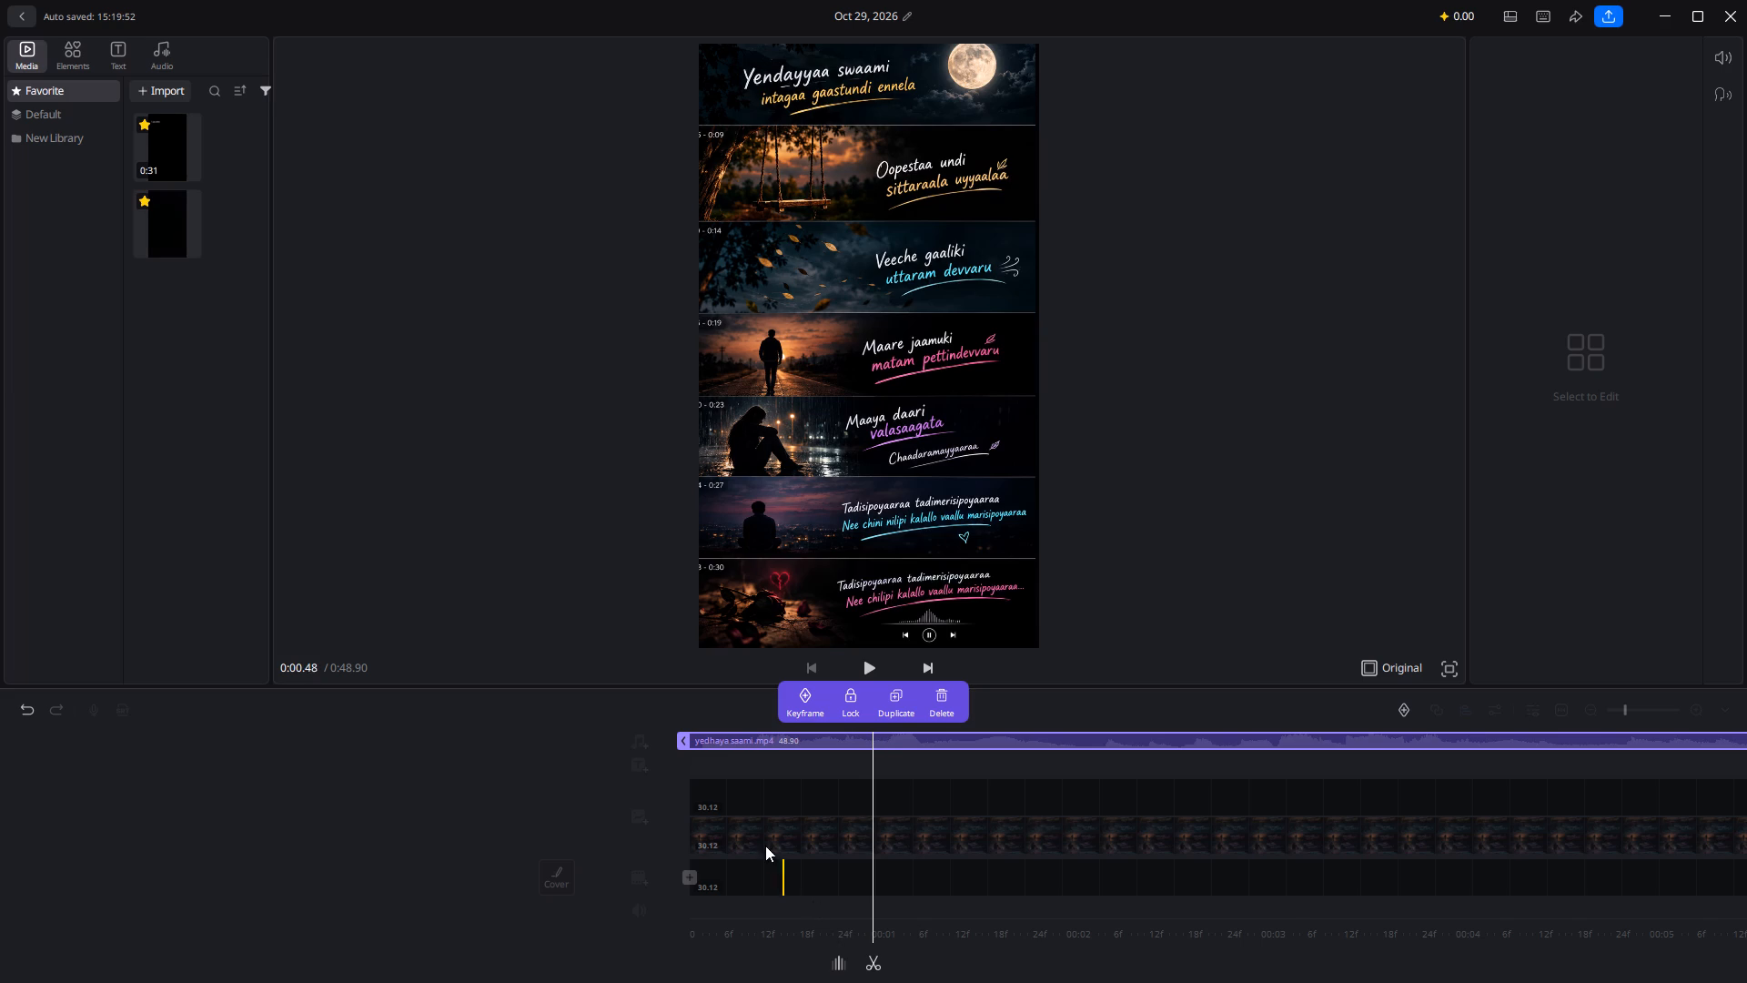
{"action": "left_click", "coordinate": [409, 784]}
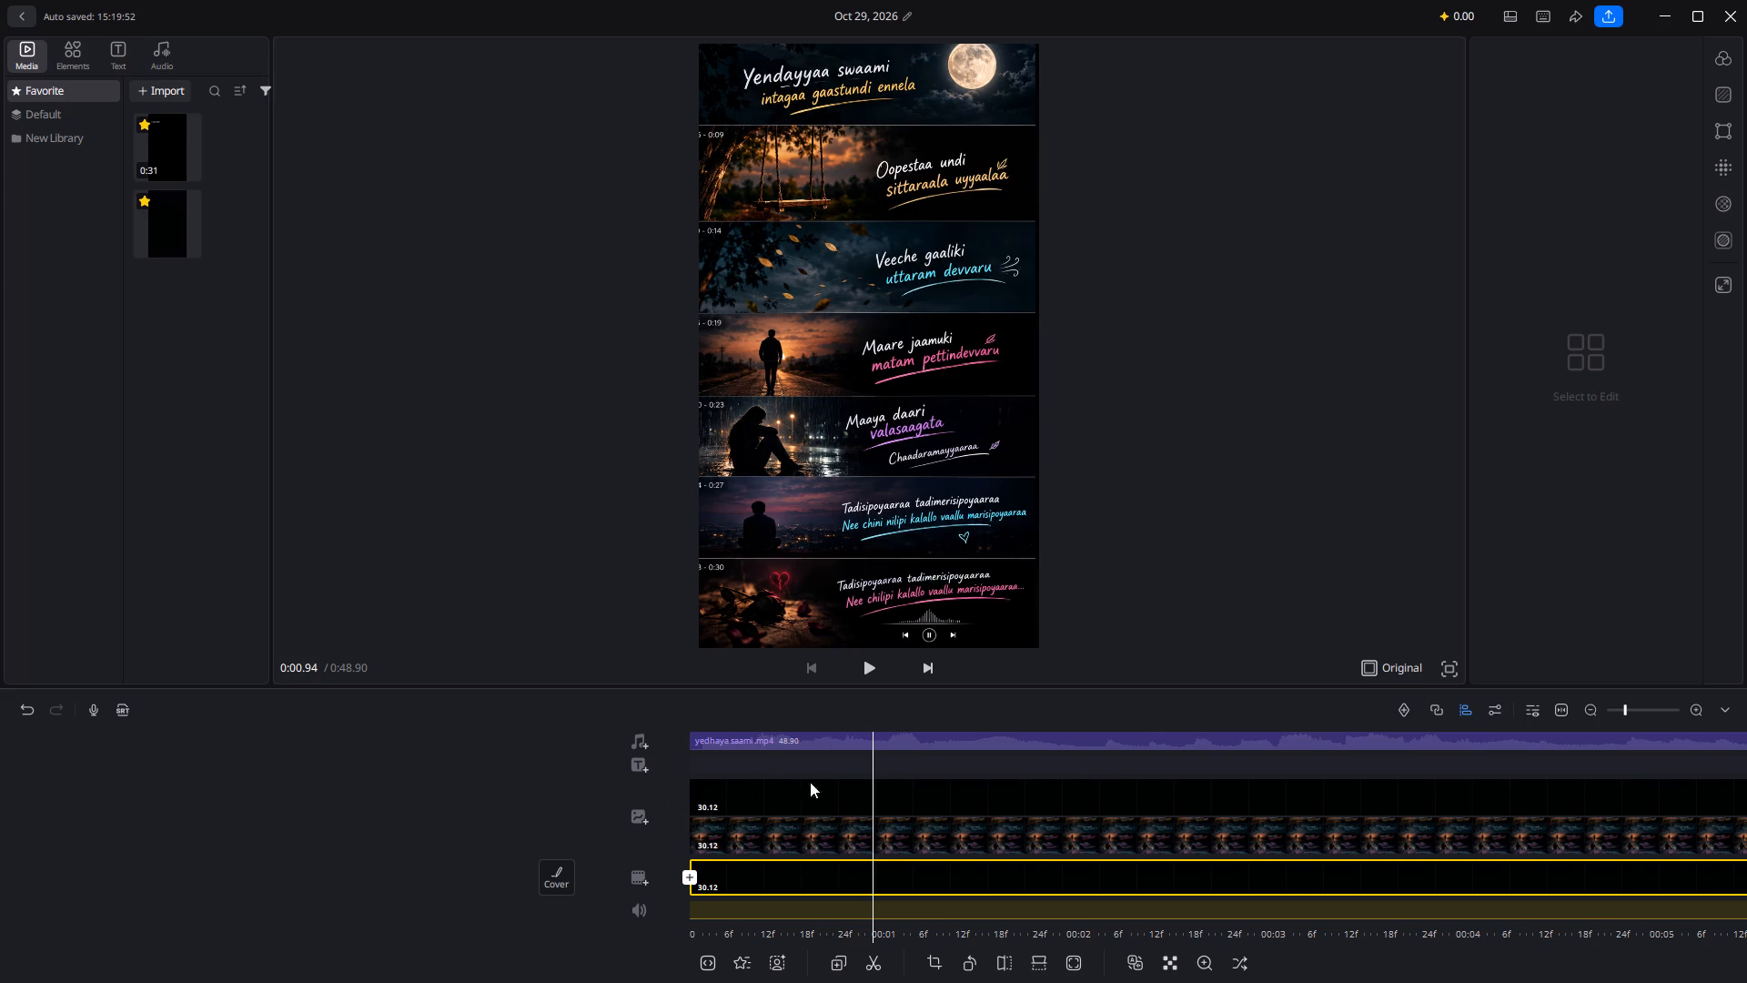
Play the project from 0:00 to check the audio against the lyrics visuals.
{"action": "left_click", "coordinate": [833, 694]}
{"action": "left_click_drag", "start_coordinate": [833, 694], "coordinate": [874, 764]}
{"action": "left_click_drag", "start_coordinate": [874, 764], "coordinate": [496, 785]}
{"action": "left_click_drag", "start_coordinate": [496, 785], "coordinate": [990, 810]}
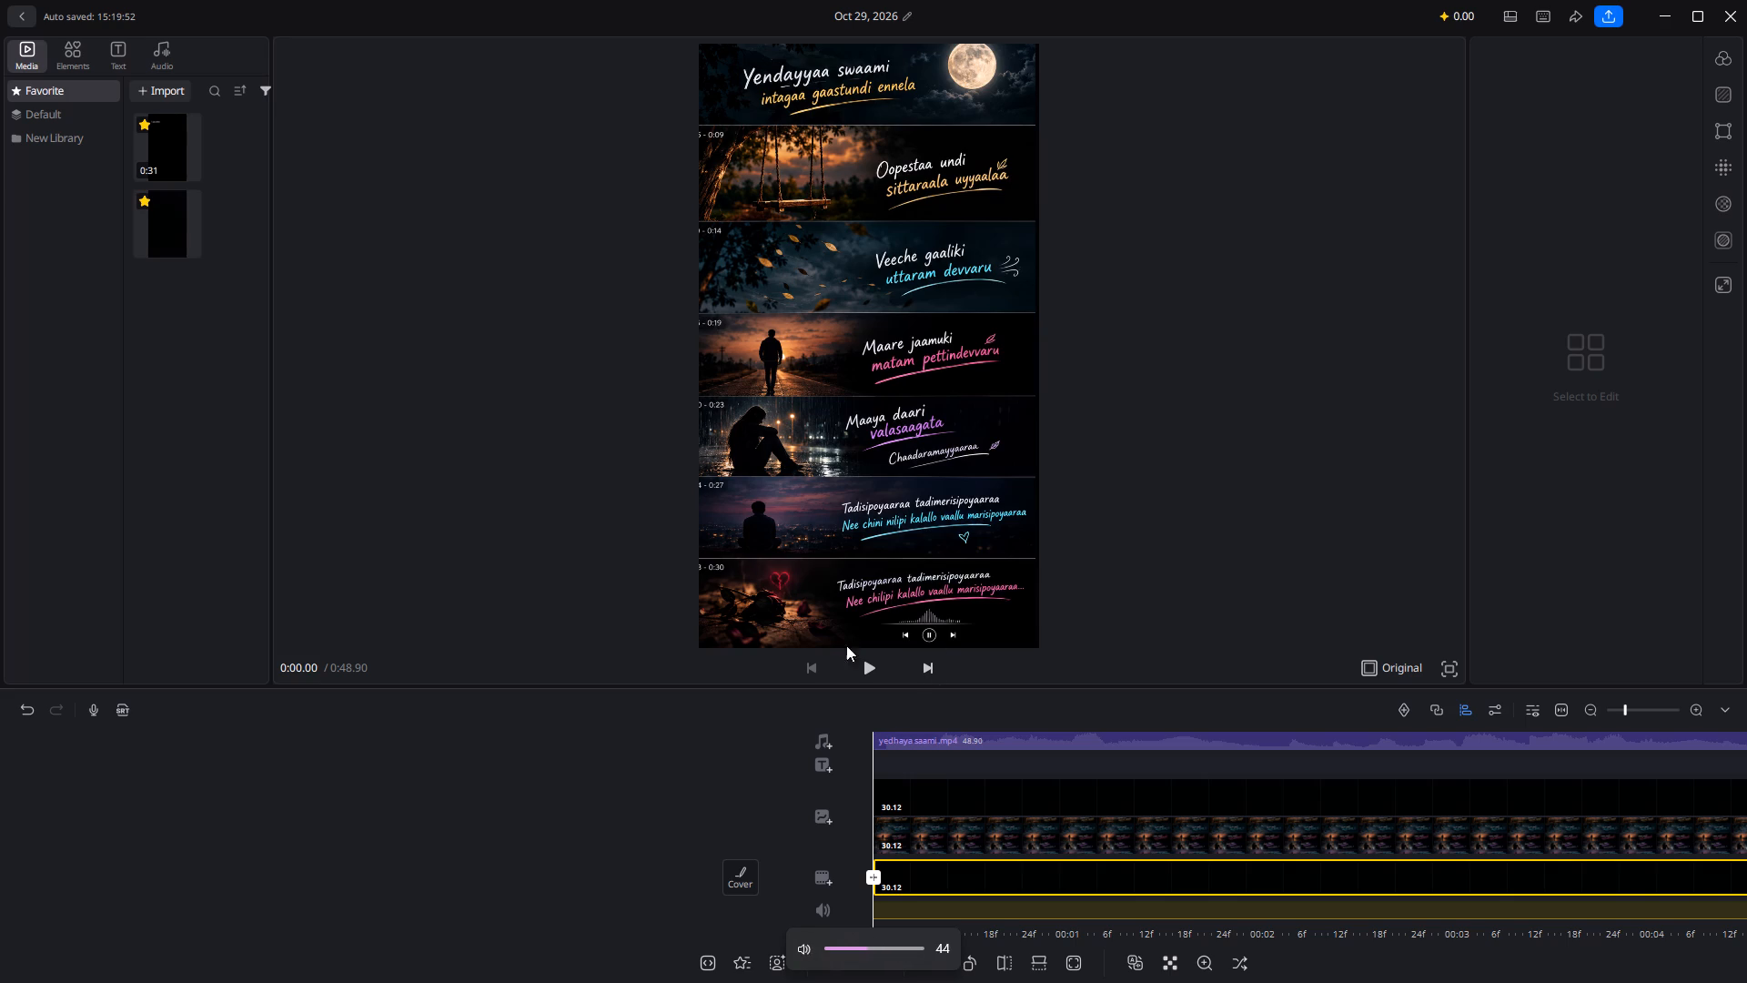
{"action": "left_click", "coordinate": [869, 666]}
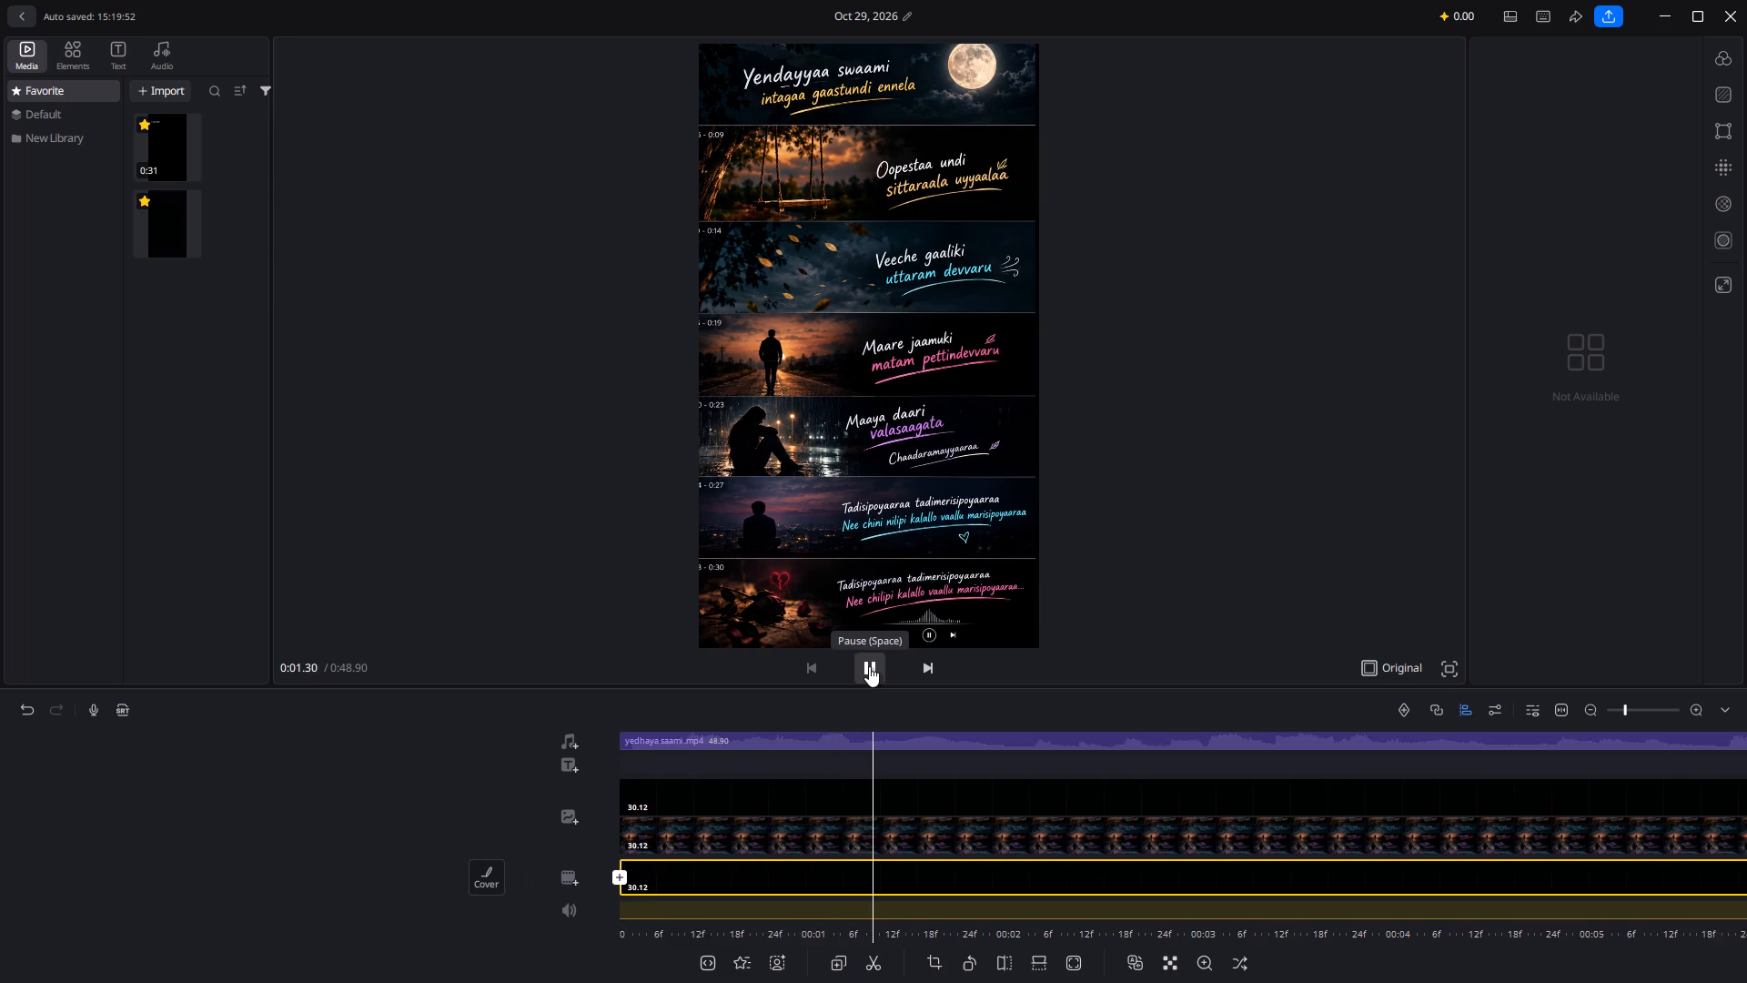
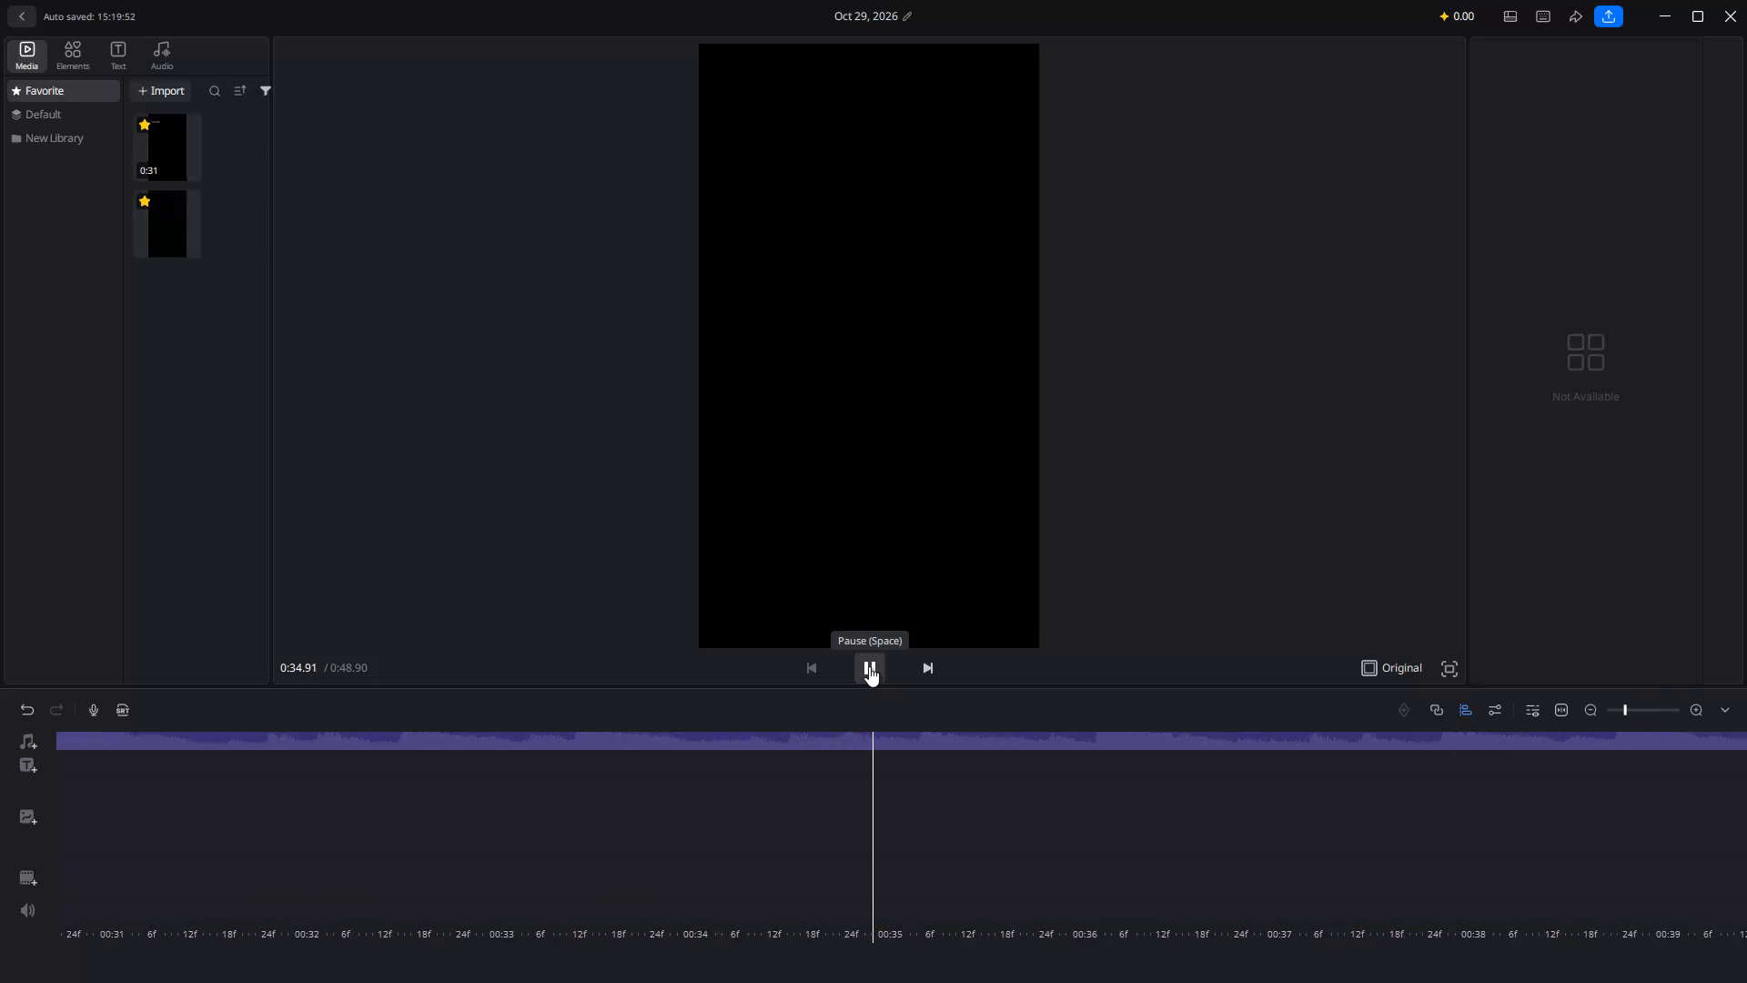
Stop playback and examine the whole timeline back to its opening seconds, comparing the audio clip's extent with the video layers.
{"action": "right_click", "coordinate": [717, 867]}
{"action": "scroll", "coordinate": [717, 867], "scroll_direction": "right", "scroll_amount": 1}
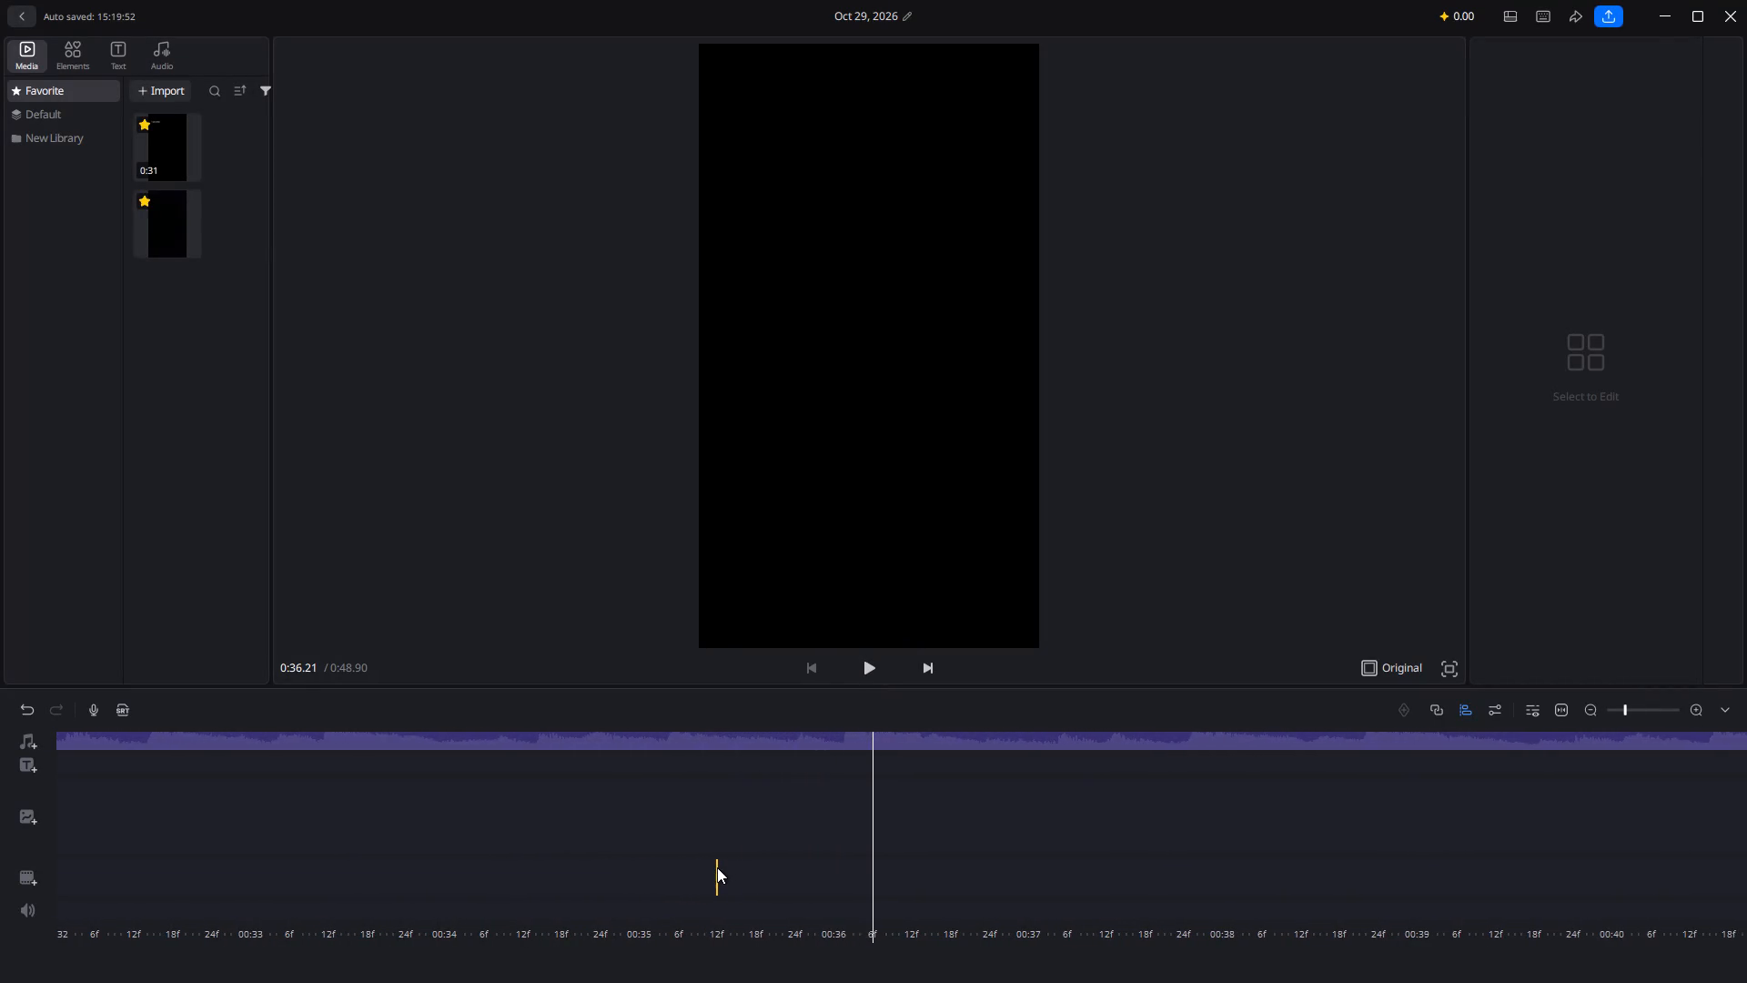
{"action": "scroll", "coordinate": [717, 867], "scroll_direction": "right", "scroll_amount": 17}
{"action": "scroll", "coordinate": [717, 867], "scroll_direction": "down", "scroll_amount": 2, "text": "ctrl"}
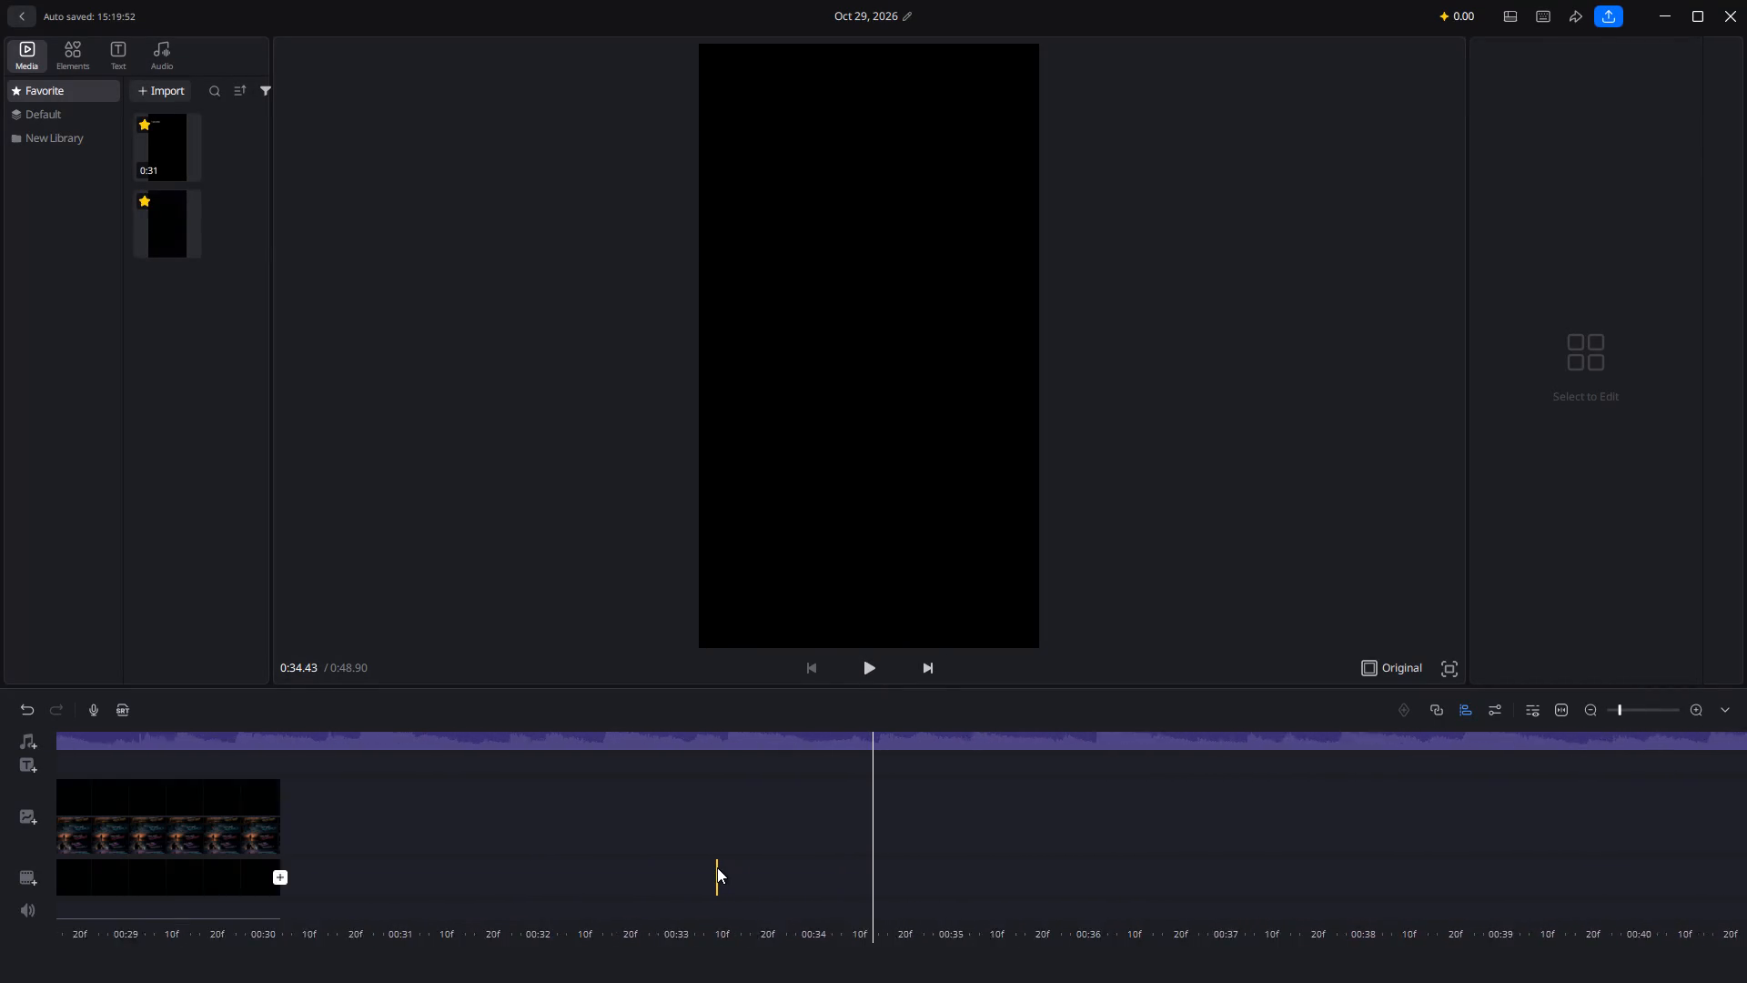
{"action": "scroll", "coordinate": [717, 867], "scroll_direction": "down", "scroll_amount": 8, "text": "ctrl"}
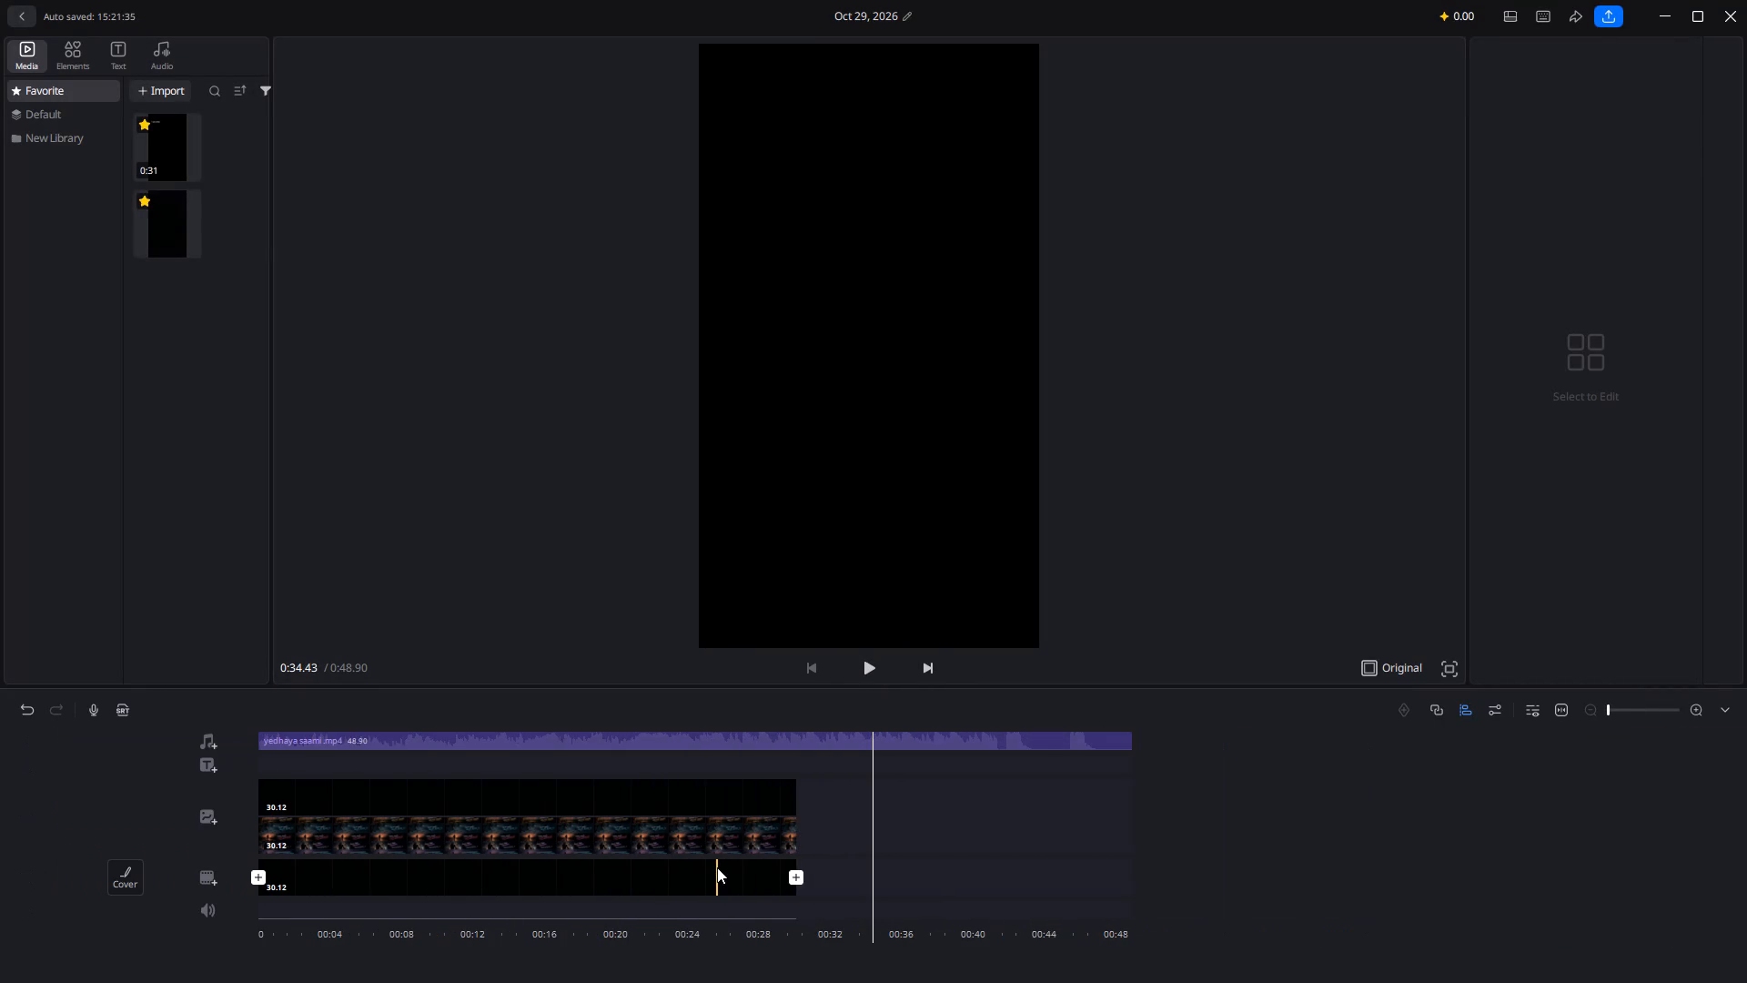
{"action": "scroll", "coordinate": [398, 777], "scroll_direction": "right", "scroll_amount": 12}
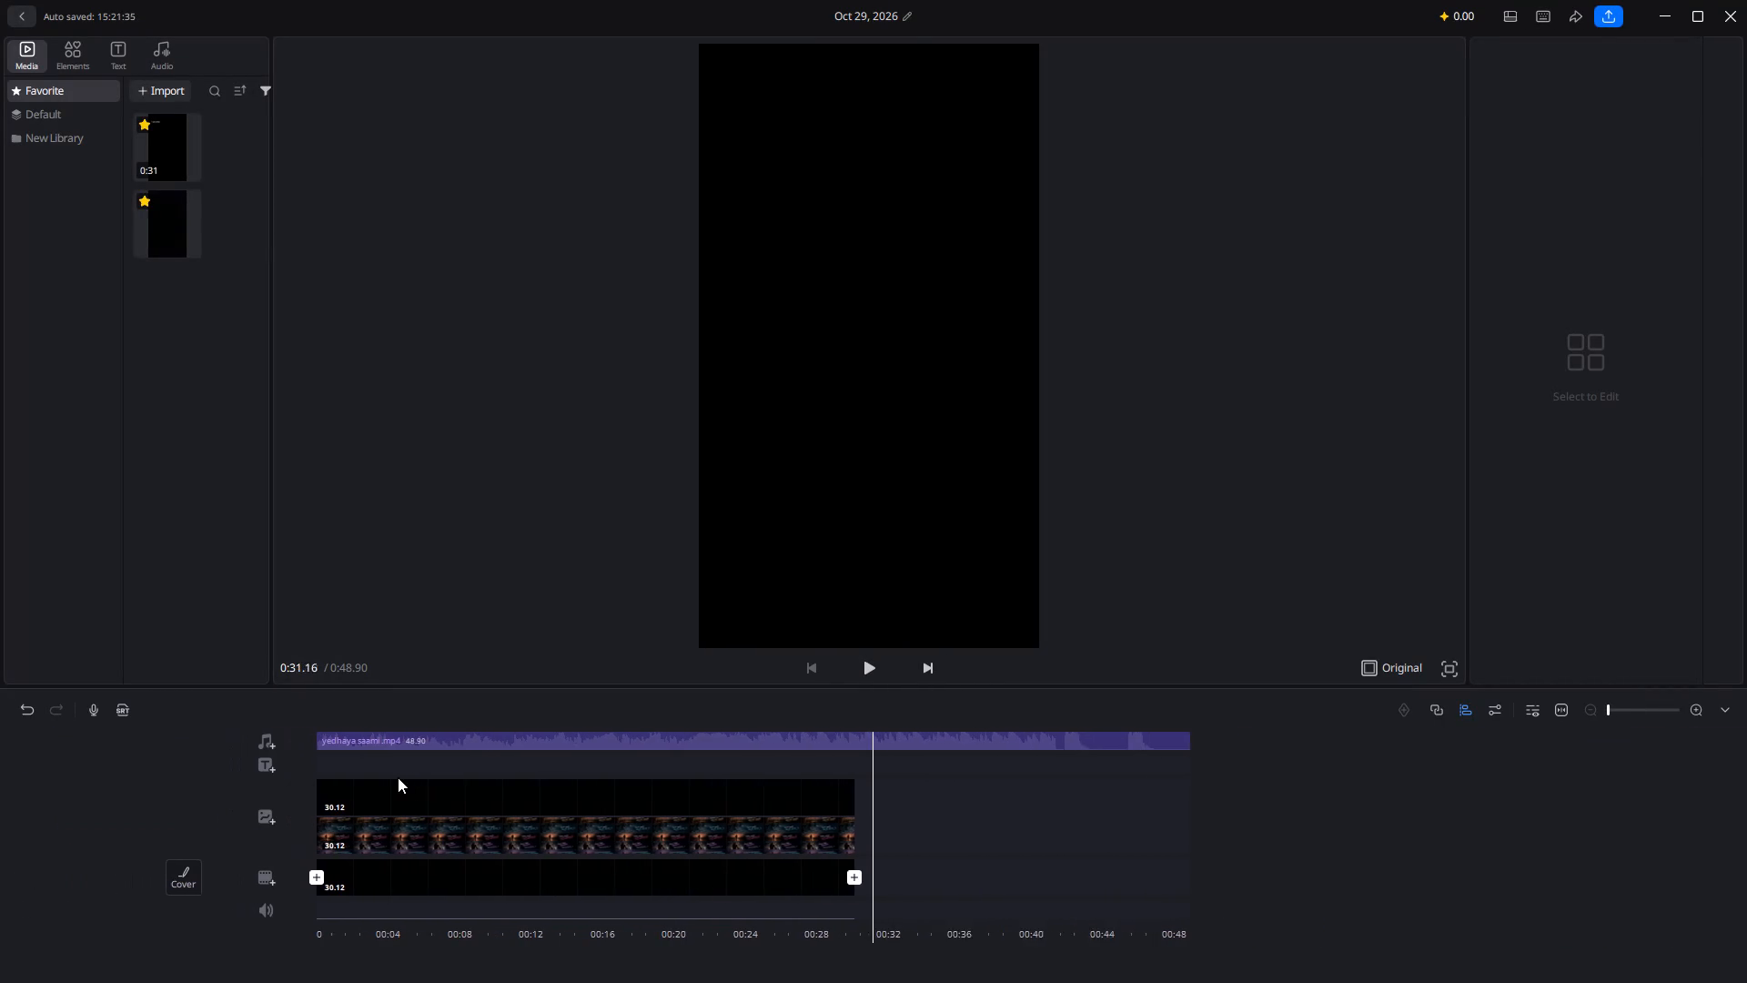
{"action": "scroll", "coordinate": [398, 777], "scroll_direction": "right", "scroll_amount": 19}
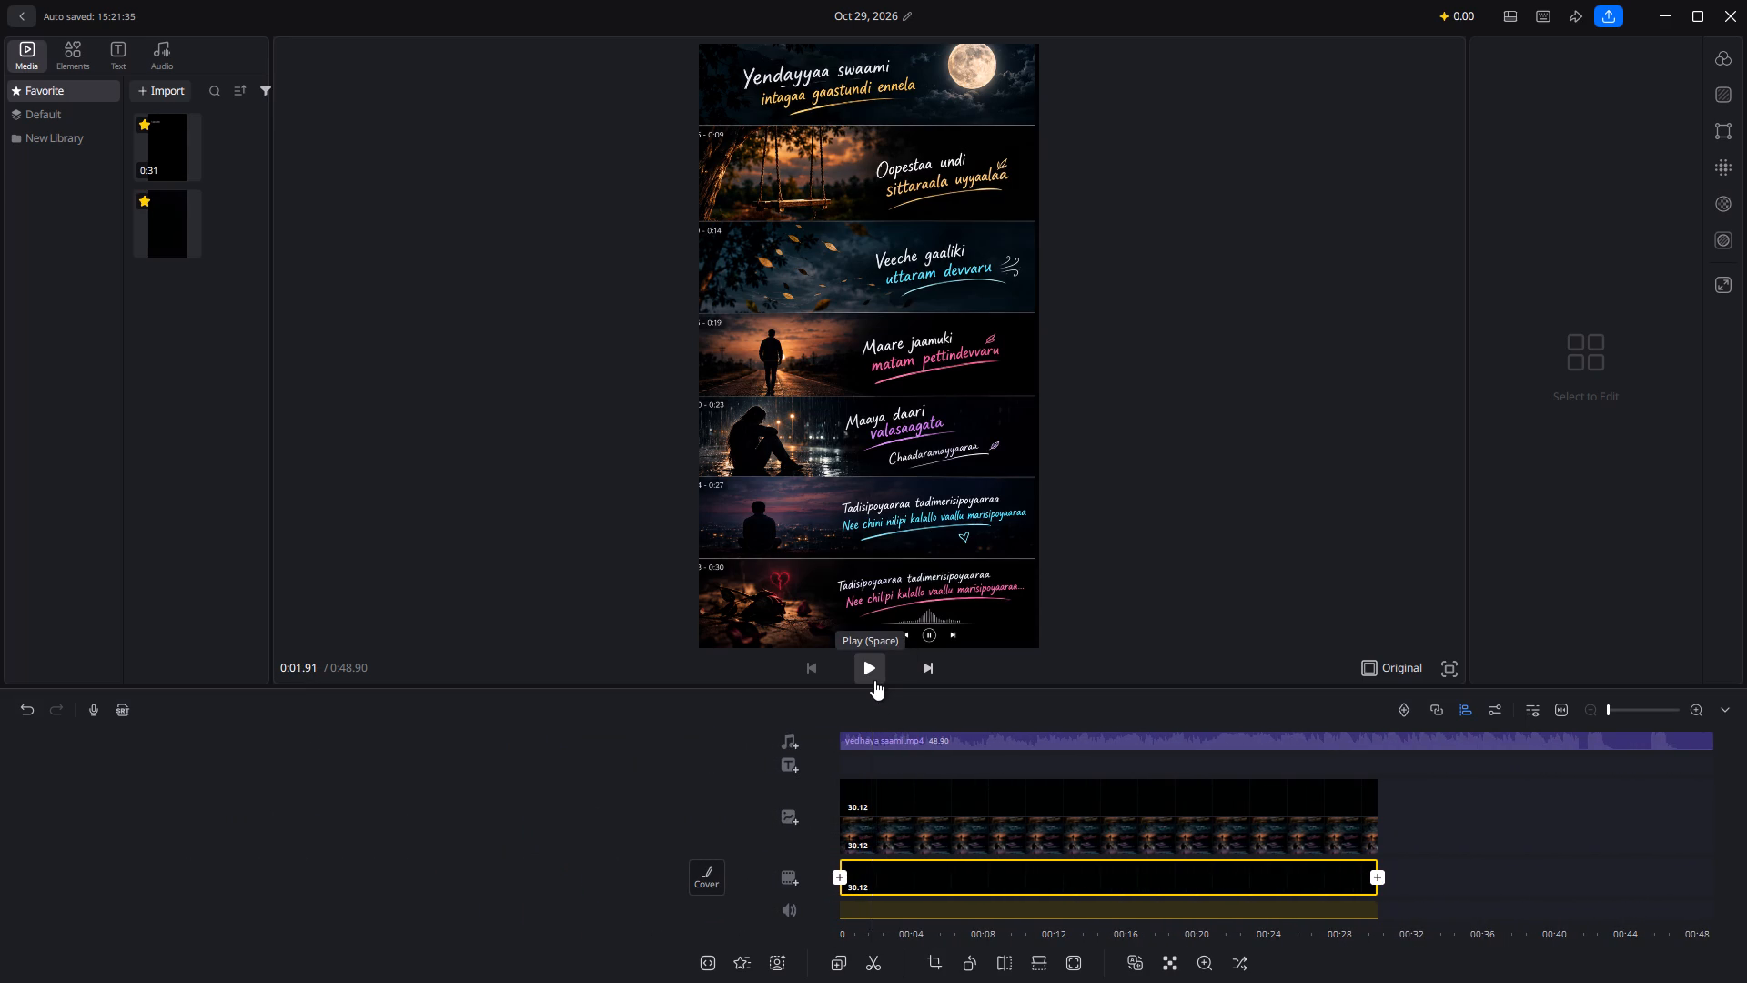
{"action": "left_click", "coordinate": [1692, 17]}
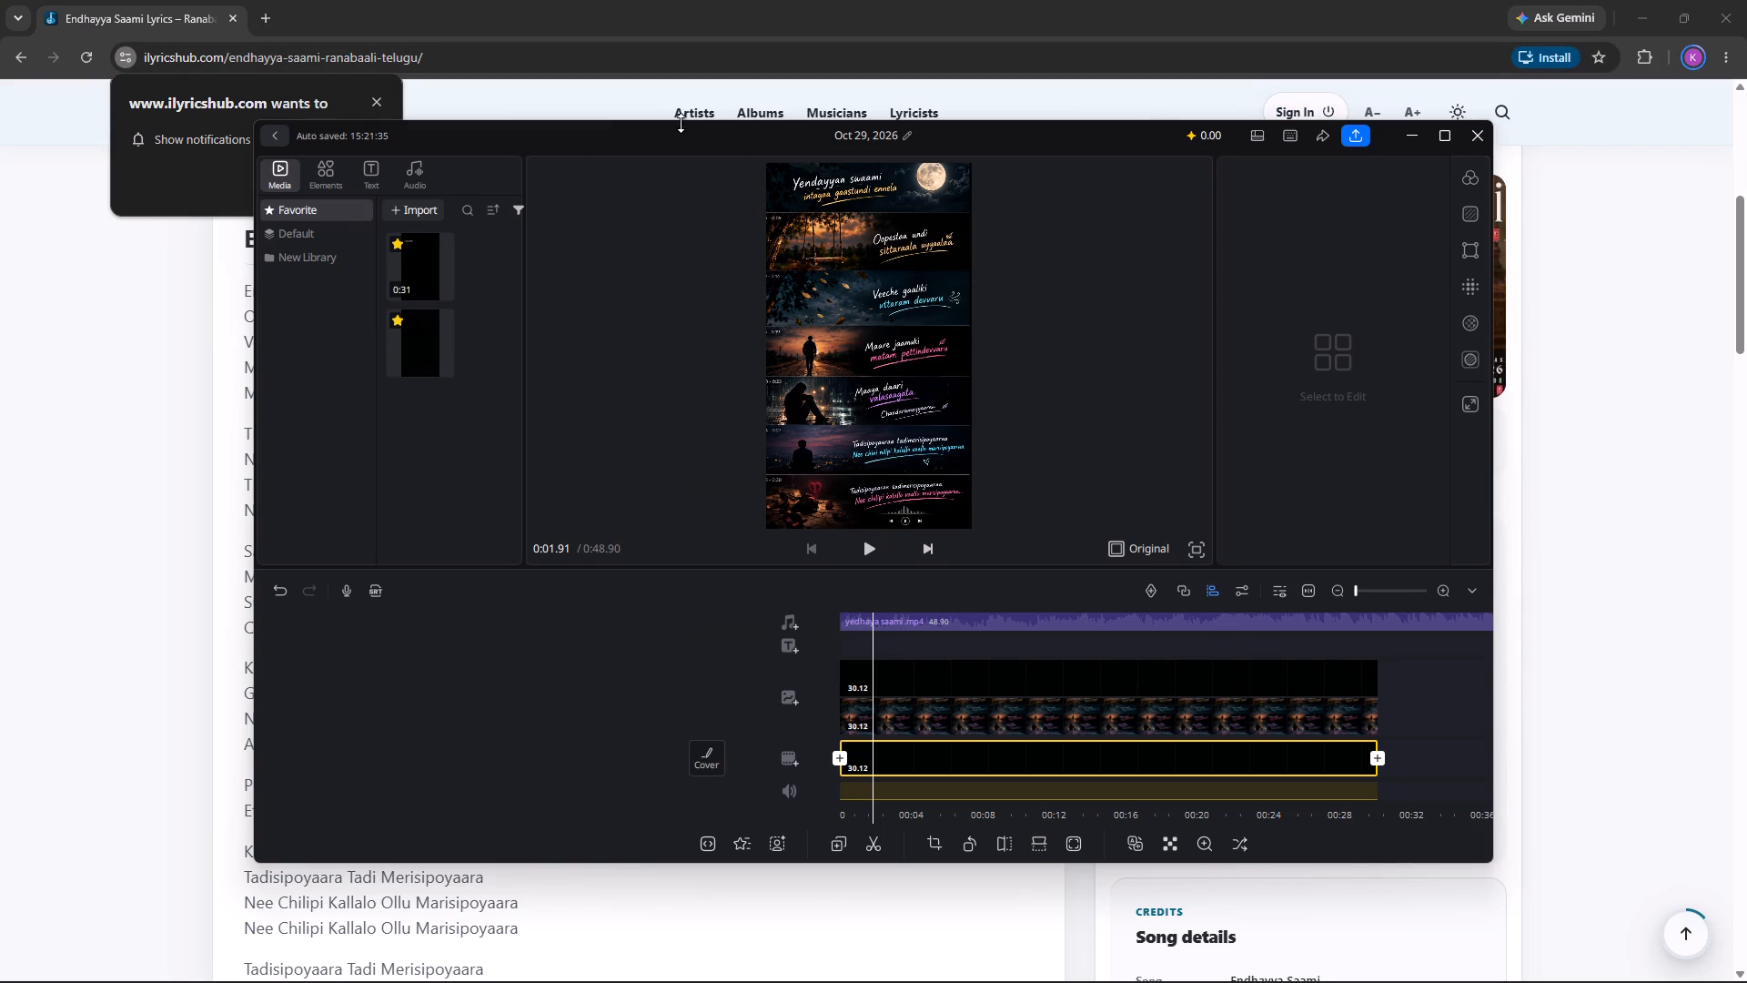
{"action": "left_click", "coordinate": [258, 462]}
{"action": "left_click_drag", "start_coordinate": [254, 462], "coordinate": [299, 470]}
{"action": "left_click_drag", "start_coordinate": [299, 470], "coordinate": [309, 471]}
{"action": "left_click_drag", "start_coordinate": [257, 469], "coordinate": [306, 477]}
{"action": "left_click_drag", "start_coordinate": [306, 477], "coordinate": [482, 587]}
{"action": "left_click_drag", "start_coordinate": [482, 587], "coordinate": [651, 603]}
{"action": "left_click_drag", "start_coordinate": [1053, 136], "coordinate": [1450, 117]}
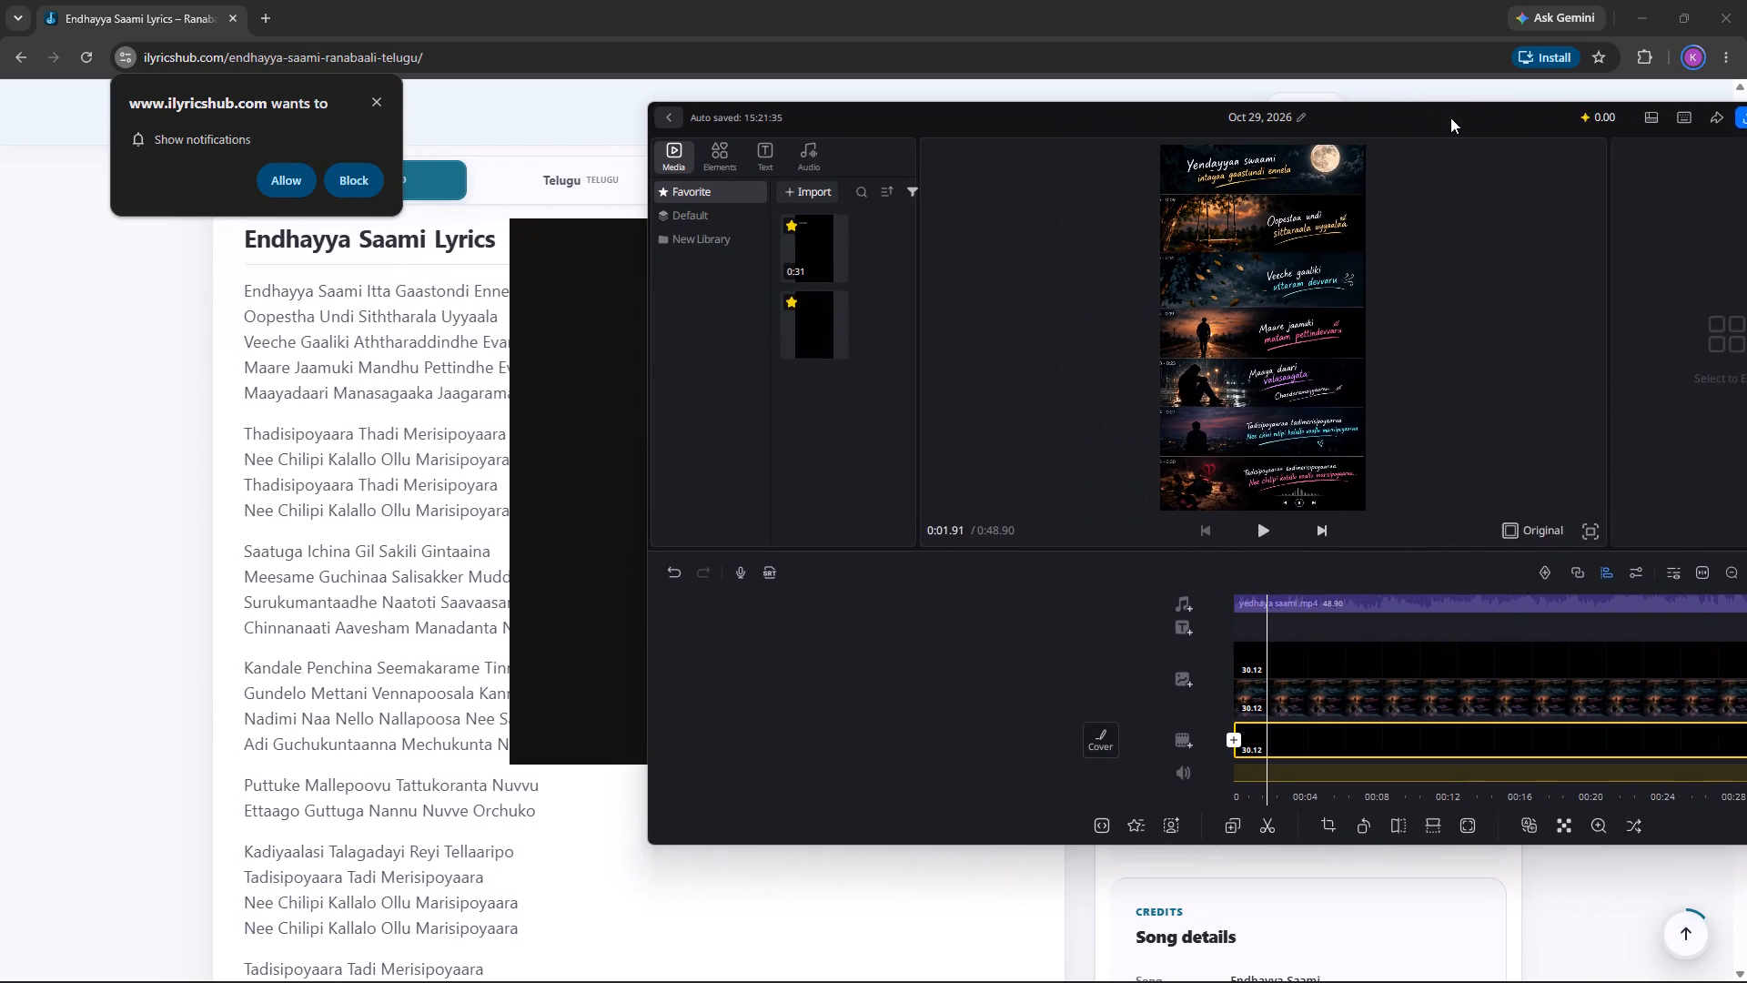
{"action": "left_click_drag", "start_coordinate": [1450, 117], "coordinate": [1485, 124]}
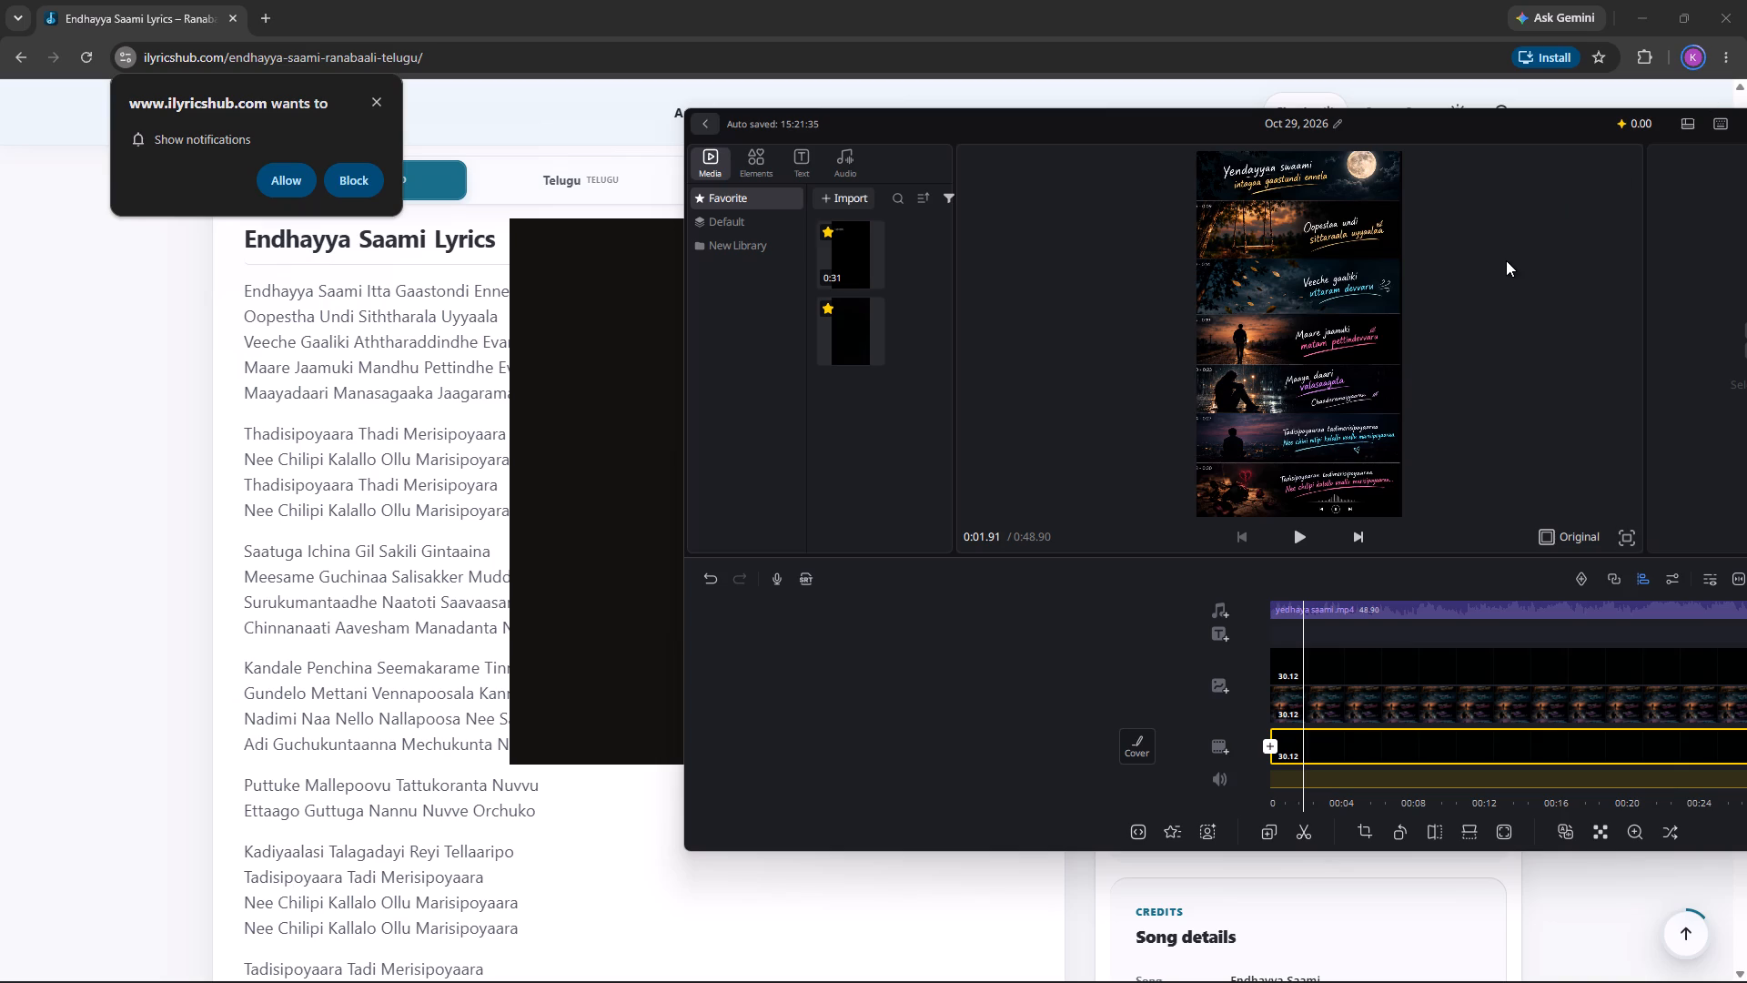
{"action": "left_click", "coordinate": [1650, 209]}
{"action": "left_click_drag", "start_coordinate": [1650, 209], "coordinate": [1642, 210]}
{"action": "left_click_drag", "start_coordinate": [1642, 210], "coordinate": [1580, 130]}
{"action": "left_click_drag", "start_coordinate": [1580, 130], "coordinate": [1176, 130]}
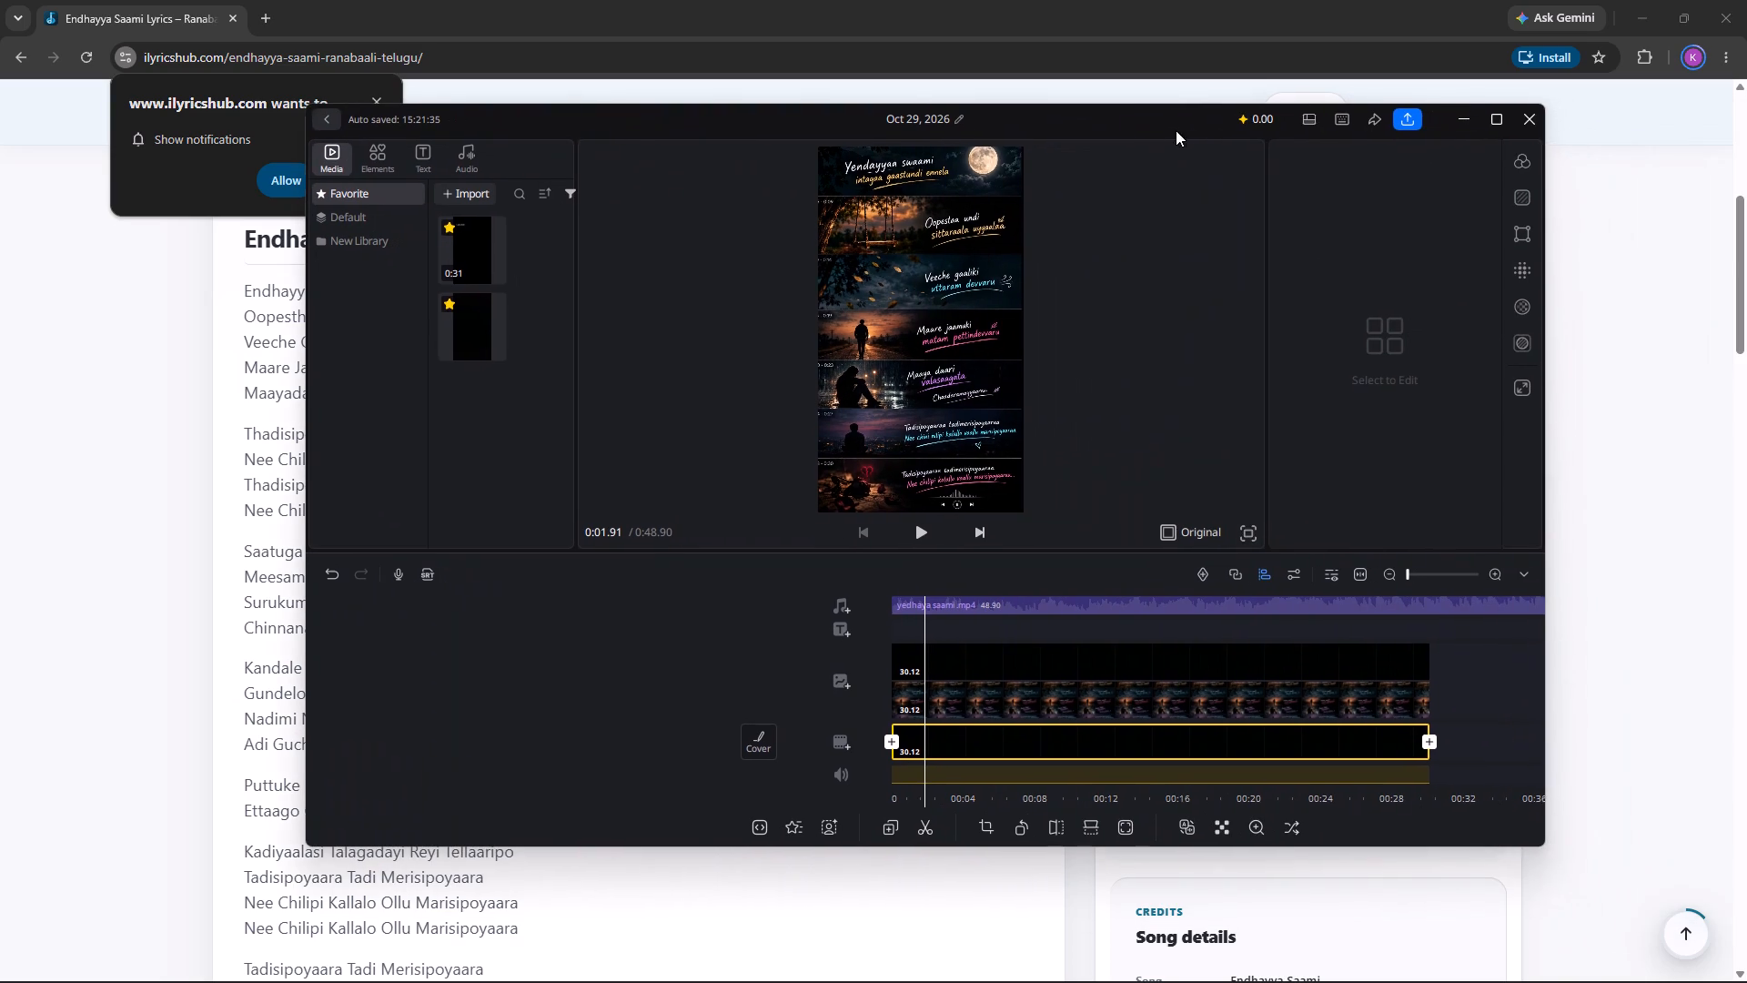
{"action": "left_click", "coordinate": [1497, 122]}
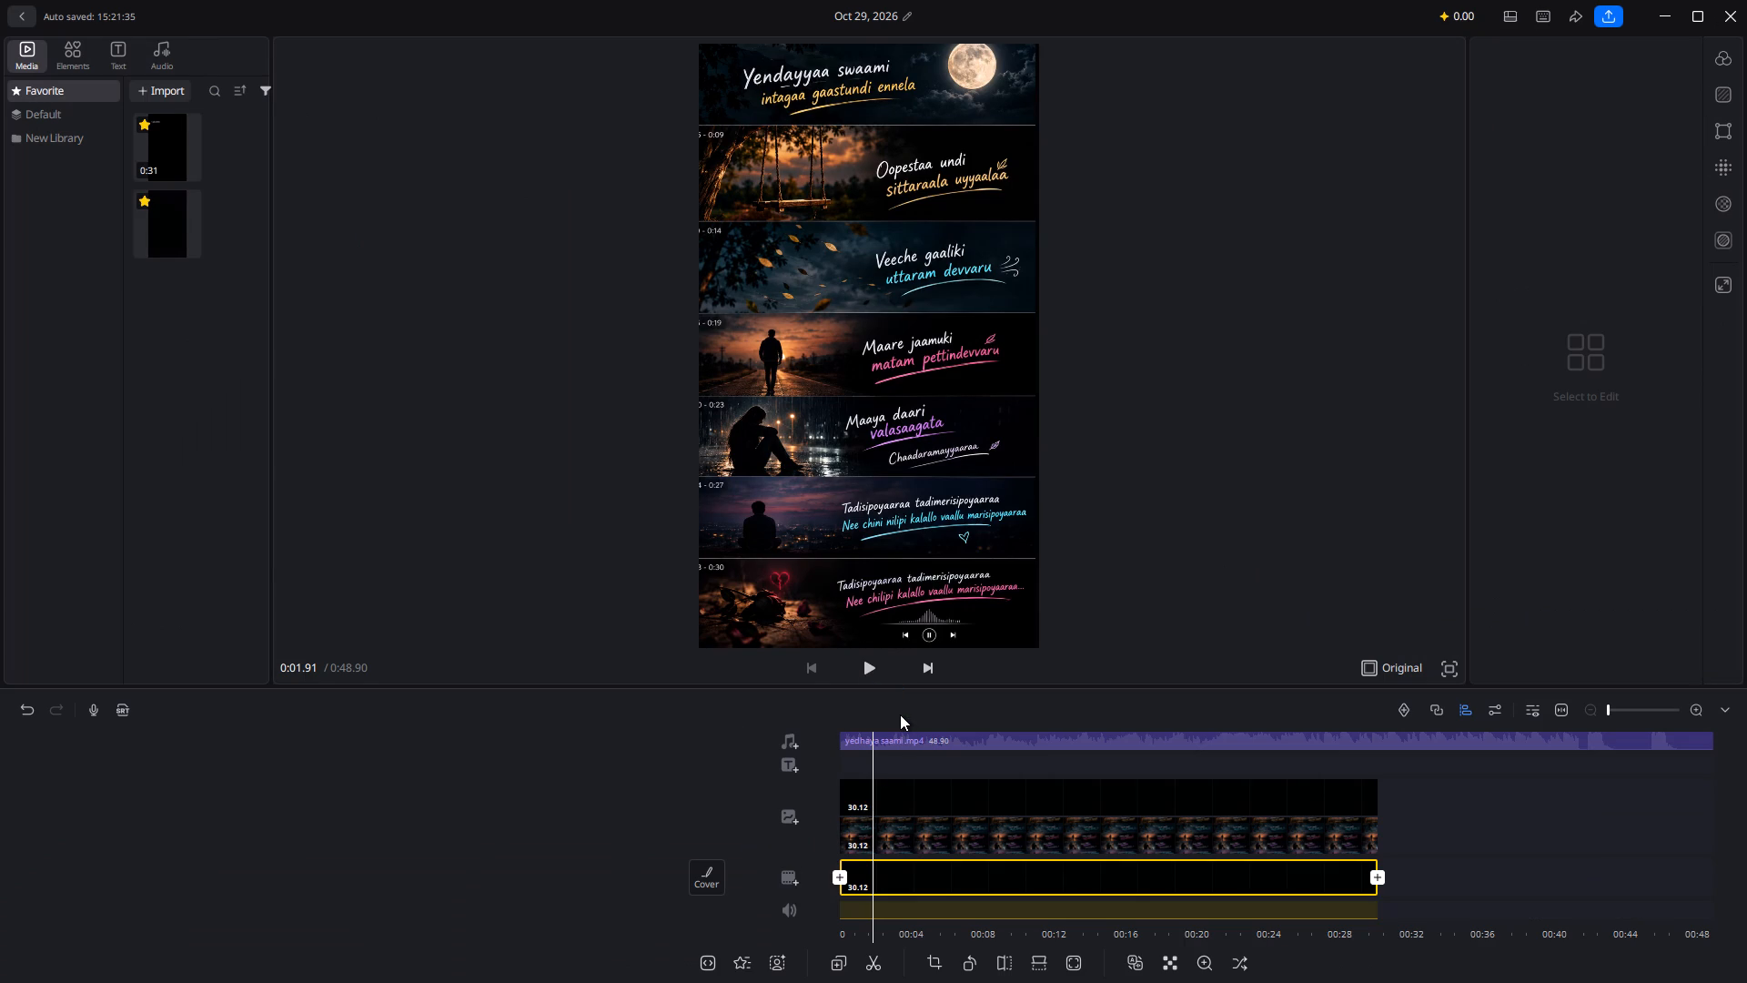
Shrink the lyrics image slightly and shift it horizontally to align its left edge with the video frame, bringing its timestamps inside.
{"action": "left_click", "coordinate": [909, 841]}
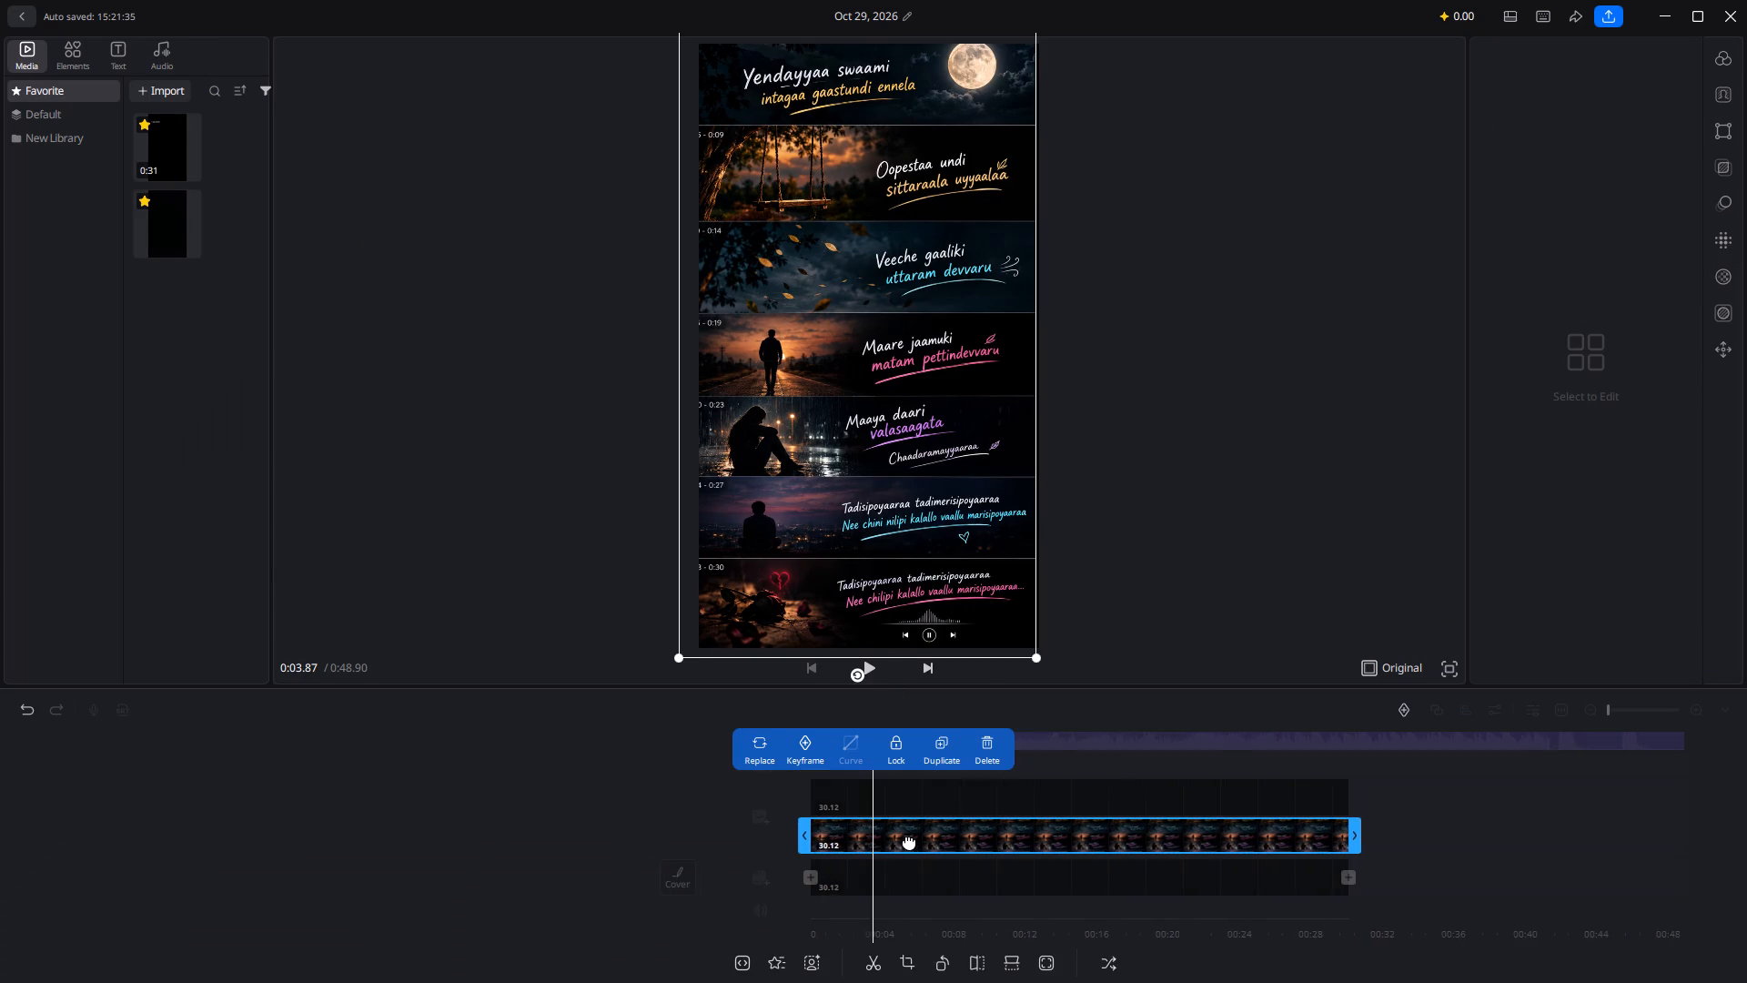
{"action": "scroll", "coordinate": [770, 552], "scroll_direction": "down", "scroll_amount": 1, "text": "ctrl"}
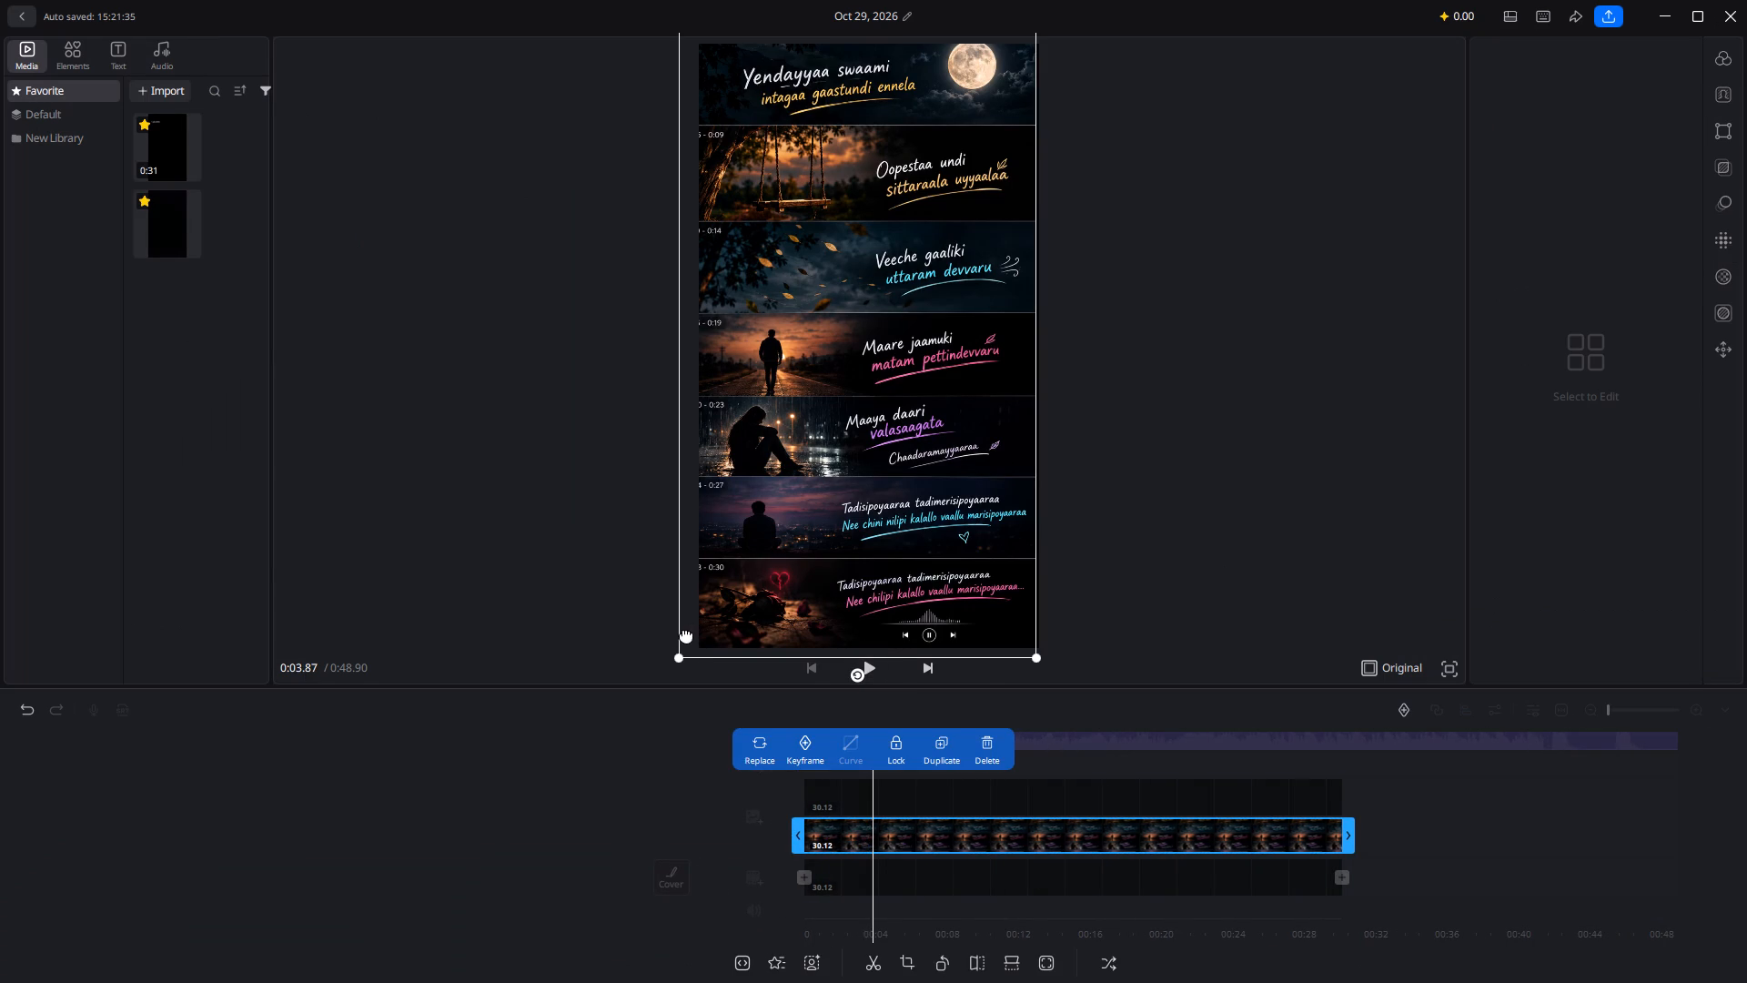
{"action": "left_click_drag", "start_coordinate": [676, 647], "coordinate": [1033, 607]}
{"action": "left_click_drag", "start_coordinate": [1033, 607], "coordinate": [1038, 658]}
{"action": "left_click_drag", "start_coordinate": [1038, 658], "coordinate": [1033, 634]}
{"action": "left_click_drag", "start_coordinate": [931, 587], "coordinate": [990, 600]}
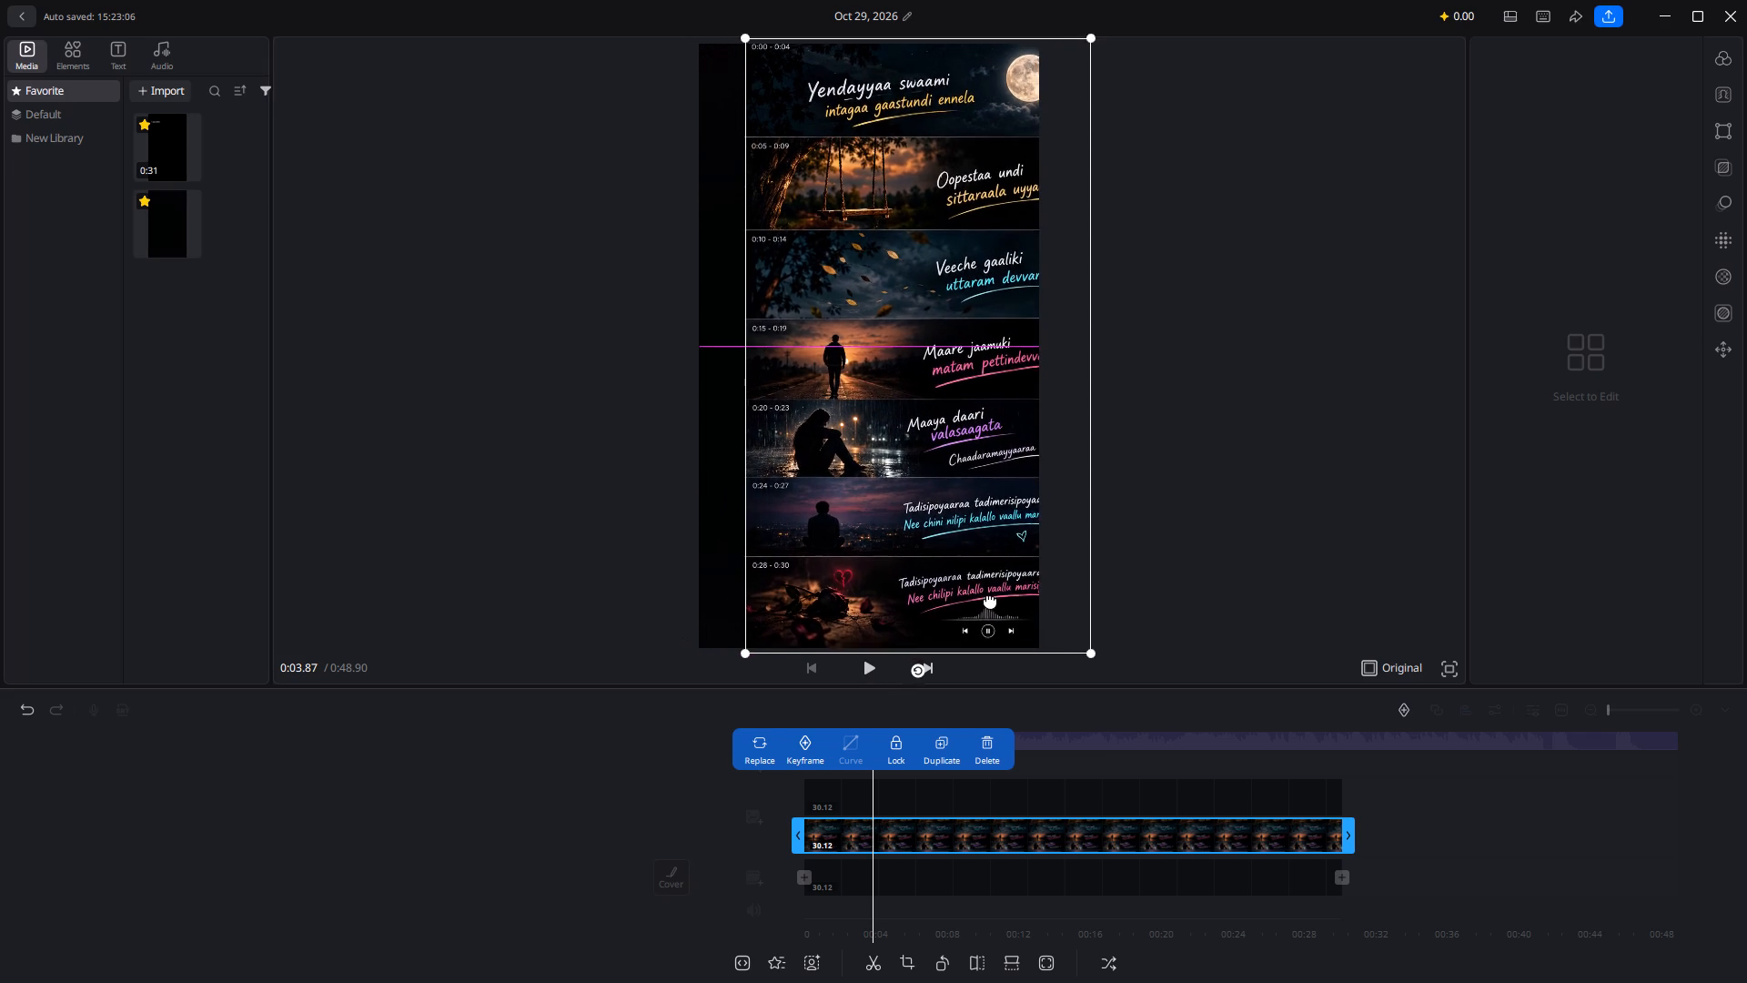
{"action": "left_click_drag", "start_coordinate": [990, 600], "coordinate": [952, 597]}
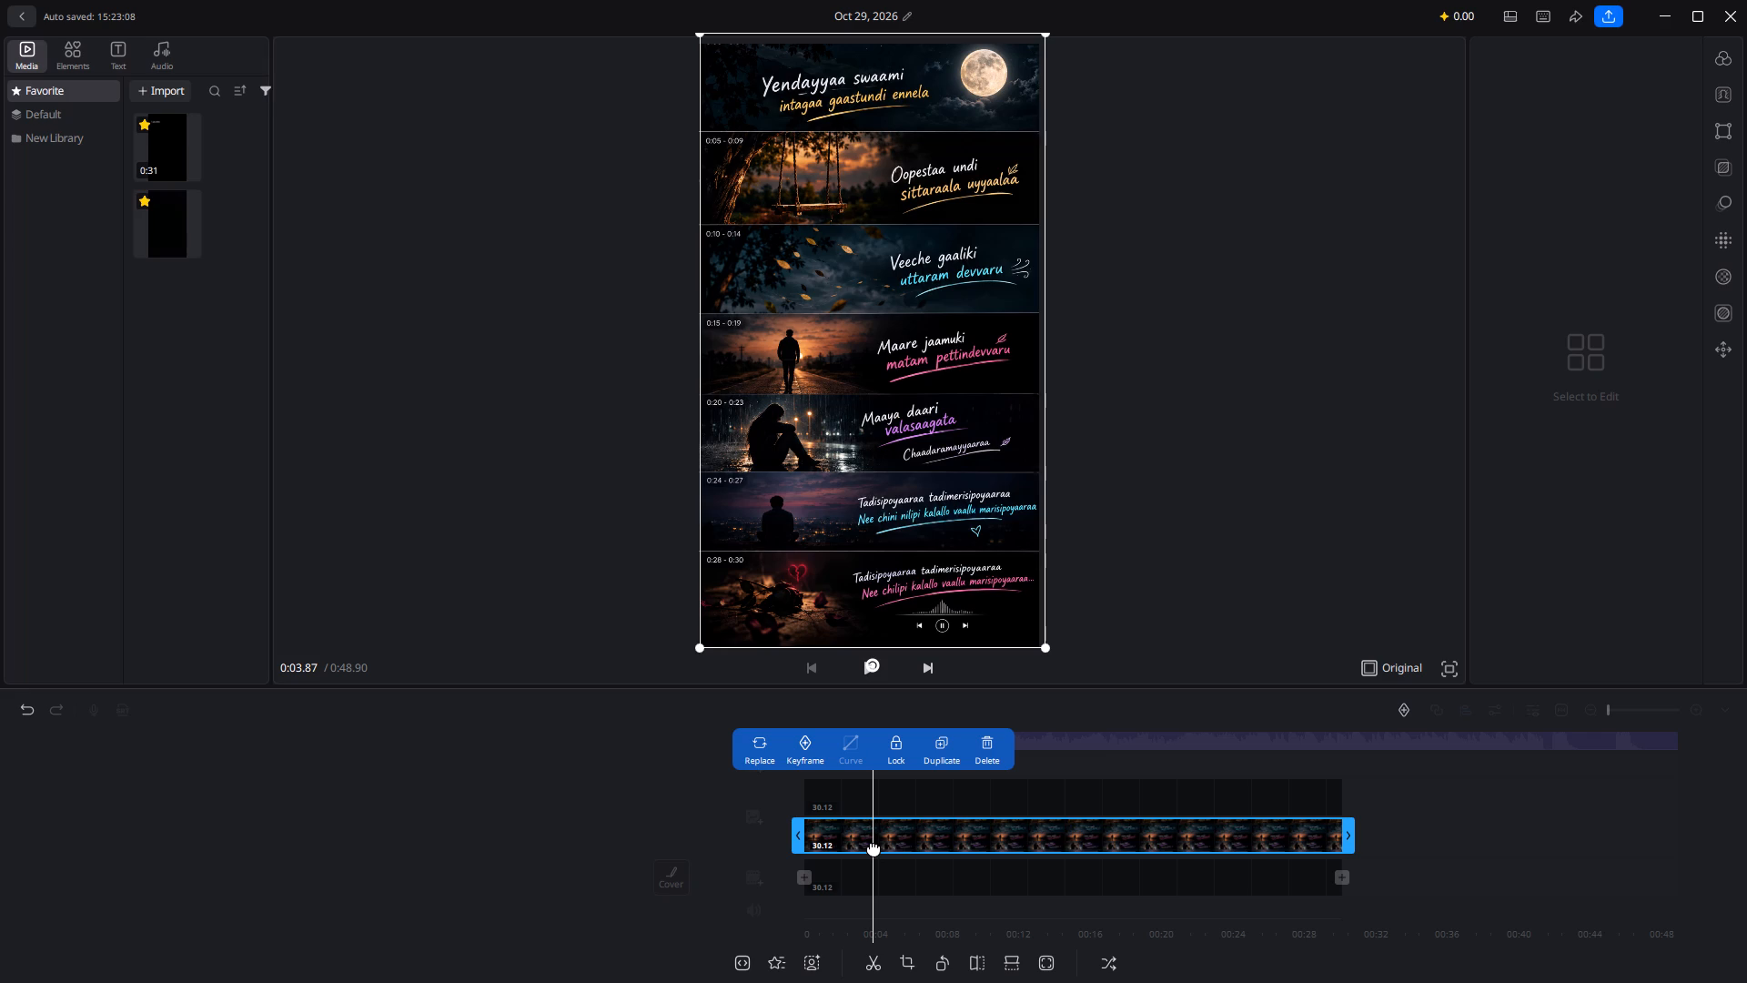
{"action": "left_click", "coordinate": [1575, 734]}
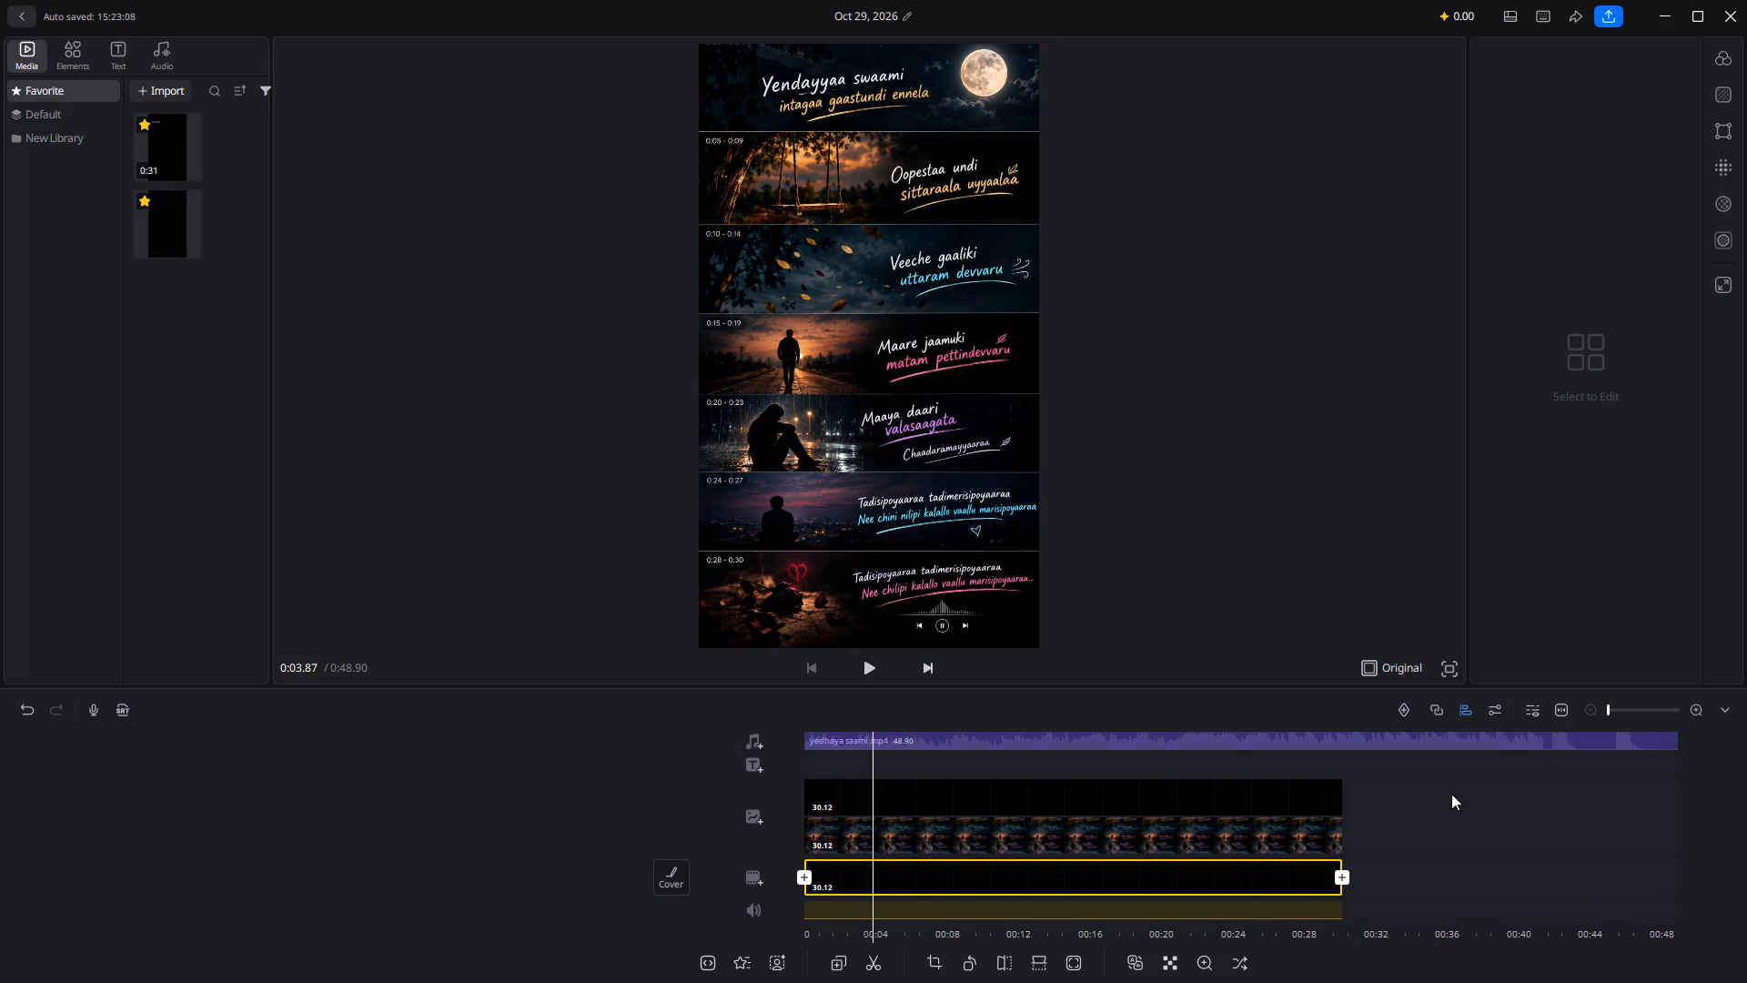
Trim the end of the yedhaya saami audio clip to 30.12, matching the end of the video layers.
{"action": "left_click", "coordinate": [1652, 741]}
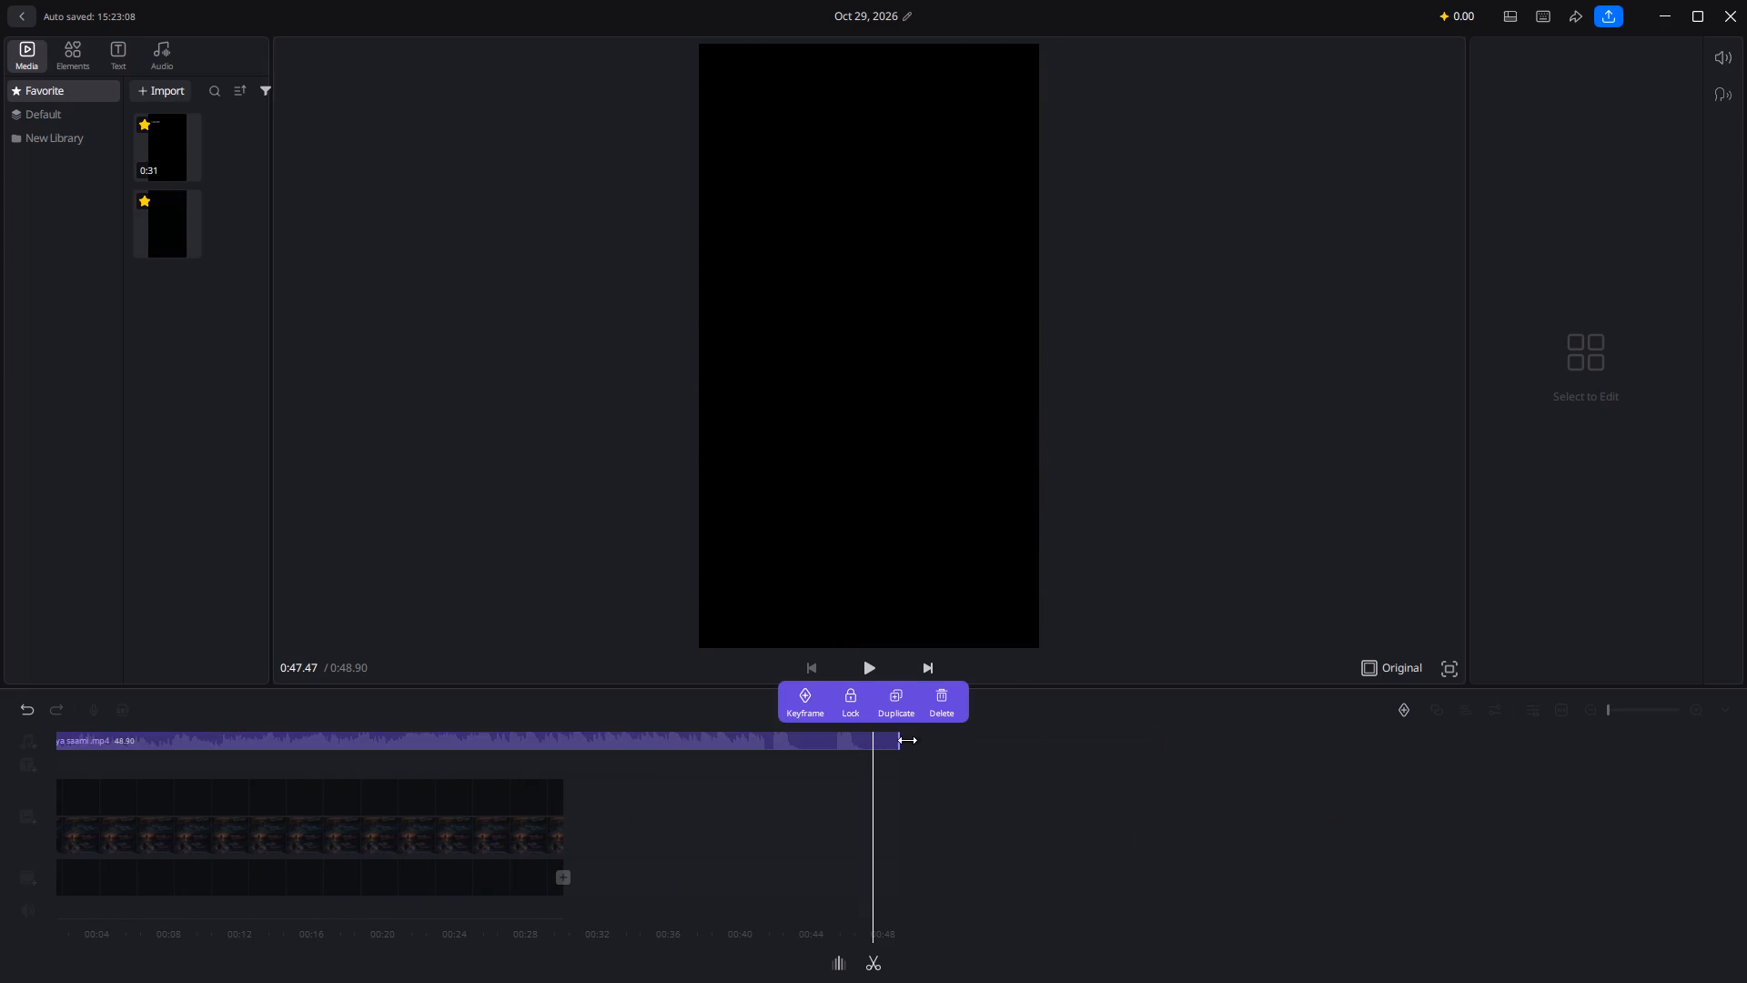
{"action": "left_click_drag", "start_coordinate": [907, 740], "coordinate": [604, 738]}
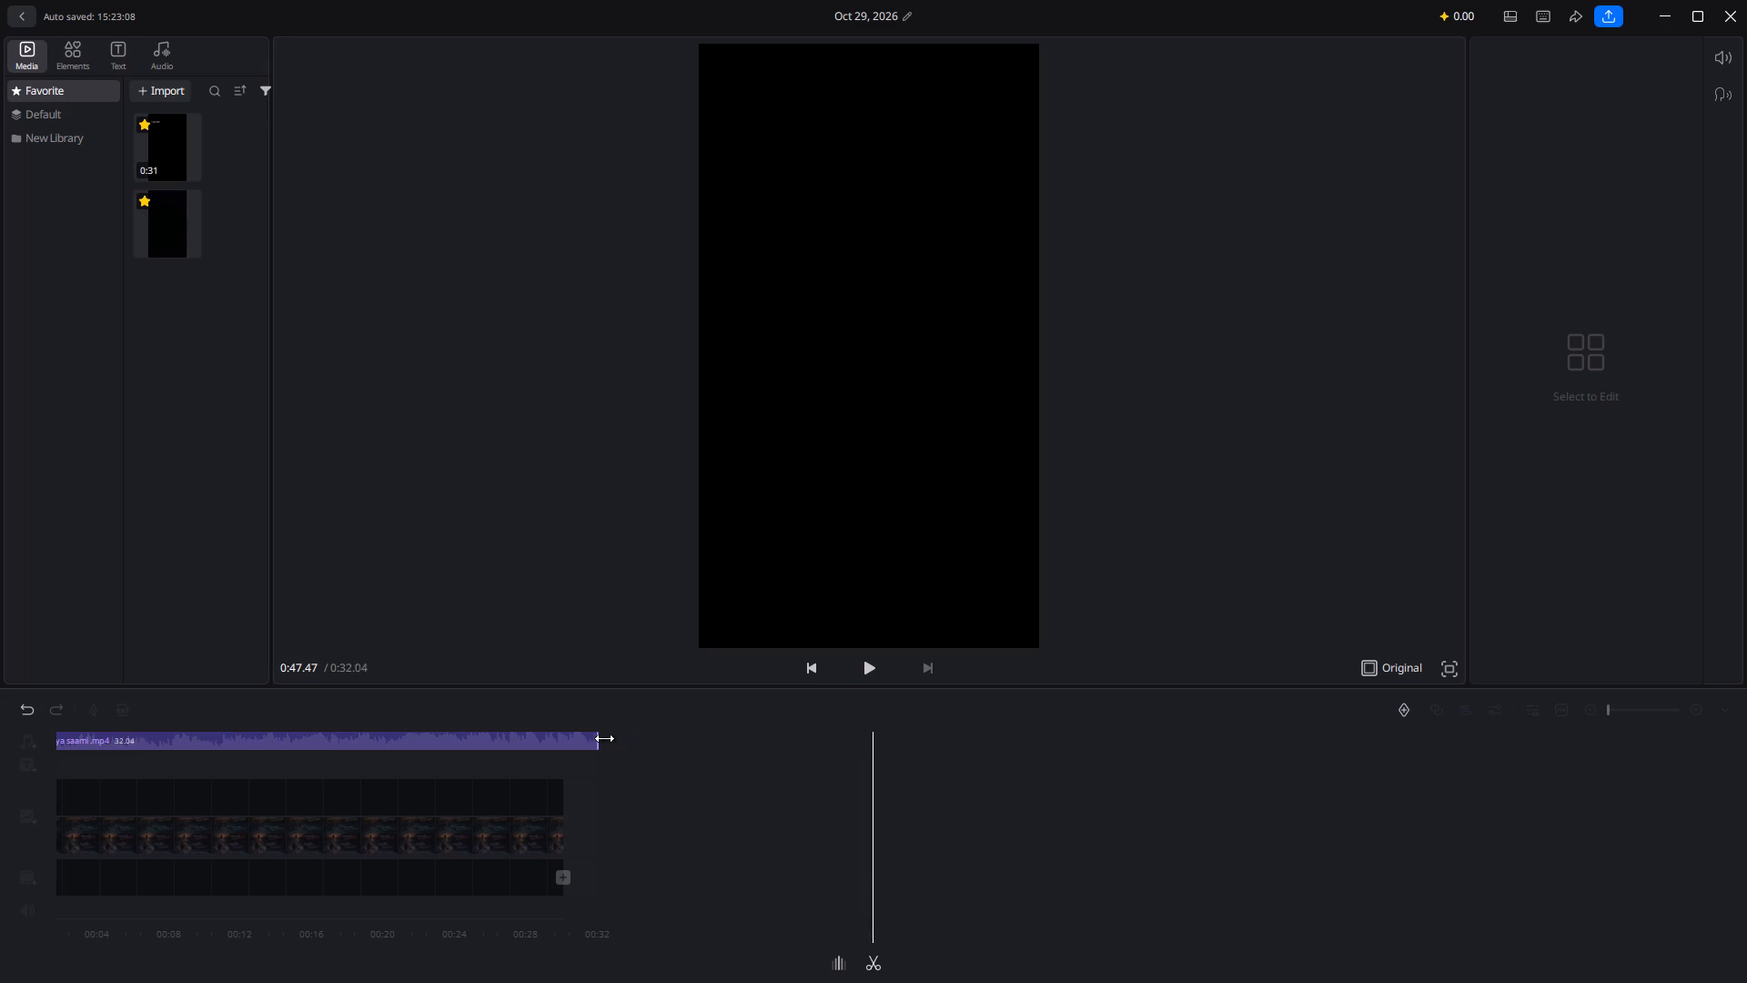
{"action": "left_click_drag", "start_coordinate": [604, 738], "coordinate": [569, 725]}
{"action": "left_click_drag", "start_coordinate": [569, 725], "coordinate": [572, 725]}
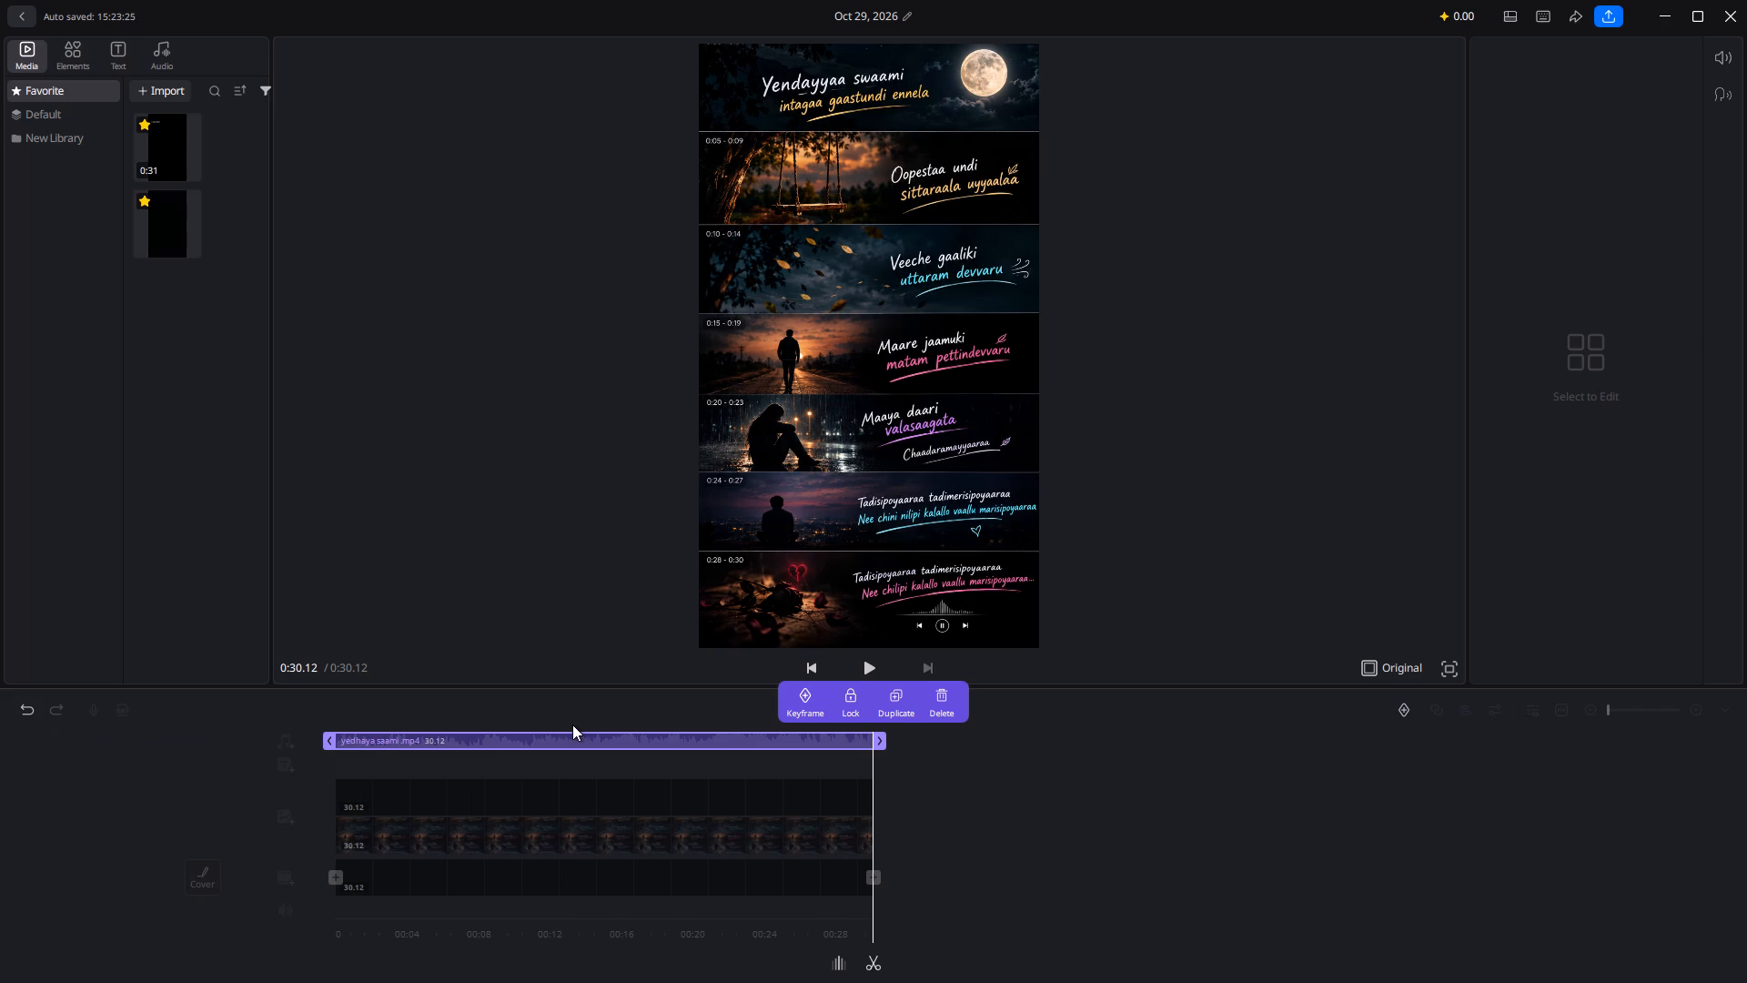
{"action": "left_click", "coordinate": [1027, 807]}
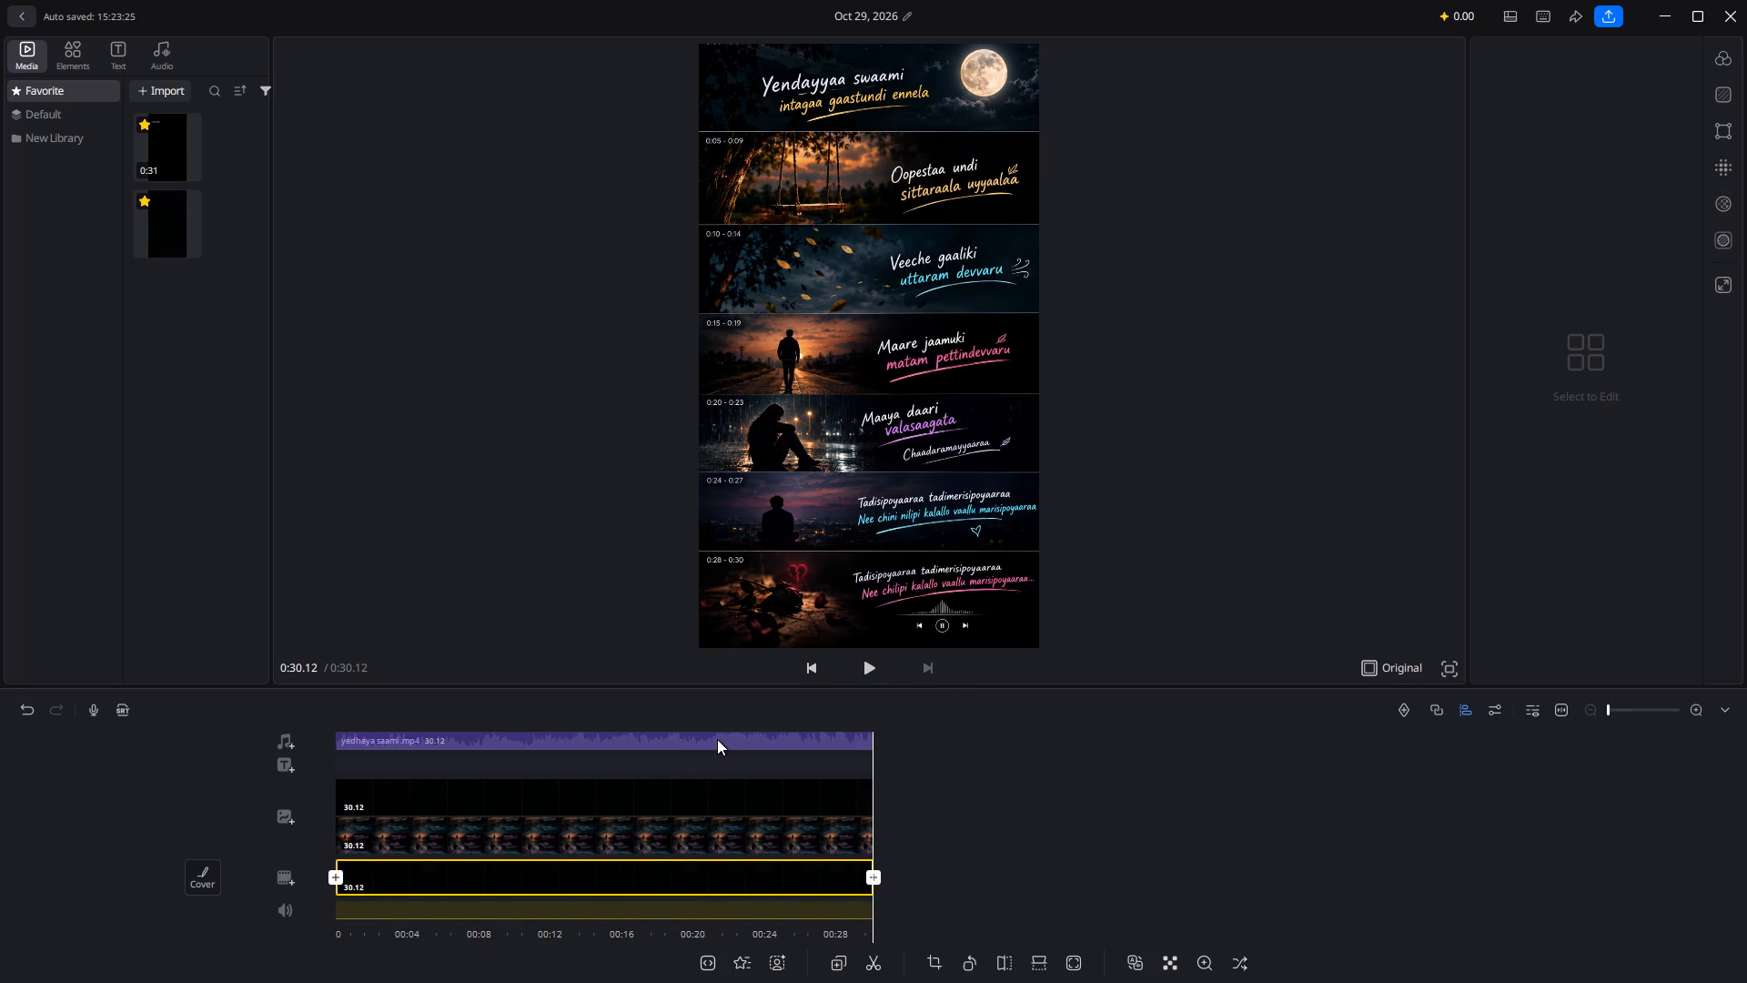
Split the black overlay clip on the top video layer at 0:05.00, where the first lyric line ends.
{"action": "scroll", "coordinate": [717, 739], "scroll_direction": "right", "scroll_amount": 11}
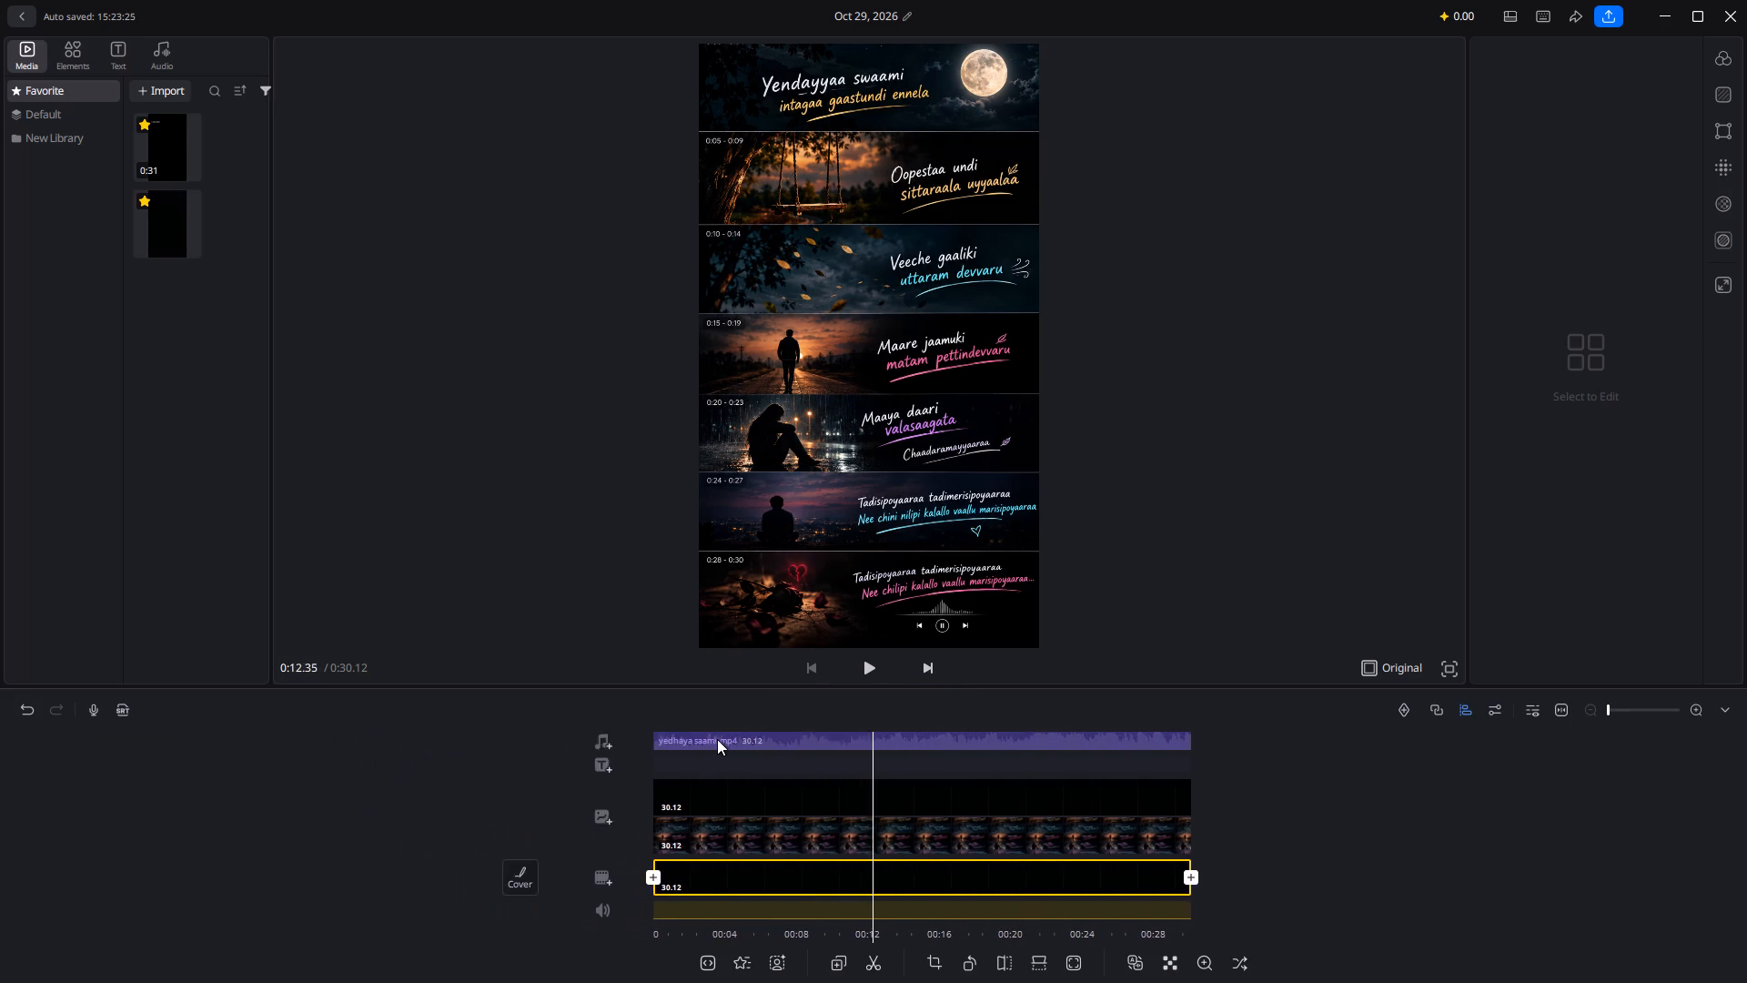
{"action": "scroll", "coordinate": [717, 739], "scroll_direction": "right", "scroll_amount": 9}
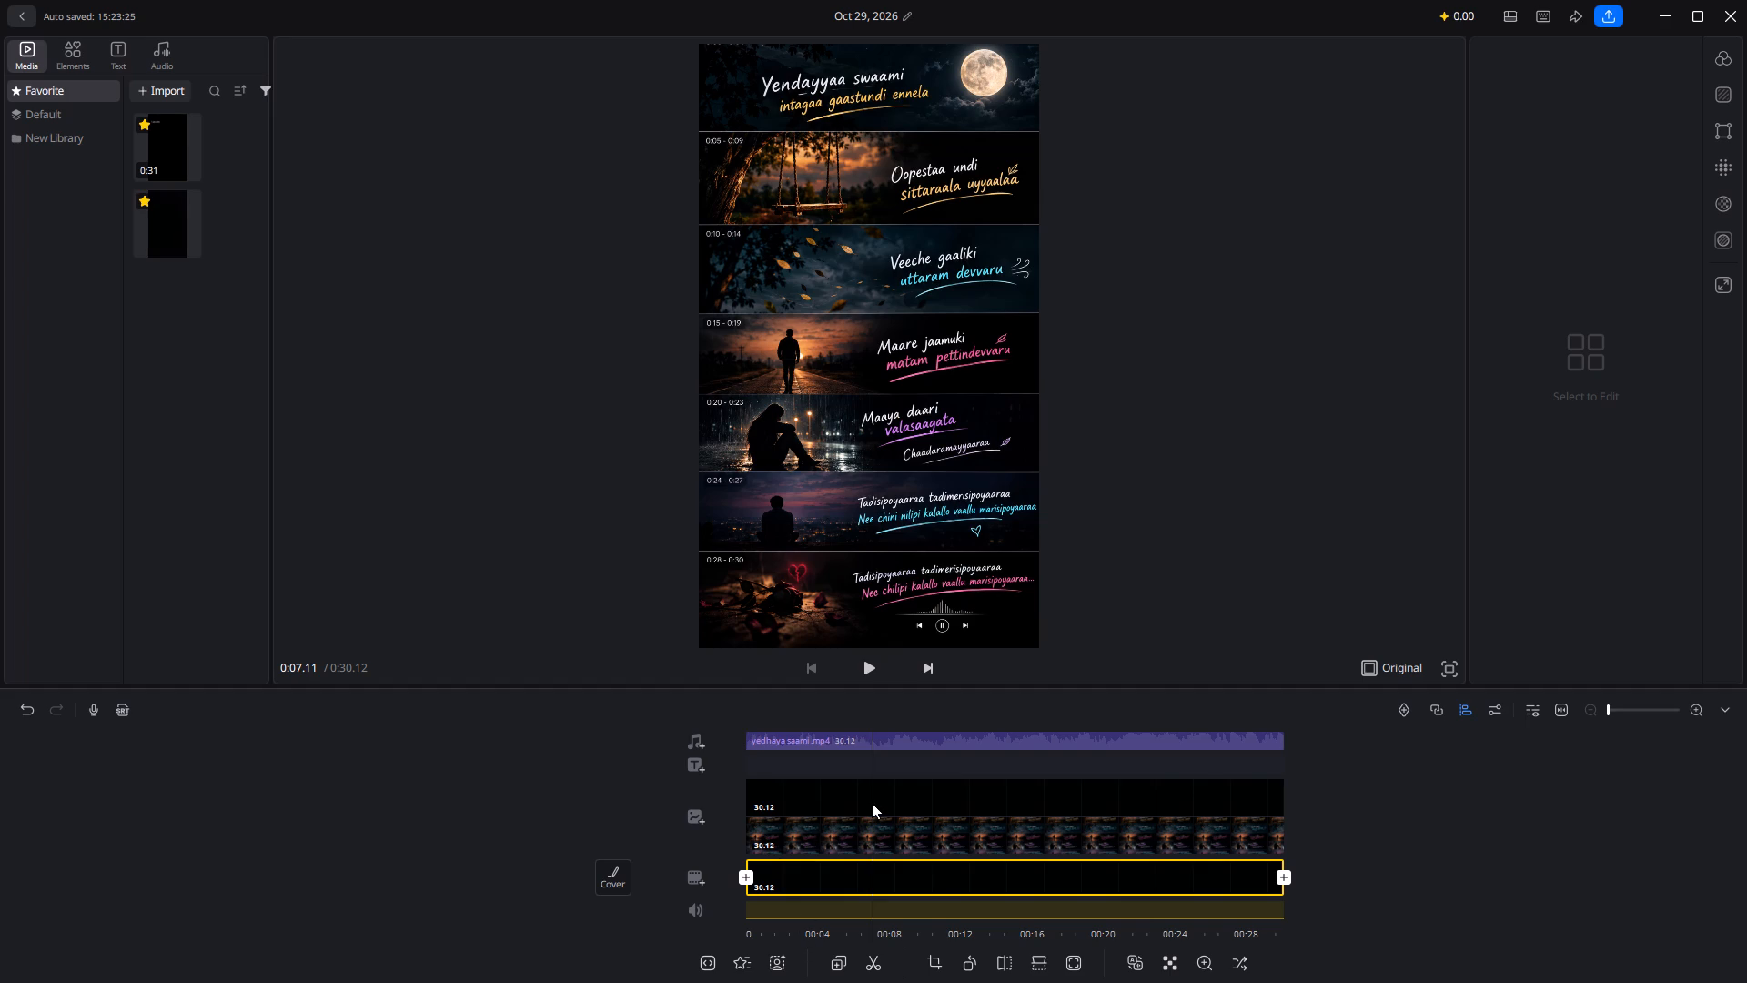
{"action": "scroll", "coordinate": [850, 806], "scroll_direction": "up", "scroll_amount": 4, "text": "ctrl"}
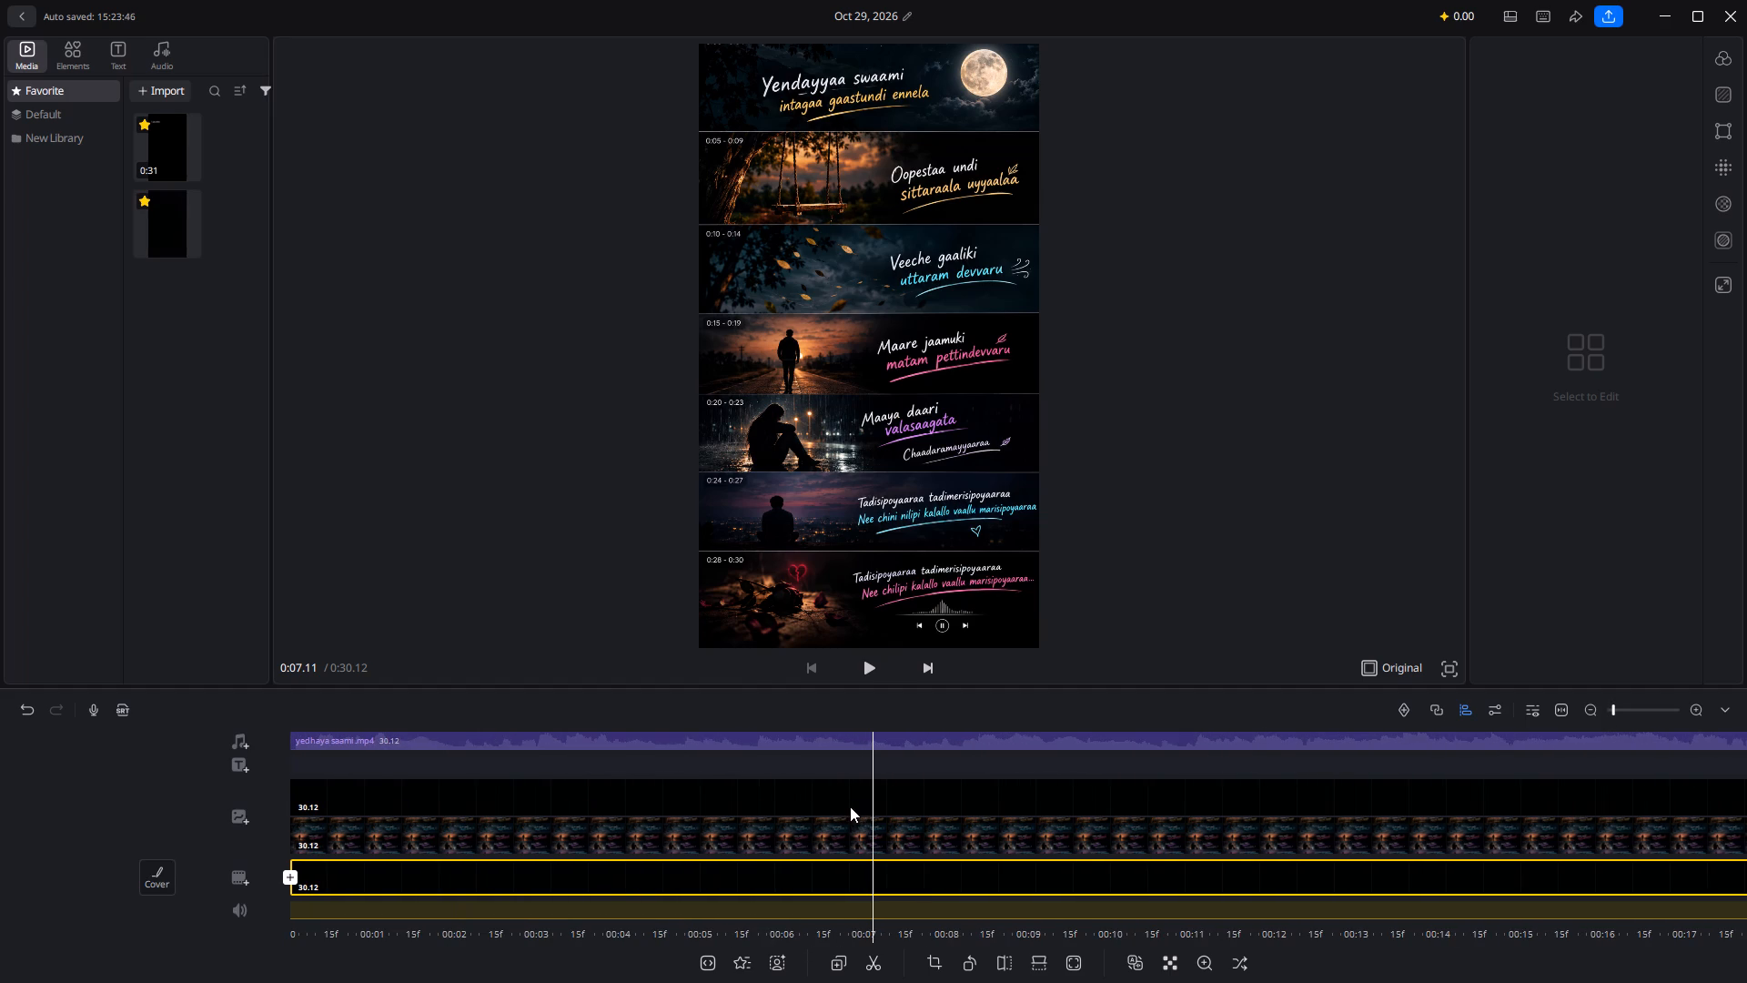
{"action": "left_click_drag", "start_coordinate": [522, 793], "coordinate": [764, 794]}
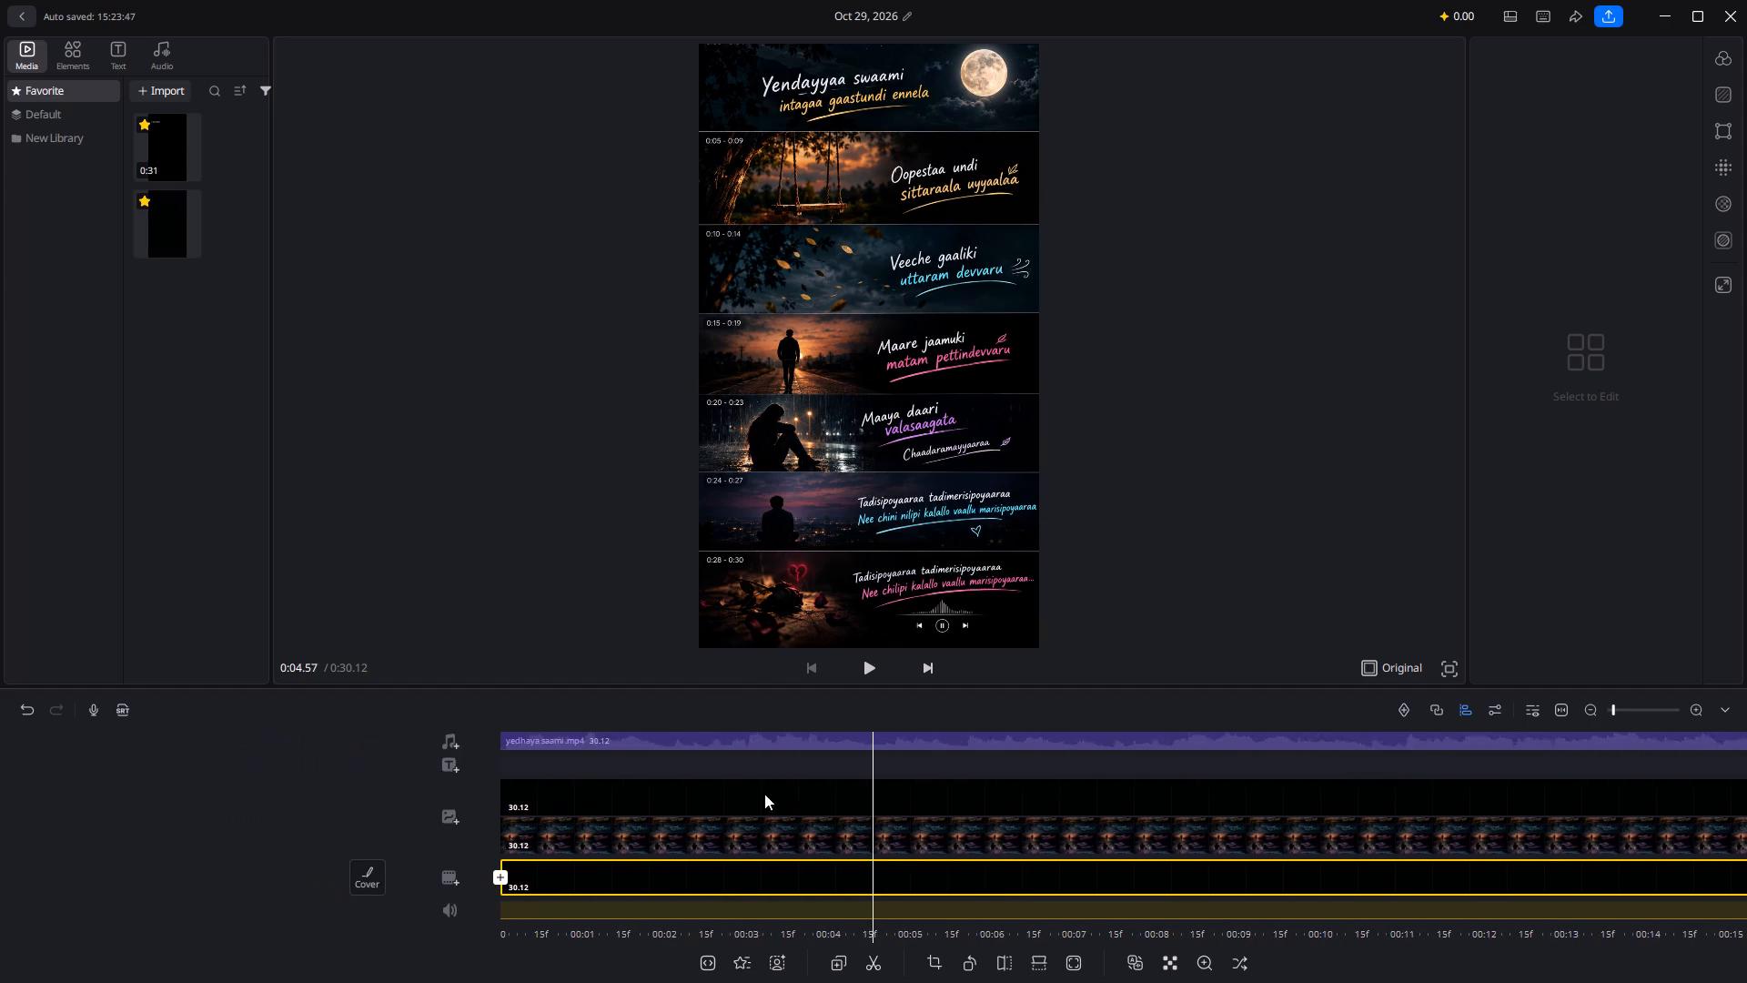
{"action": "left_click_drag", "start_coordinate": [764, 794], "coordinate": [836, 842]}
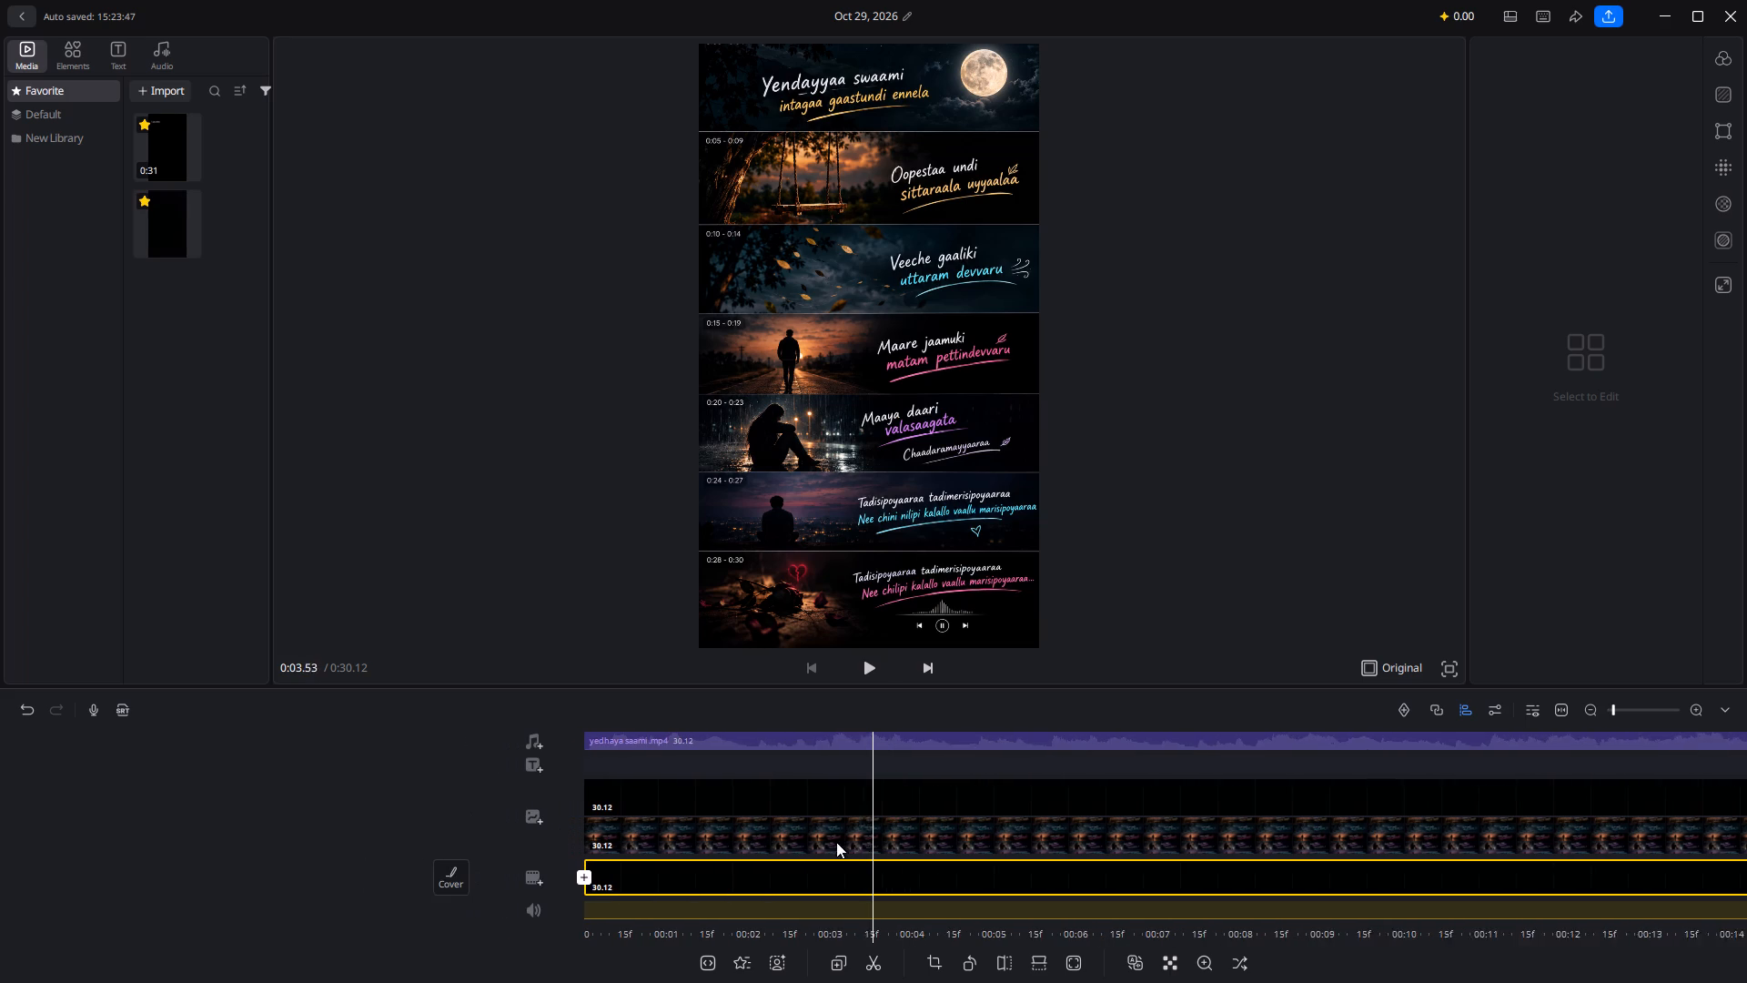
{"action": "left_click_drag", "start_coordinate": [836, 842], "coordinate": [857, 846]}
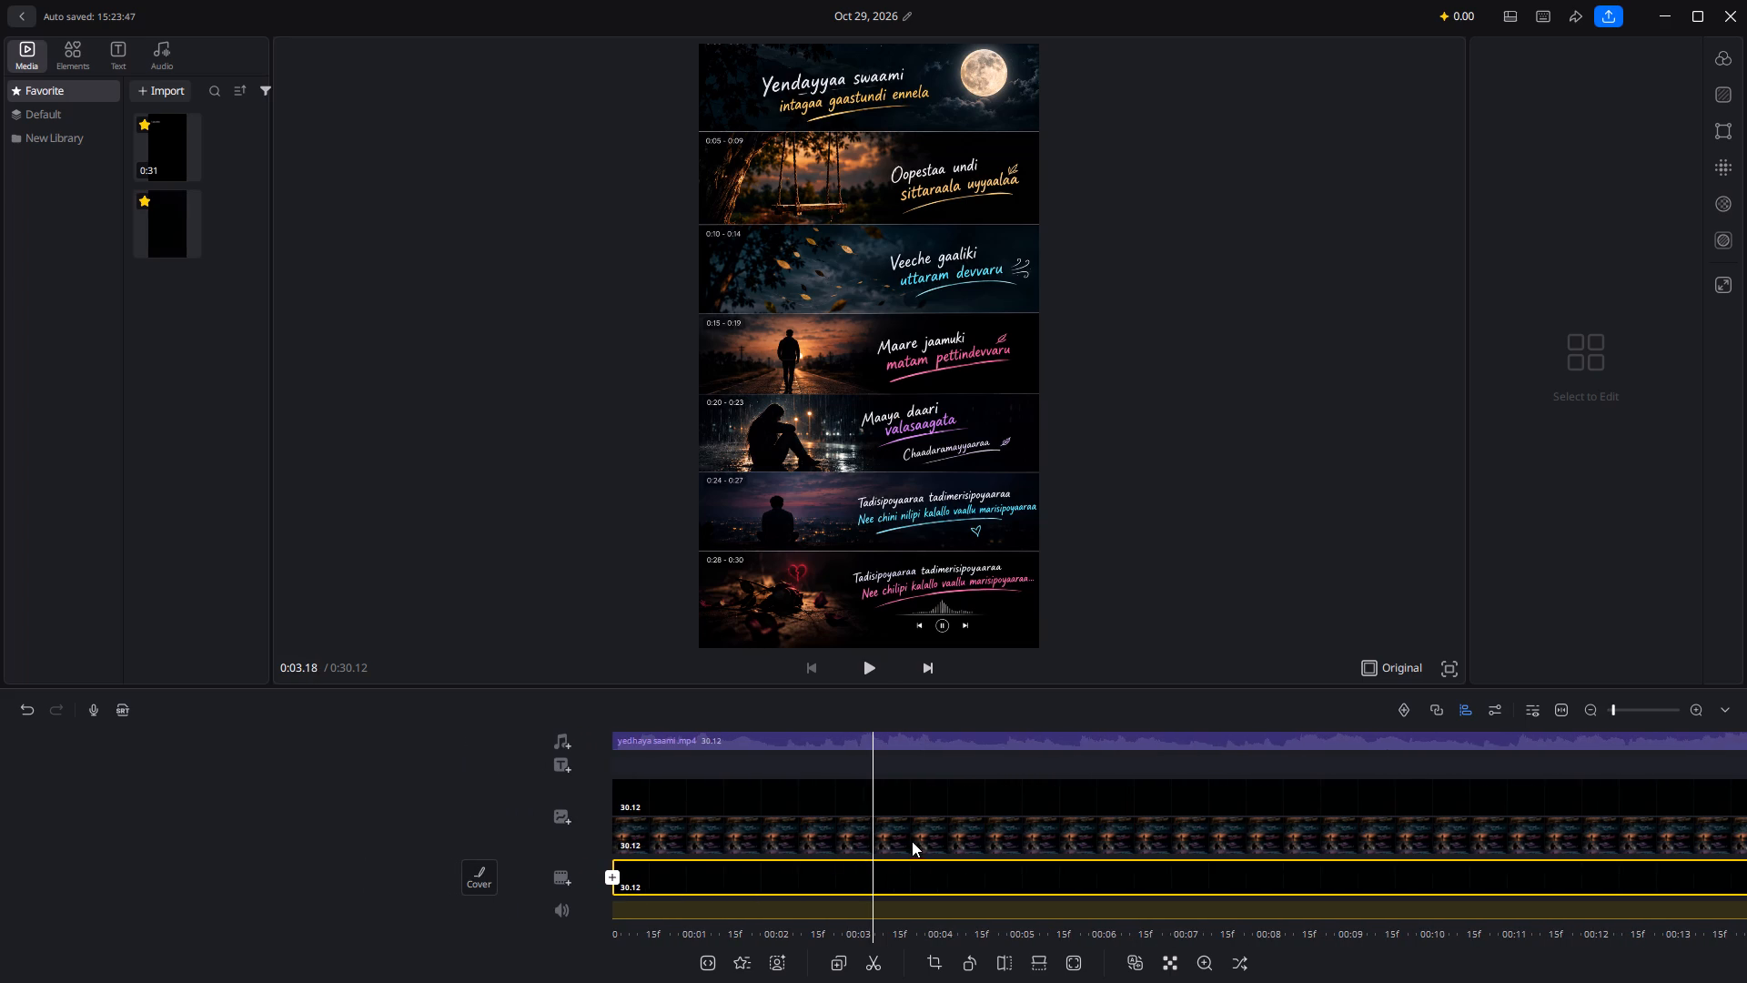
{"action": "left_click_drag", "start_coordinate": [912, 841], "coordinate": [740, 854]}
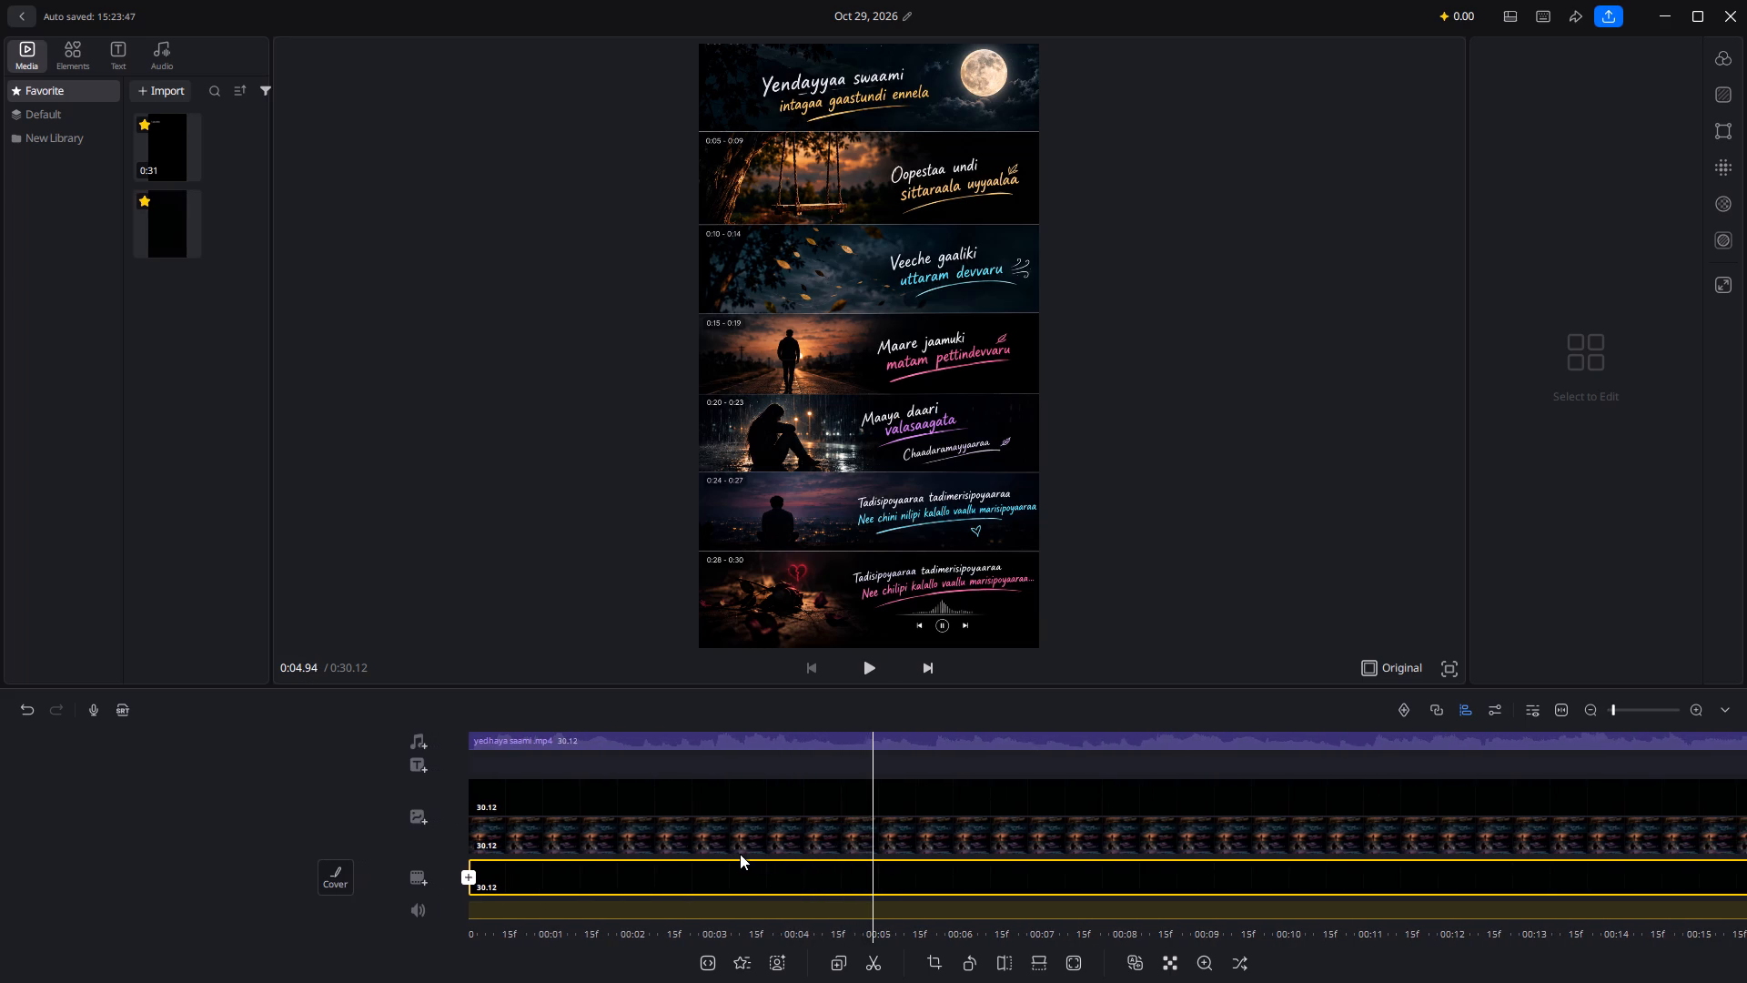
{"action": "left_click_drag", "start_coordinate": [740, 854], "coordinate": [738, 855]}
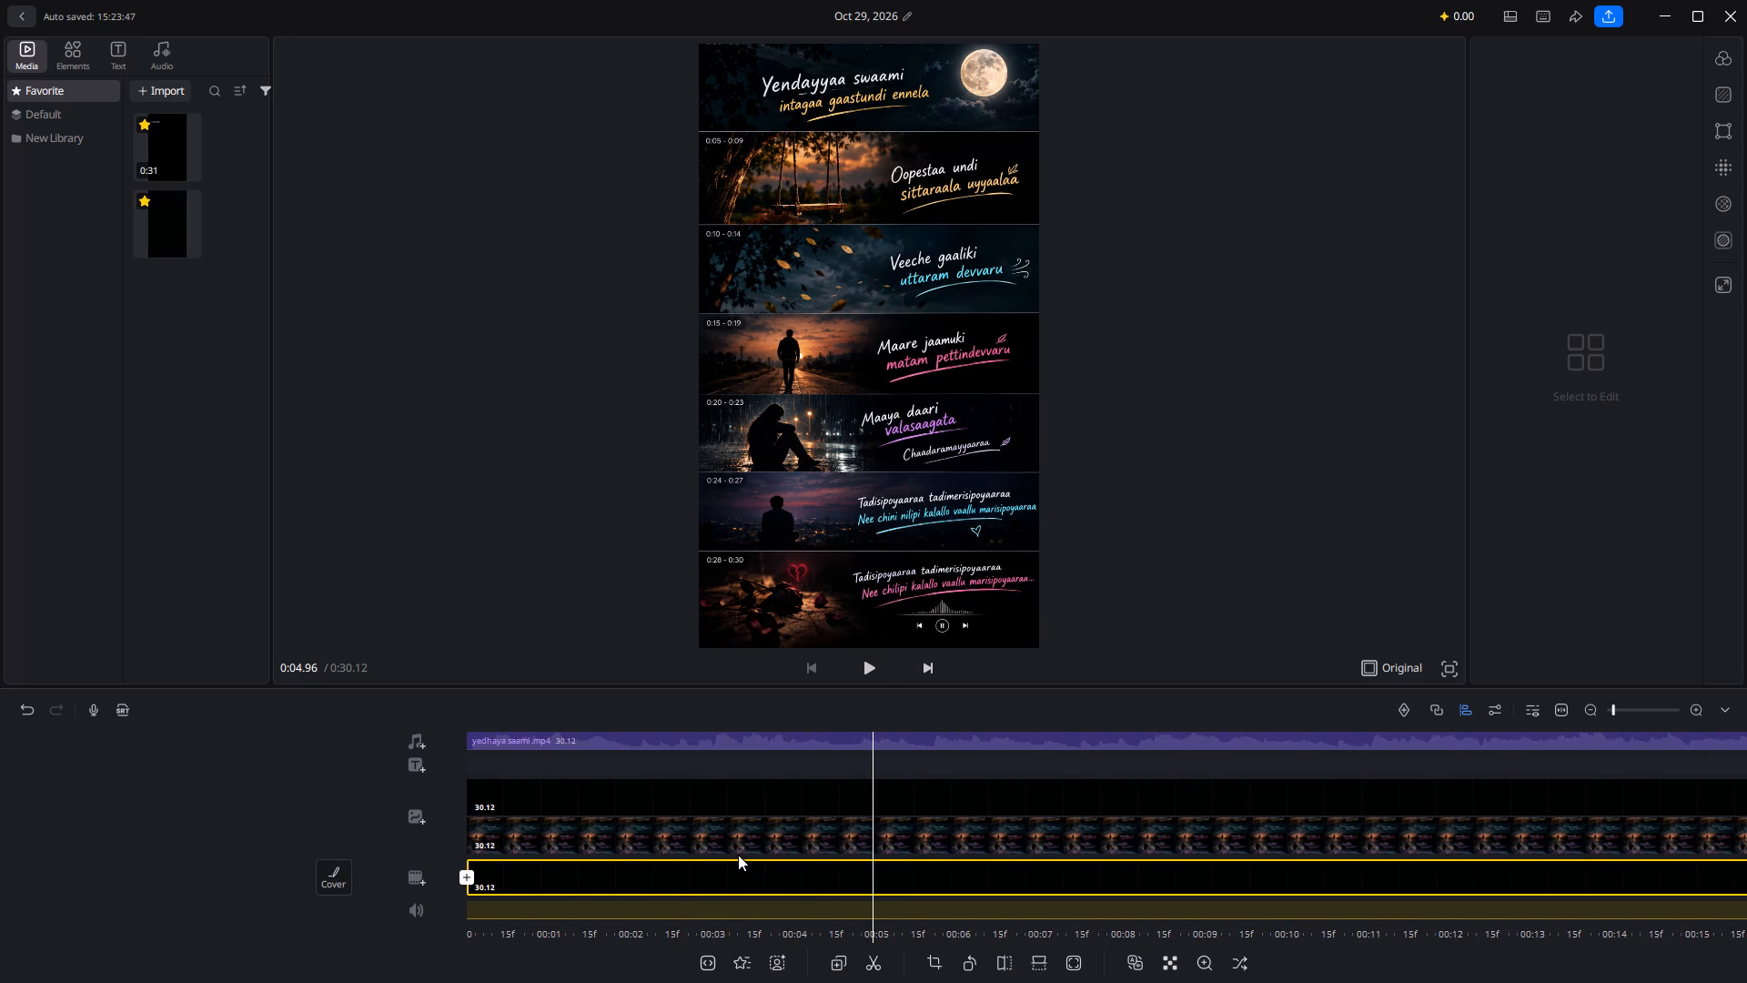
{"action": "left_click_drag", "start_coordinate": [738, 855], "coordinate": [735, 855]}
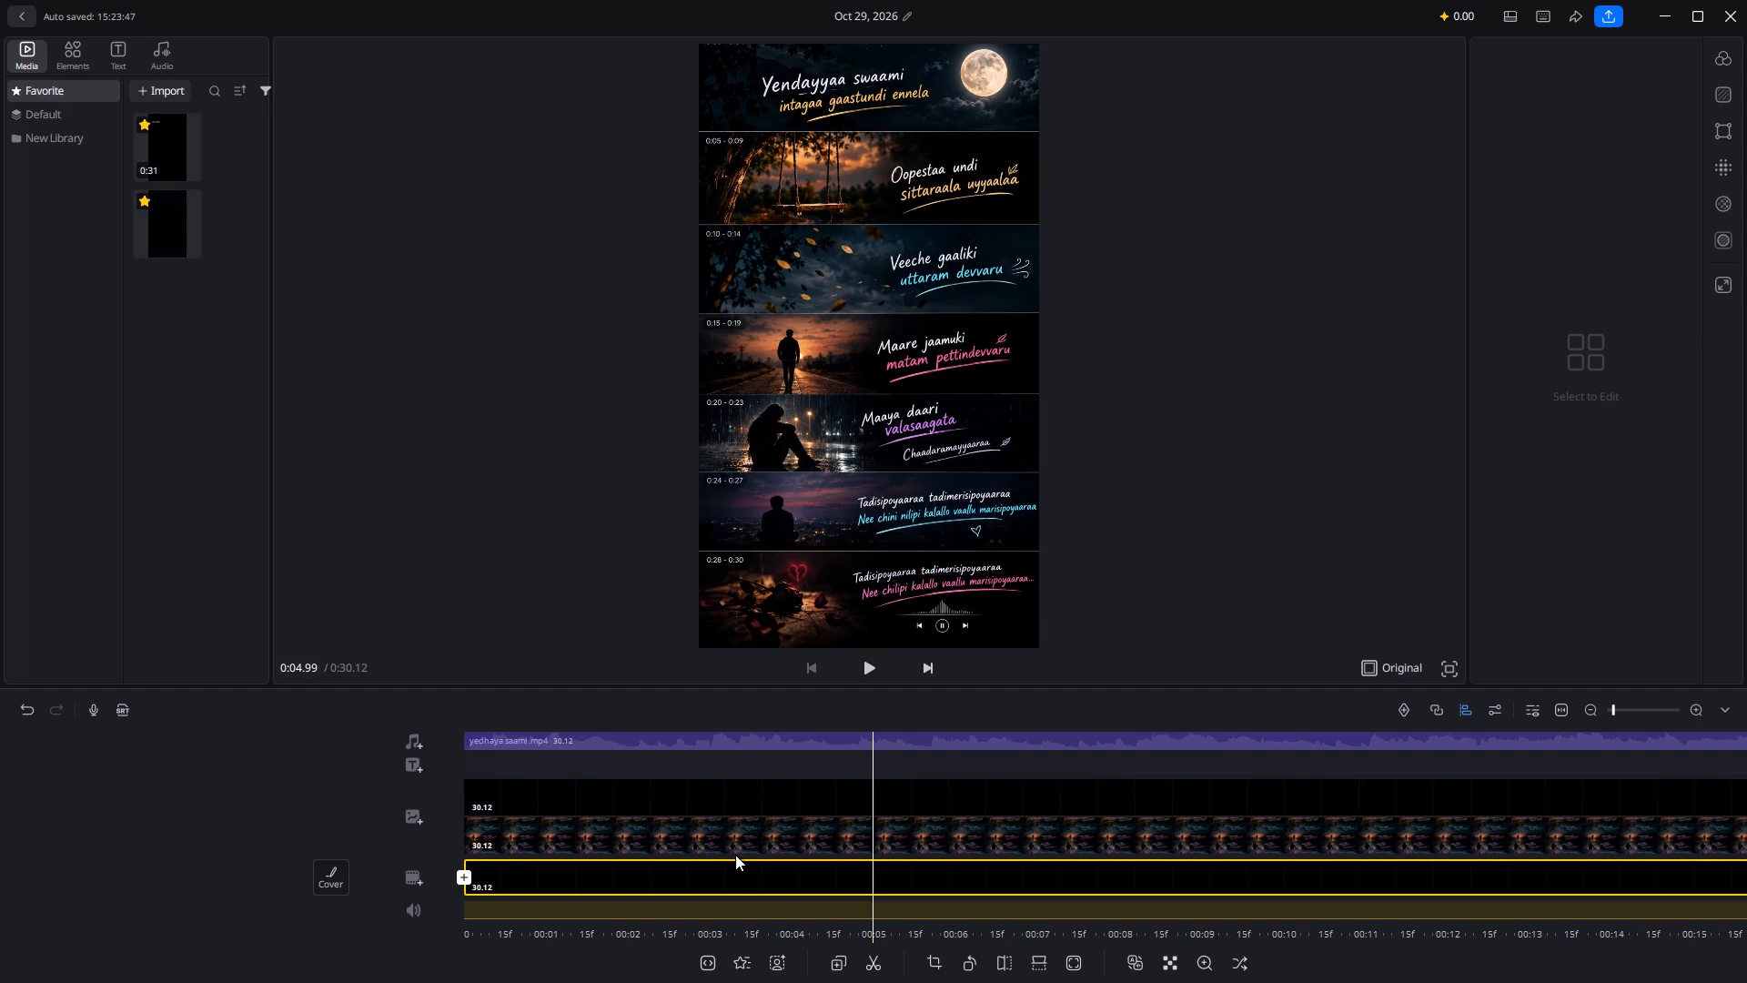
{"action": "left_click", "coordinate": [774, 798]}
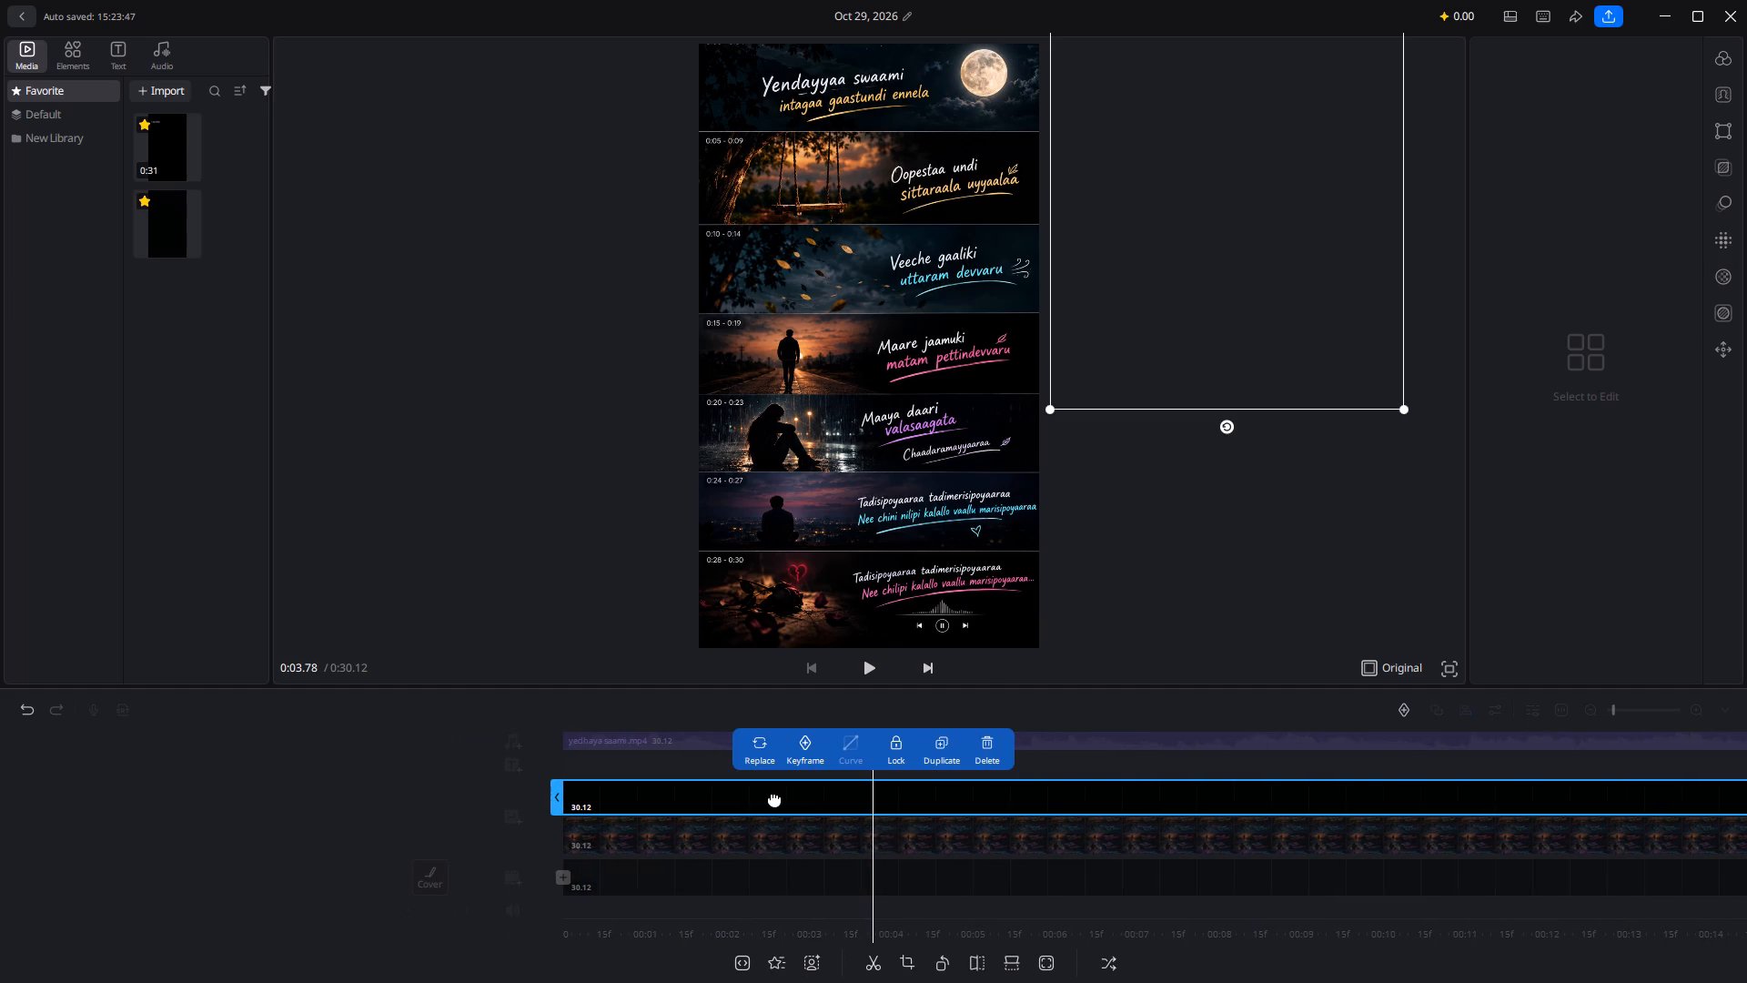
{"action": "left_click_drag", "start_coordinate": [885, 807], "coordinate": [850, 807]}
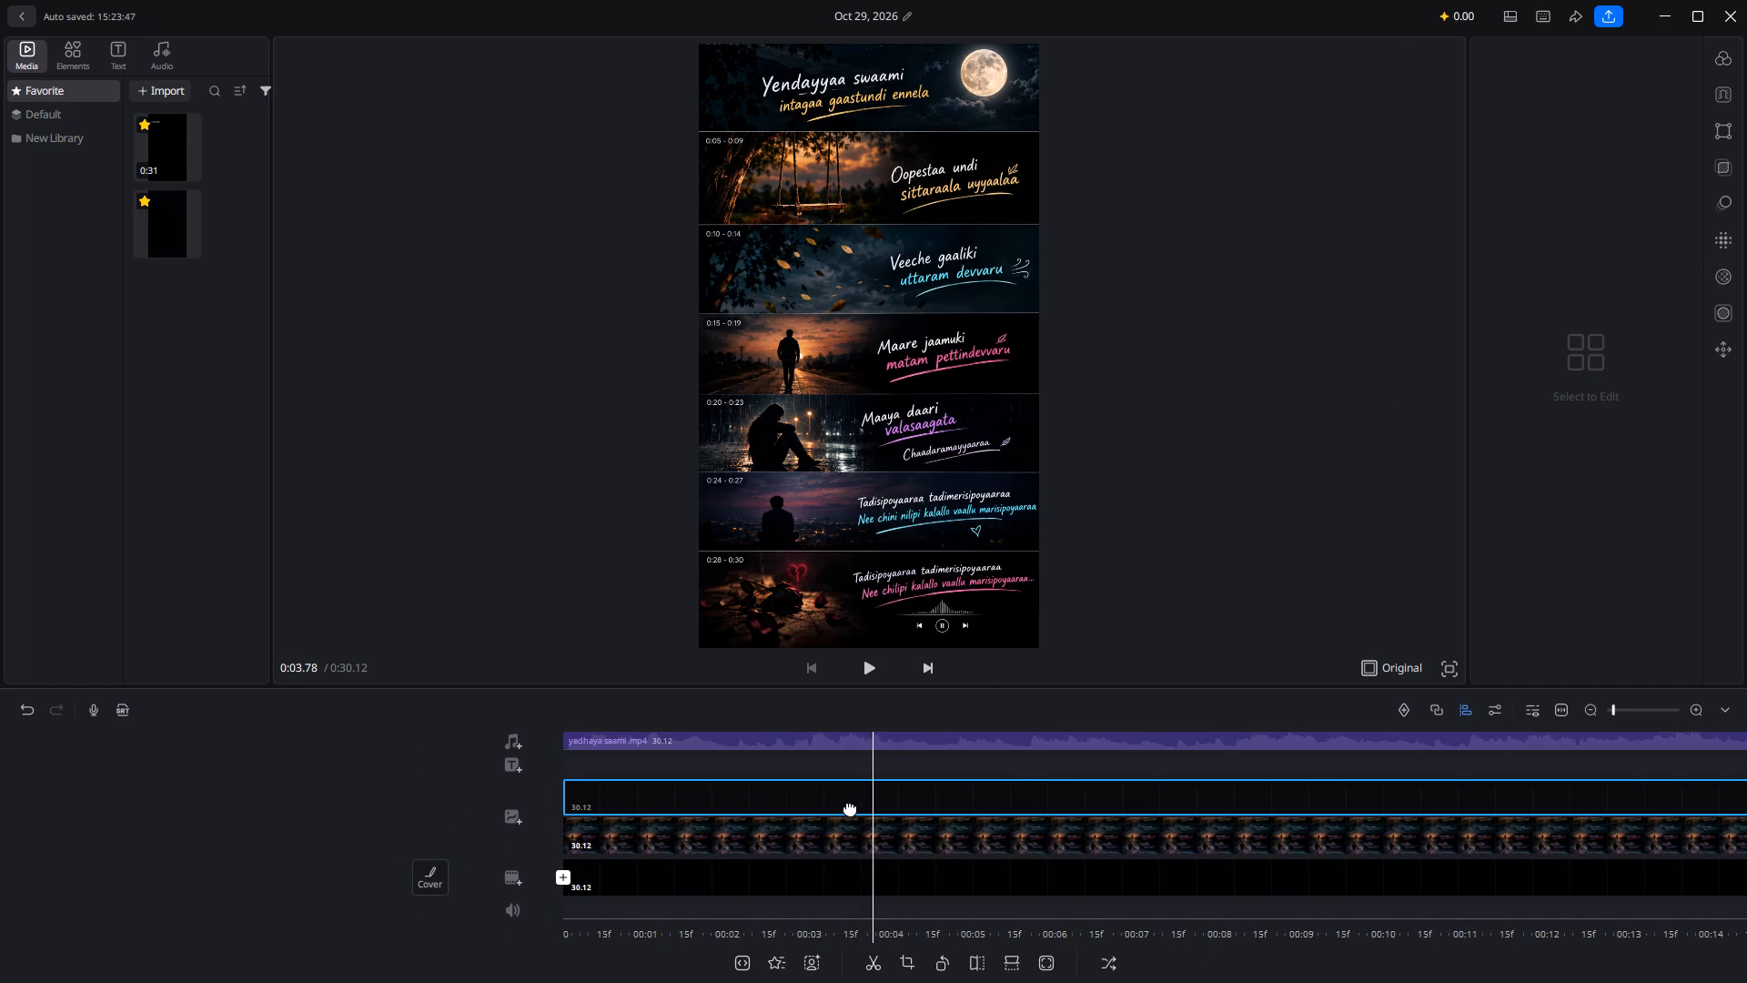
{"action": "left_click_drag", "start_coordinate": [850, 807], "coordinate": [791, 808]}
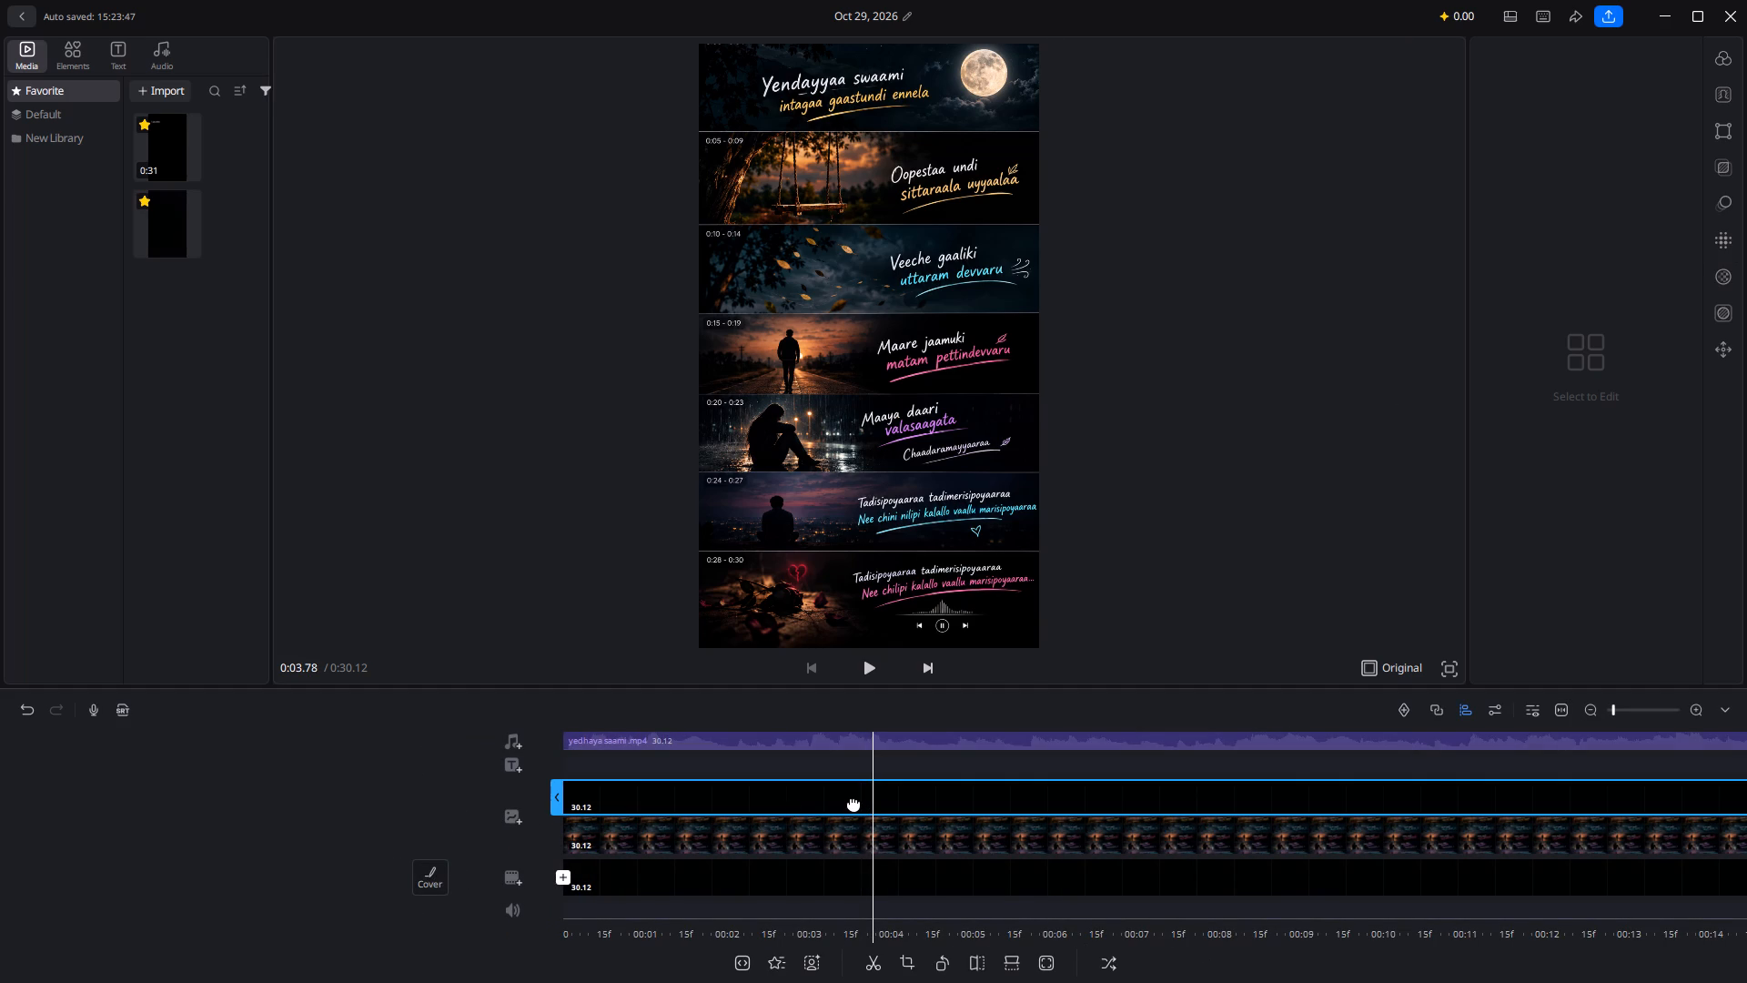
{"action": "left_click", "coordinate": [853, 803]}
{"action": "scroll", "coordinate": [879, 907], "scroll_direction": "left", "scroll_amount": 5}
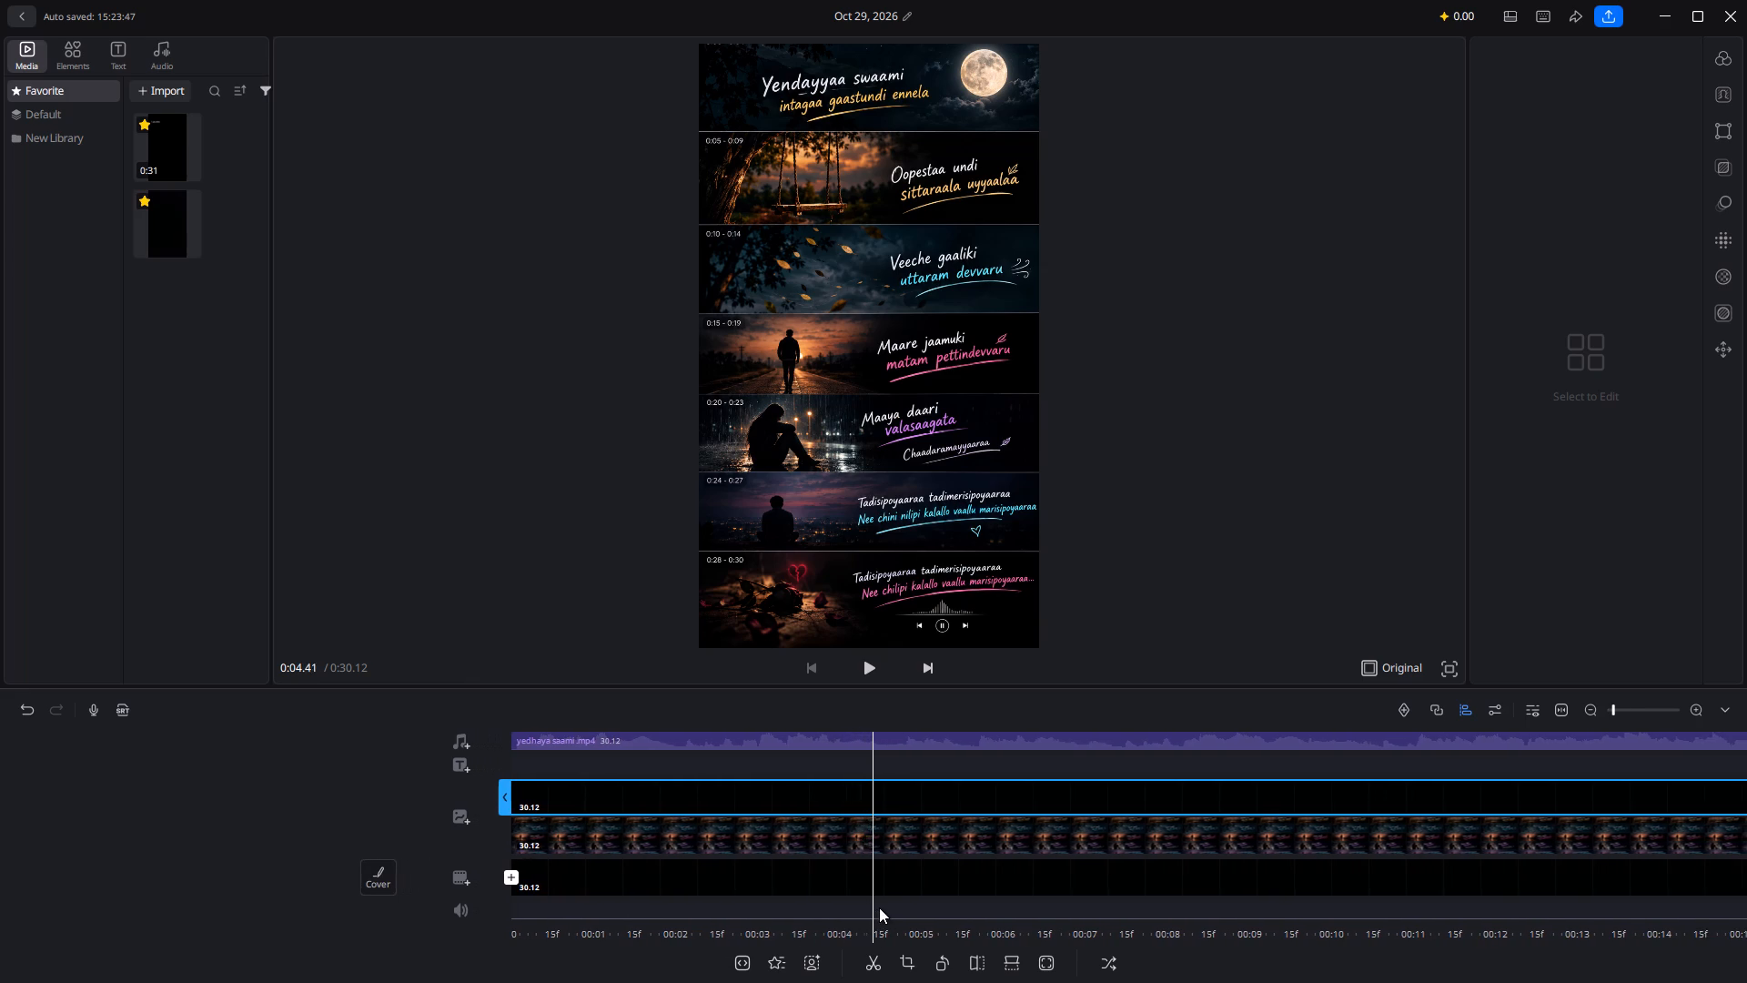
{"action": "scroll", "coordinate": [879, 907], "scroll_direction": "left", "scroll_amount": 5}
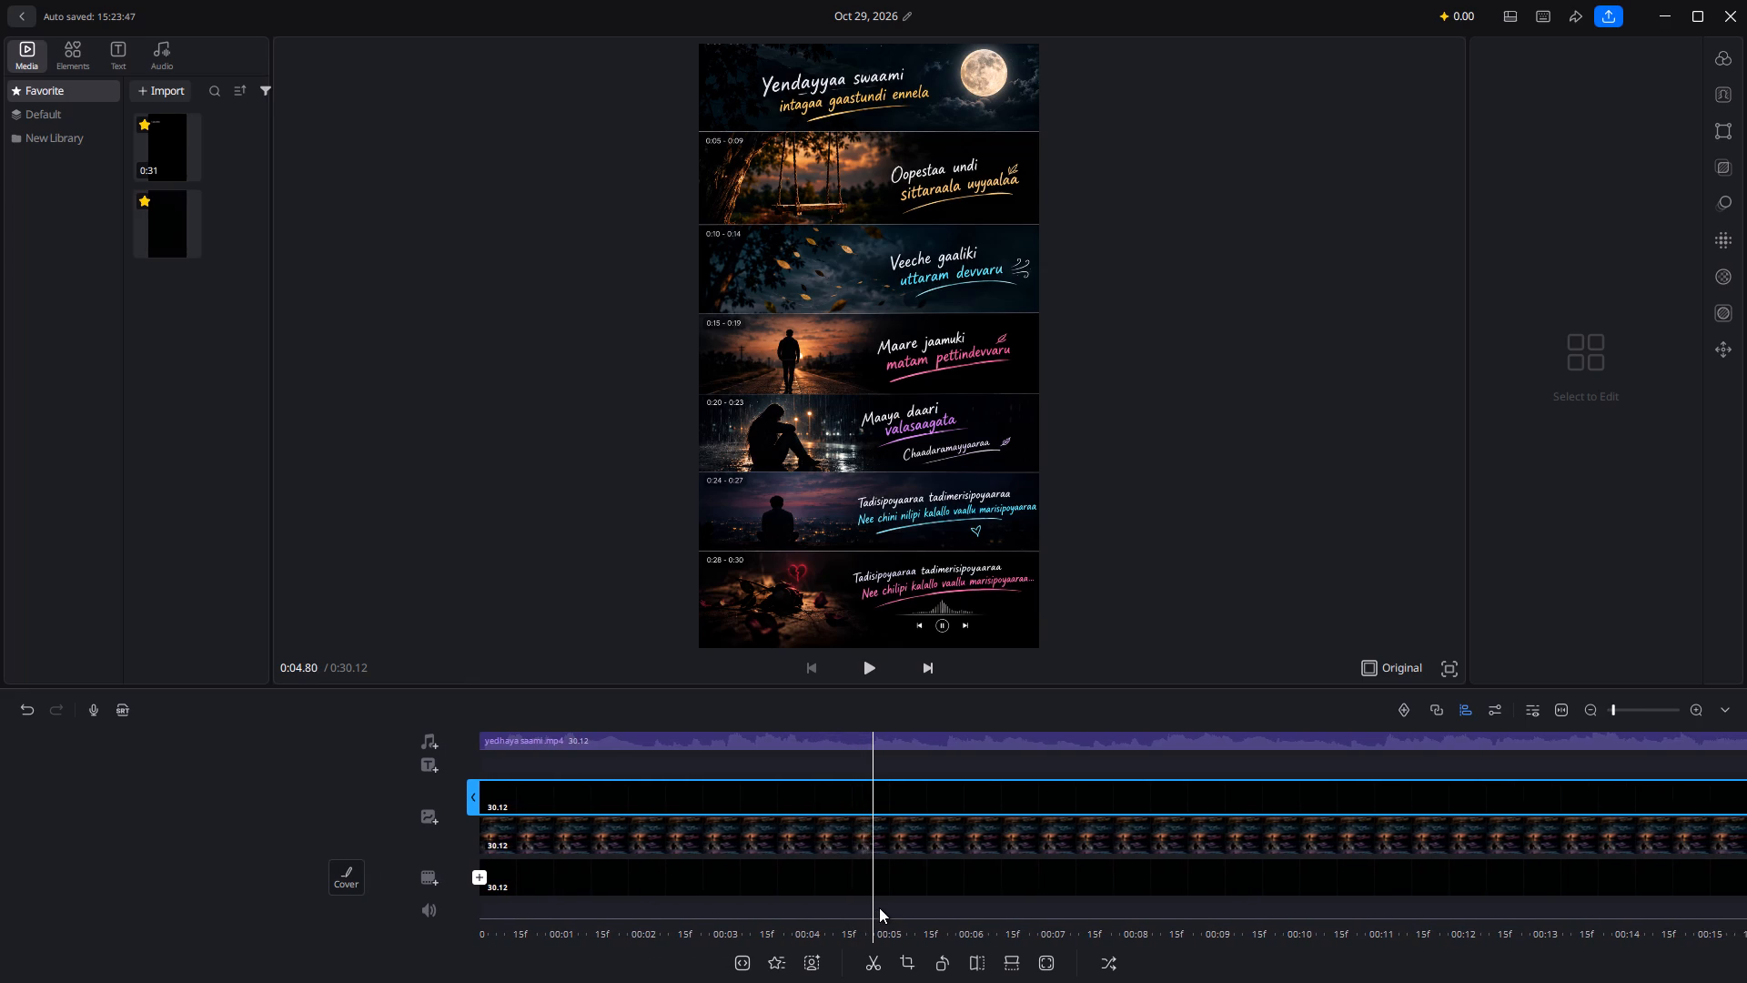
{"action": "scroll", "coordinate": [879, 907], "scroll_direction": "left", "scroll_amount": 4}
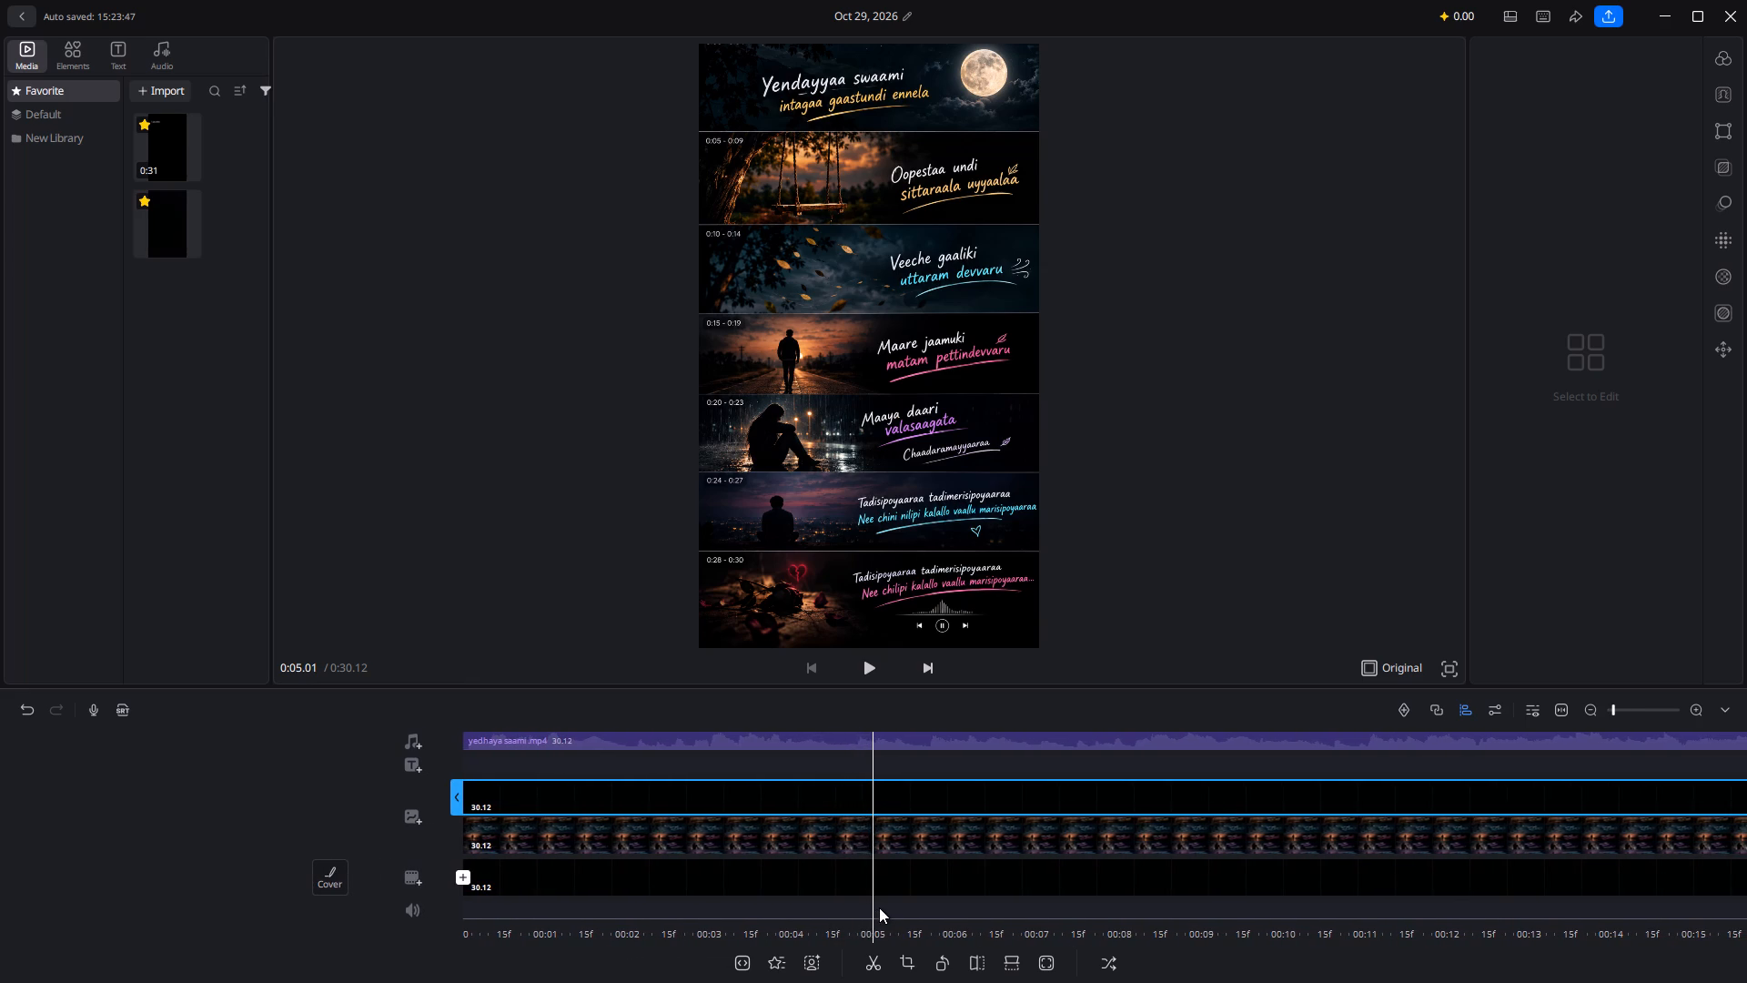
{"action": "scroll", "coordinate": [879, 907], "scroll_direction": "left", "scroll_amount": 2}
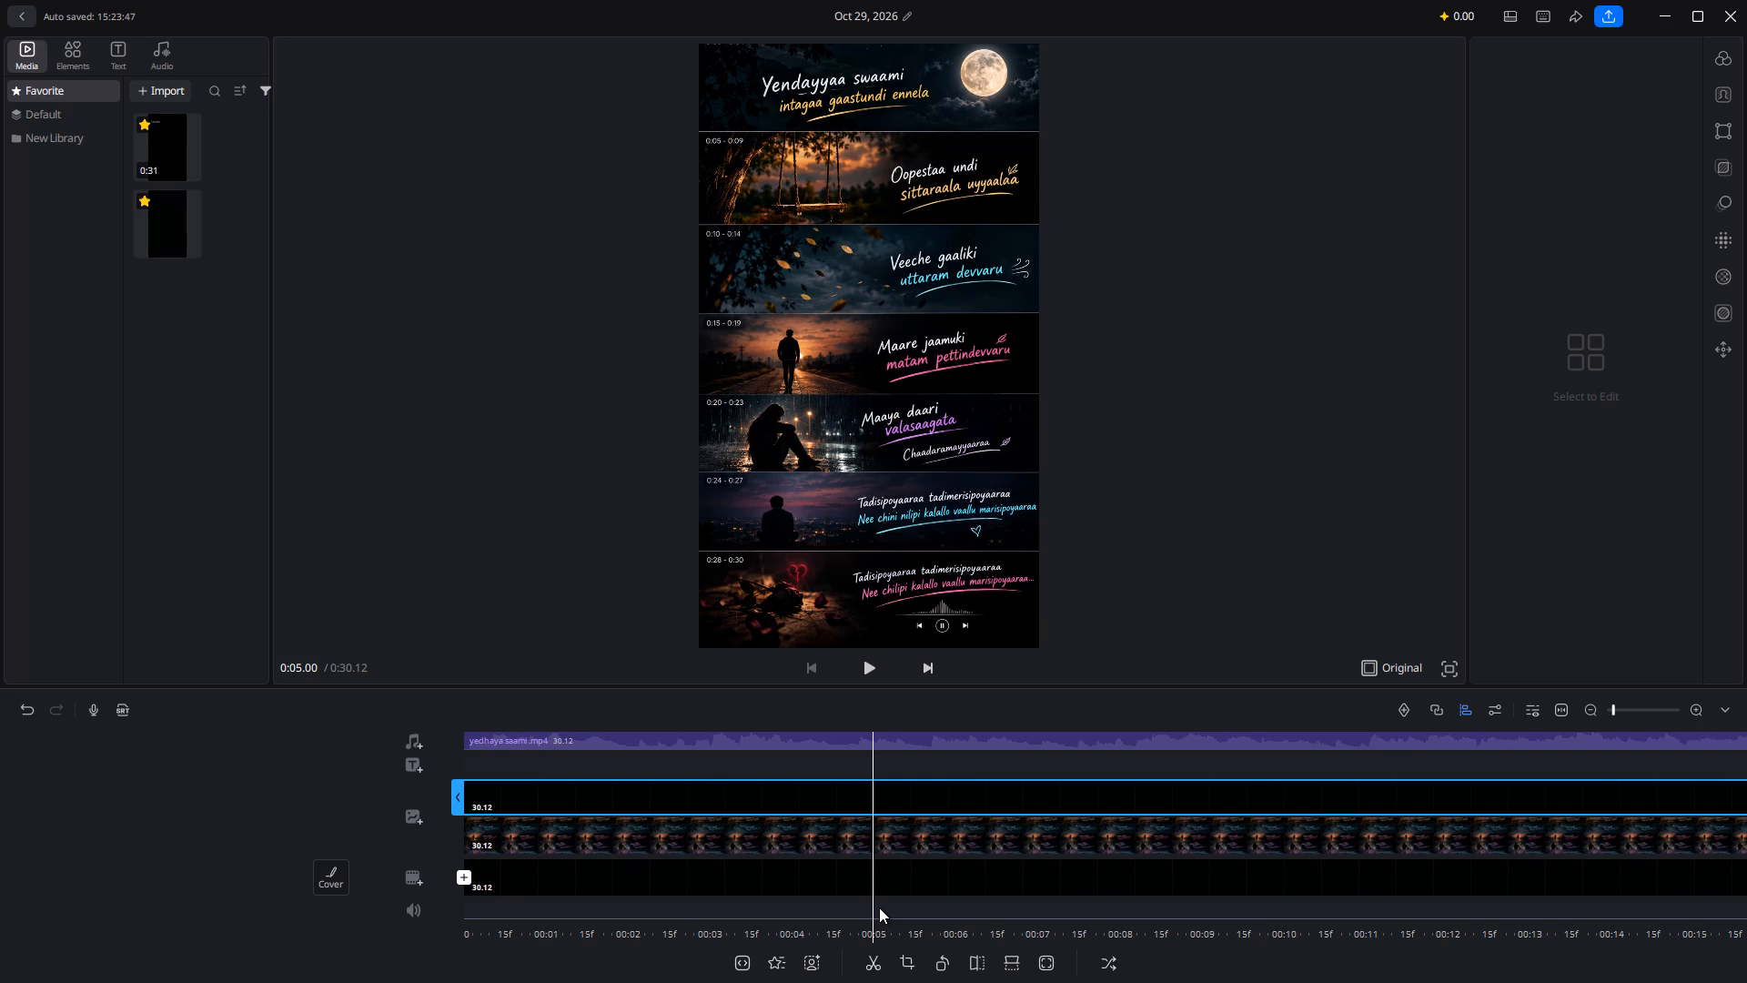
{"action": "left_click", "coordinate": [875, 967]}
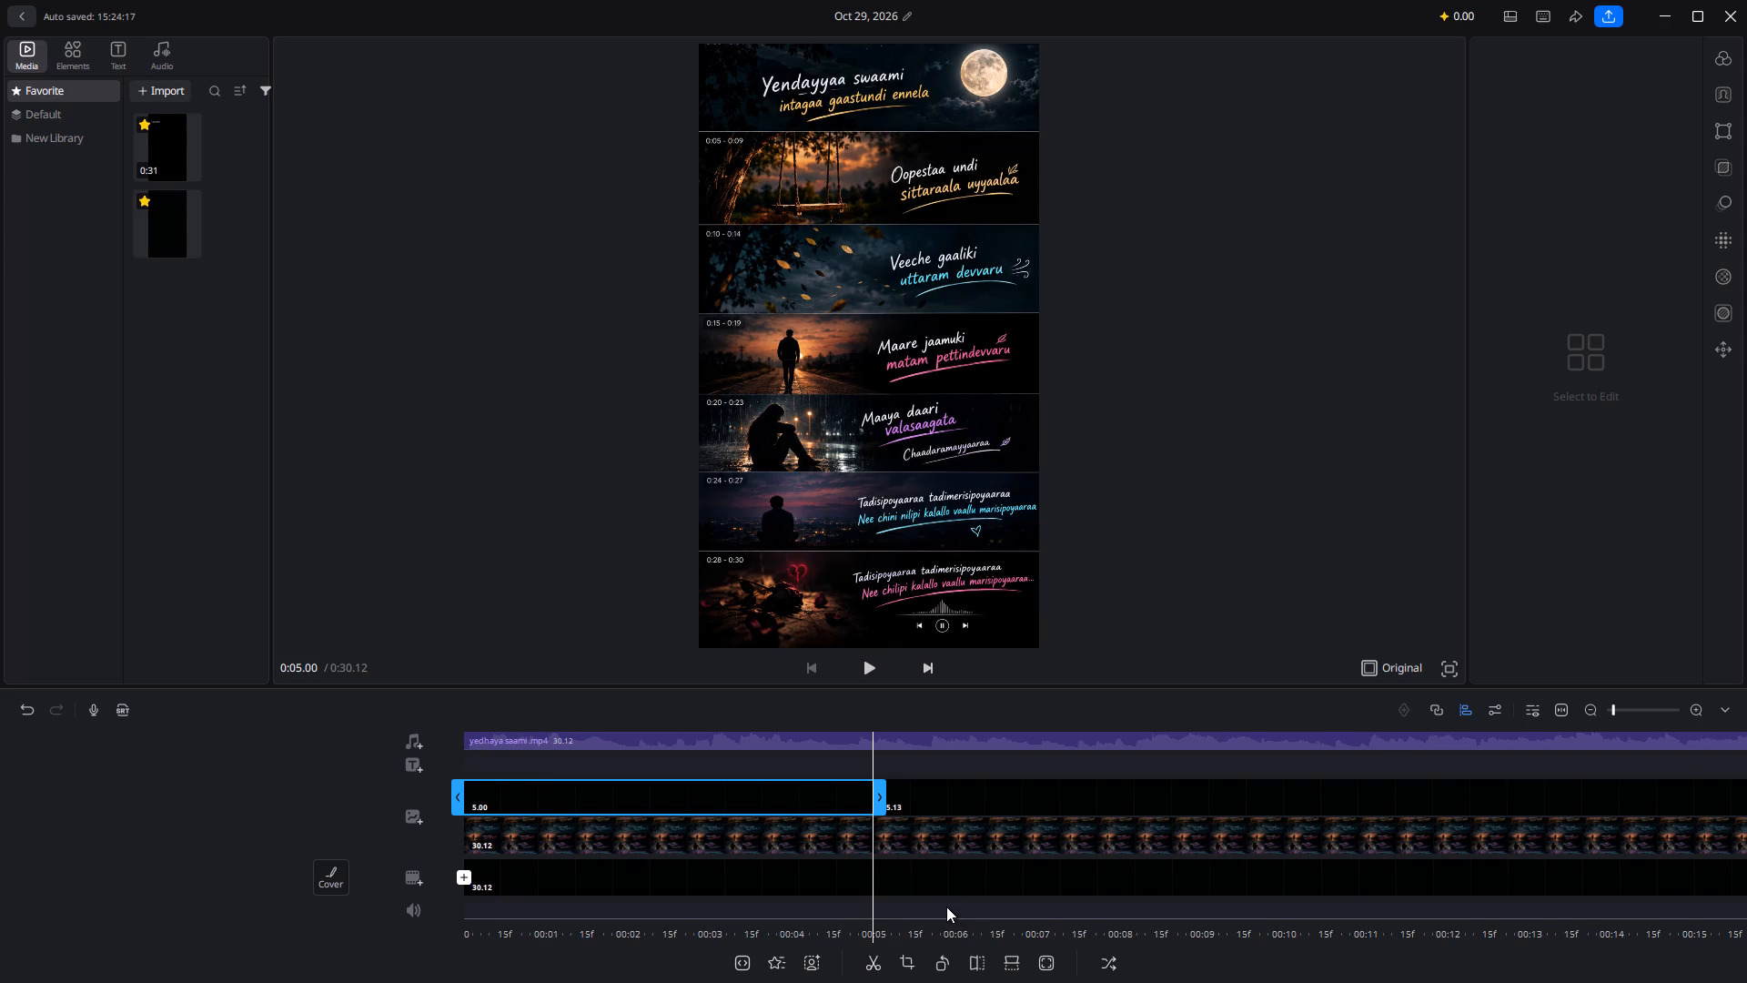
Split the remaining black overlay section at 0:09.01, where the second lyric line ends.
{"action": "scroll", "coordinate": [946, 907], "scroll_direction": "left", "scroll_amount": 4}
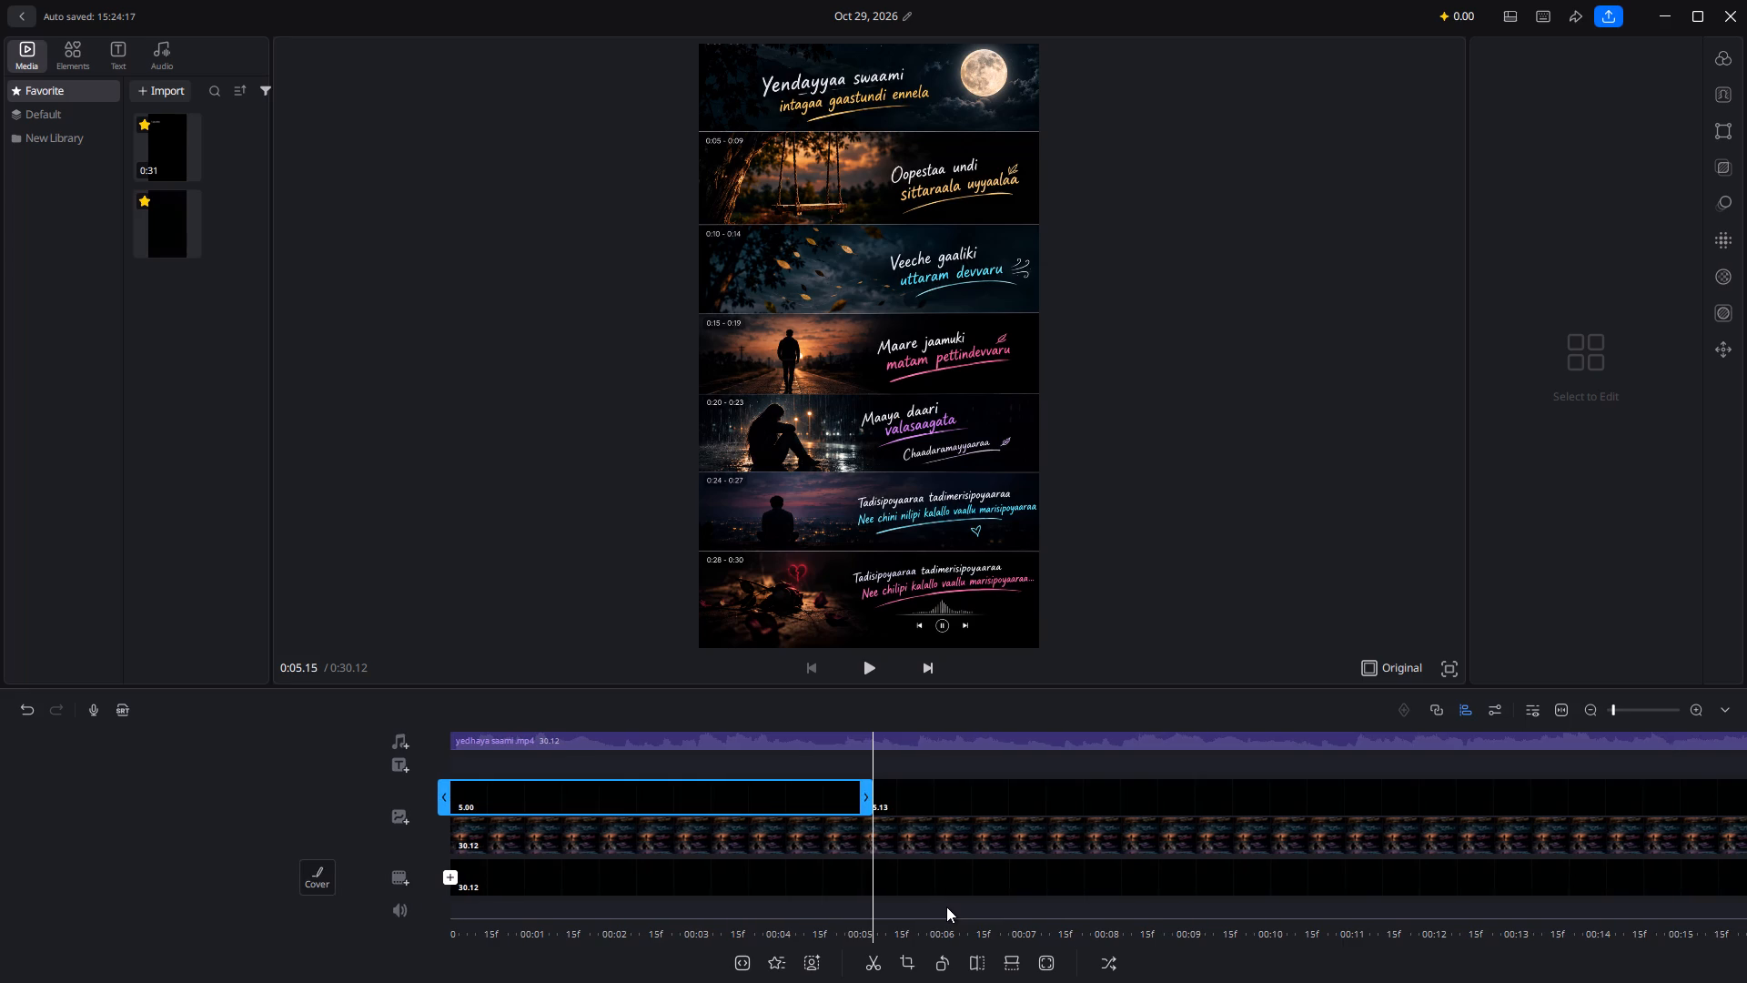
{"action": "scroll", "coordinate": [946, 907], "scroll_direction": "left", "scroll_amount": 13}
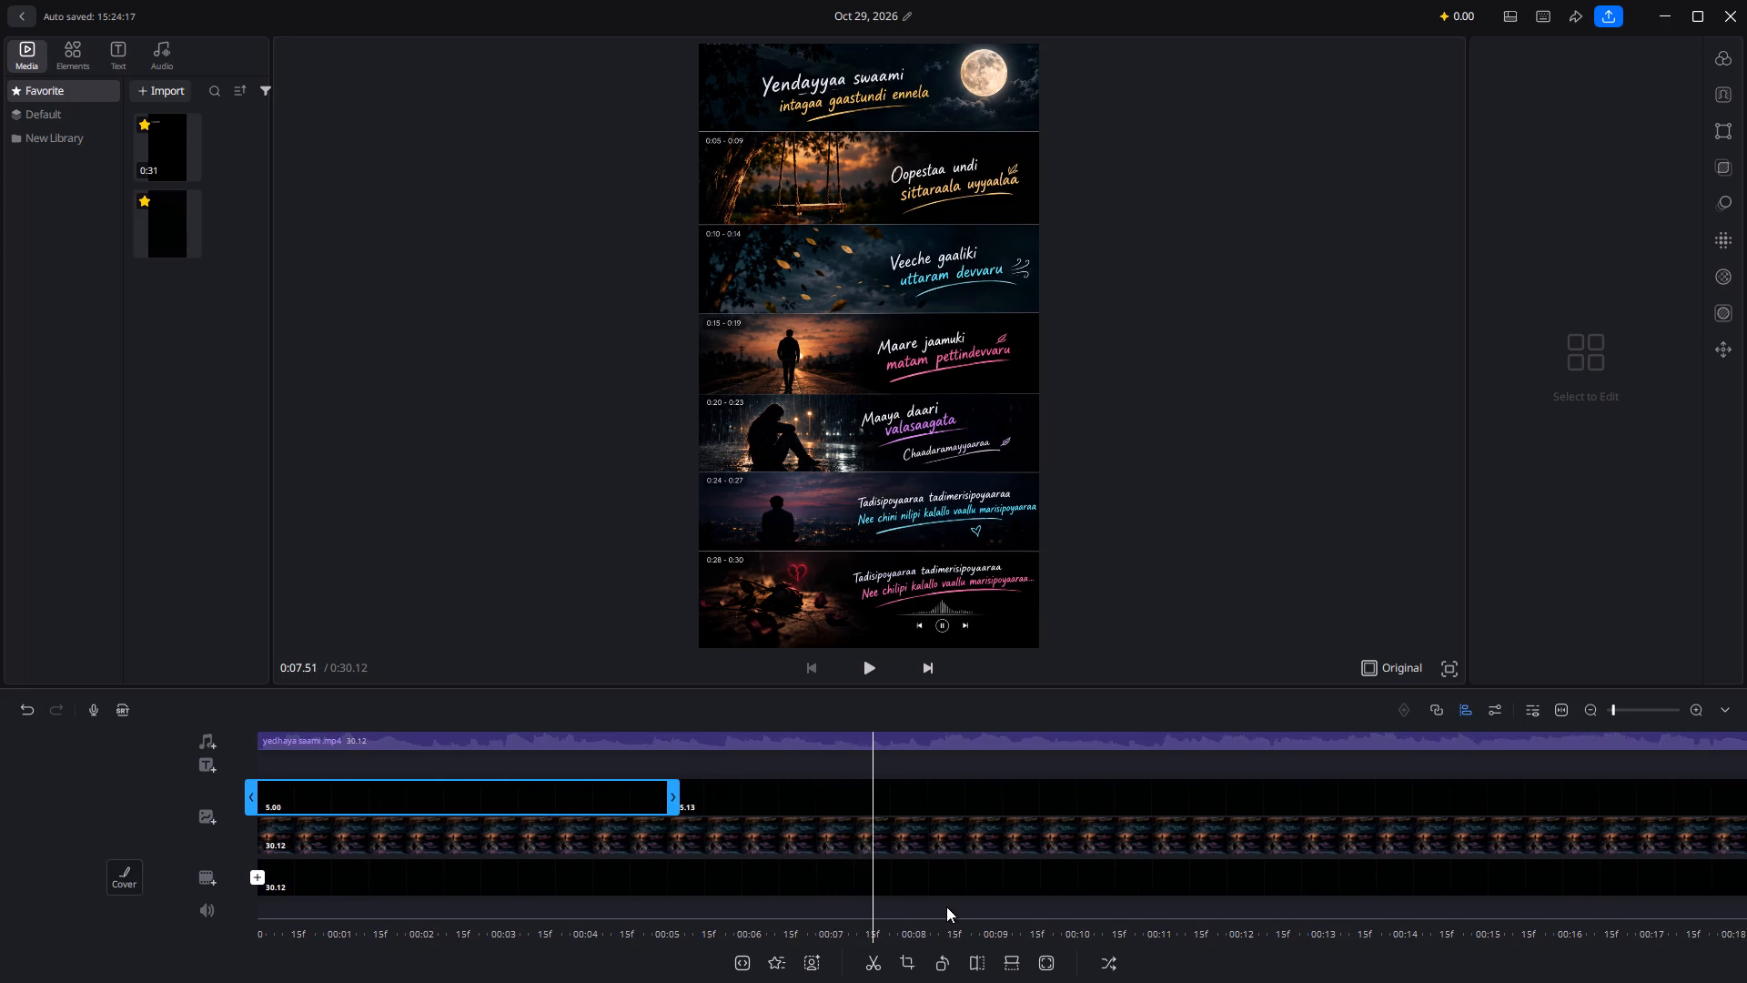
{"action": "scroll", "coordinate": [946, 907], "scroll_direction": "left", "scroll_amount": 11}
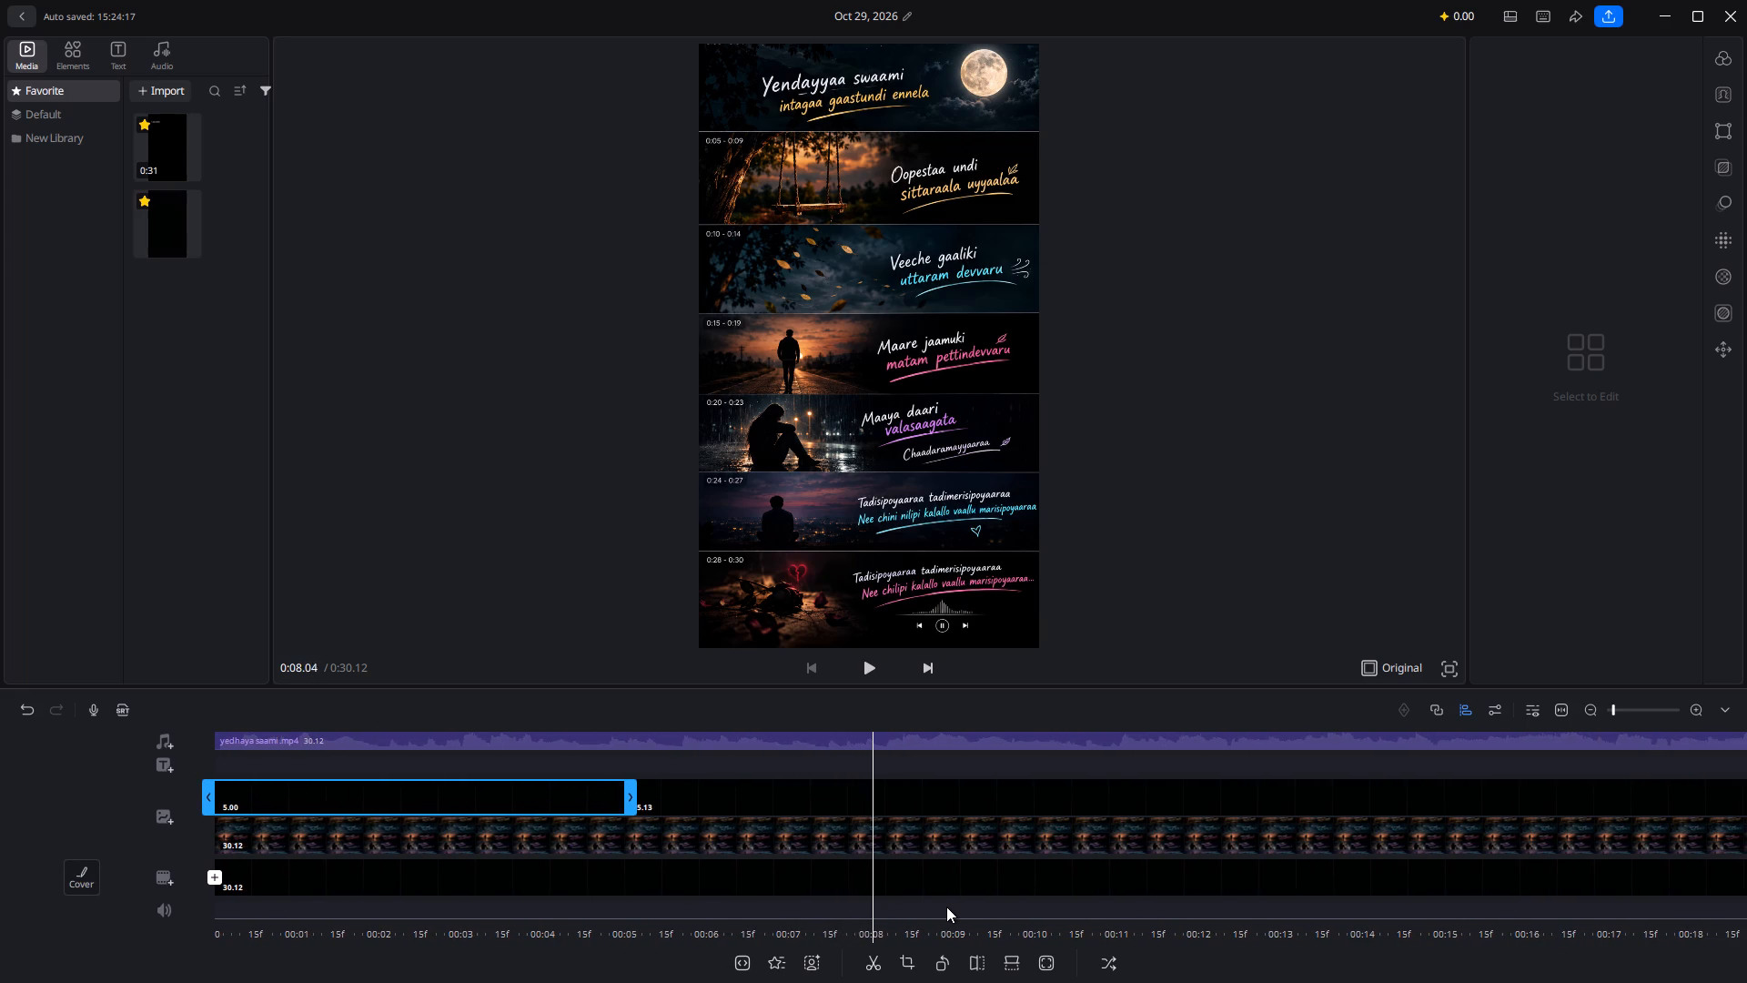
{"action": "scroll", "coordinate": [946, 907], "scroll_direction": "left", "scroll_amount": 7}
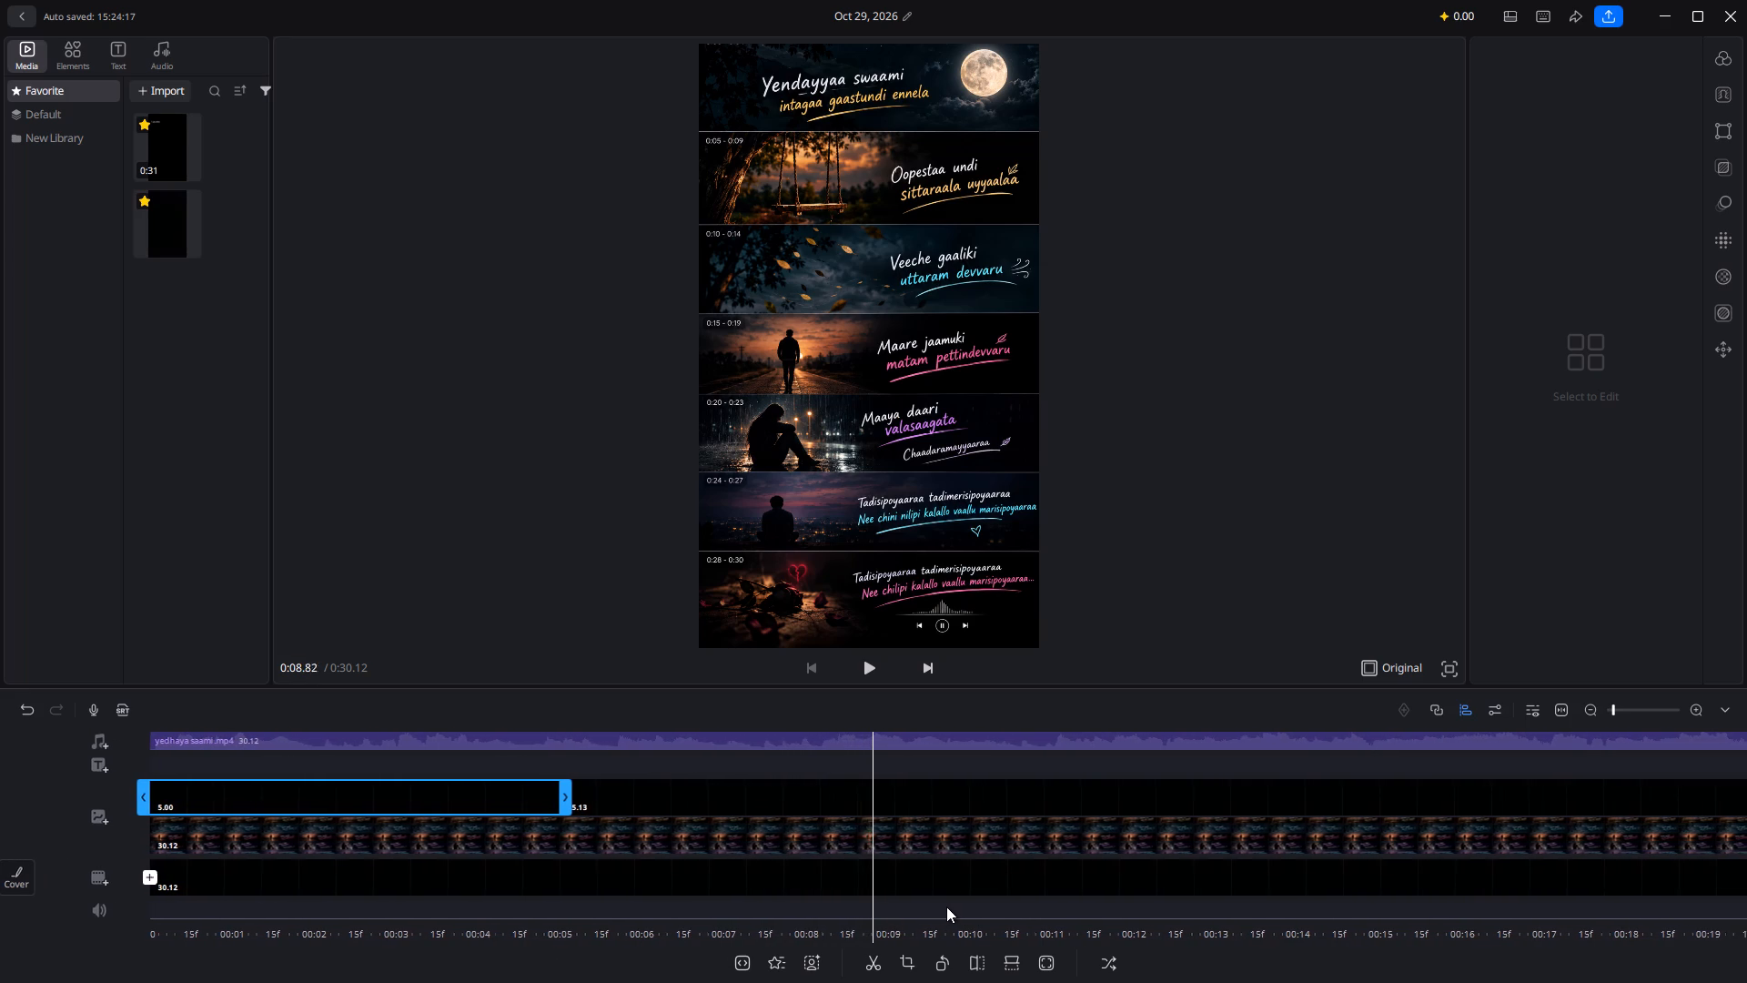
{"action": "scroll", "coordinate": [946, 907], "scroll_direction": "left", "scroll_amount": 2}
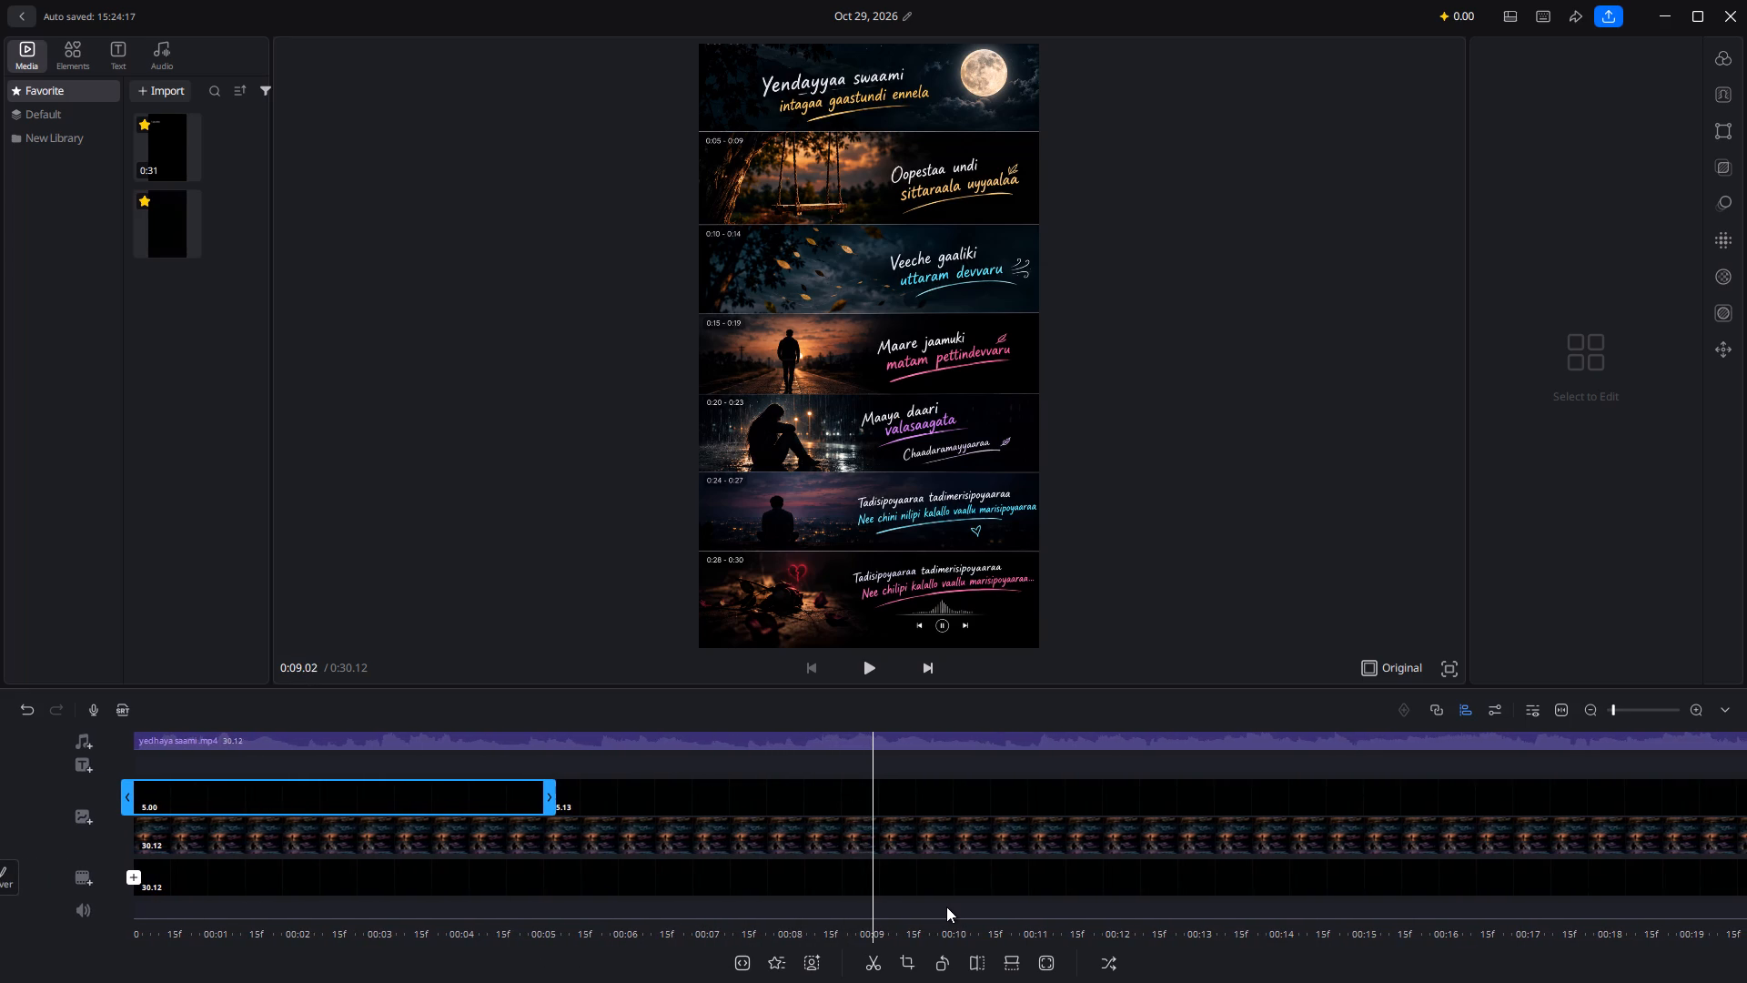
{"action": "scroll", "coordinate": [946, 907], "scroll_direction": "left", "scroll_amount": 2}
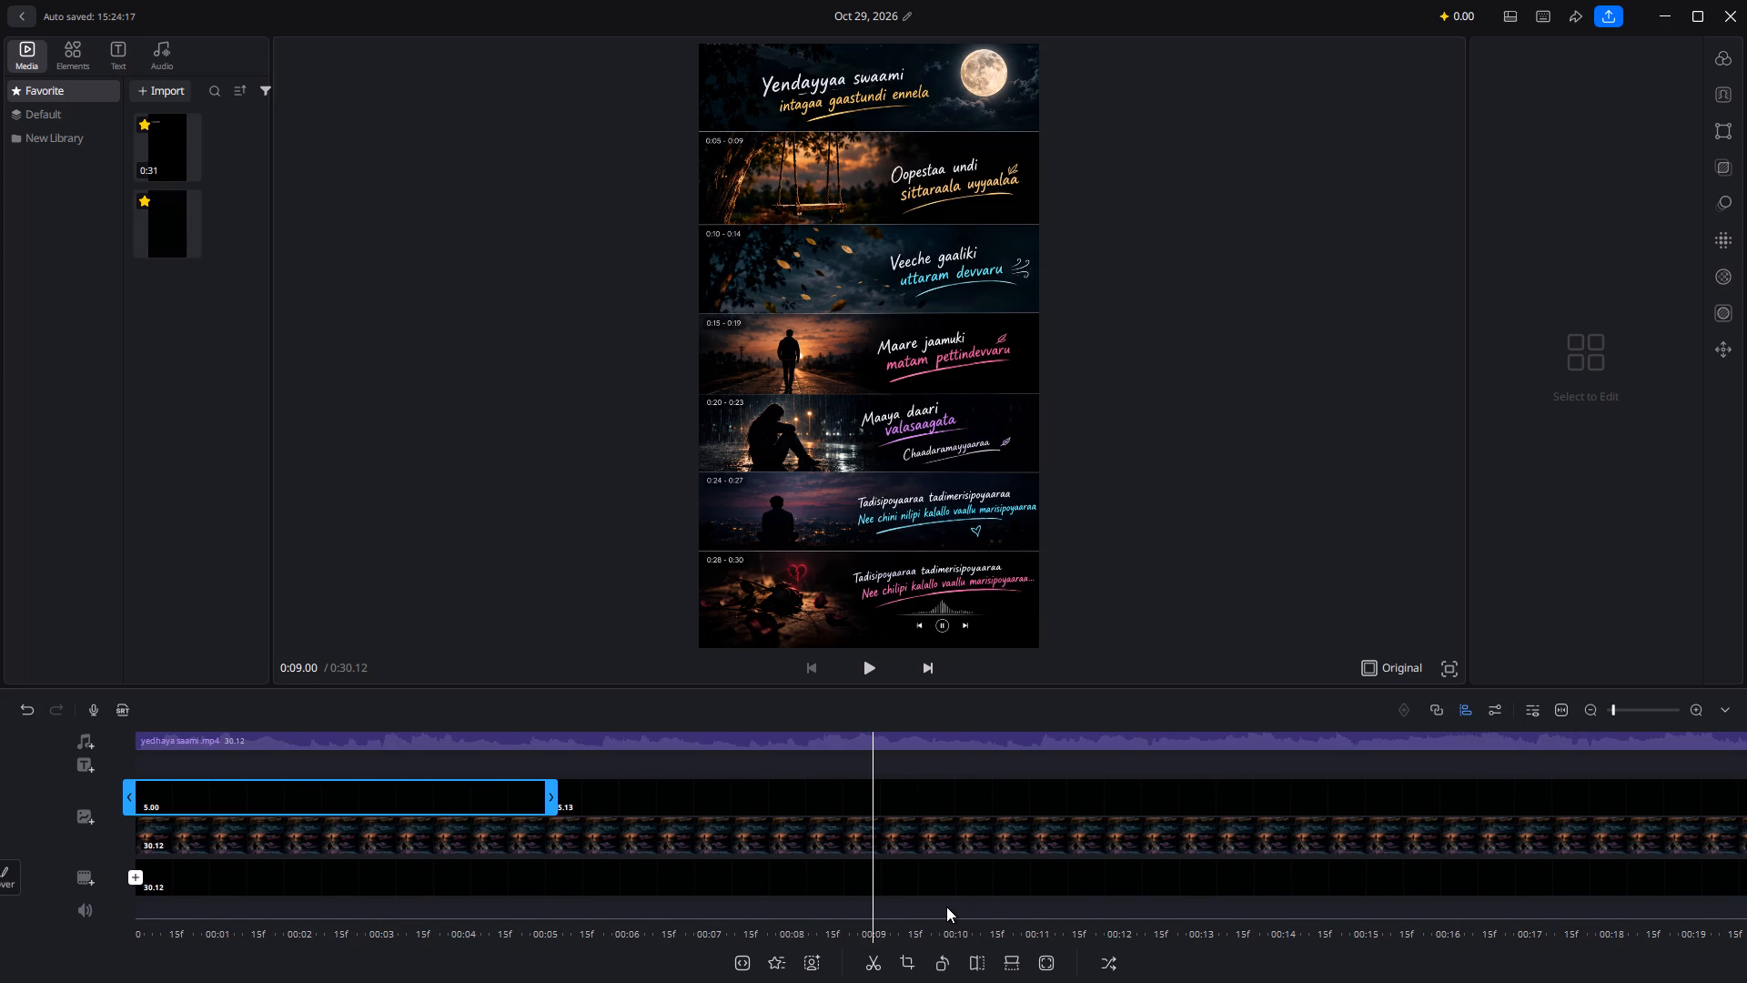
{"action": "key", "text": "ctrl+b"}
{"action": "left_click", "coordinate": [947, 796]}
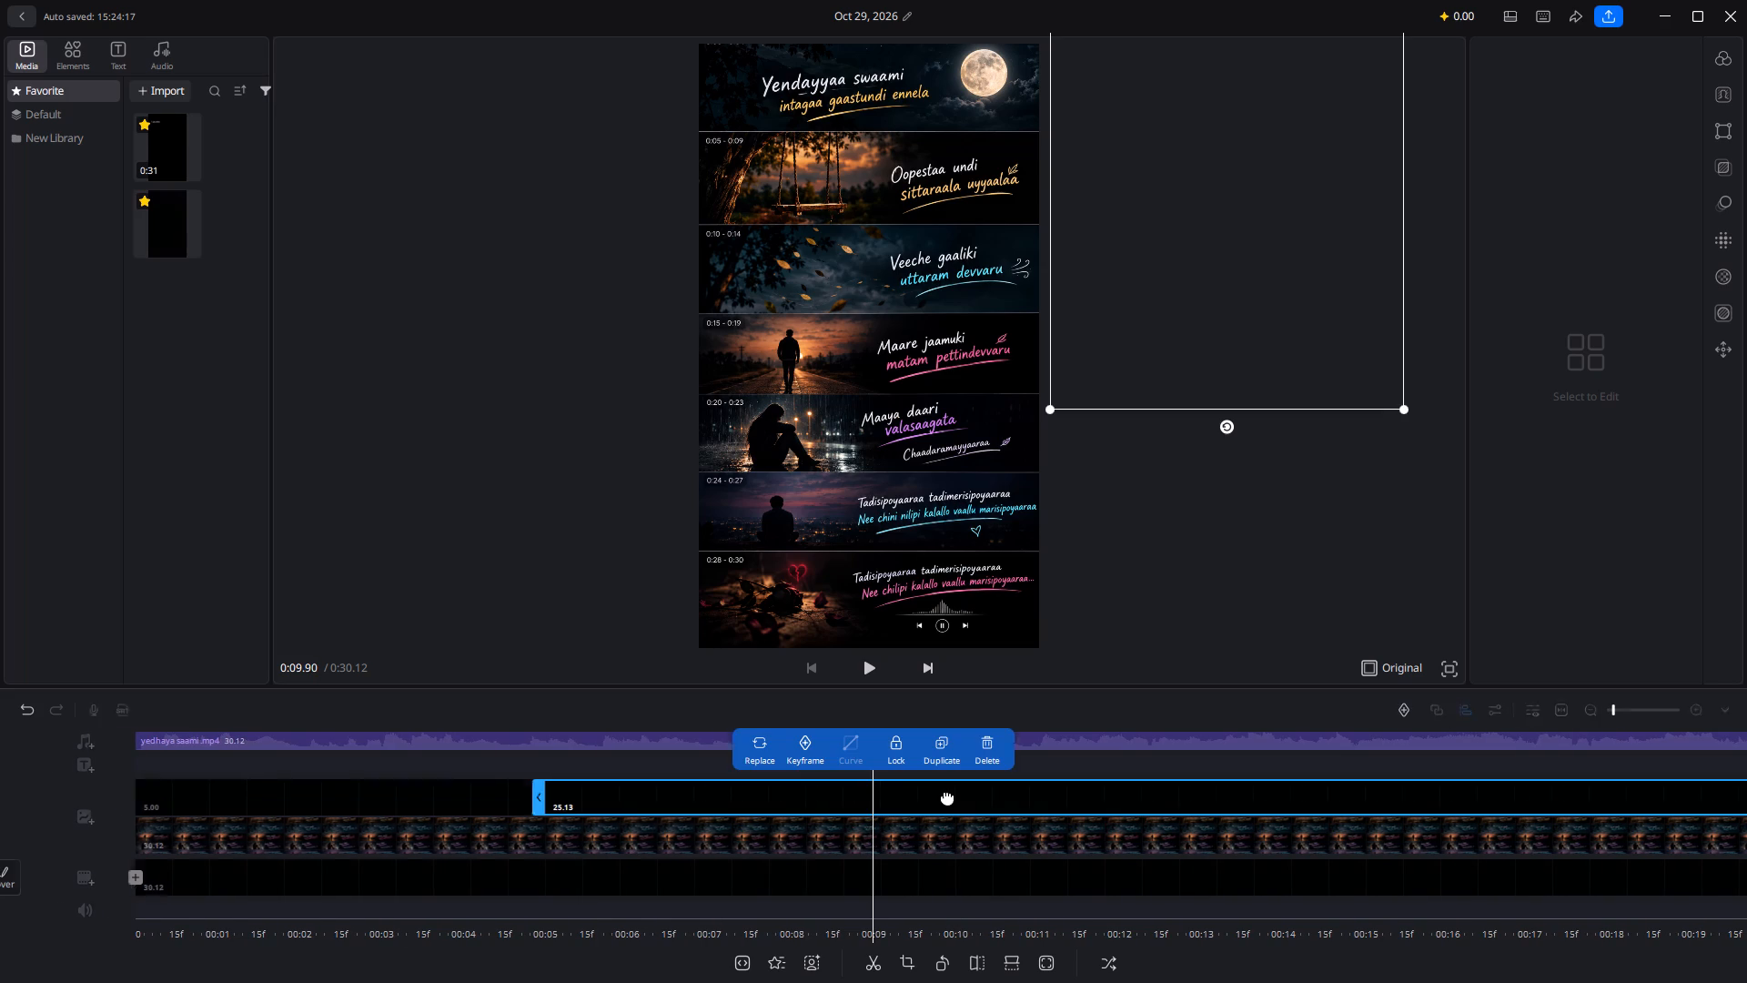
{"action": "scroll", "coordinate": [947, 796], "scroll_direction": "right", "scroll_amount": 2}
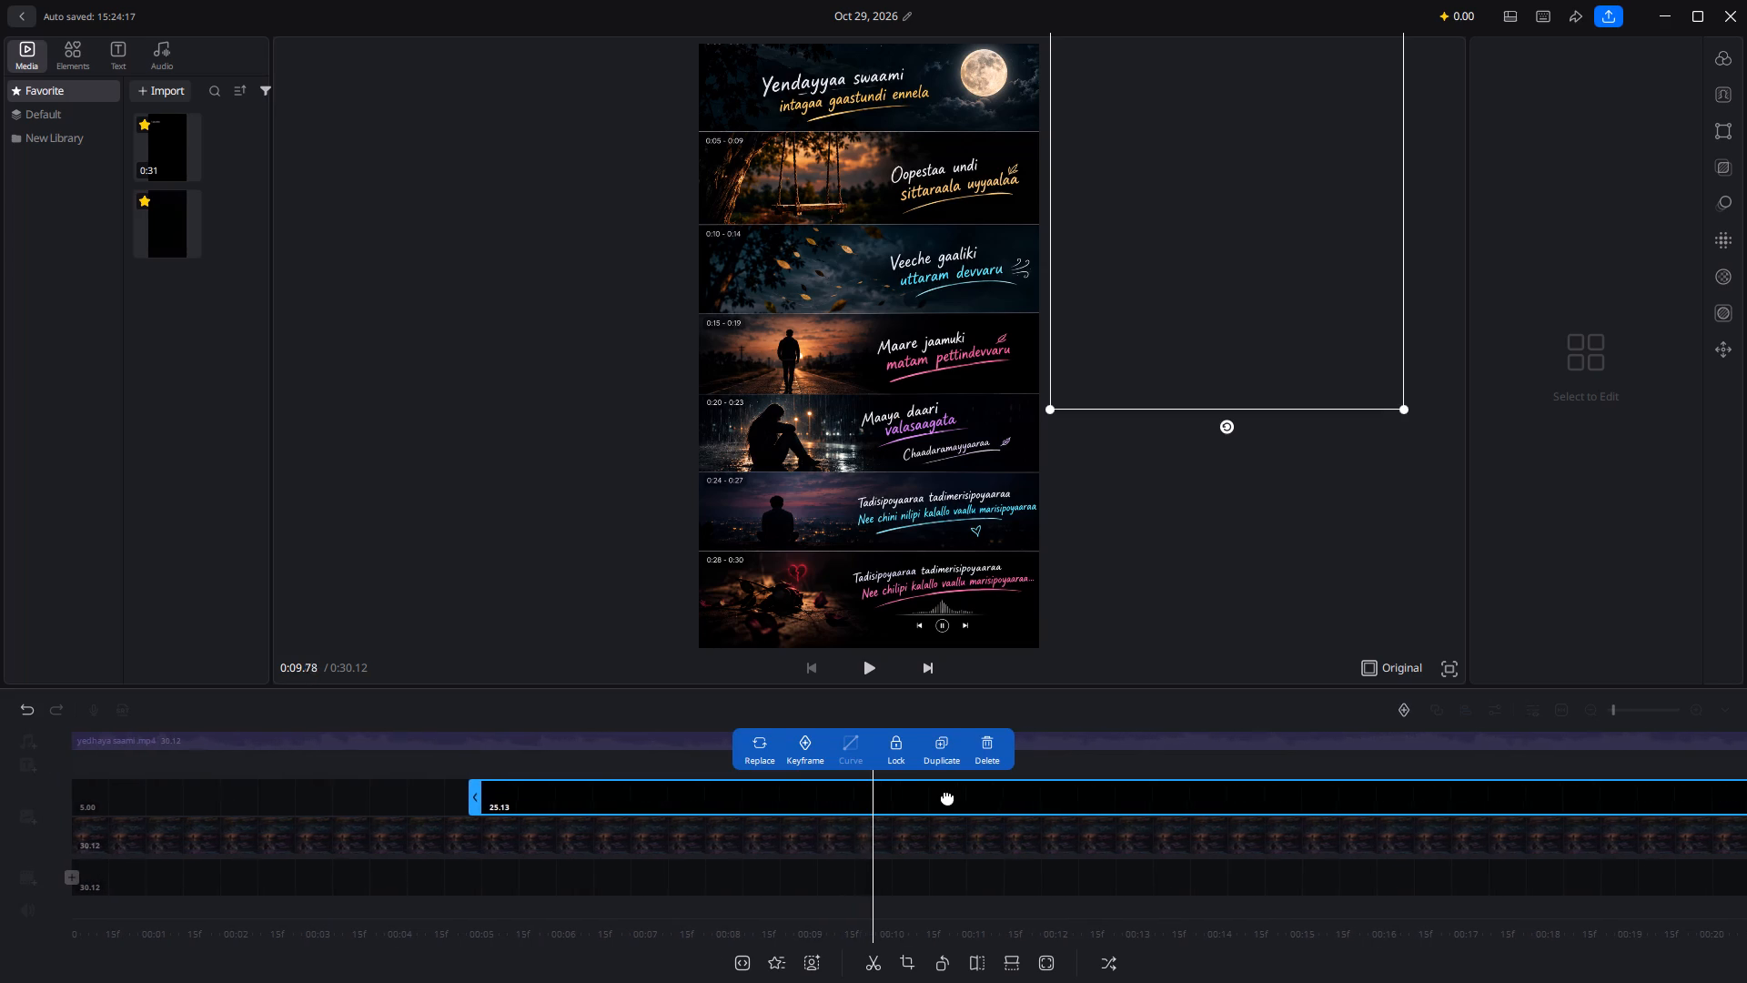
{"action": "scroll", "coordinate": [947, 796], "scroll_direction": "right", "scroll_amount": 5}
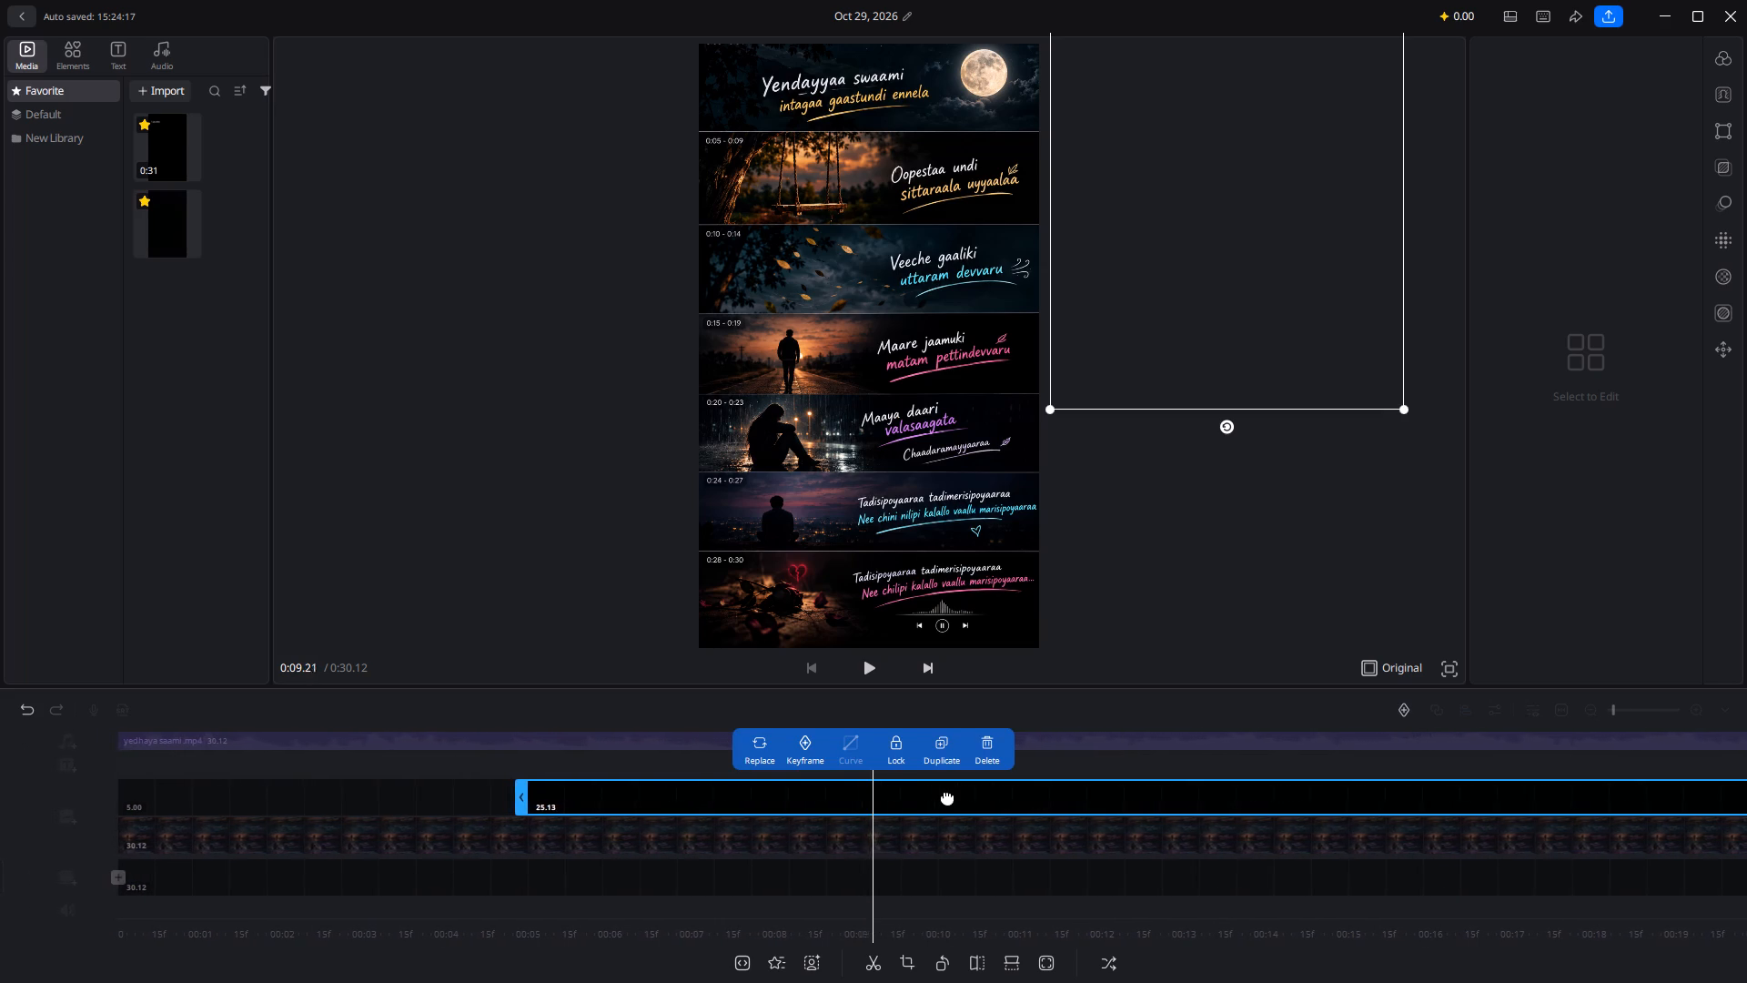
{"action": "scroll", "coordinate": [947, 796], "scroll_direction": "right", "scroll_amount": 3}
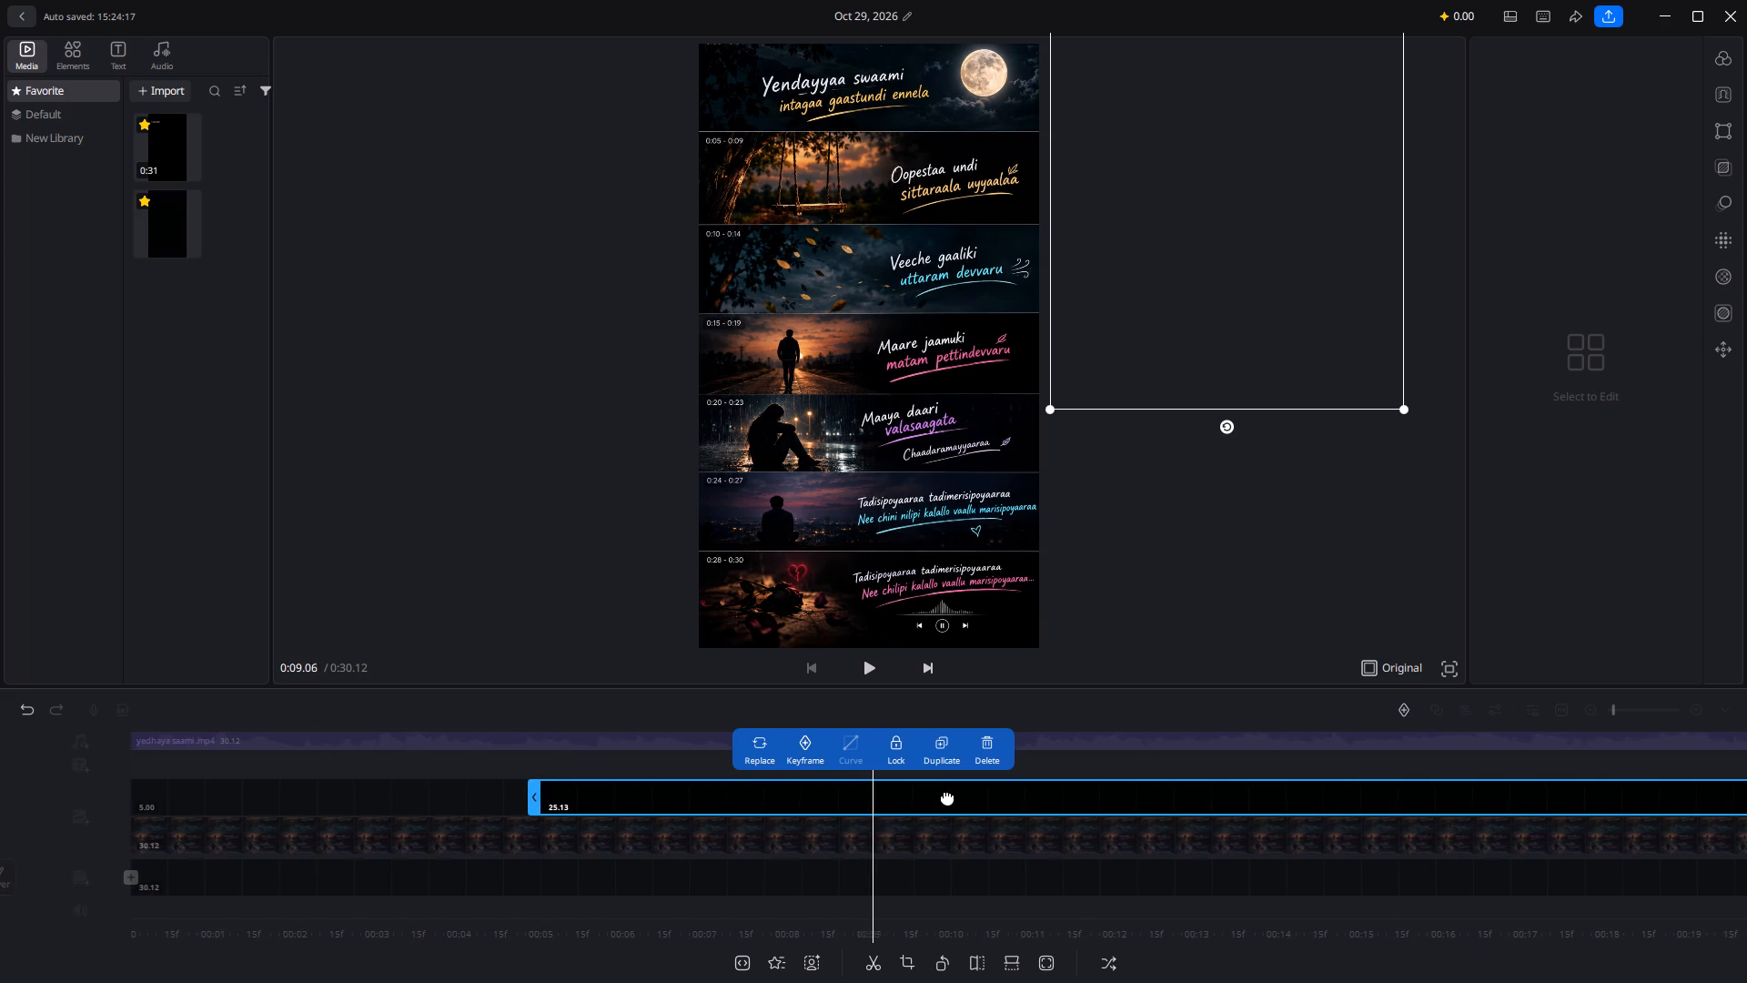
{"action": "scroll", "coordinate": [947, 796], "scroll_direction": "right", "scroll_amount": 1}
{"action": "key", "text": "ctrl+b"}
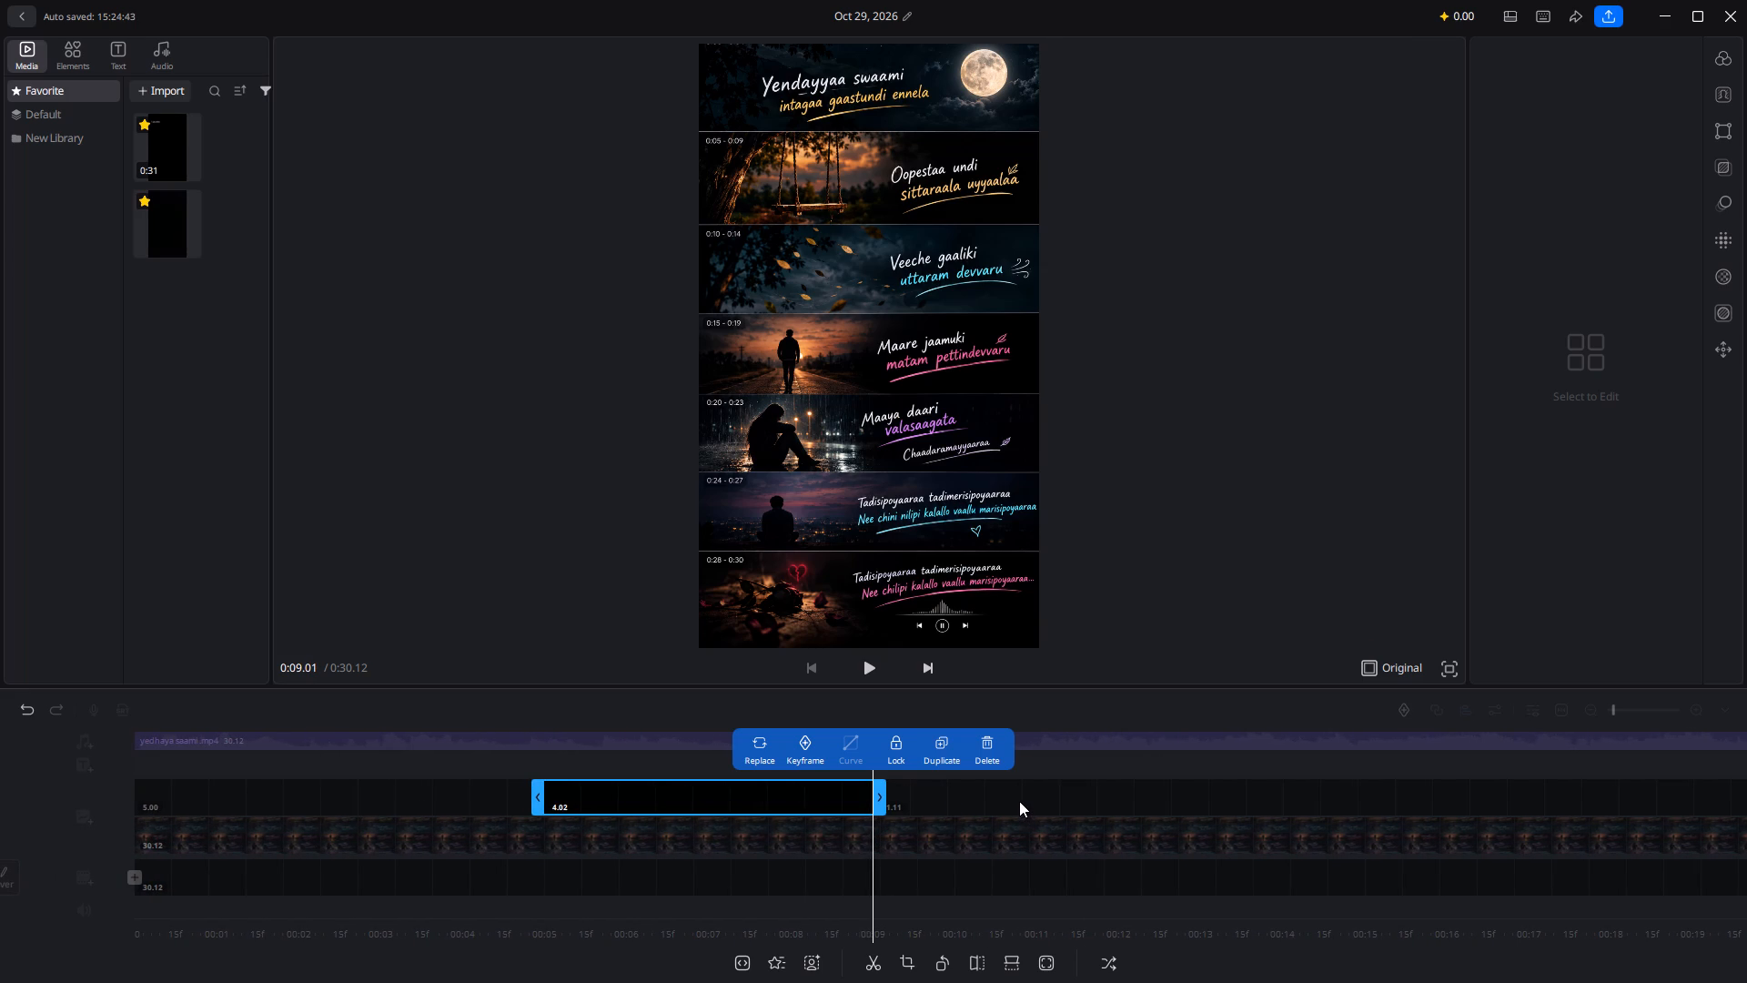
Split the remaining black overlay section on the top video layer at 0:14.54, where the third lyric line ends.
{"action": "scroll", "coordinate": [1019, 801], "scroll_direction": "left", "scroll_amount": 8}
{"action": "left_click", "coordinate": [1019, 801]}
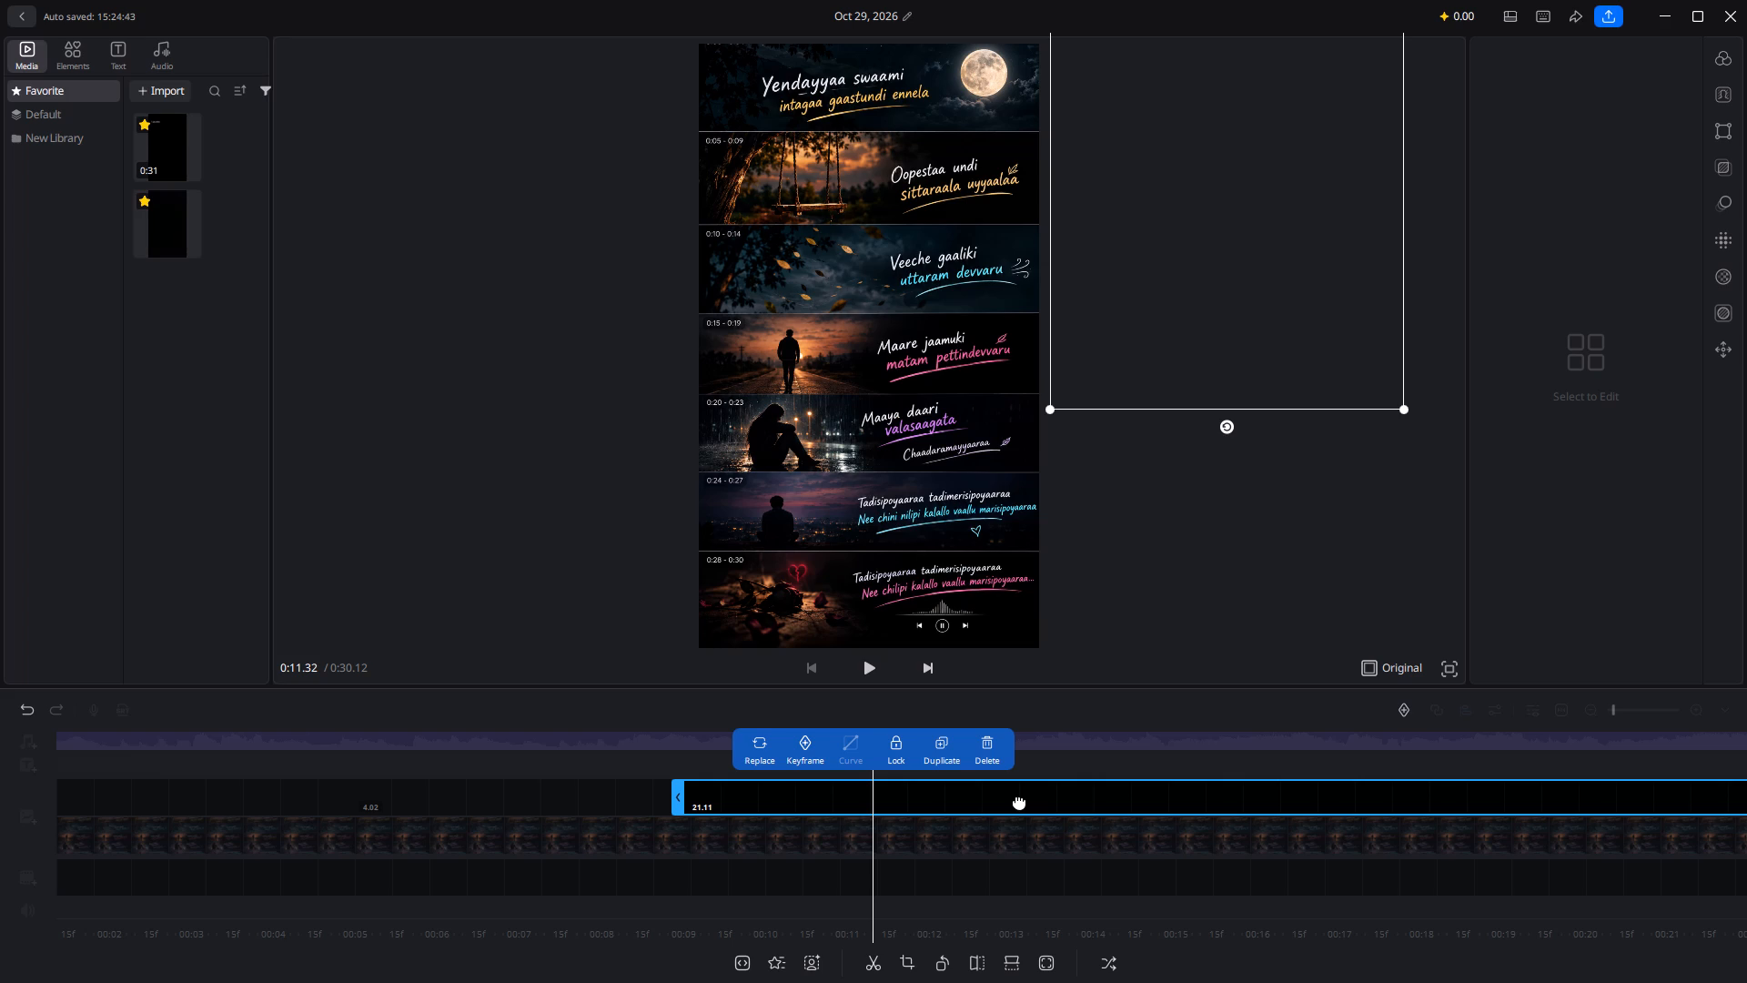
{"action": "scroll", "coordinate": [1019, 801], "scroll_direction": "left", "scroll_amount": 2}
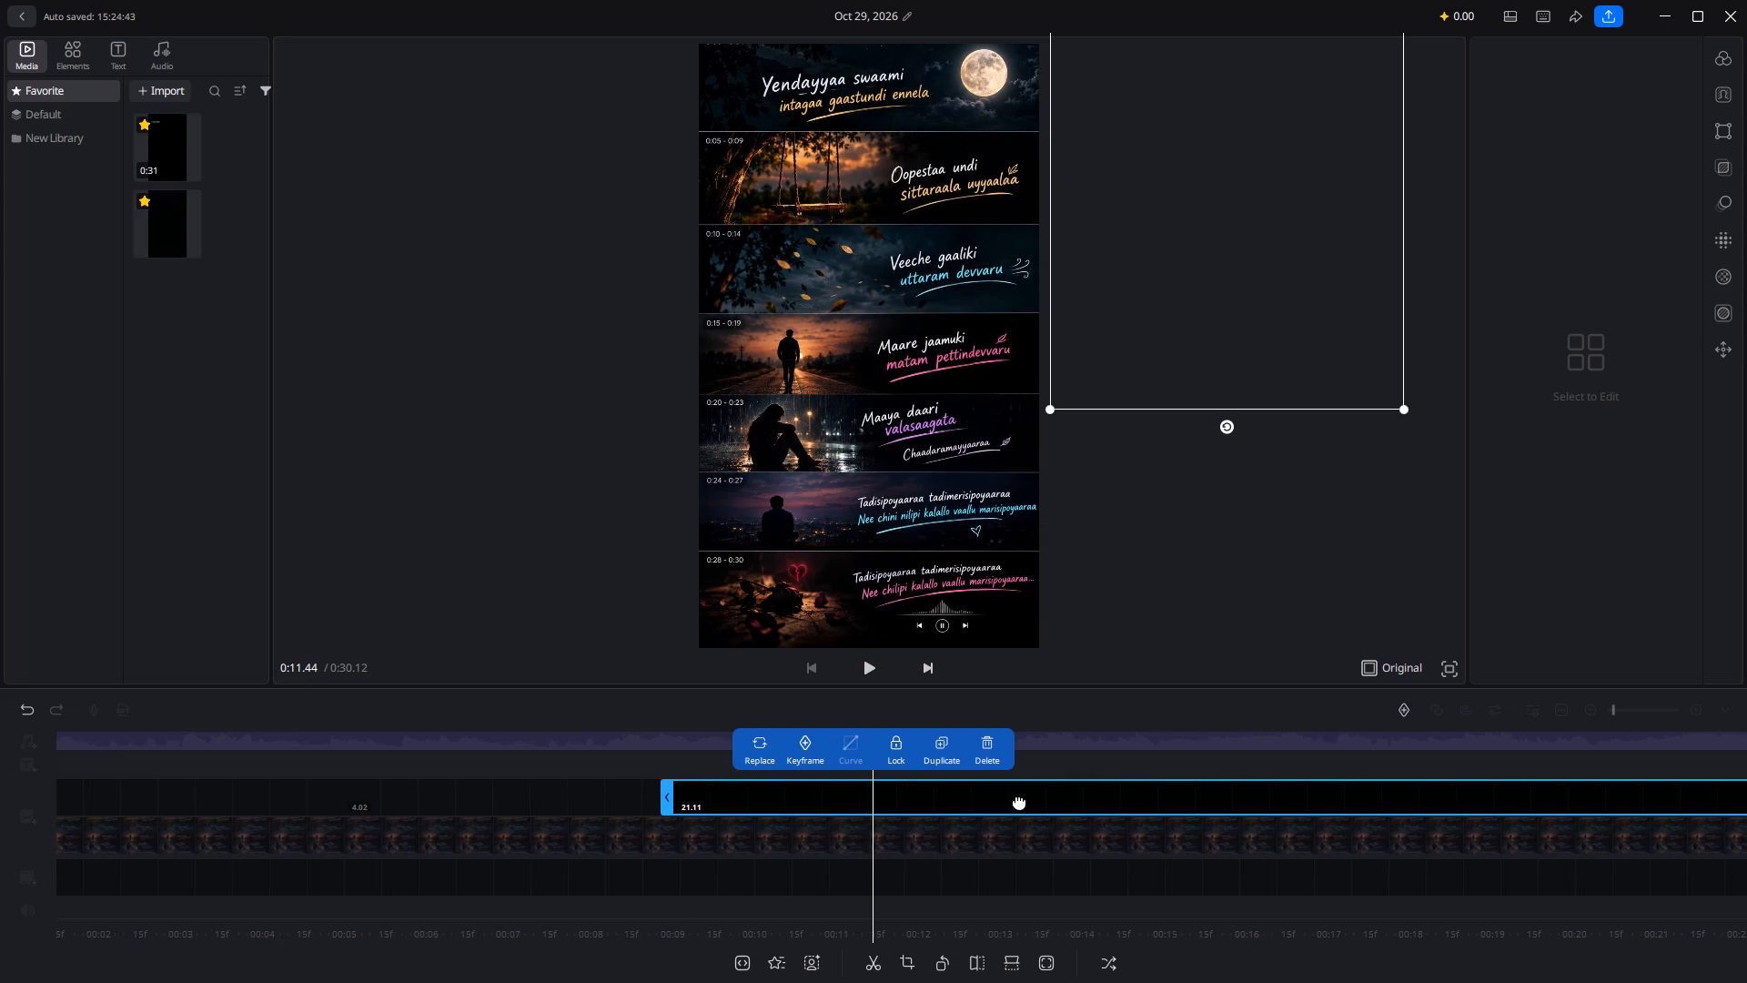
{"action": "scroll", "coordinate": [1019, 801], "scroll_direction": "left", "scroll_amount": 4}
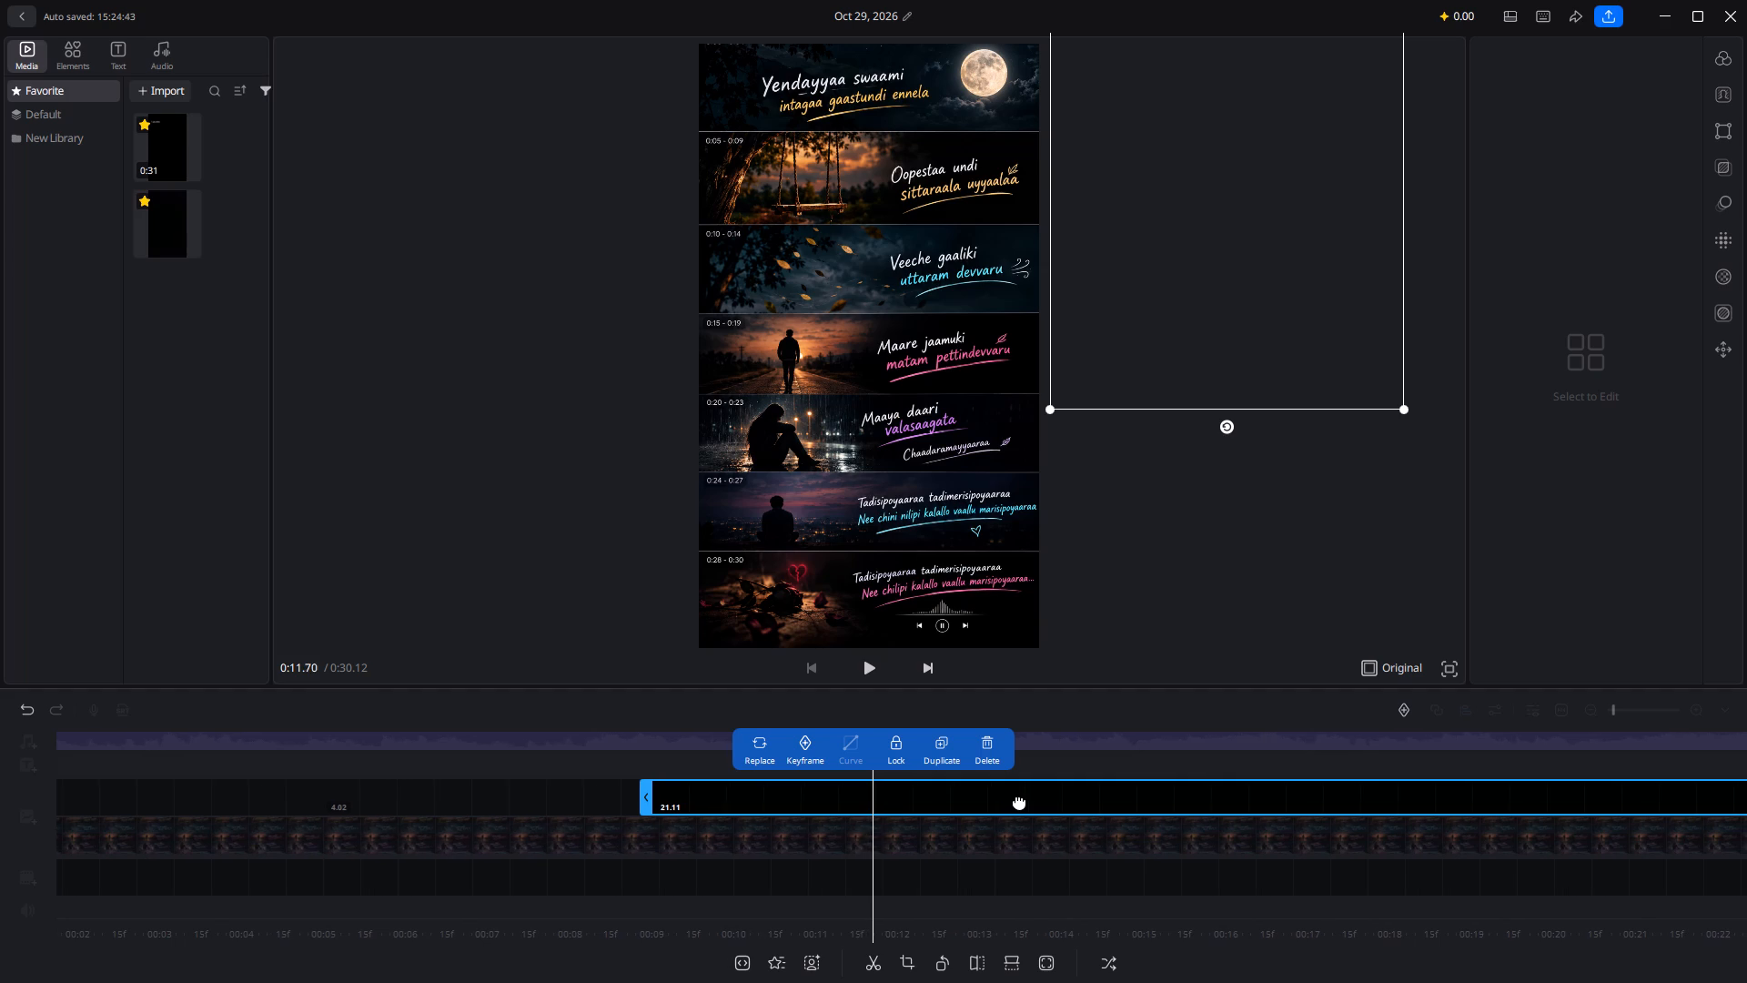
{"action": "scroll", "coordinate": [1019, 801], "scroll_direction": "left", "scroll_amount": 1}
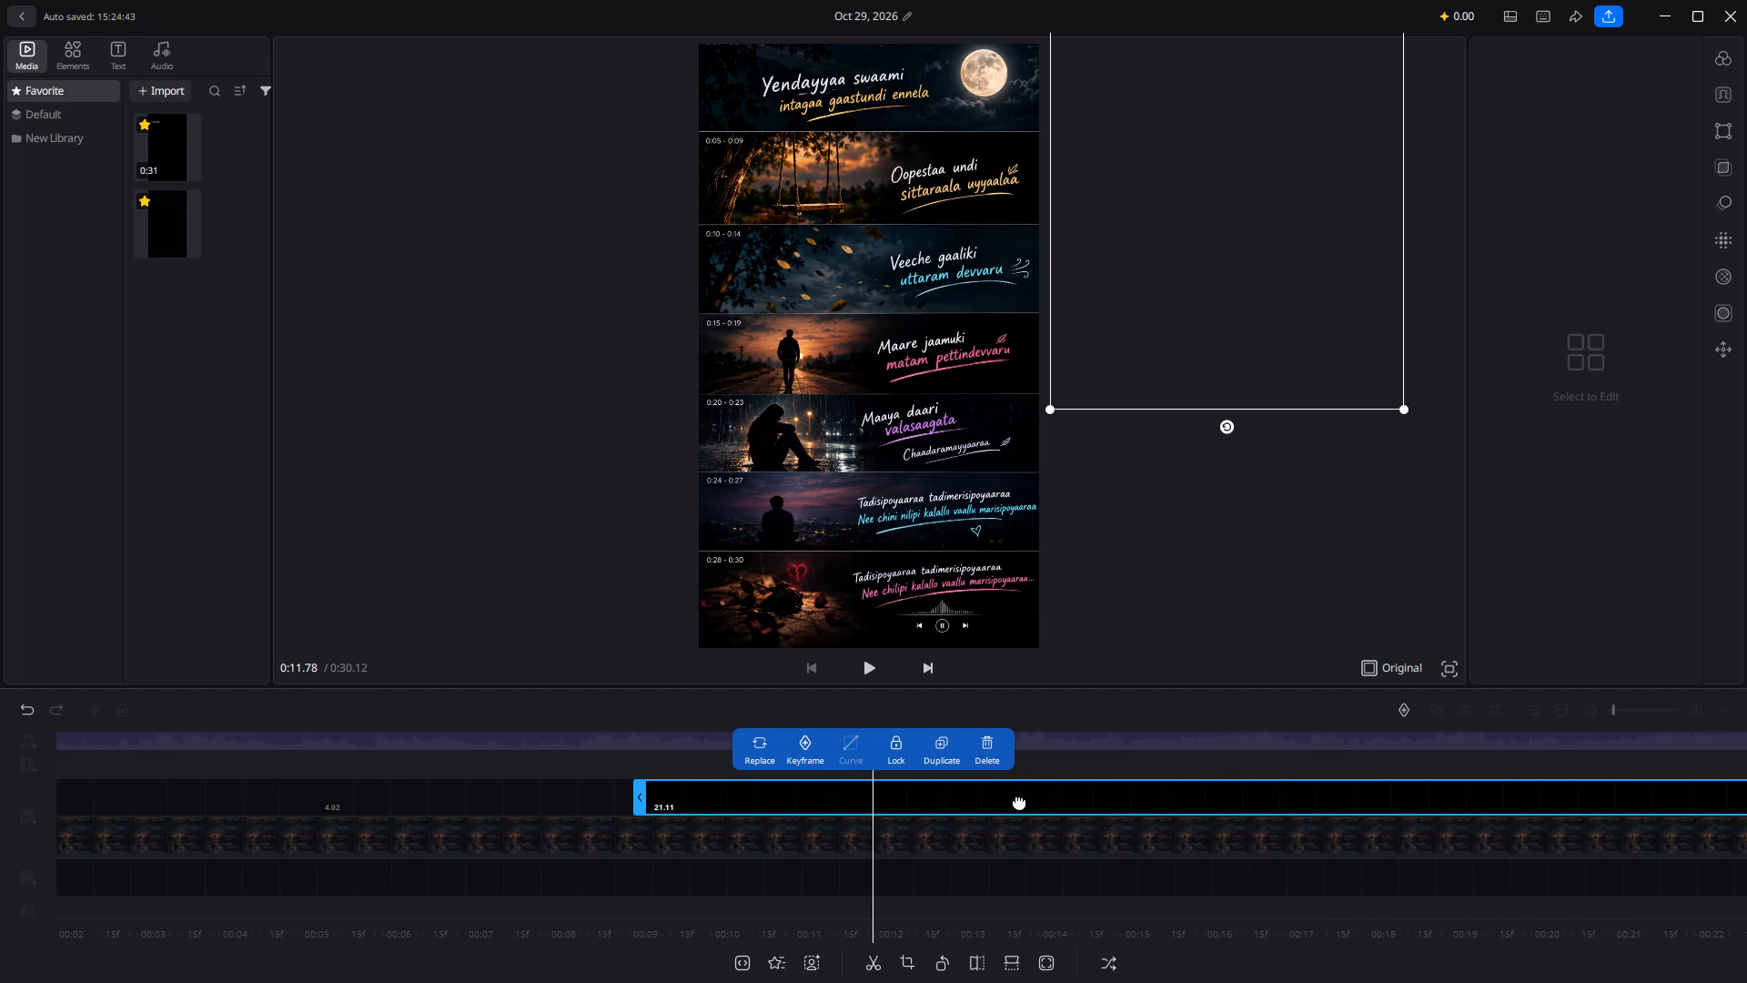
{"action": "scroll", "coordinate": [1019, 801], "scroll_direction": "left", "scroll_amount": 10}
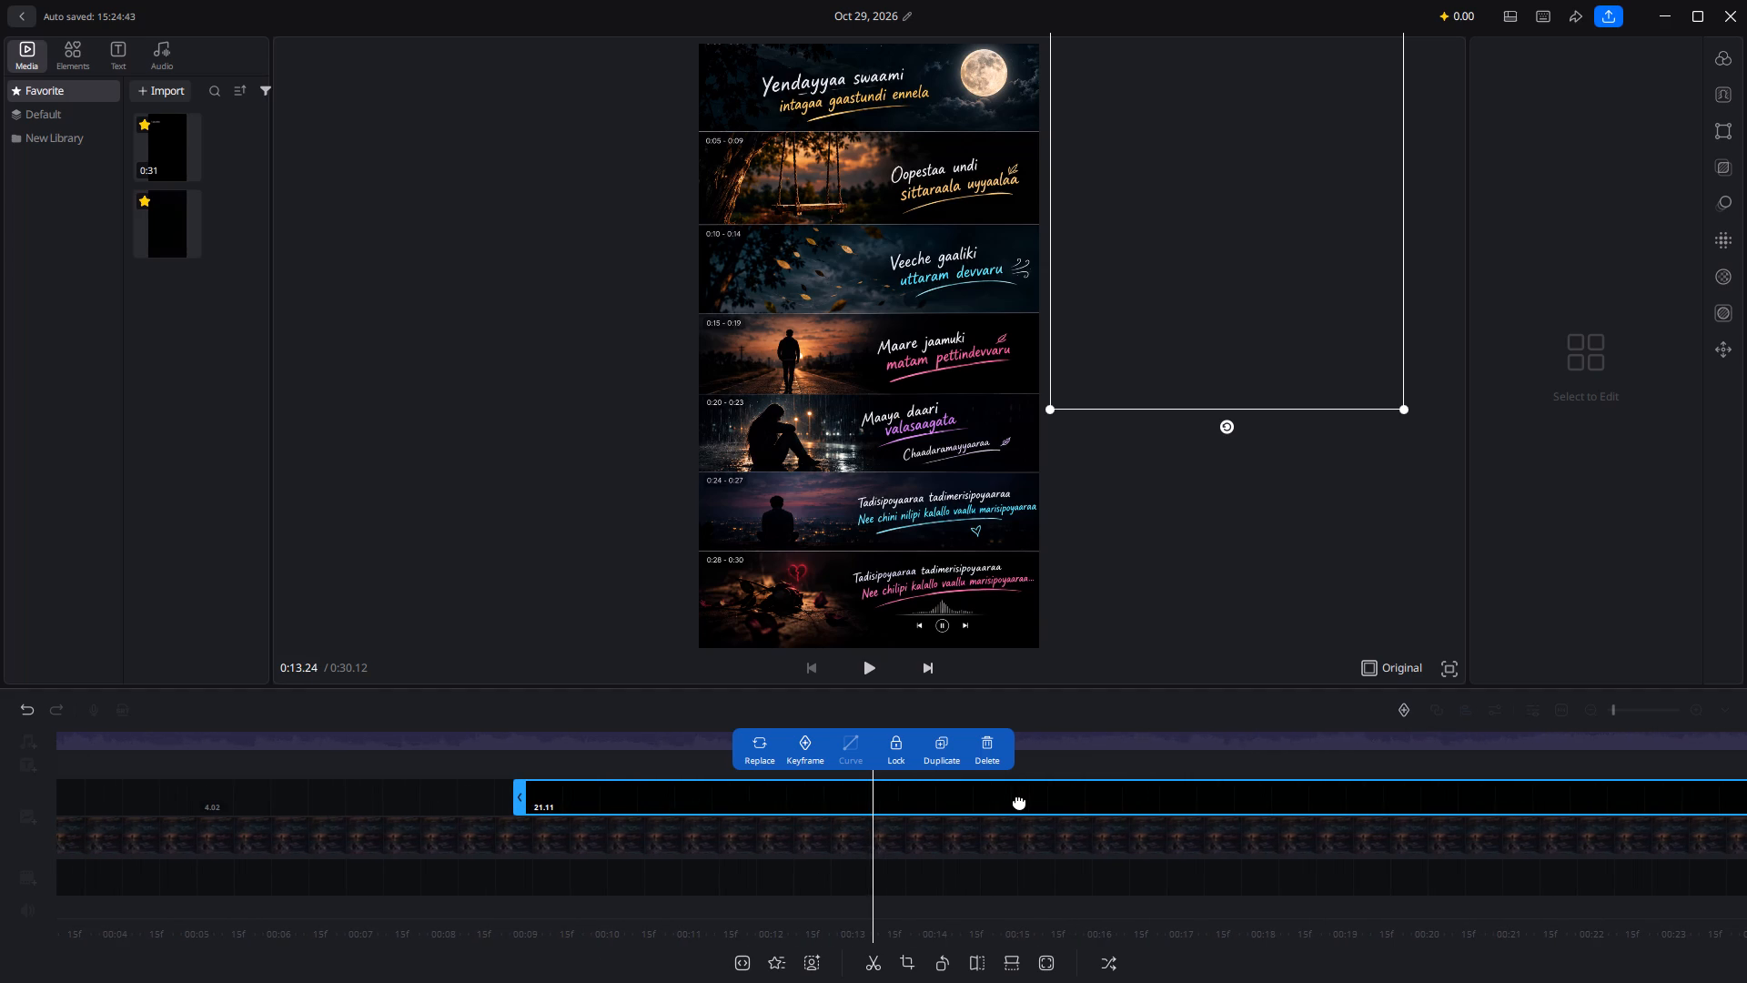
{"action": "scroll", "coordinate": [1019, 801], "scroll_direction": "left", "scroll_amount": 1}
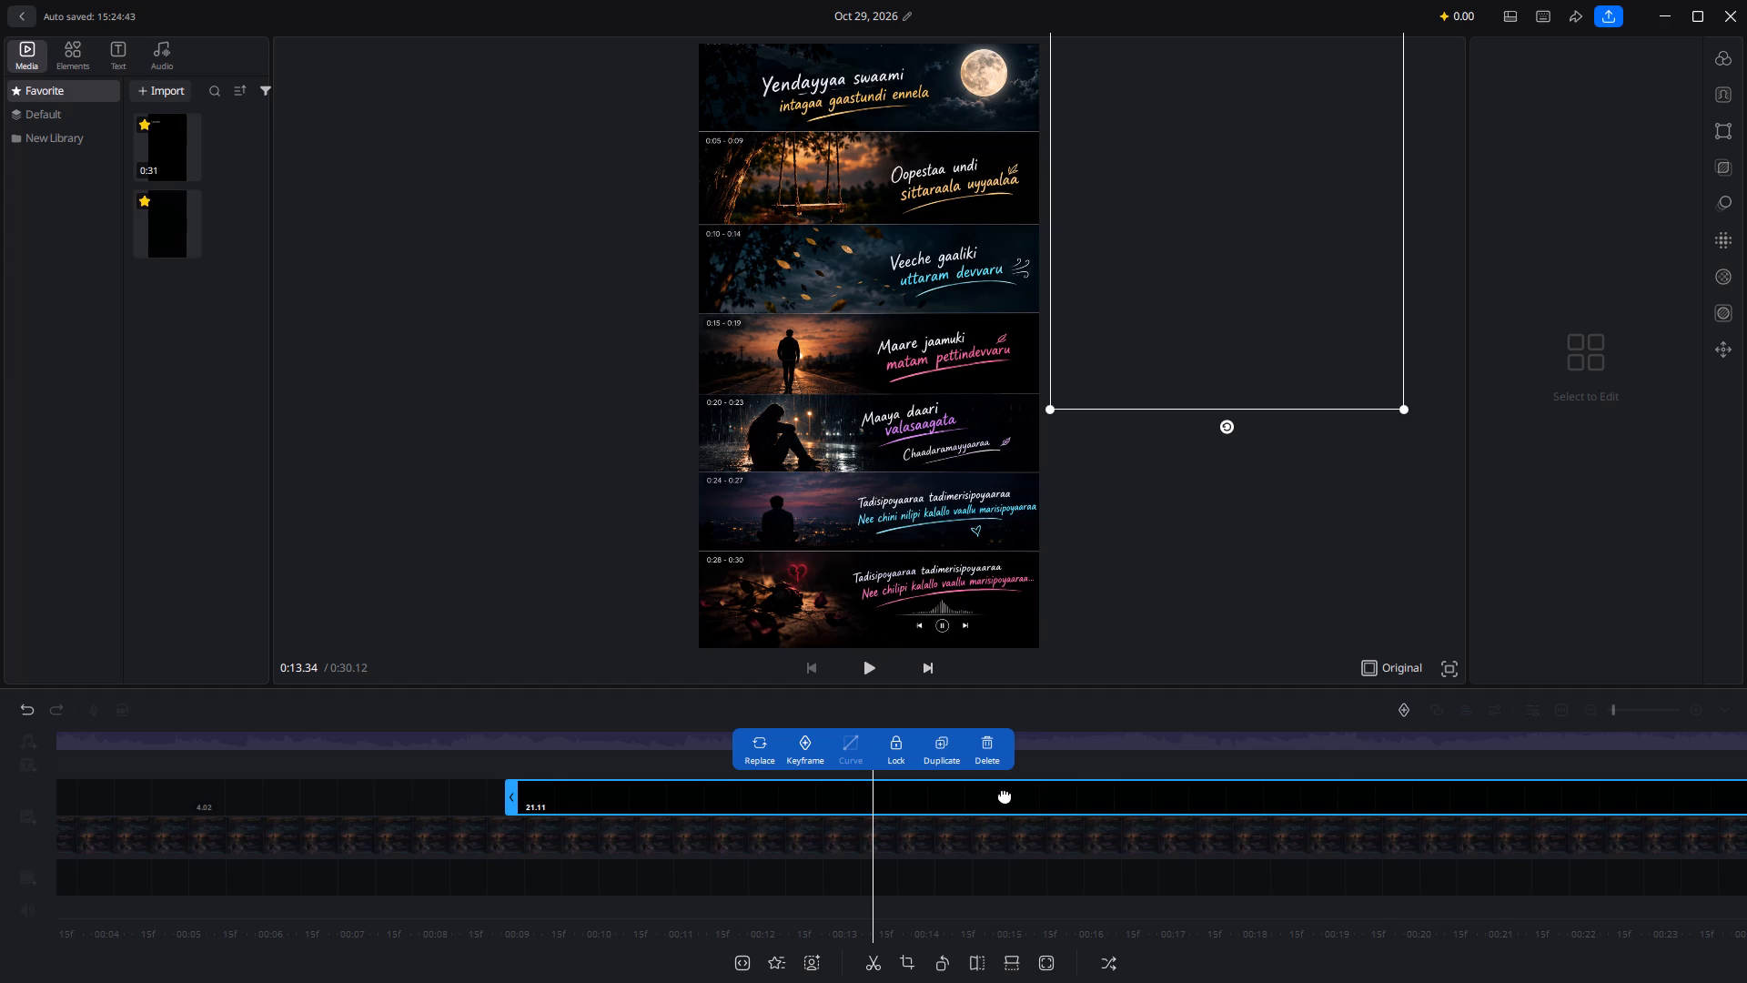
{"action": "scroll", "coordinate": [1005, 795], "scroll_direction": "left", "scroll_amount": 3}
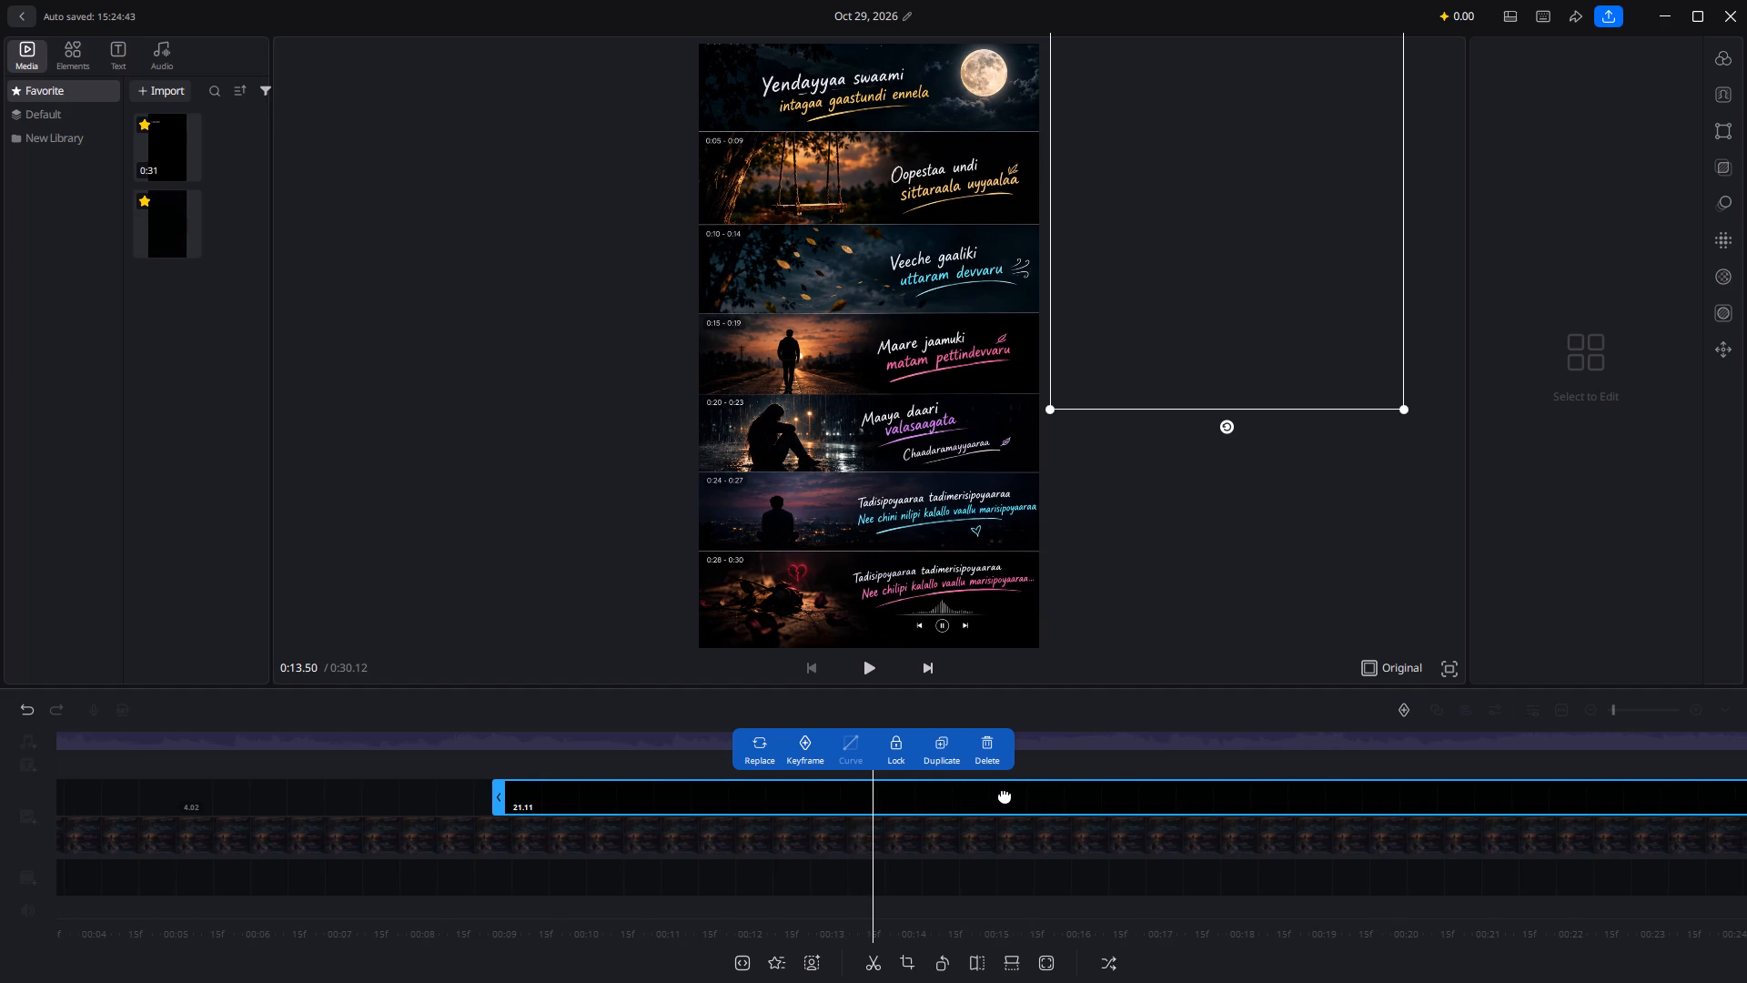
{"action": "scroll", "coordinate": [1005, 795], "scroll_direction": "left", "scroll_amount": 7}
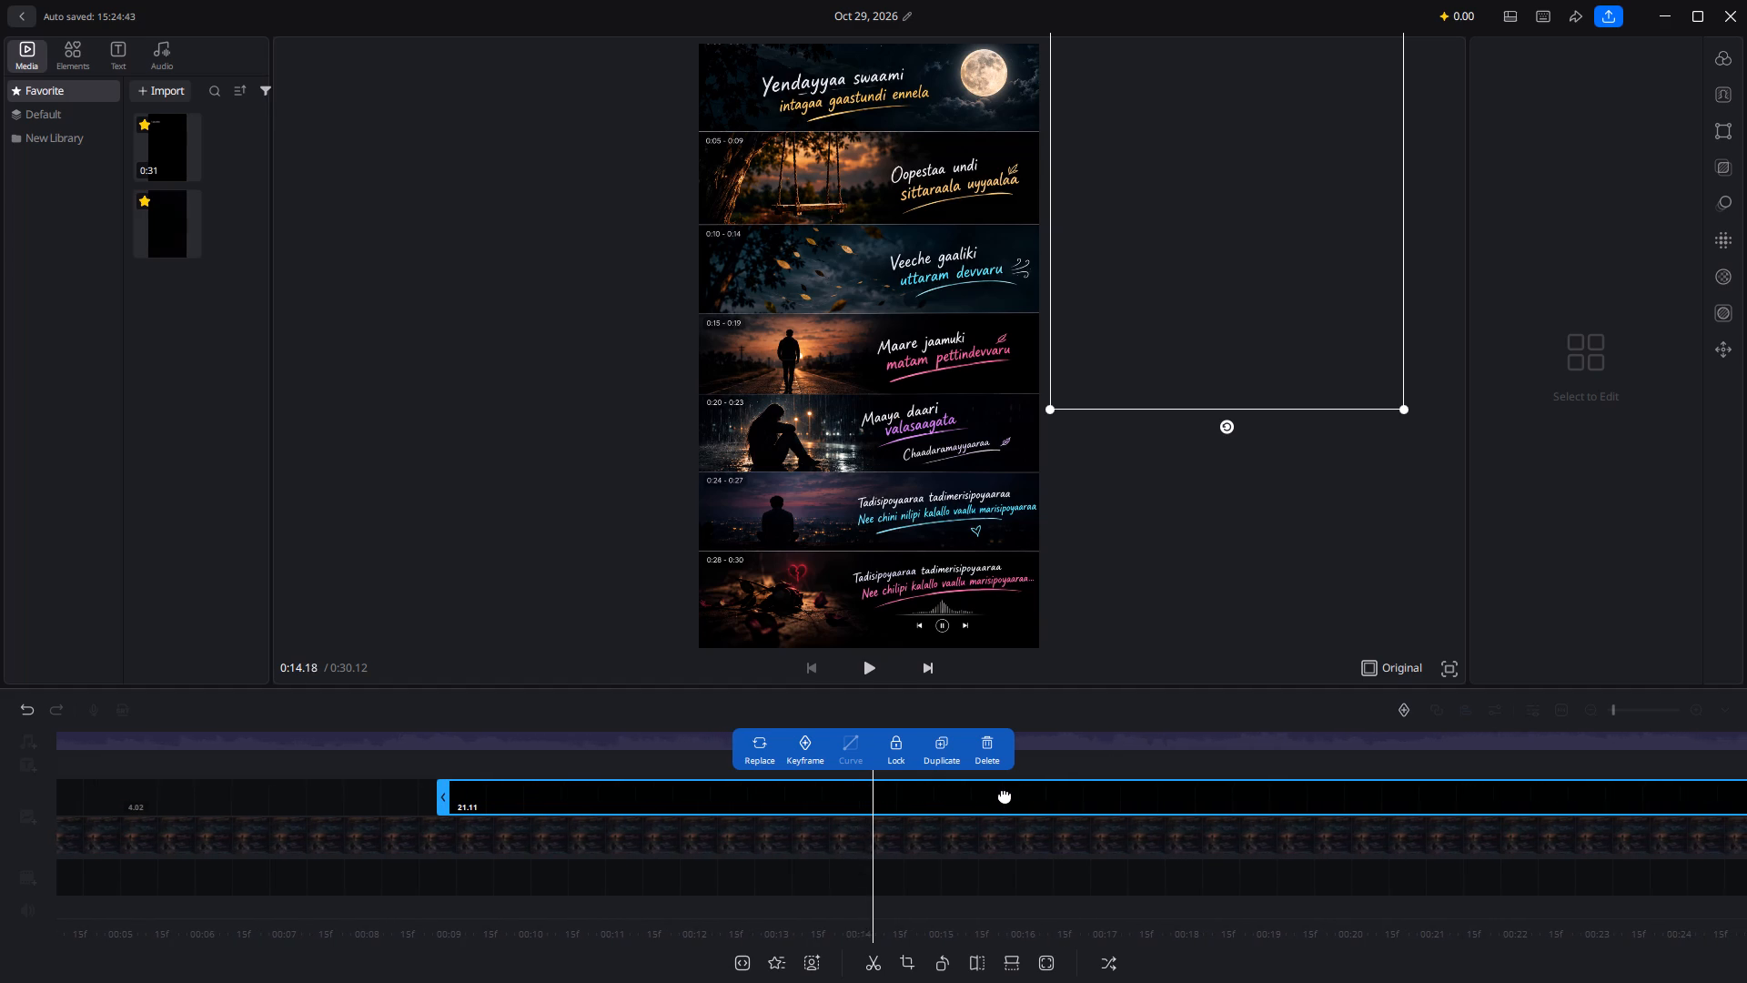
{"action": "scroll", "coordinate": [1005, 795], "scroll_direction": "left", "scroll_amount": 5}
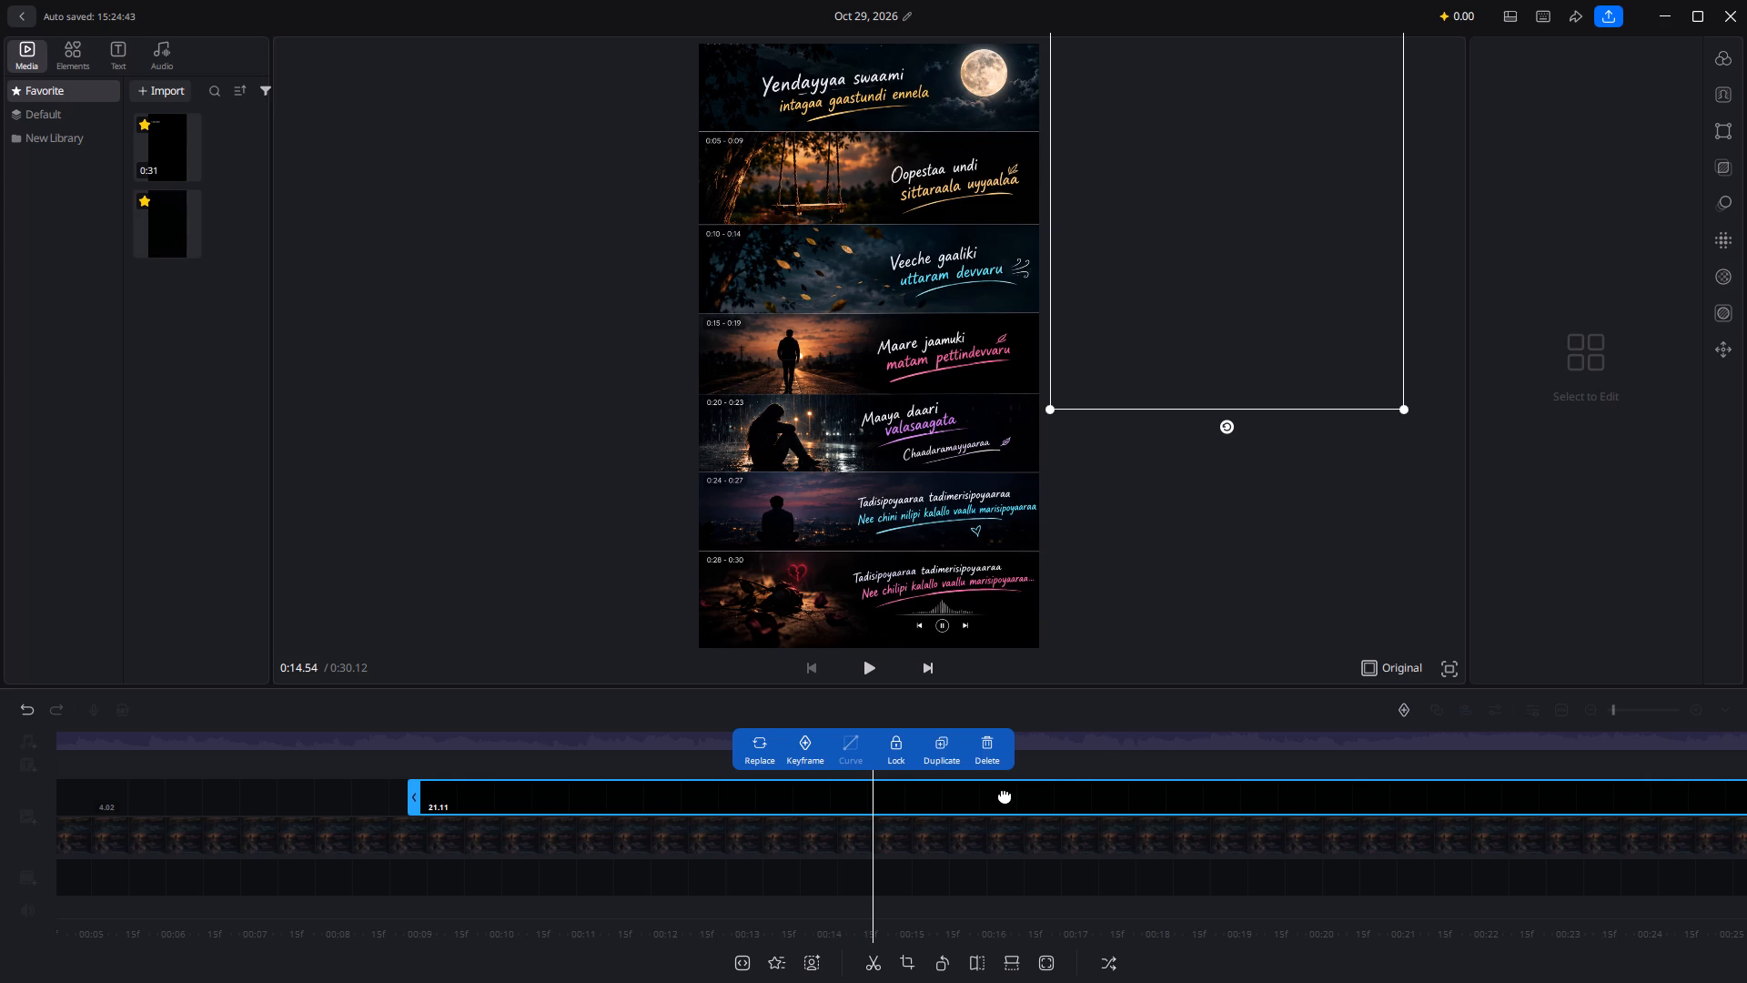
{"action": "key", "text": "ctrl+b"}
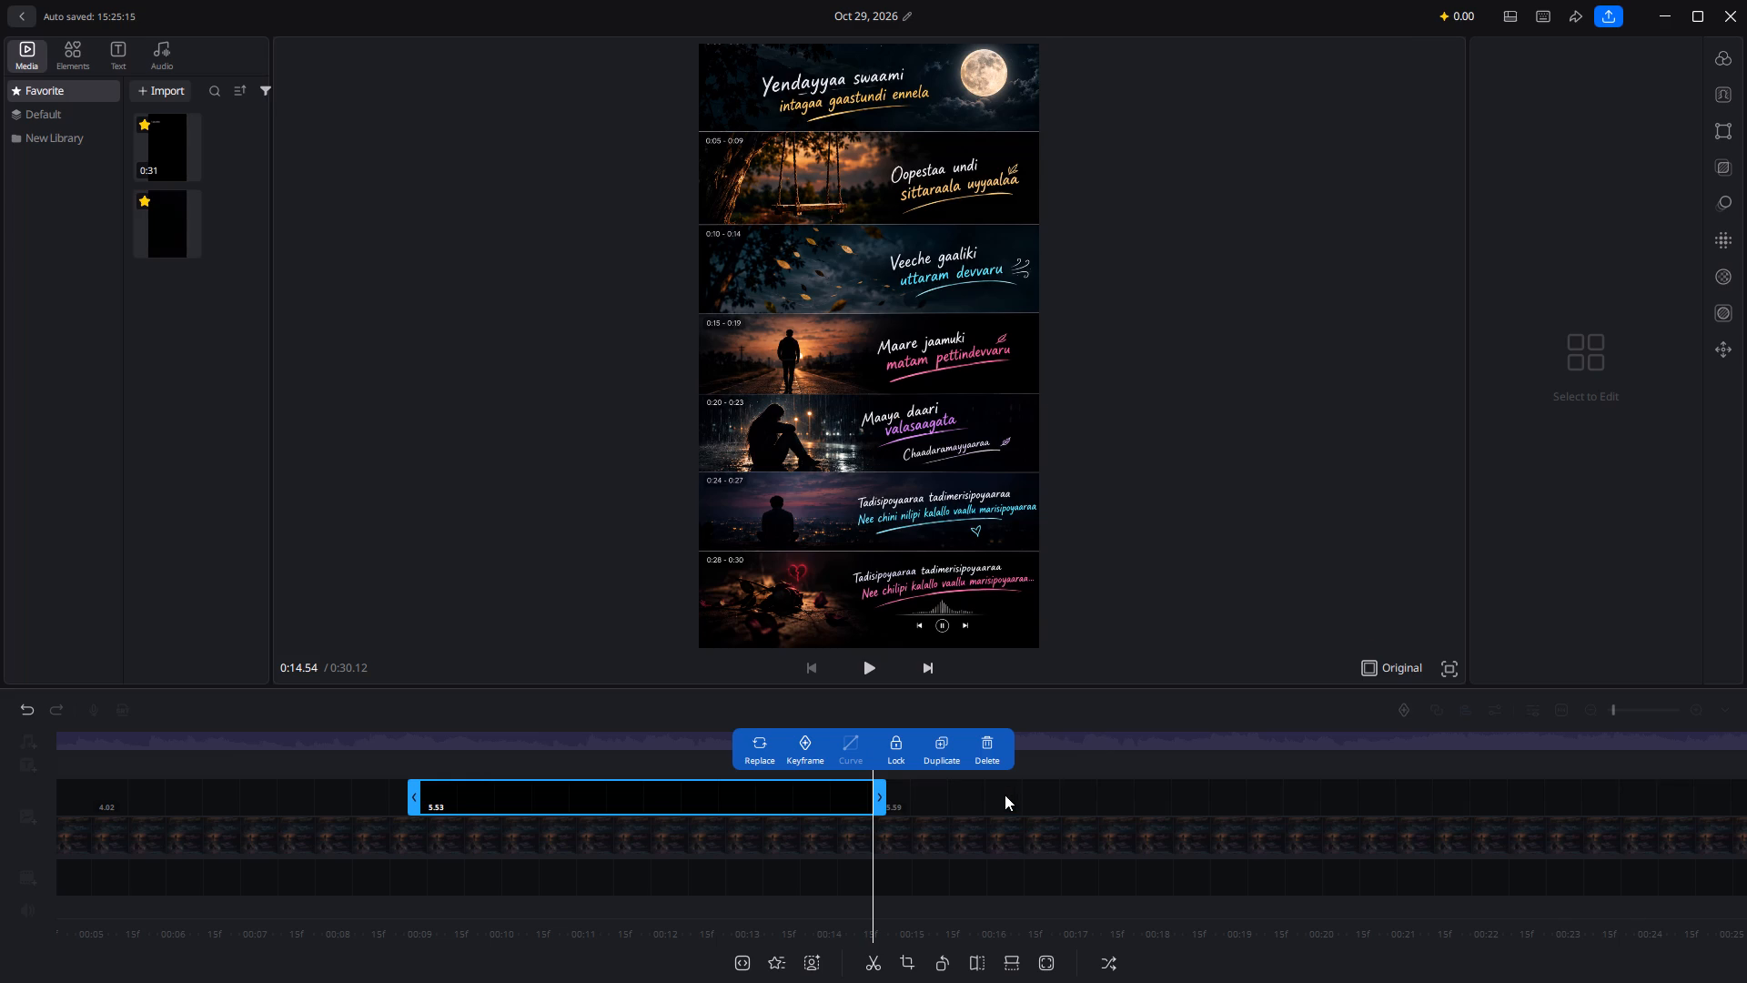
Split the remaining black overlay section at 0:19.54, where the fourth lyric line ends.
{"action": "left_click", "coordinate": [1048, 791]}
{"action": "scroll", "coordinate": [1048, 791], "scroll_direction": "left", "scroll_amount": 1}
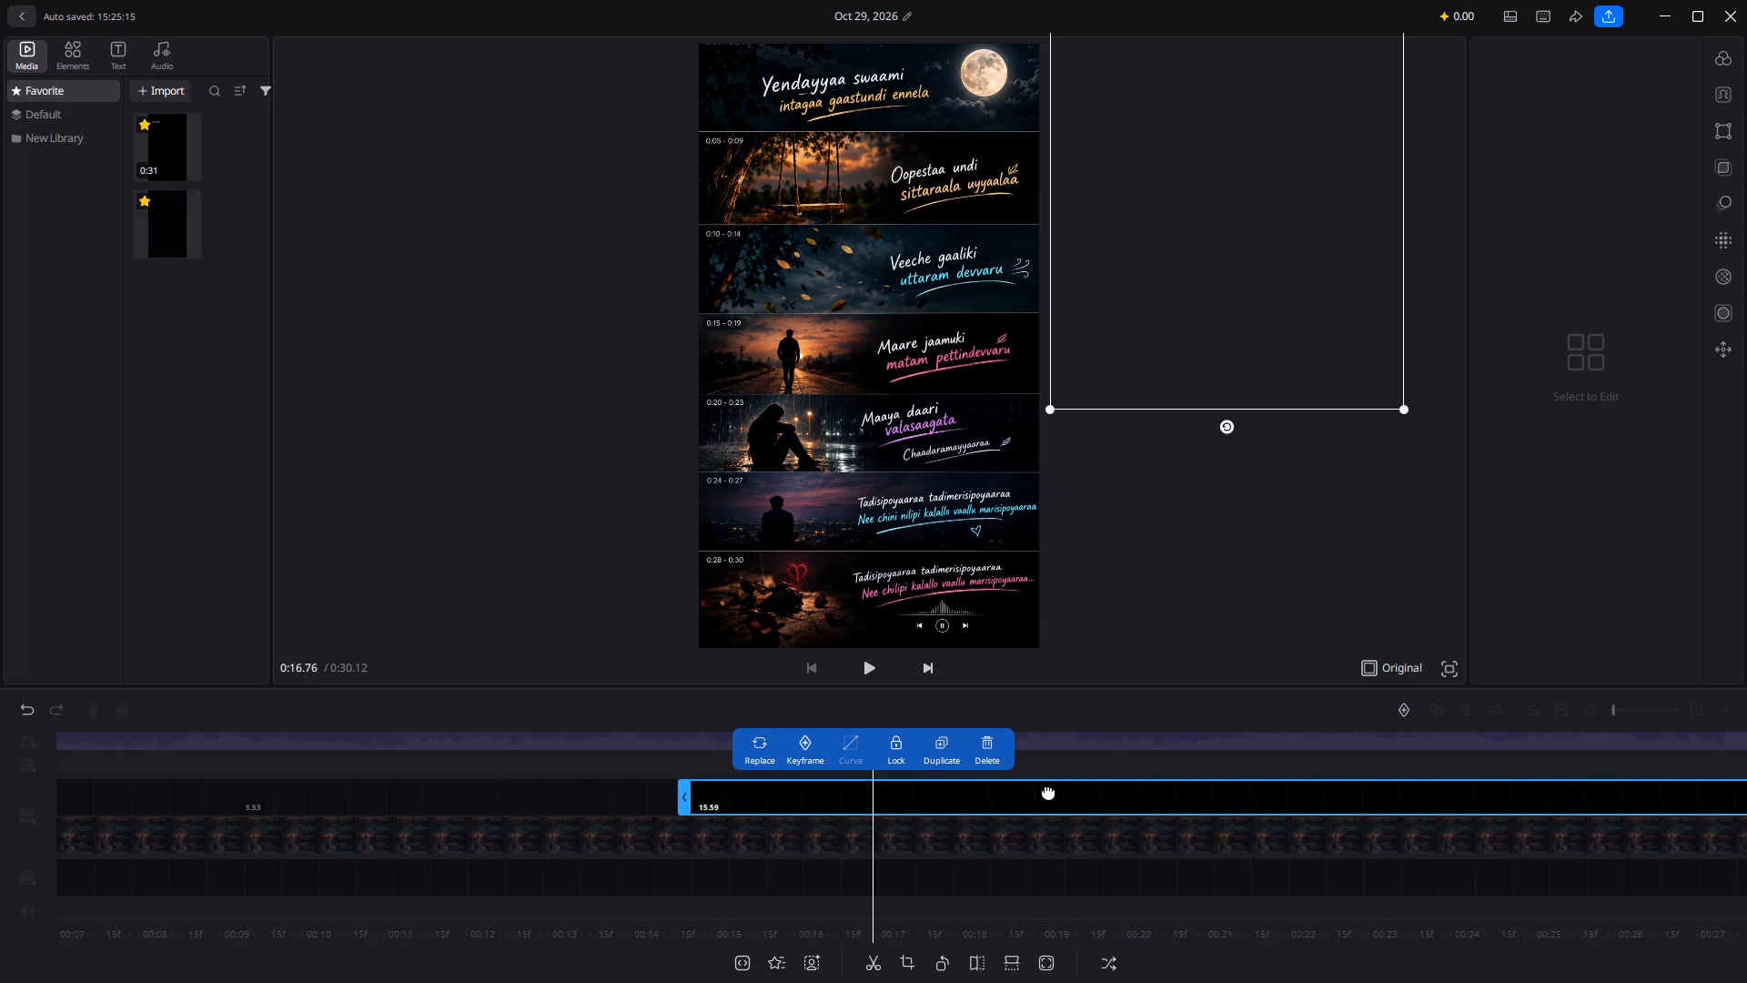
{"action": "scroll", "coordinate": [1048, 791], "scroll_direction": "left", "scroll_amount": 3}
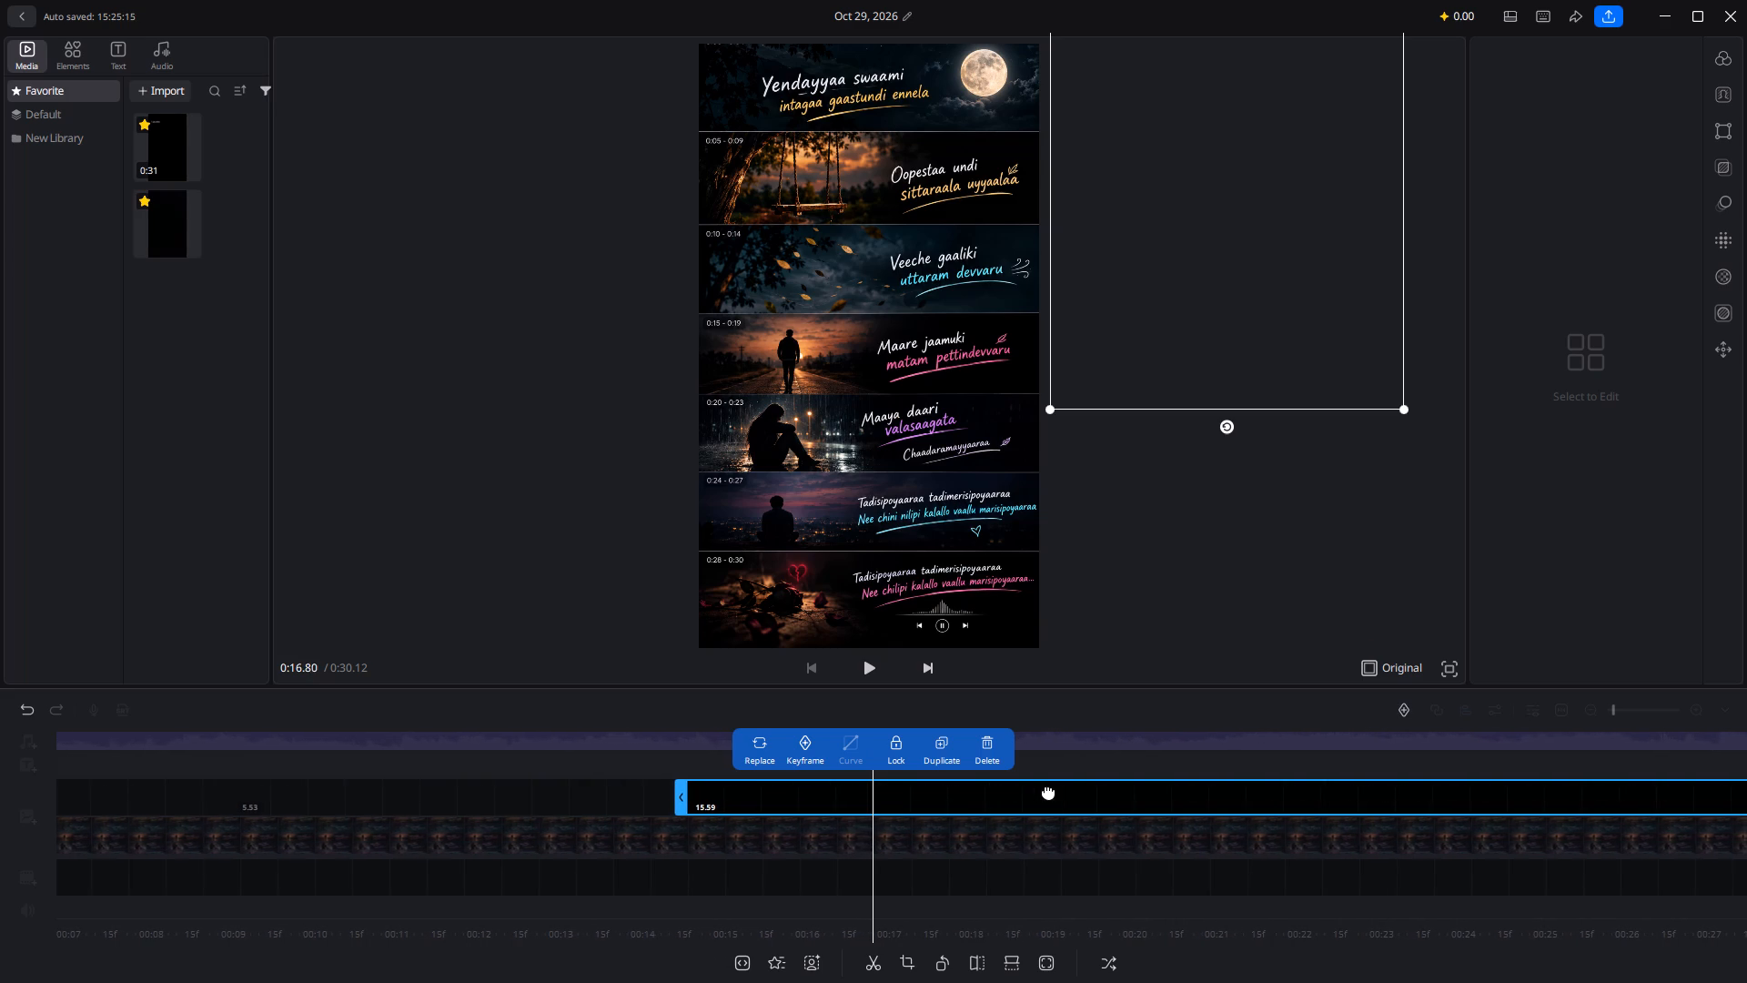
{"action": "scroll", "coordinate": [1048, 791], "scroll_direction": "left", "scroll_amount": 7}
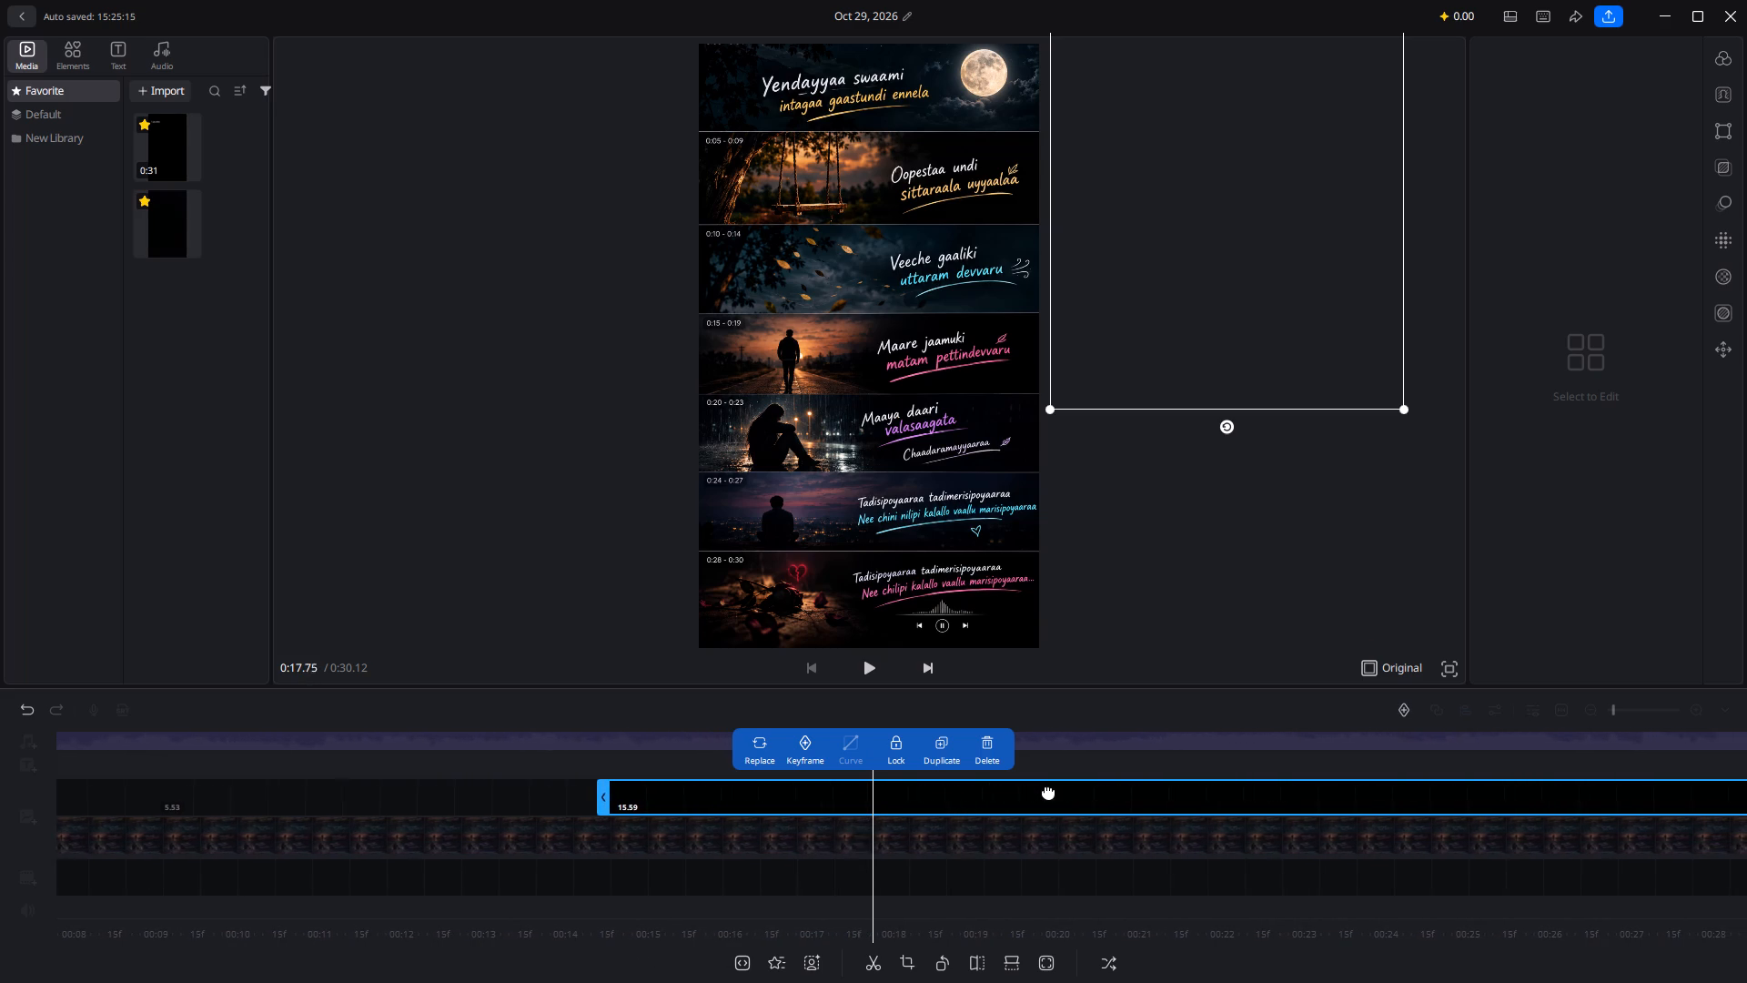
{"action": "scroll", "coordinate": [1048, 791], "scroll_direction": "left", "scroll_amount": 6}
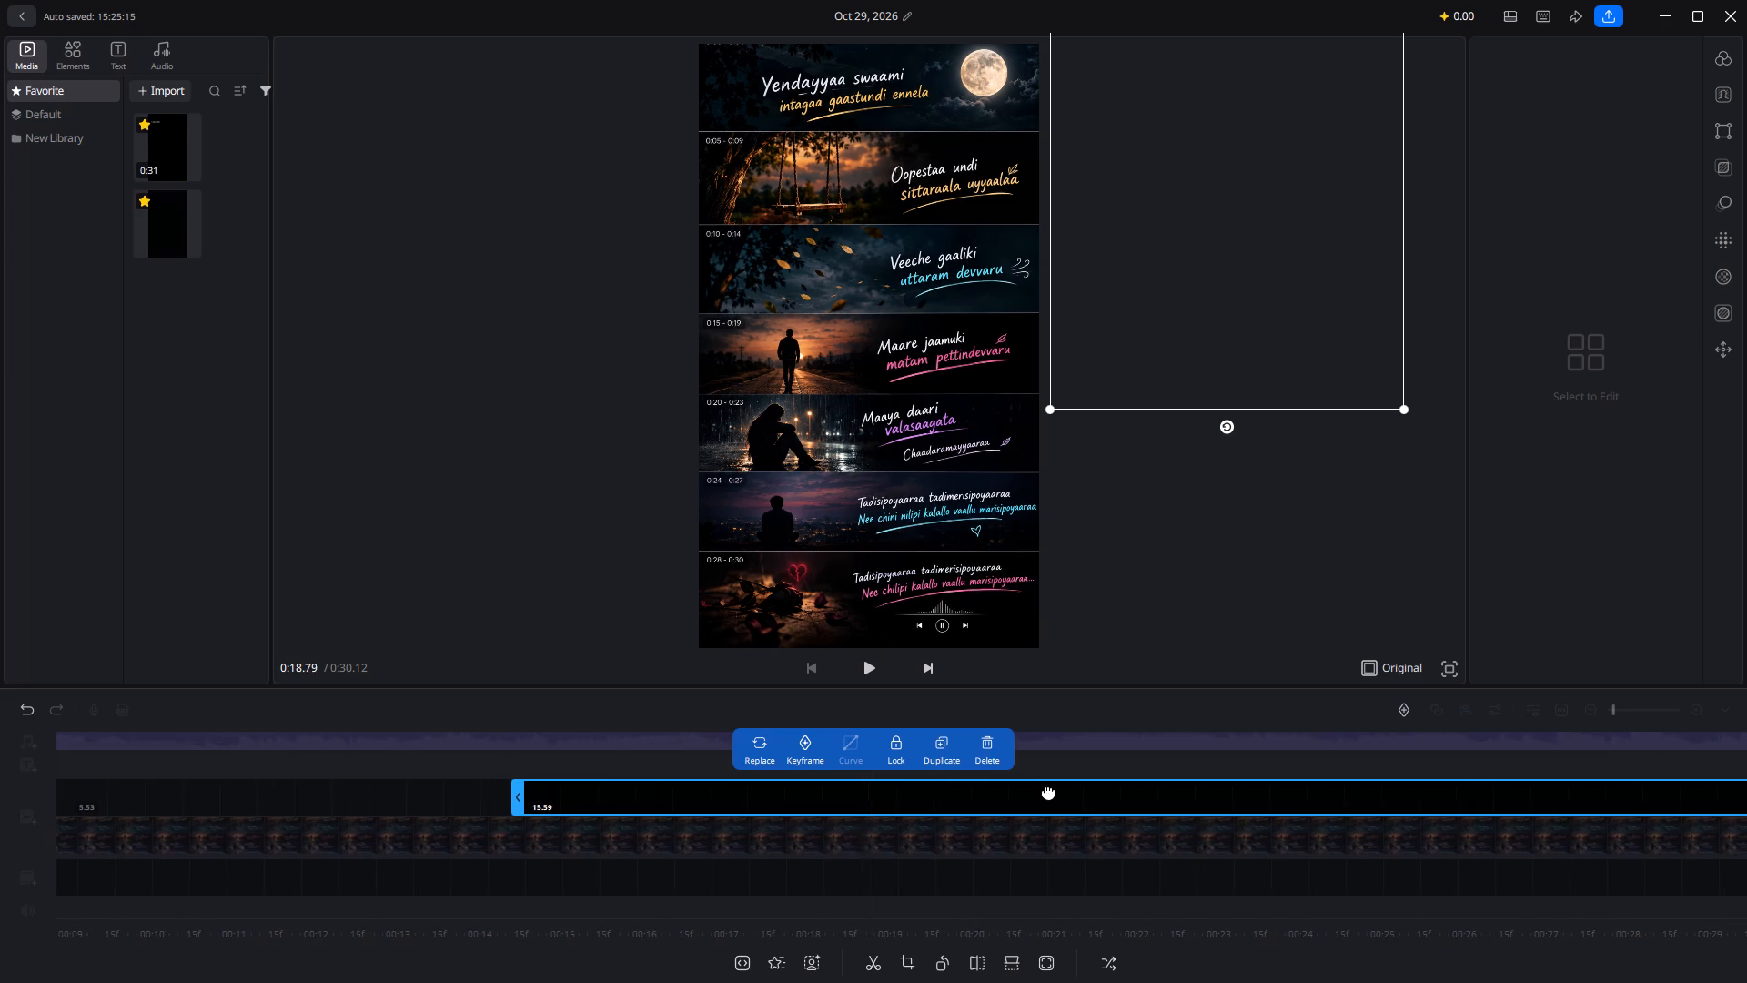
{"action": "scroll", "coordinate": [1048, 791], "scroll_direction": "left", "scroll_amount": 6}
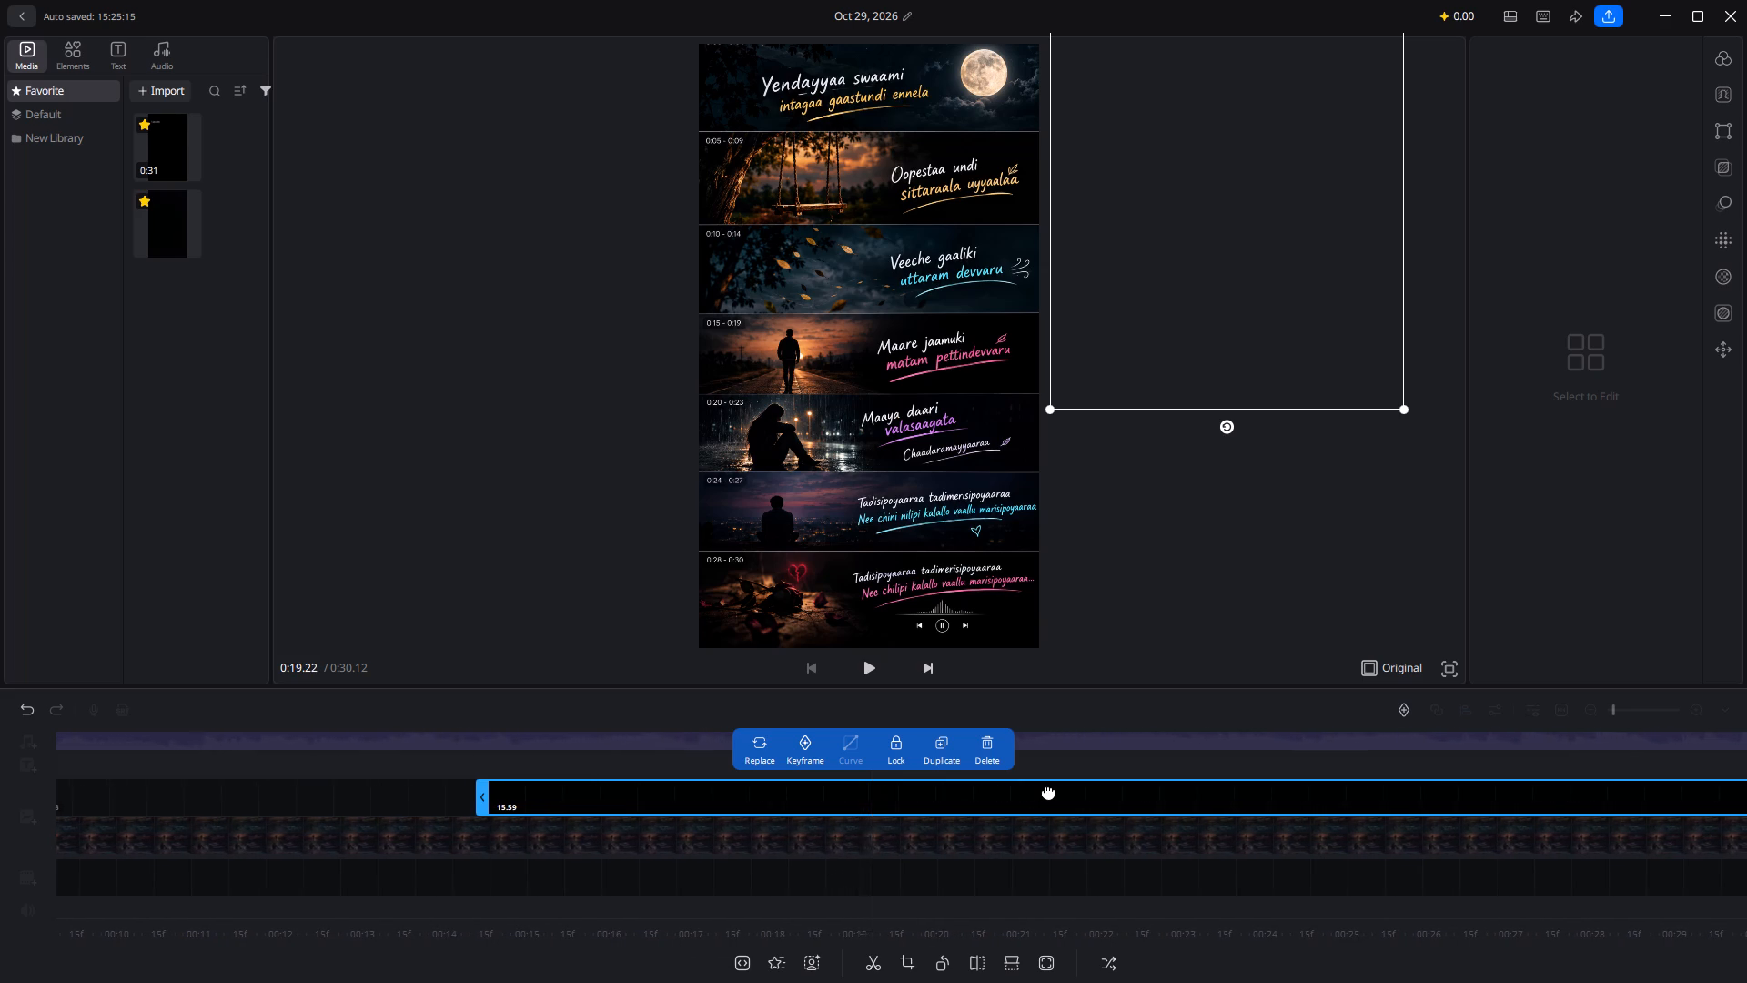
{"action": "scroll", "coordinate": [1048, 791], "scroll_direction": "left", "scroll_amount": 6}
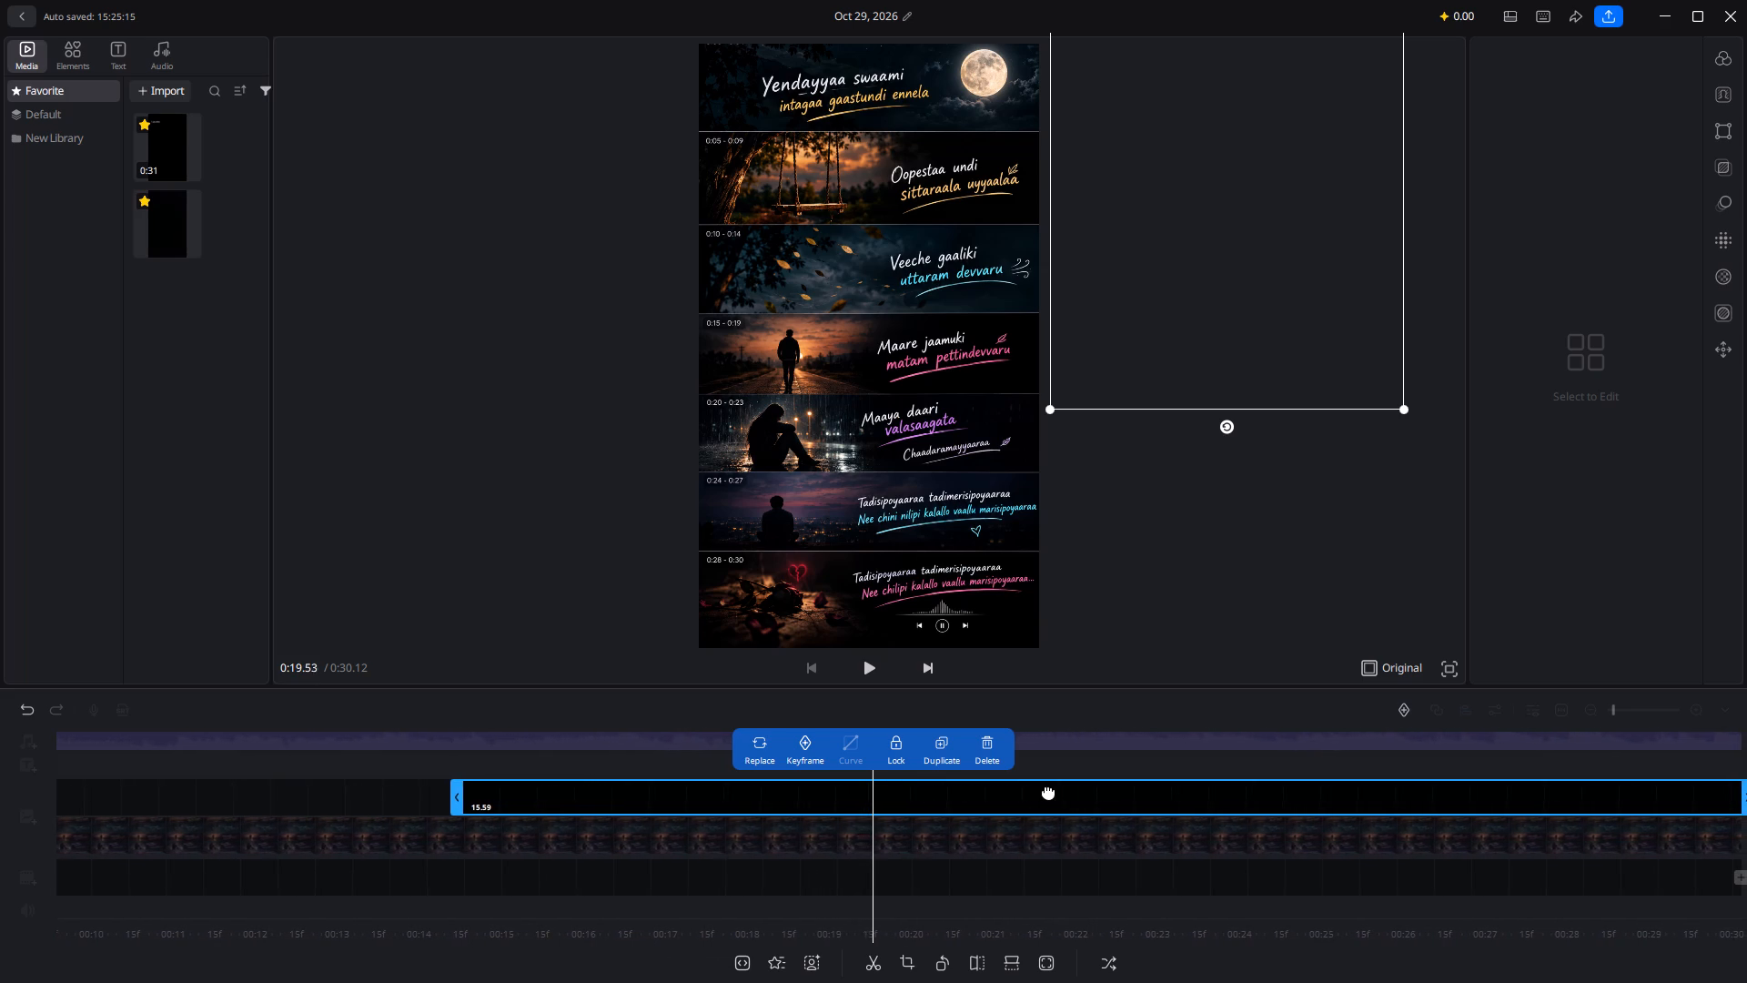
{"action": "scroll", "coordinate": [1048, 791], "scroll_direction": "left", "scroll_amount": 2}
{"action": "key", "text": "ctrl+b"}
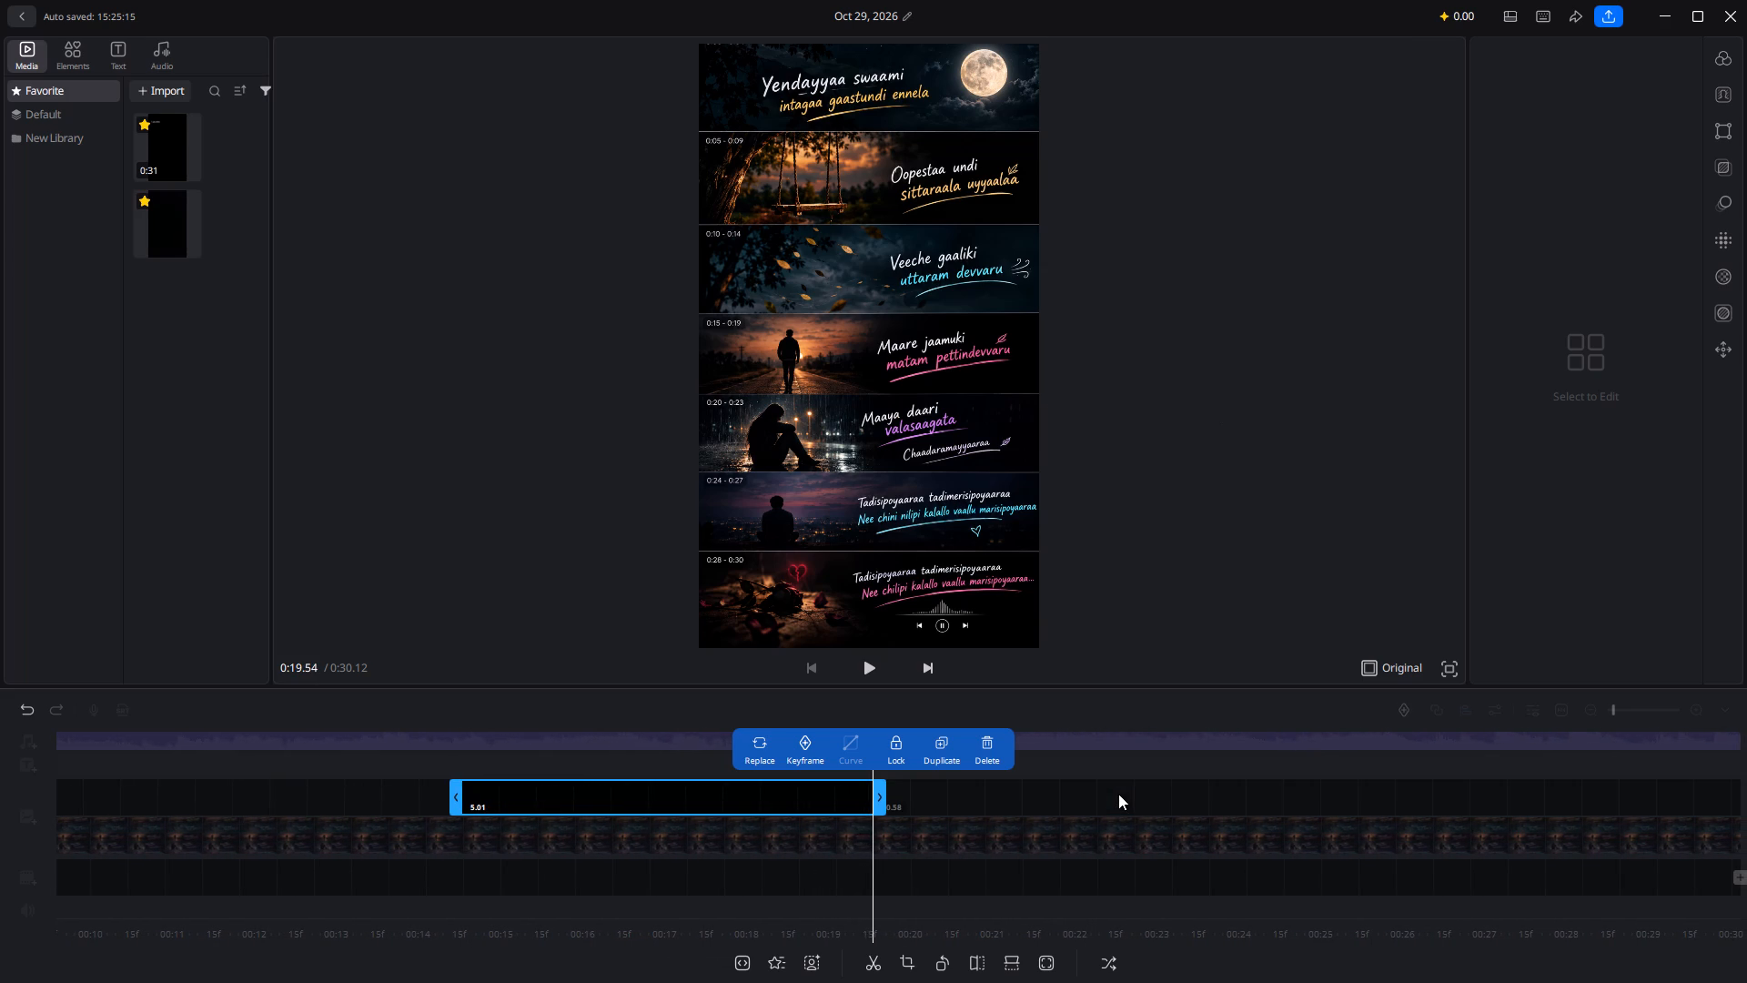
Split the remaining black overlay section at 0:23.04, where the fifth lyric line ends.
{"action": "scroll", "coordinate": [1118, 794], "scroll_direction": "left", "scroll_amount": 5}
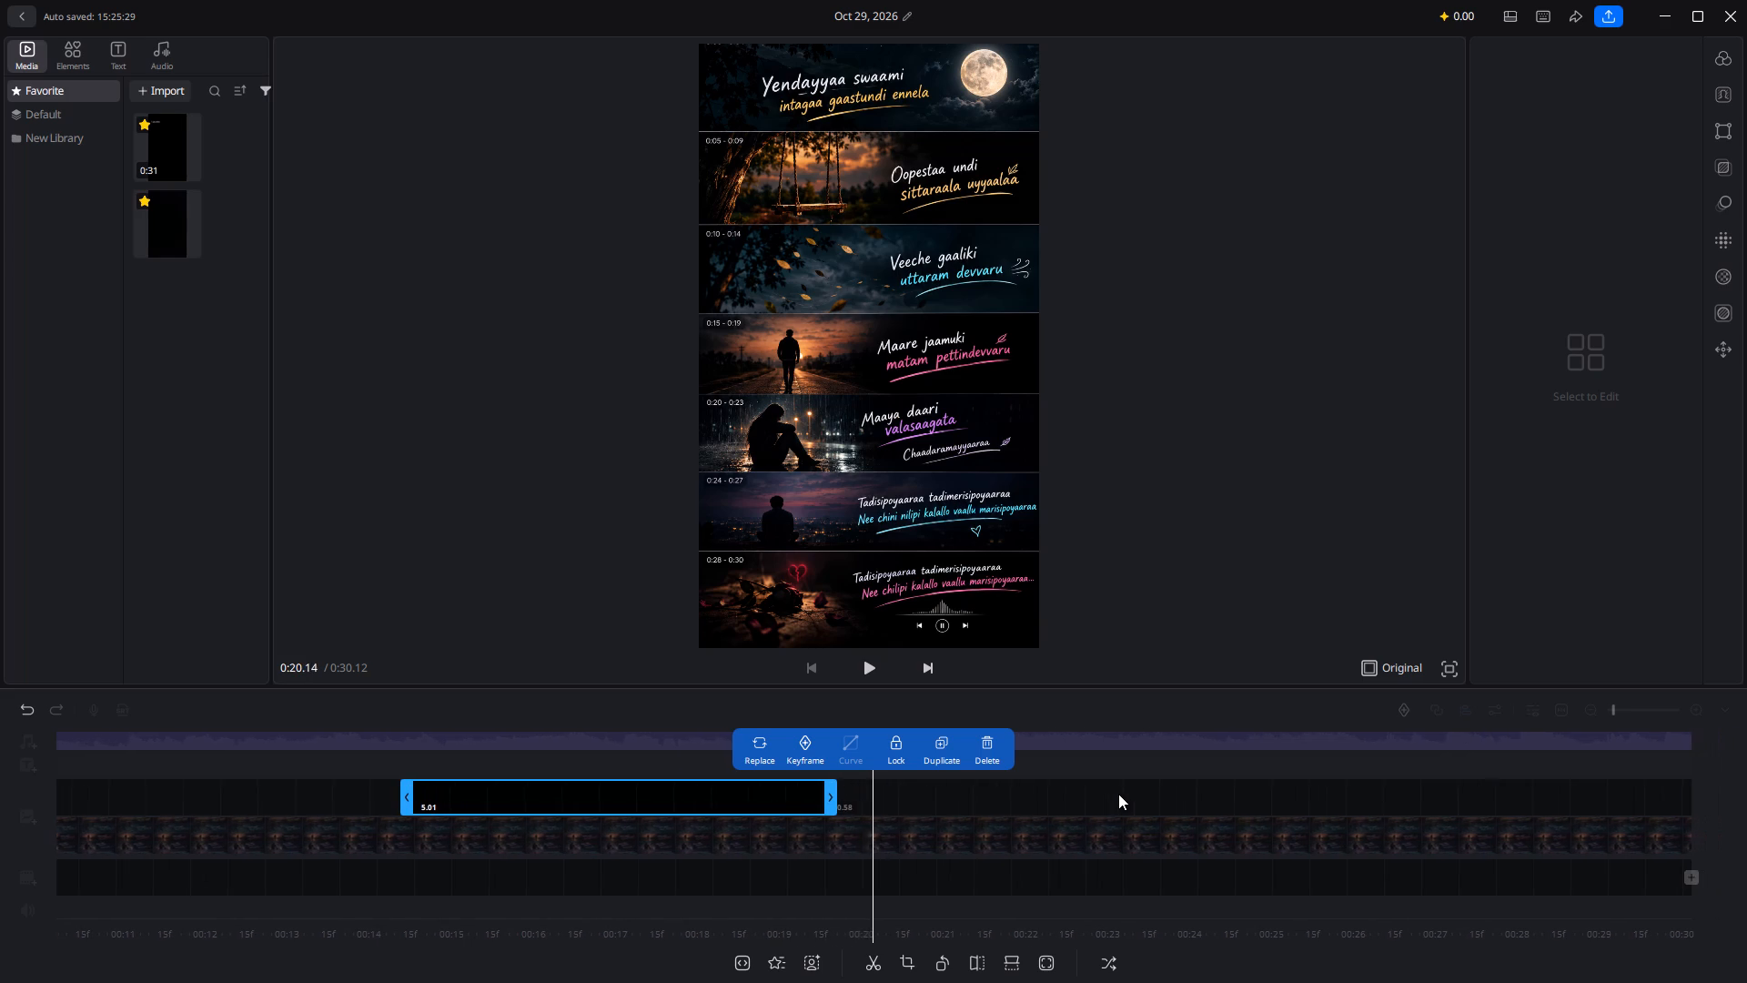
{"action": "scroll", "coordinate": [1118, 794], "scroll_direction": "left", "scroll_amount": 7}
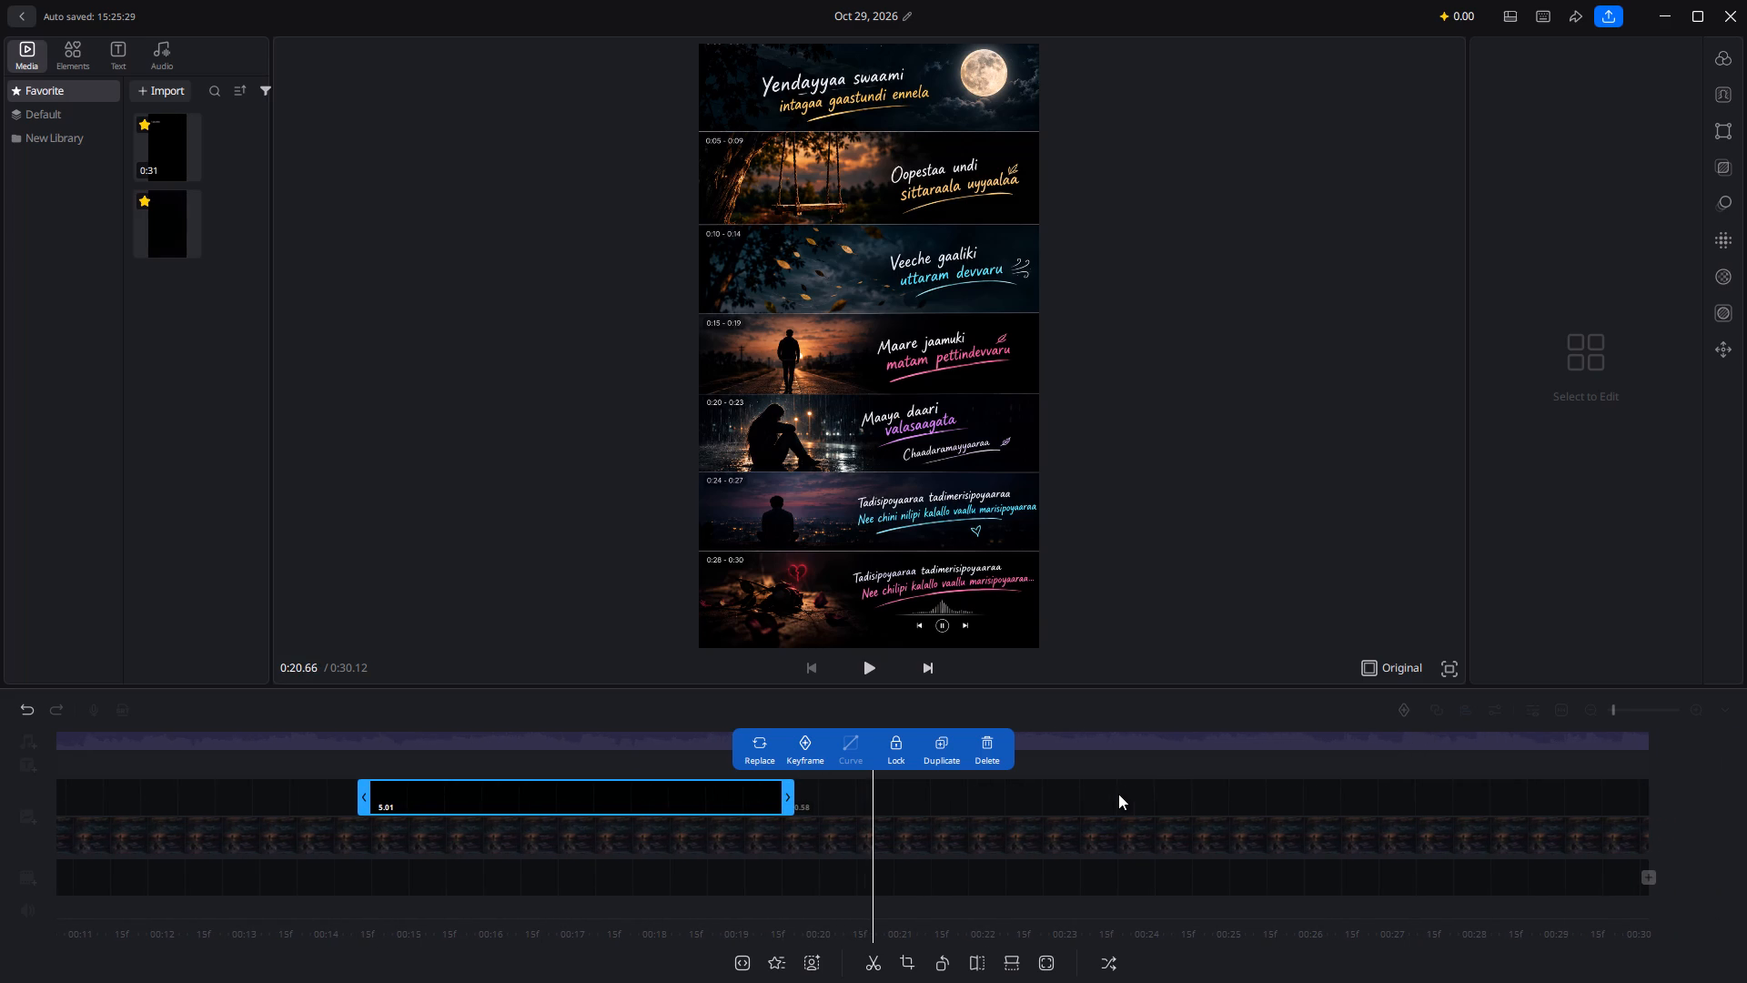
{"action": "left_click", "coordinate": [1118, 794]}
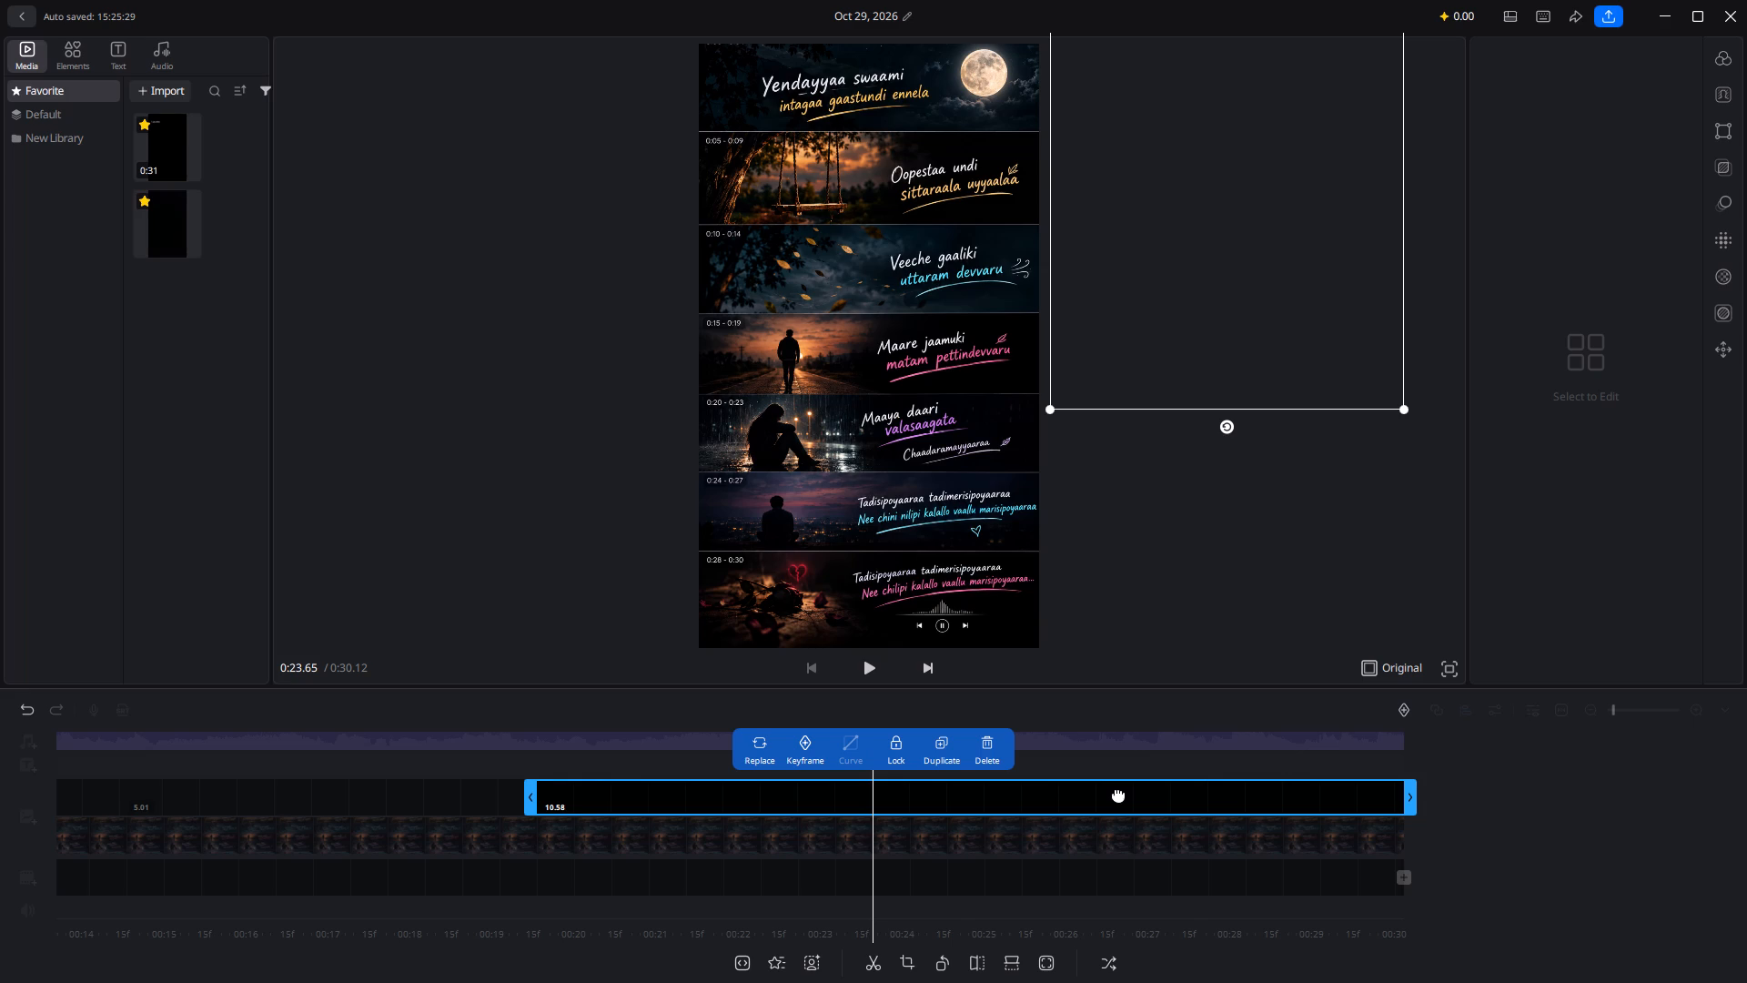
{"action": "scroll", "coordinate": [1118, 794], "scroll_direction": "right", "scroll_amount": 7}
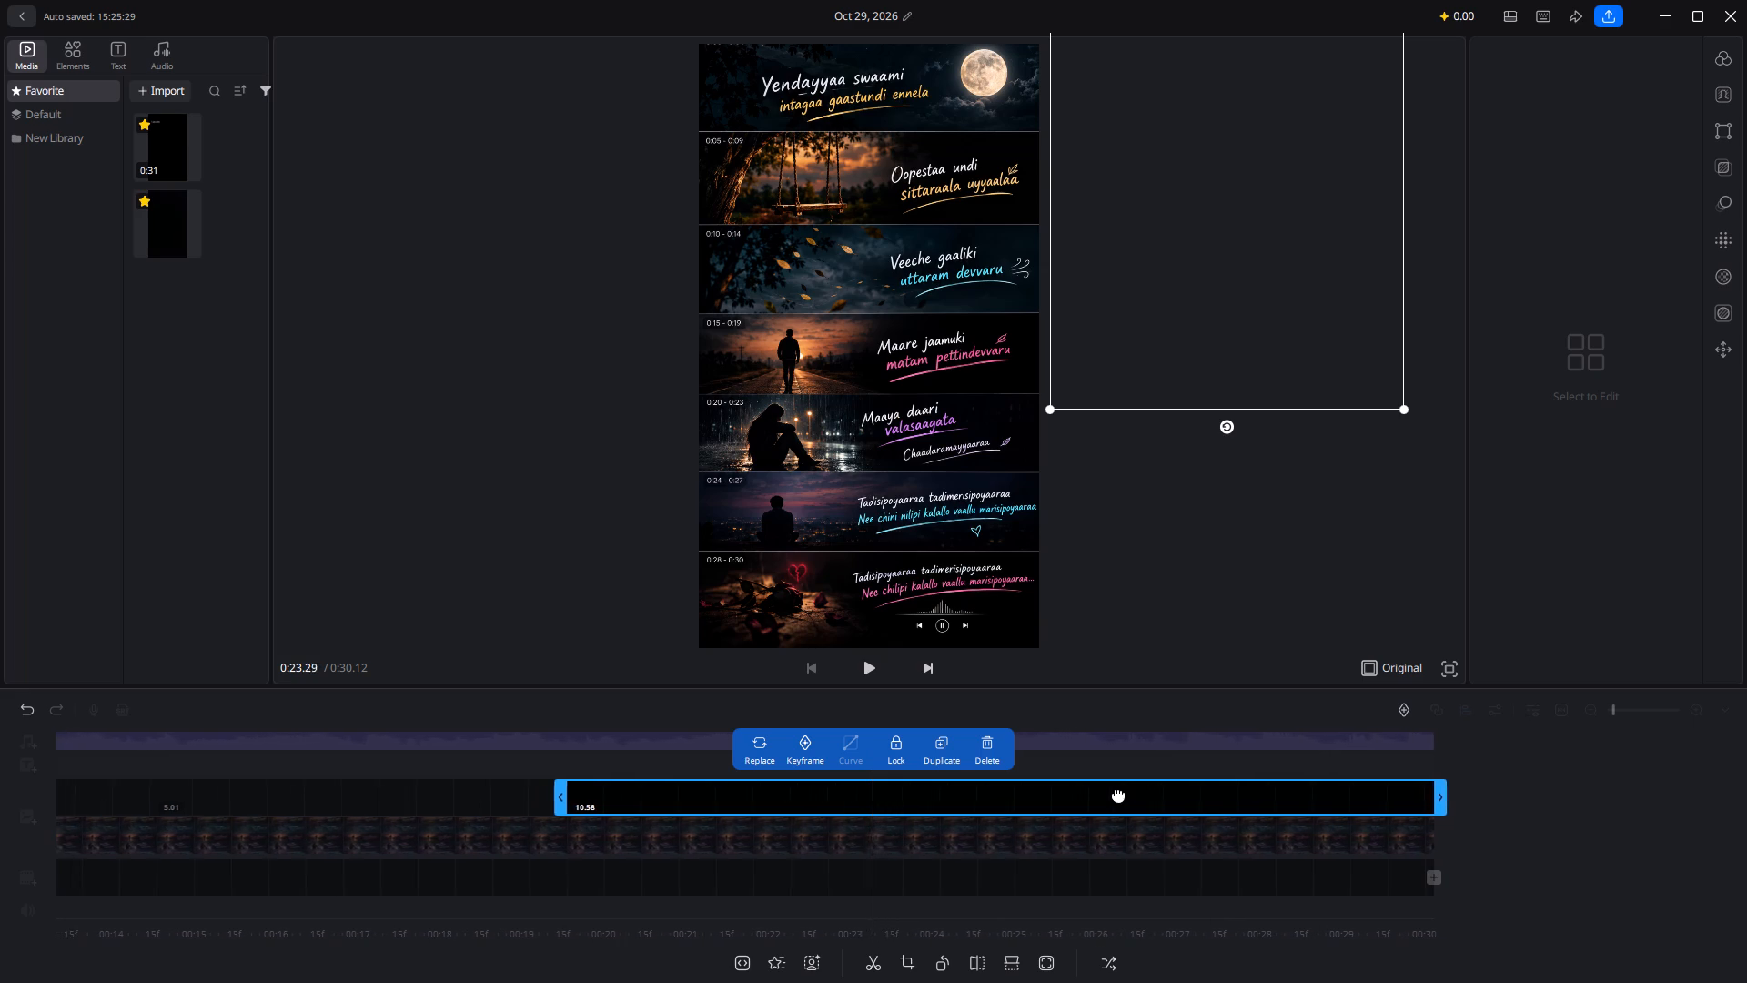
{"action": "scroll", "coordinate": [1118, 794], "scroll_direction": "right", "scroll_amount": 3}
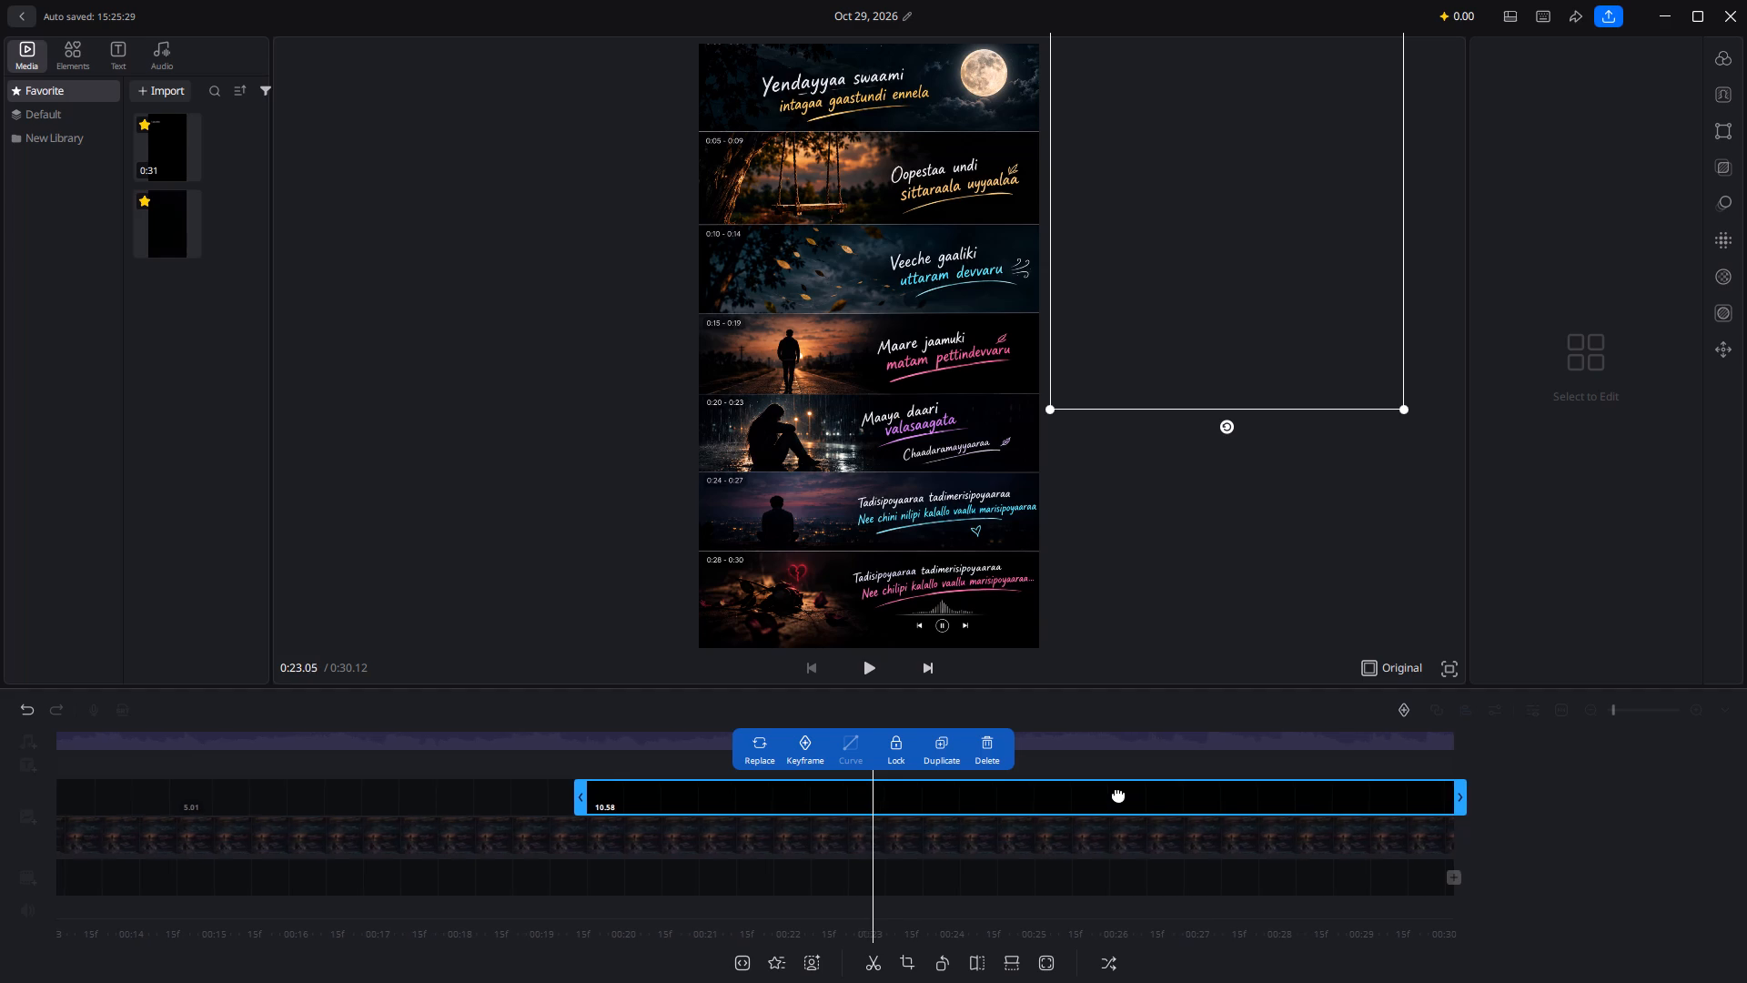
{"action": "scroll", "coordinate": [1118, 794], "scroll_direction": "right", "scroll_amount": 2}
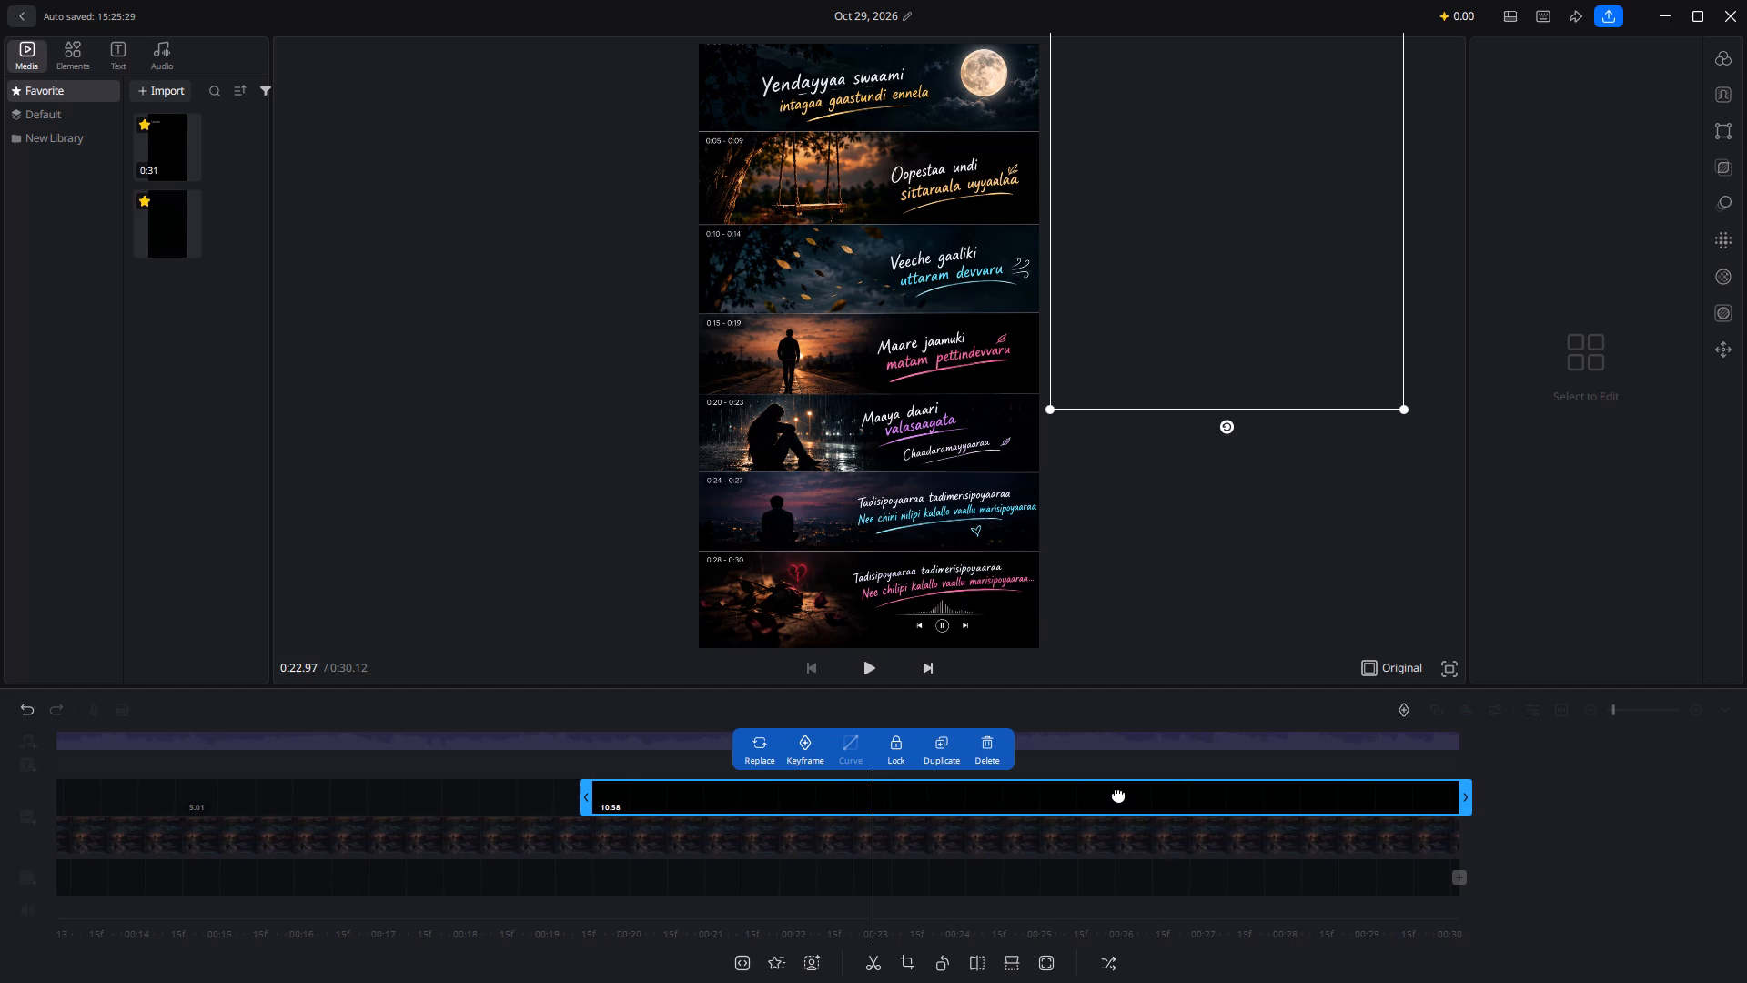
{"action": "scroll", "coordinate": [1118, 794], "scroll_direction": "right", "scroll_amount": 1}
{"action": "scroll", "coordinate": [1118, 794], "scroll_direction": "left", "scroll_amount": 1}
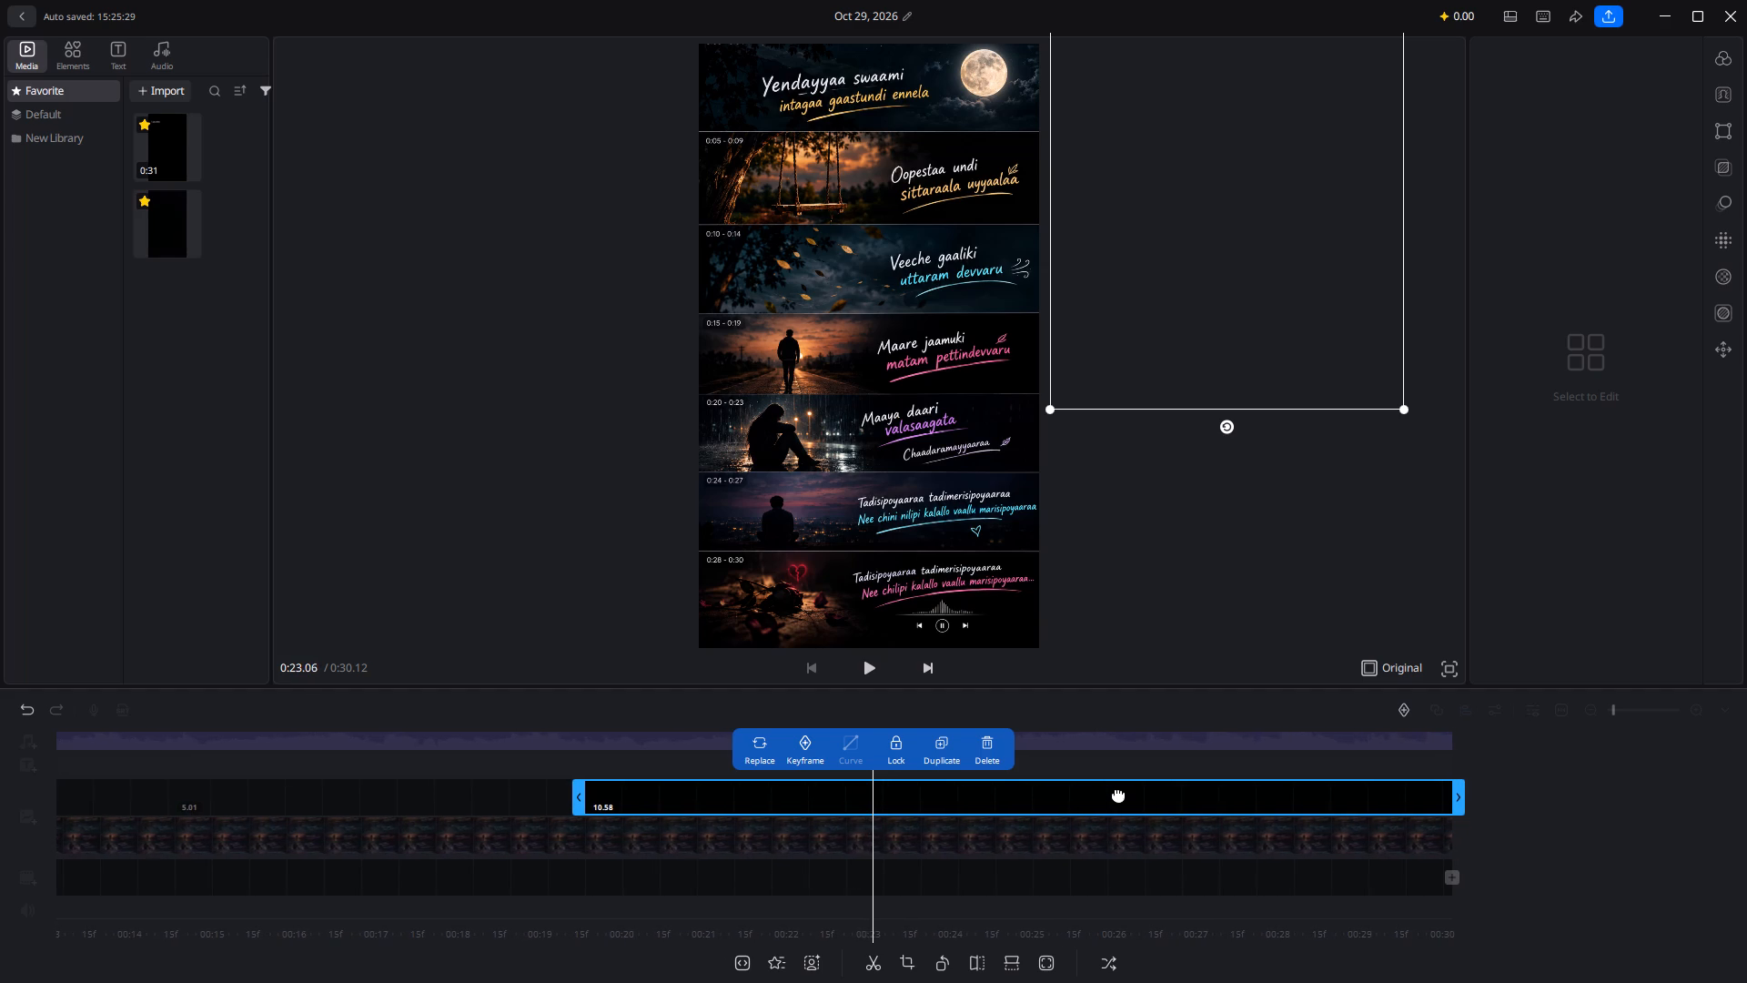
{"action": "scroll", "coordinate": [1118, 794], "scroll_direction": "left", "scroll_amount": 2}
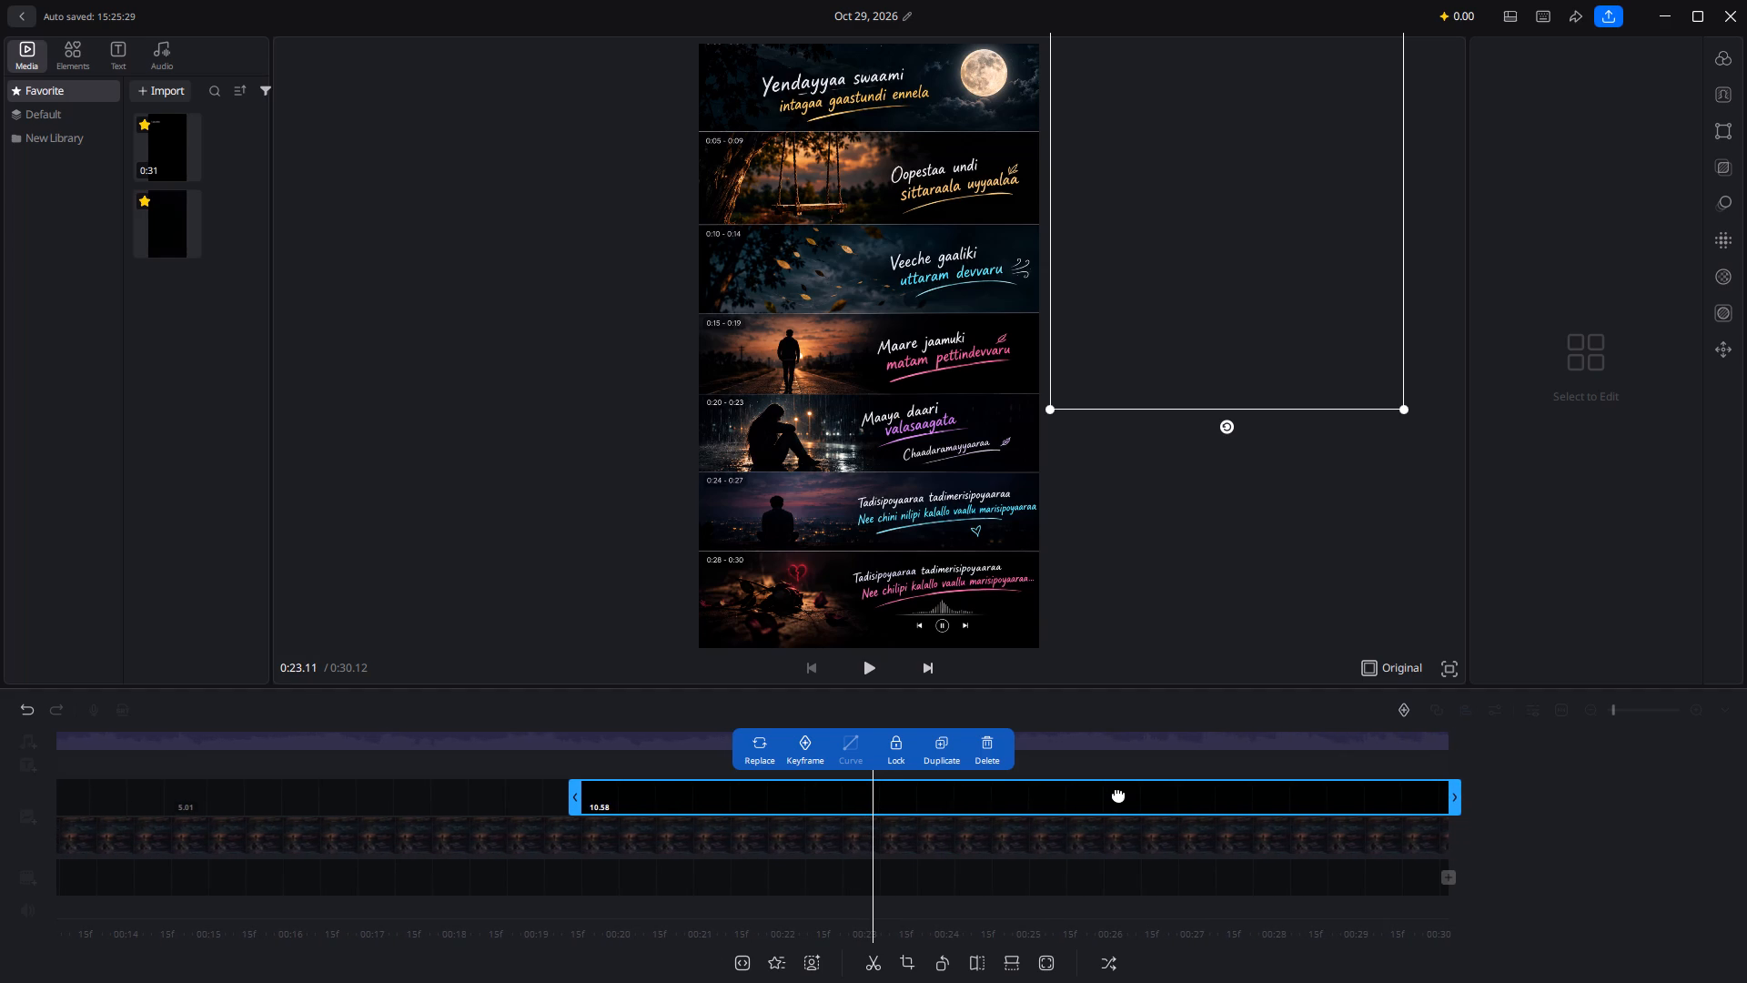
{"action": "scroll", "coordinate": [1118, 794], "scroll_direction": "left", "scroll_amount": 2}
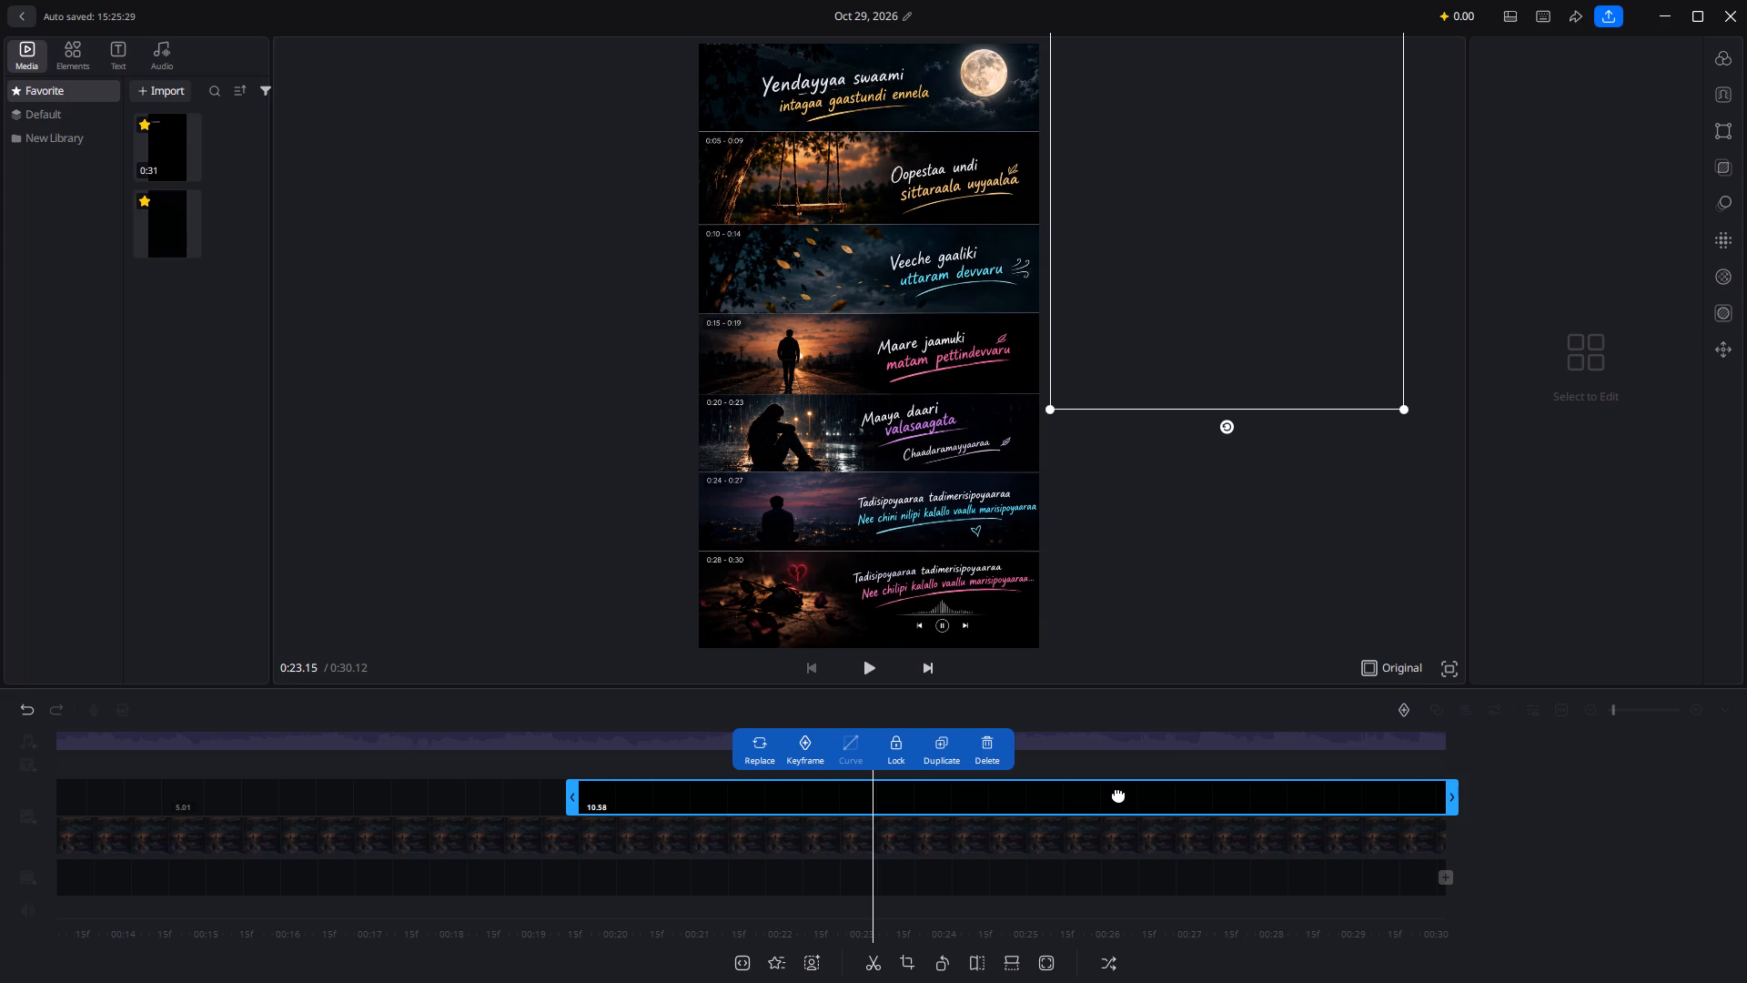
{"action": "scroll", "coordinate": [1118, 794], "scroll_direction": "left", "scroll_amount": 5}
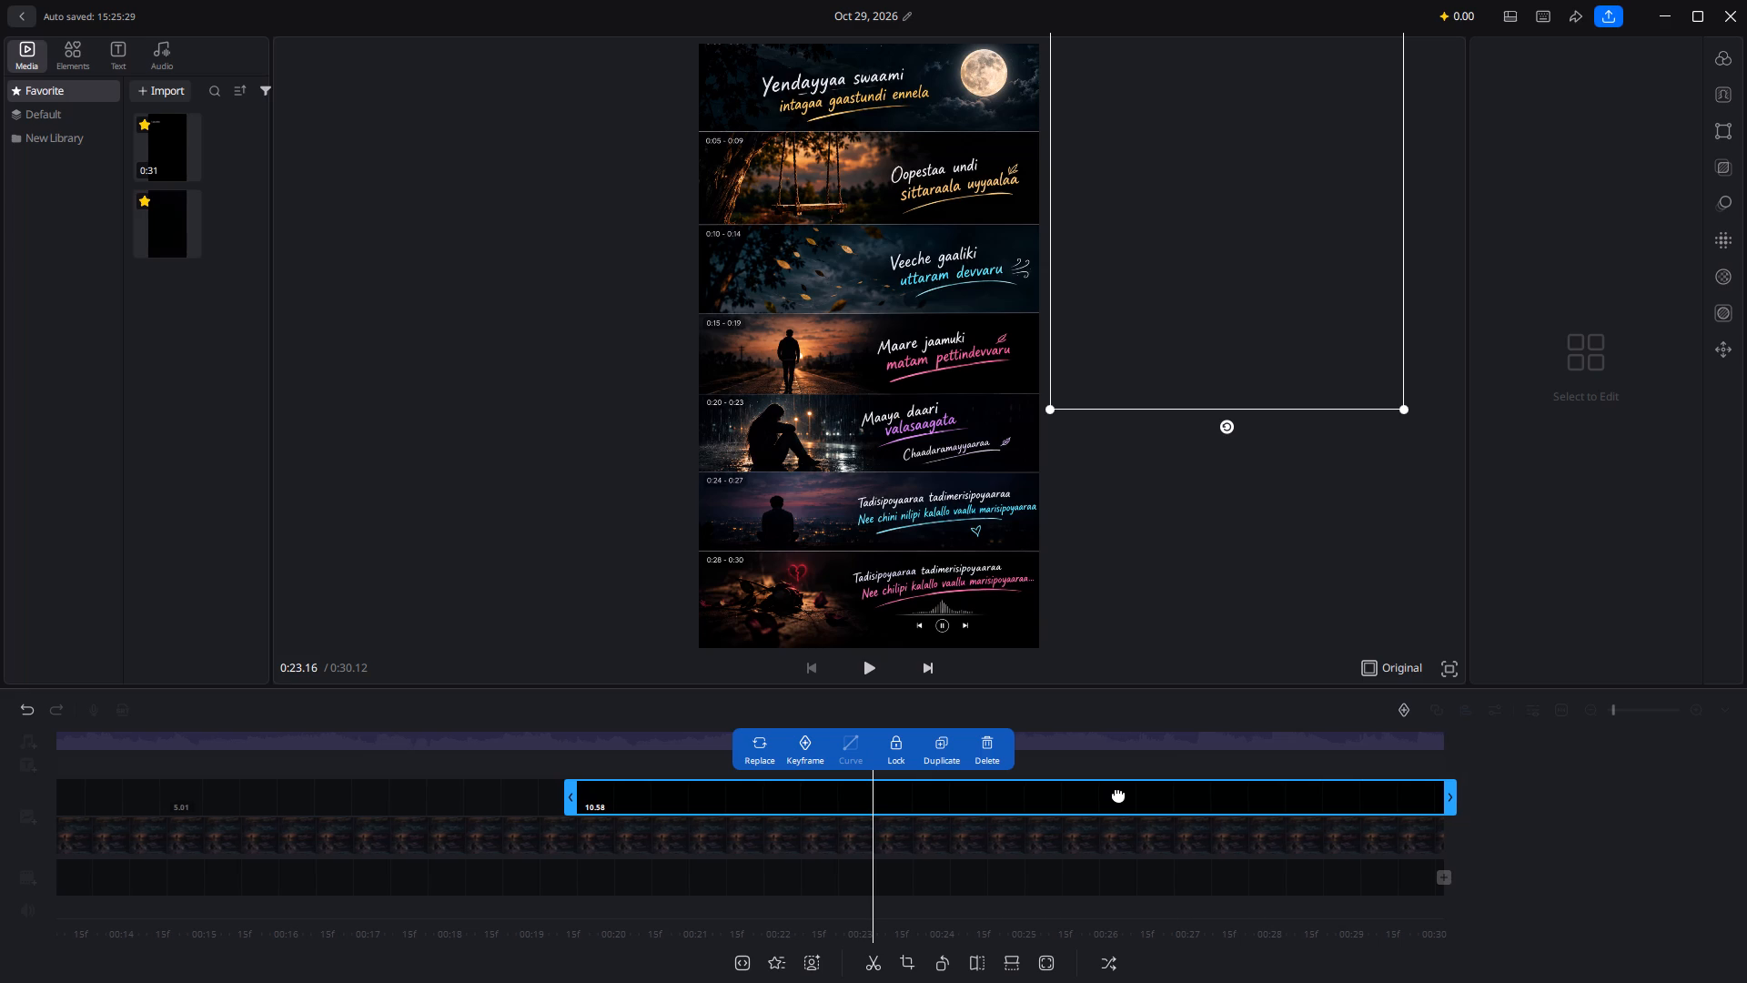
{"action": "scroll", "coordinate": [1118, 794], "scroll_direction": "left", "scroll_amount": 2}
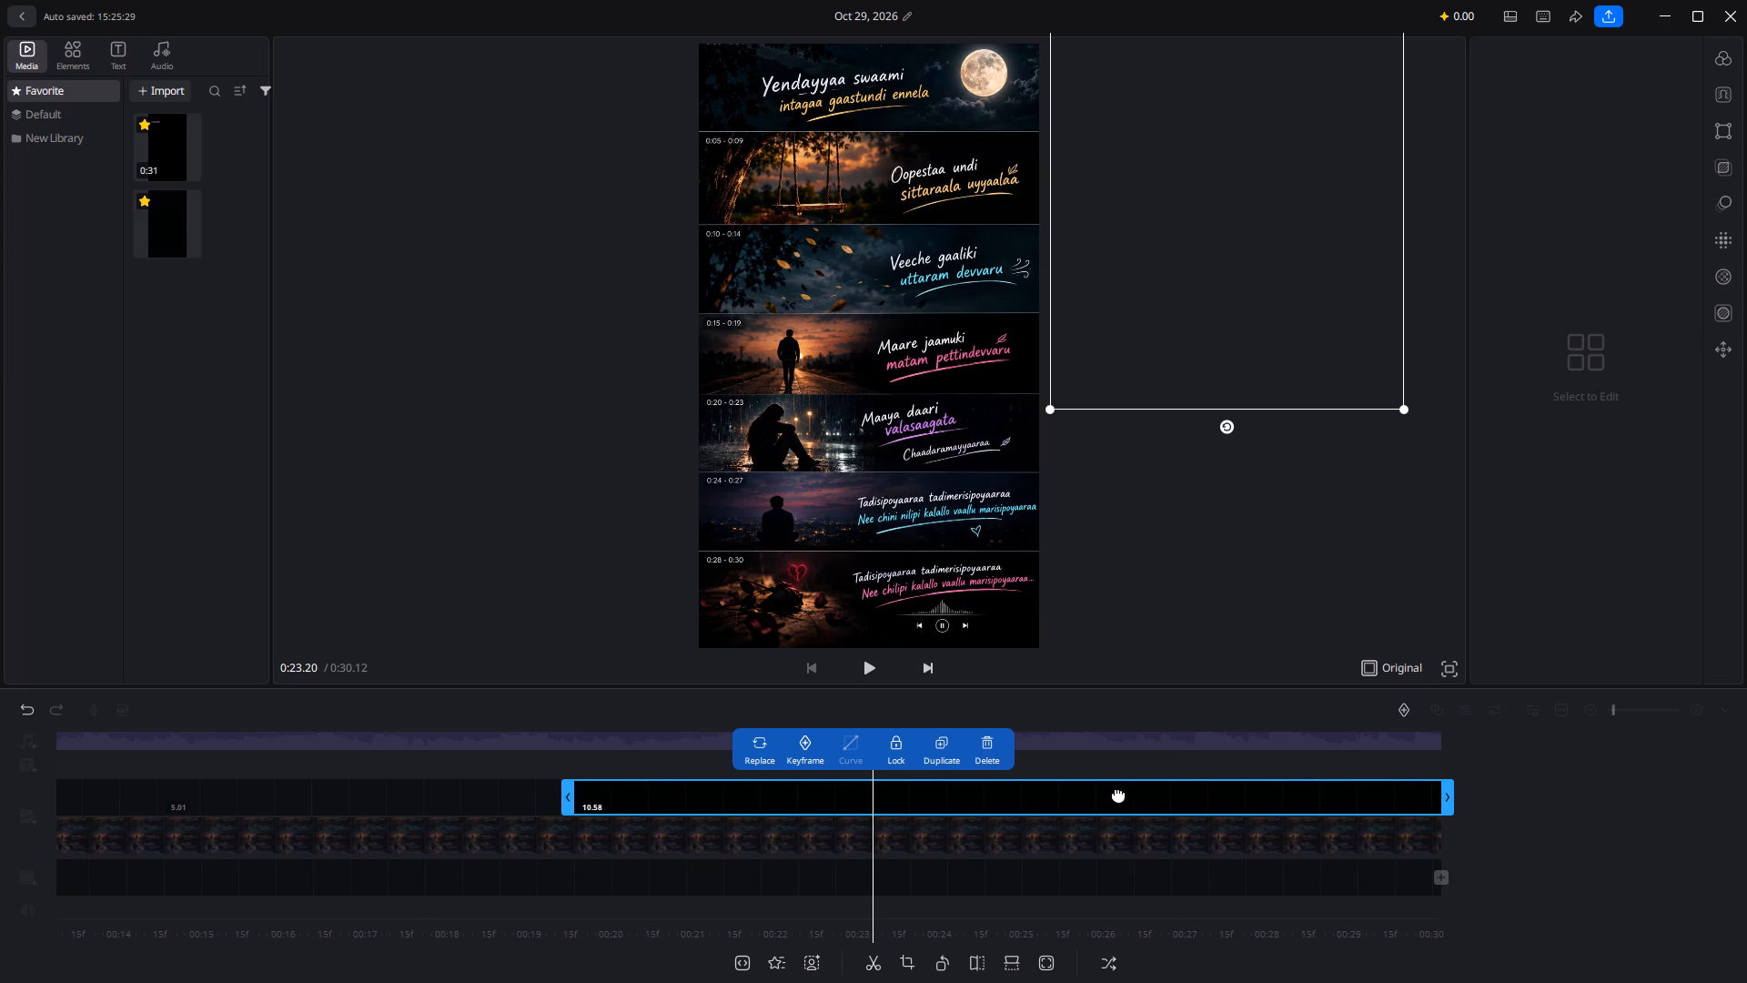
{"action": "scroll", "coordinate": [1118, 794], "scroll_direction": "left", "scroll_amount": 2}
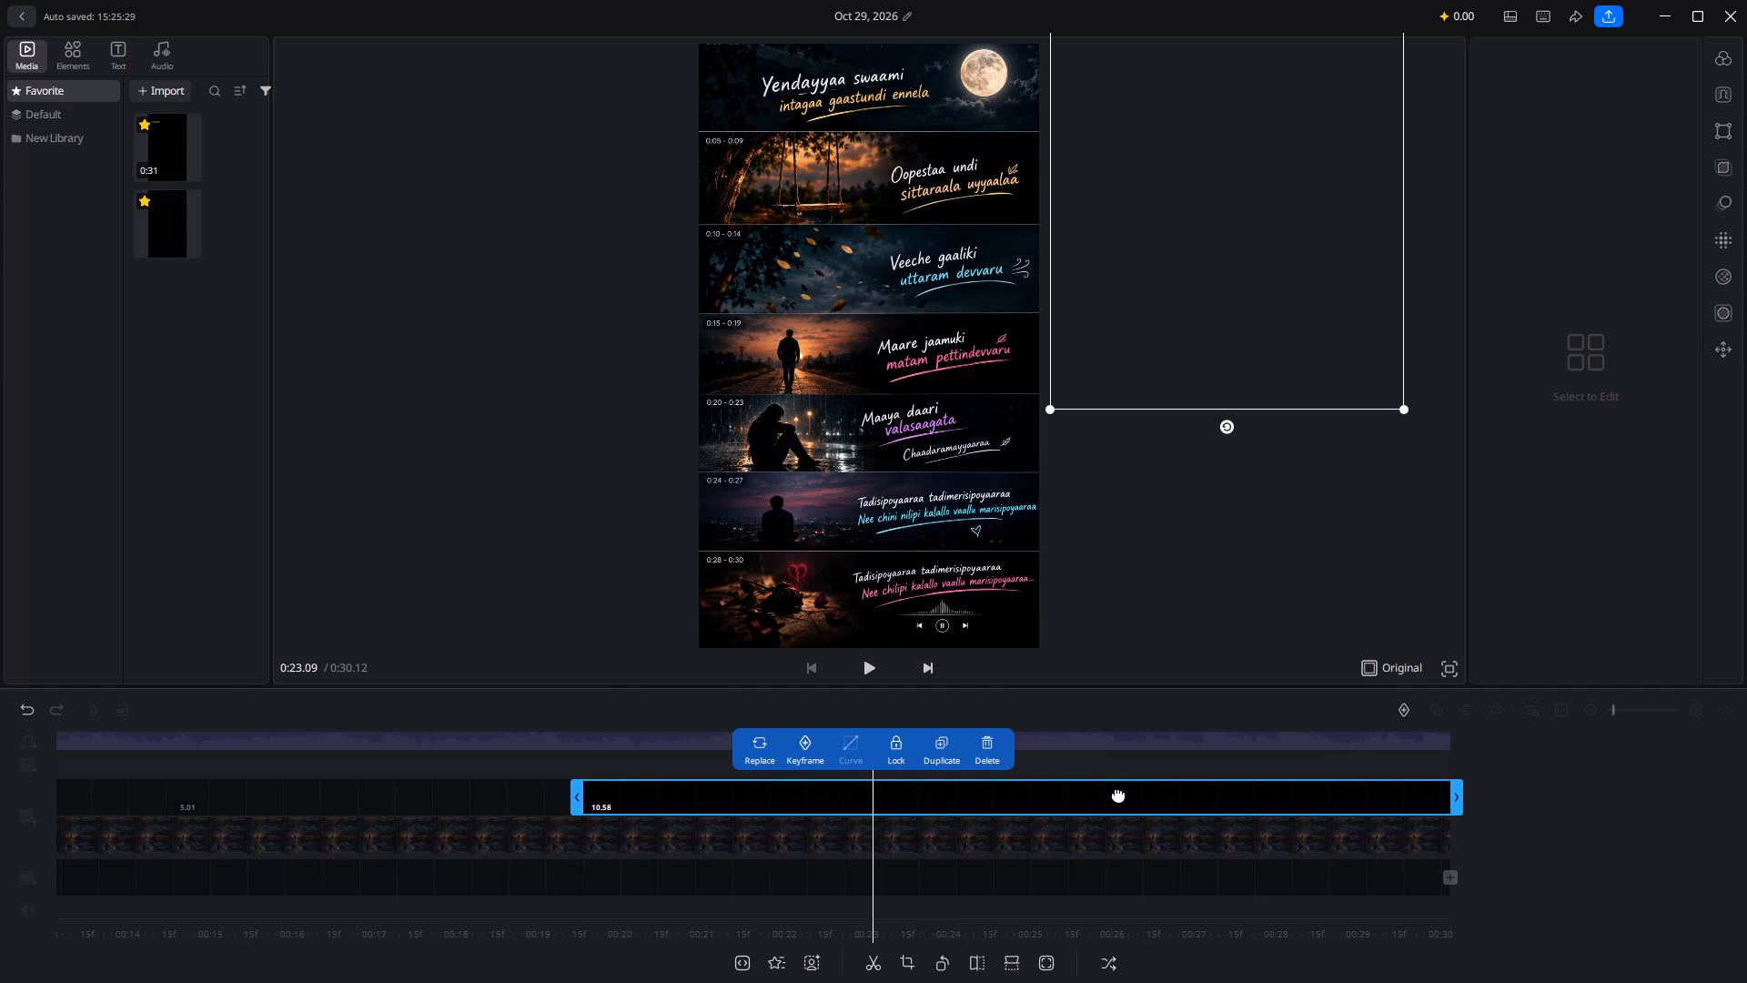
{"action": "scroll", "coordinate": [1118, 794], "scroll_direction": "left", "scroll_amount": 1}
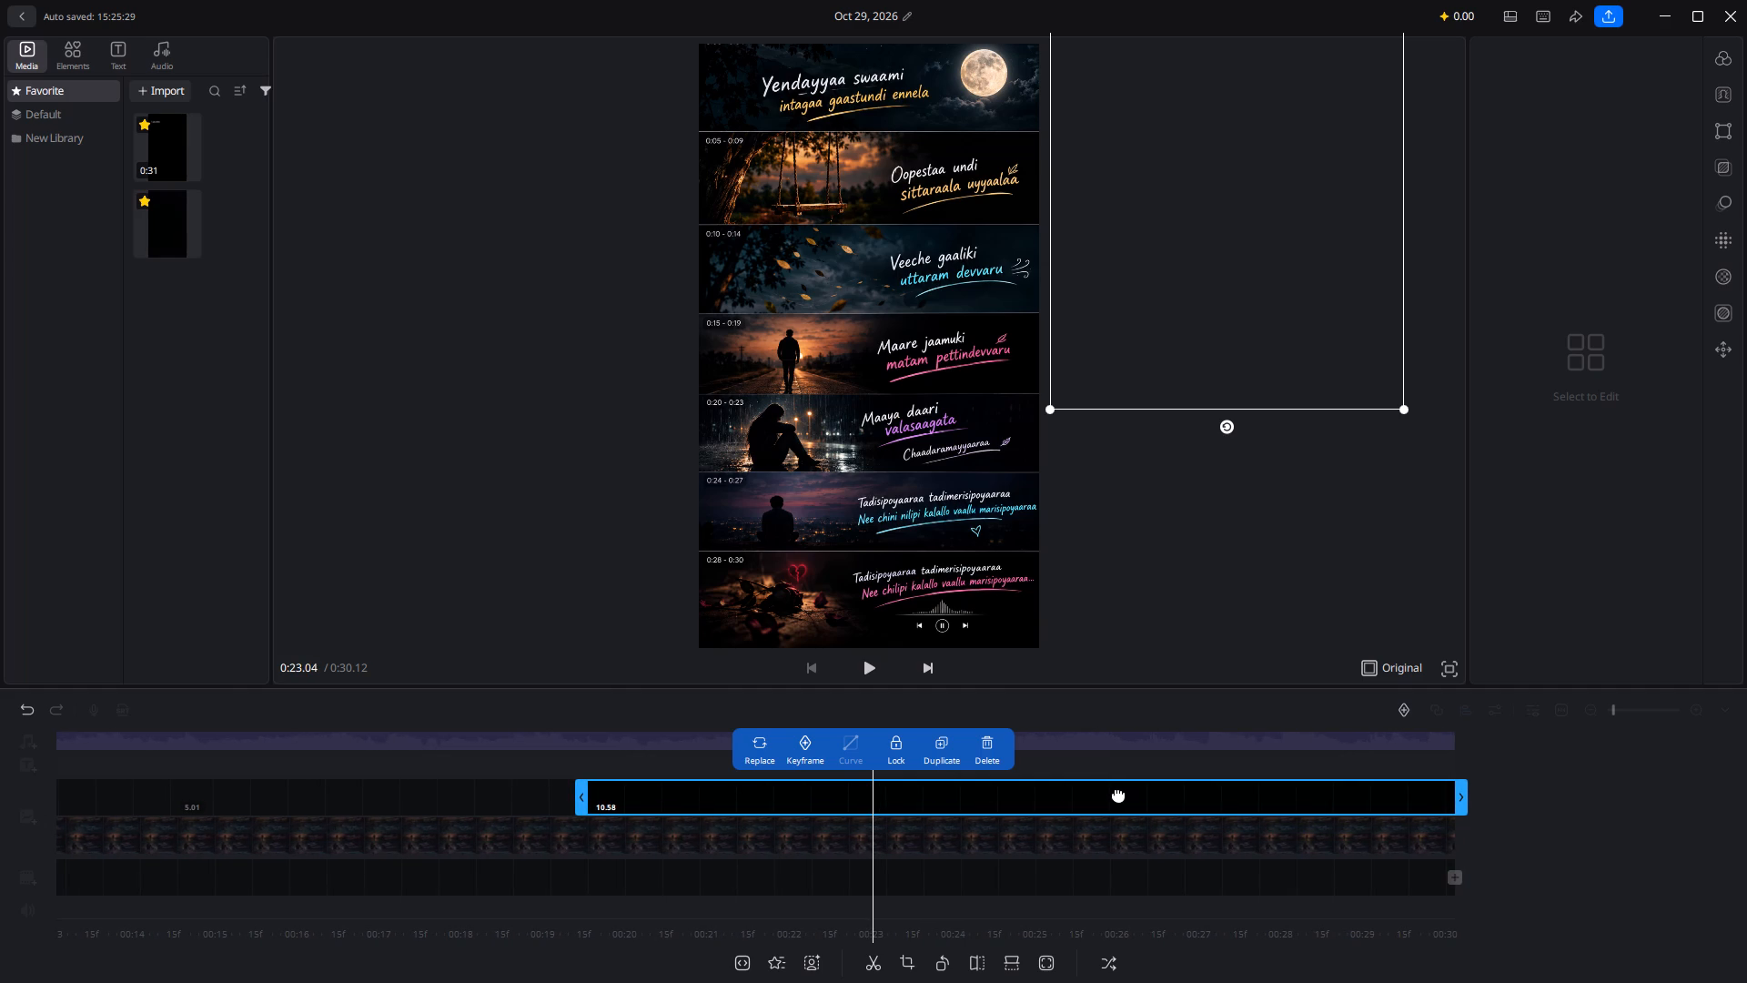
{"action": "key", "text": "ctrl+b"}
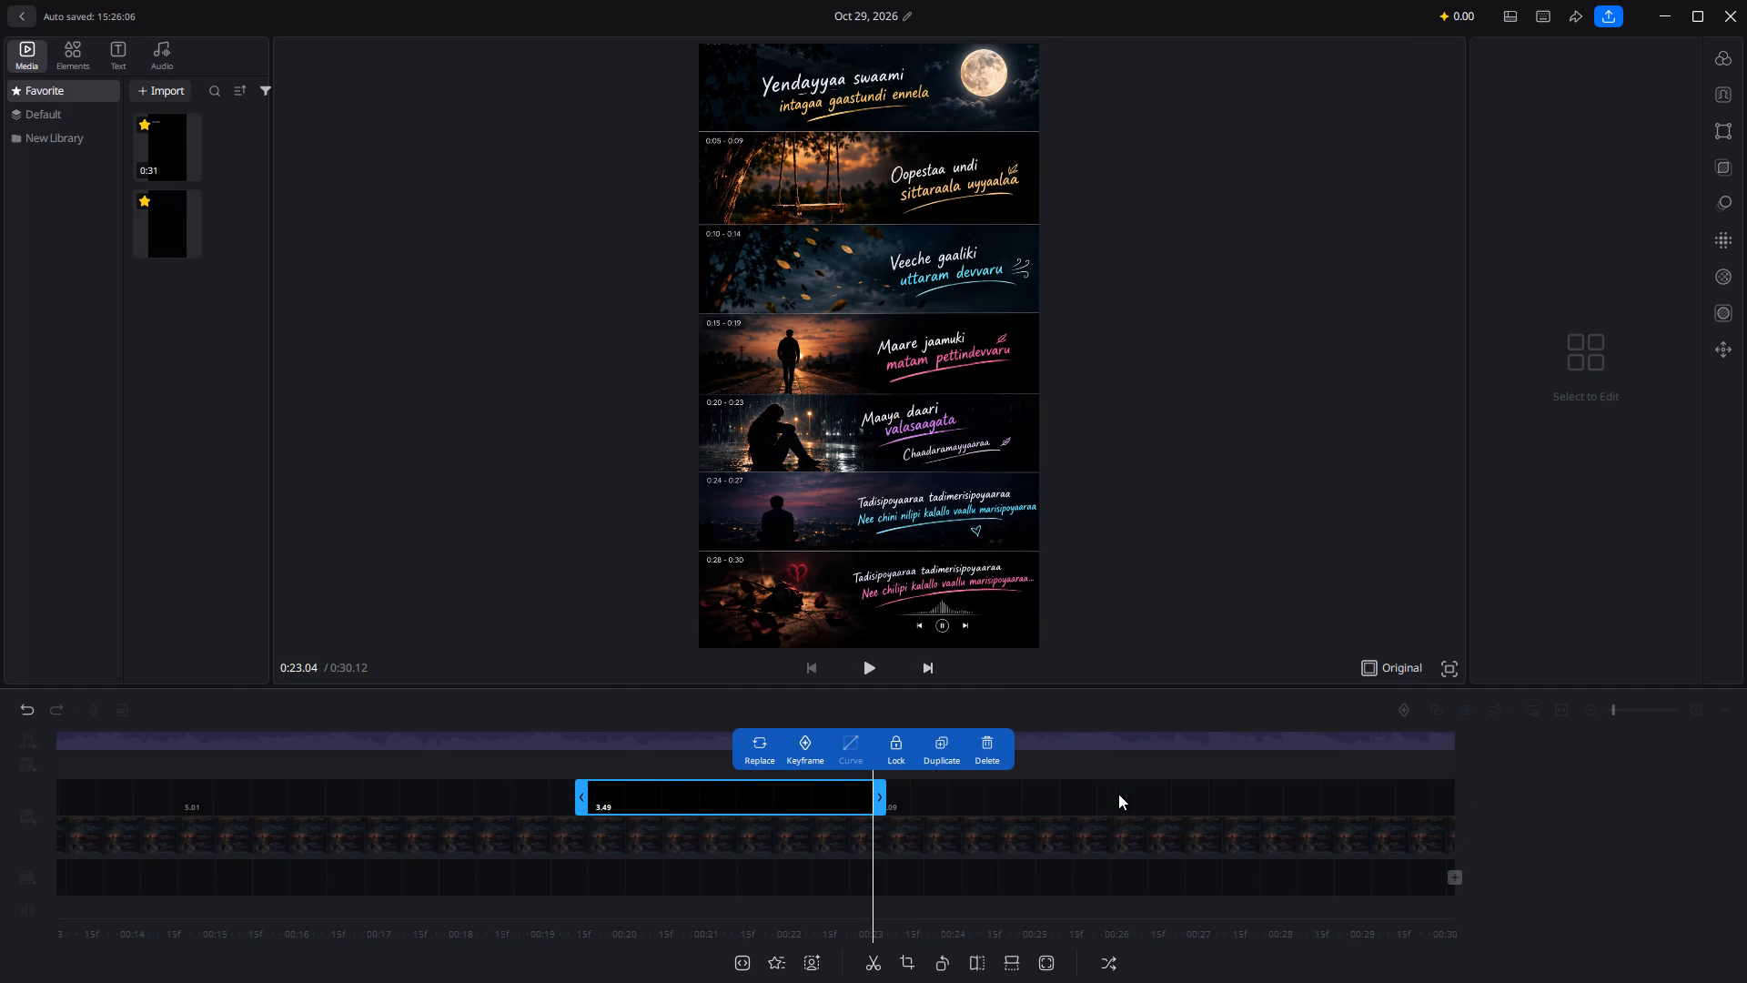
Split the remaining black overlay section at 0:27.31, where the sixth lyric line ends.
{"action": "scroll", "coordinate": [1118, 794], "scroll_direction": "left", "scroll_amount": 6}
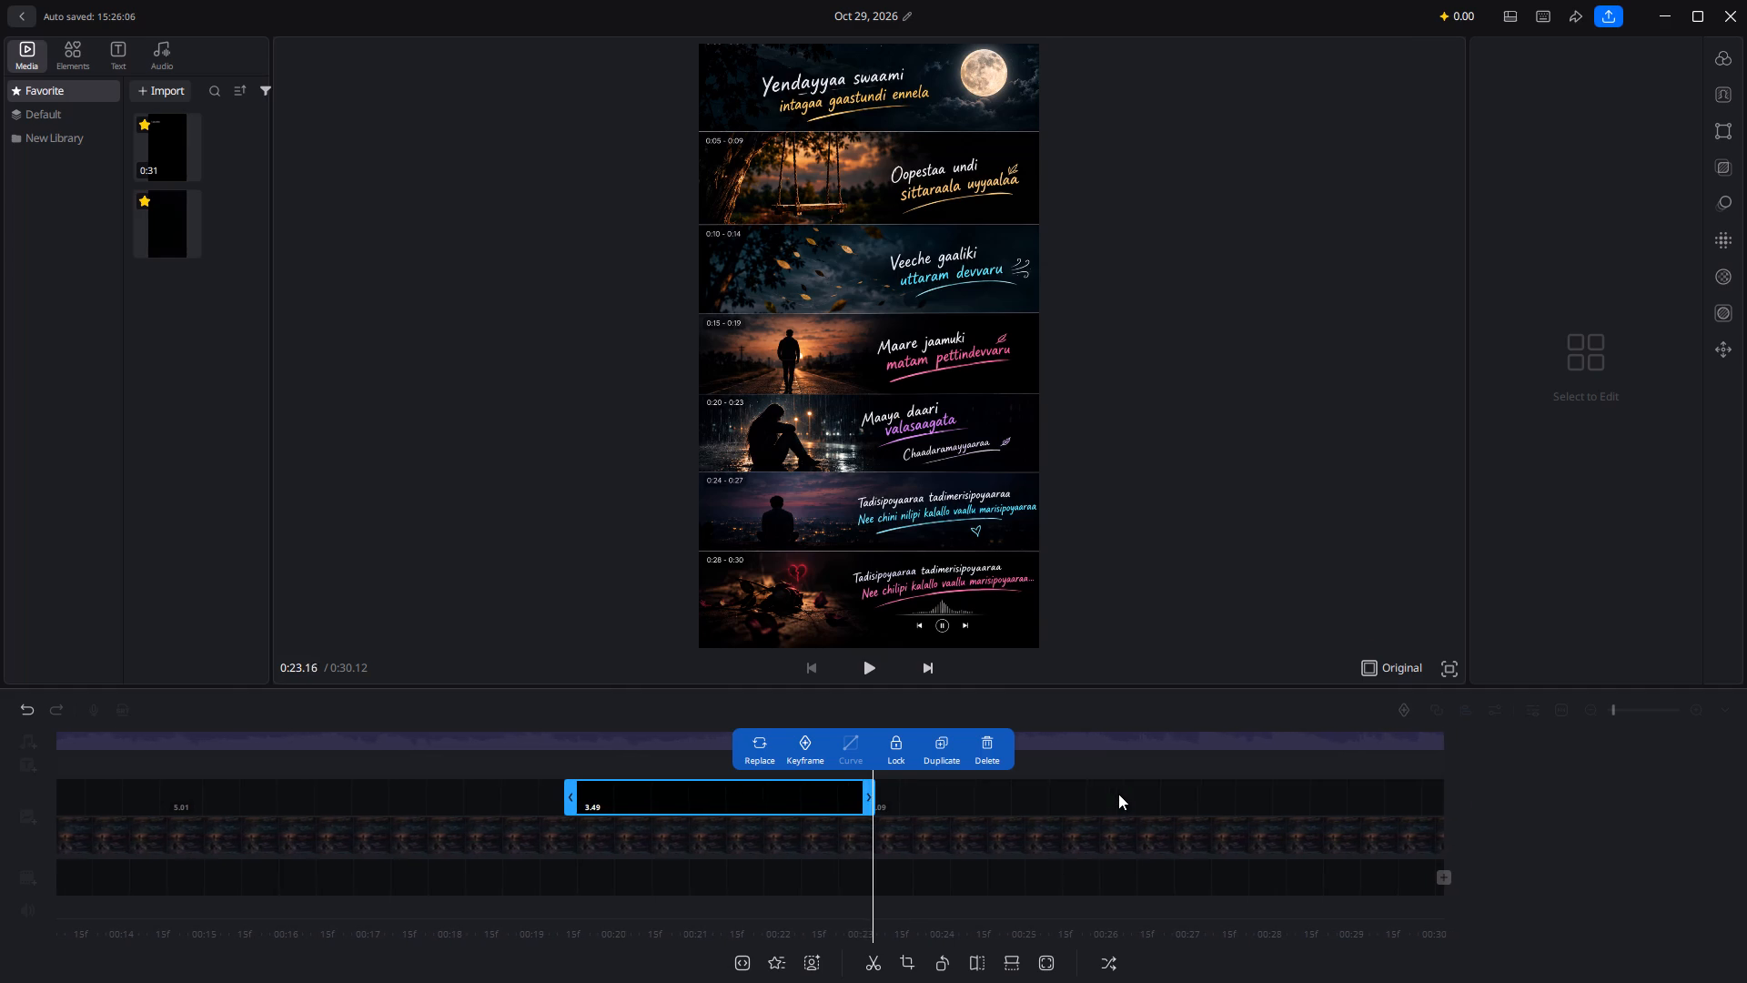
{"action": "scroll", "coordinate": [1118, 794], "scroll_direction": "left", "scroll_amount": 12}
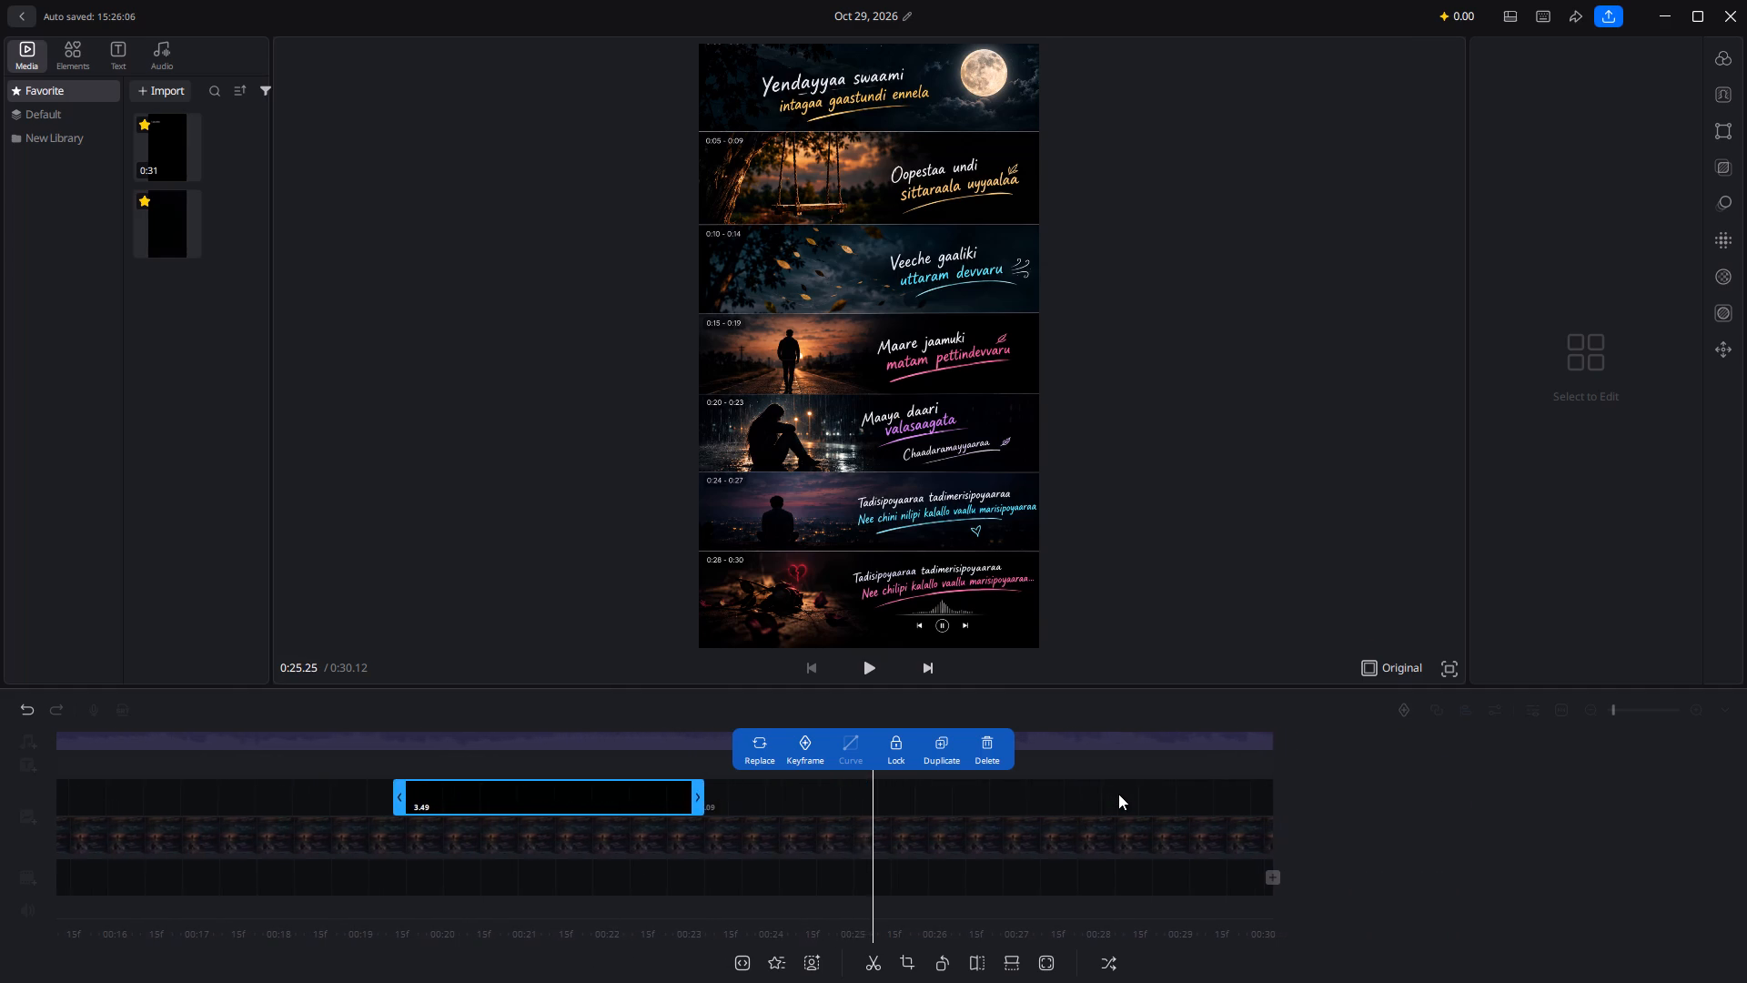
{"action": "scroll", "coordinate": [1118, 794], "scroll_direction": "left", "scroll_amount": 10}
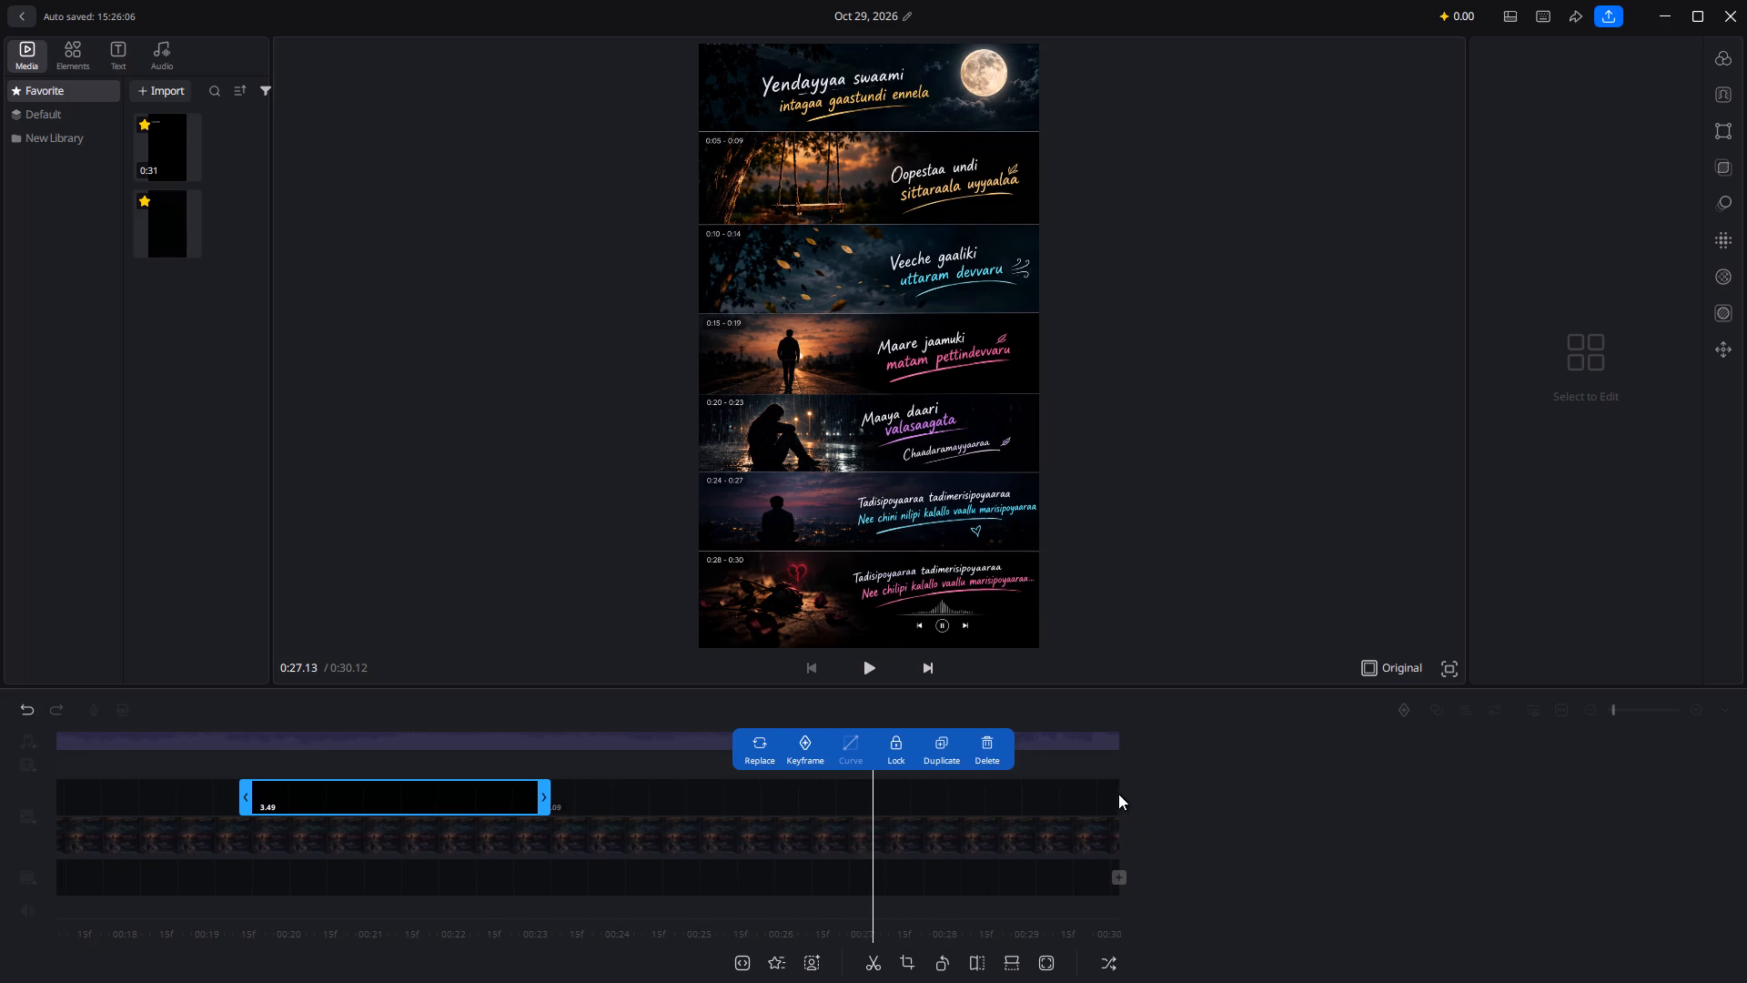
{"action": "scroll", "coordinate": [1118, 794], "scroll_direction": "left", "scroll_amount": 1}
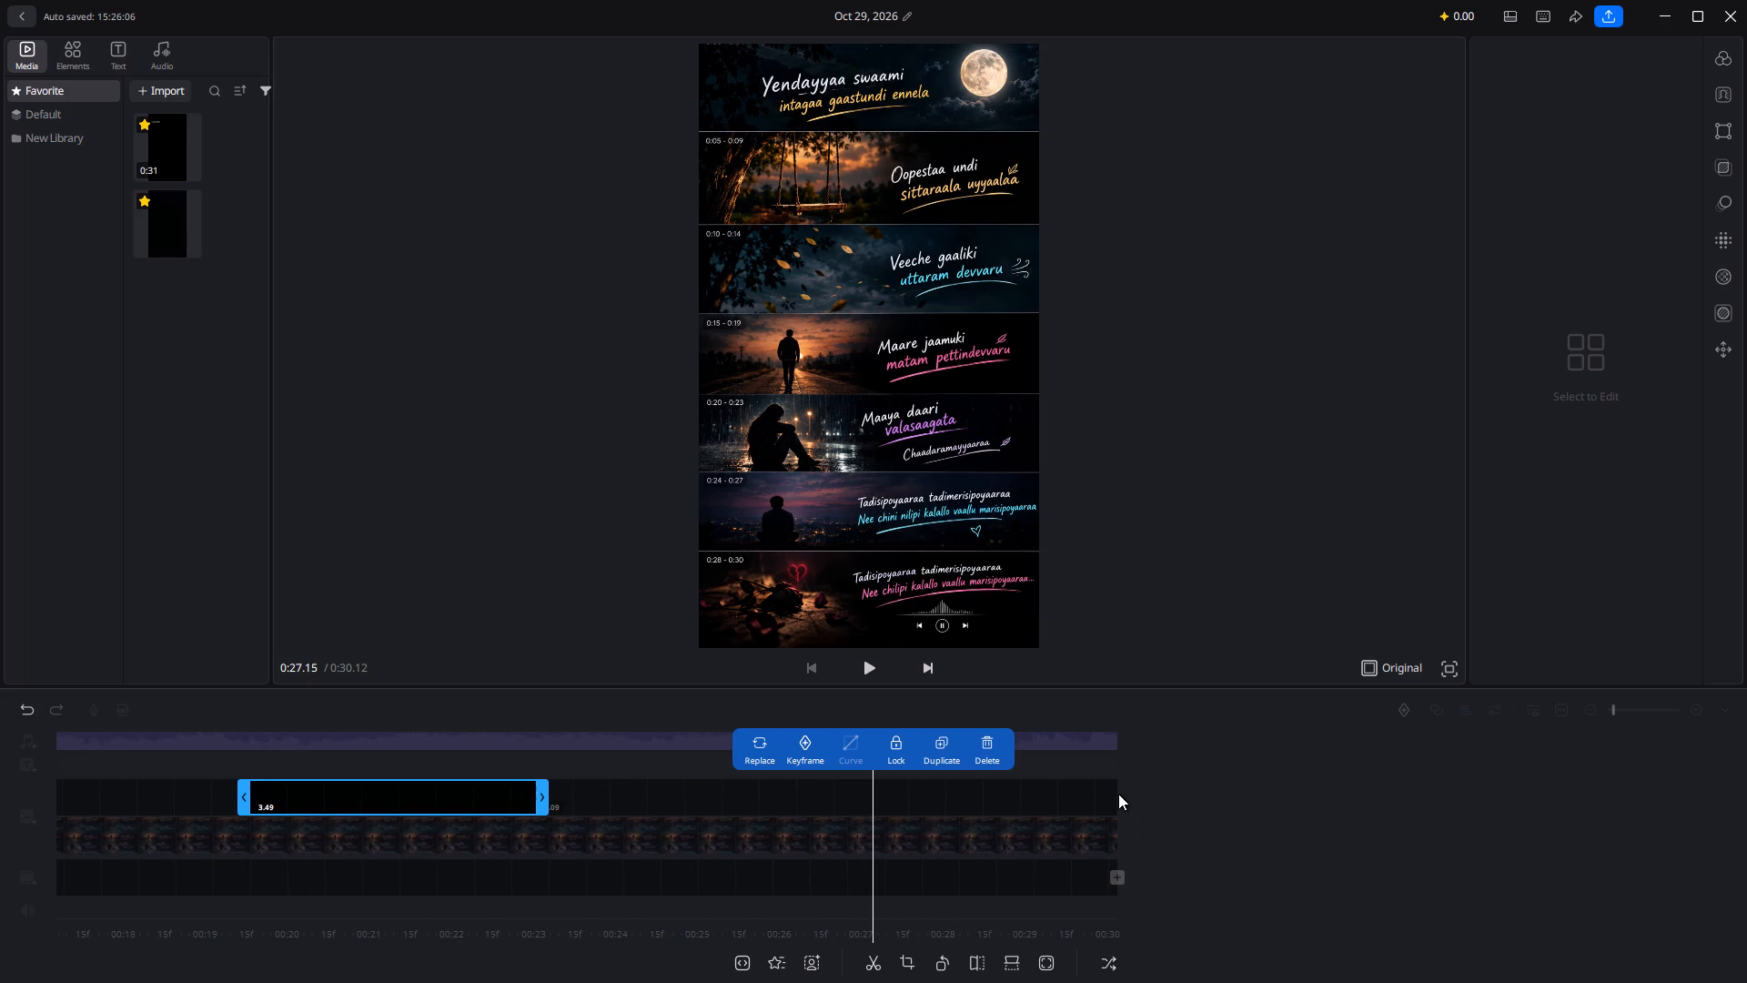
{"action": "key", "text": "ctrl+b"}
{"action": "left_click", "coordinate": [966, 798]}
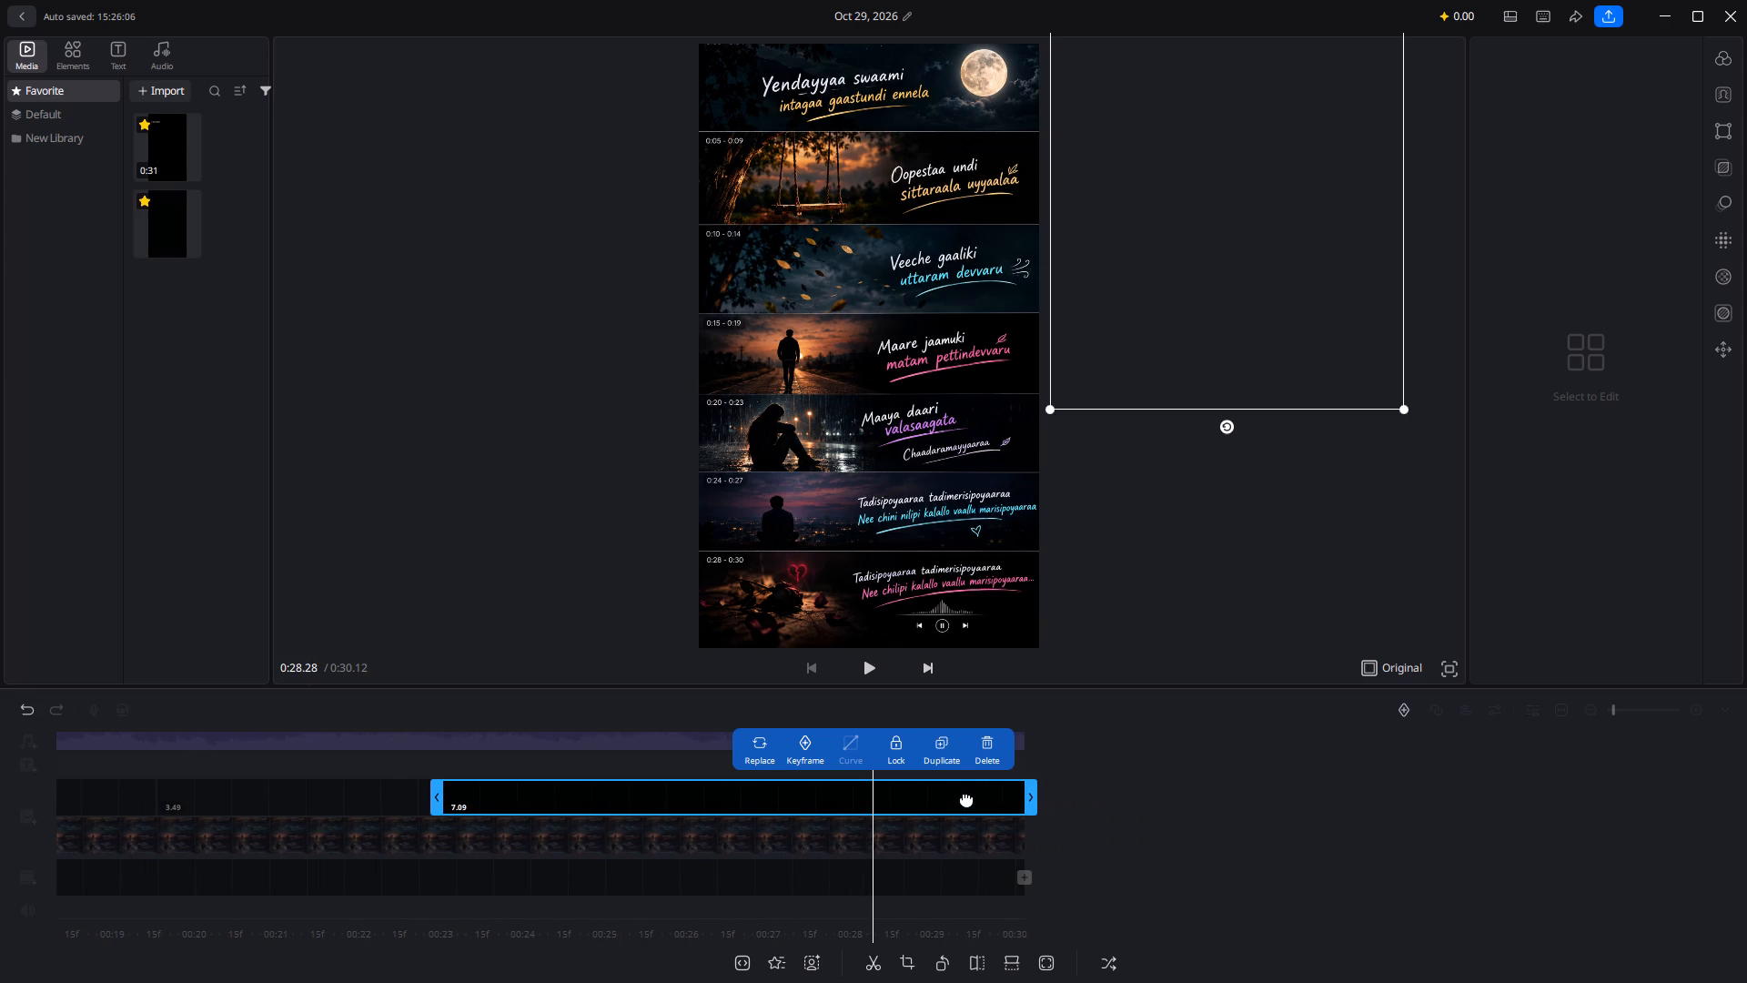
{"action": "scroll", "coordinate": [966, 798], "scroll_direction": "right", "scroll_amount": 3}
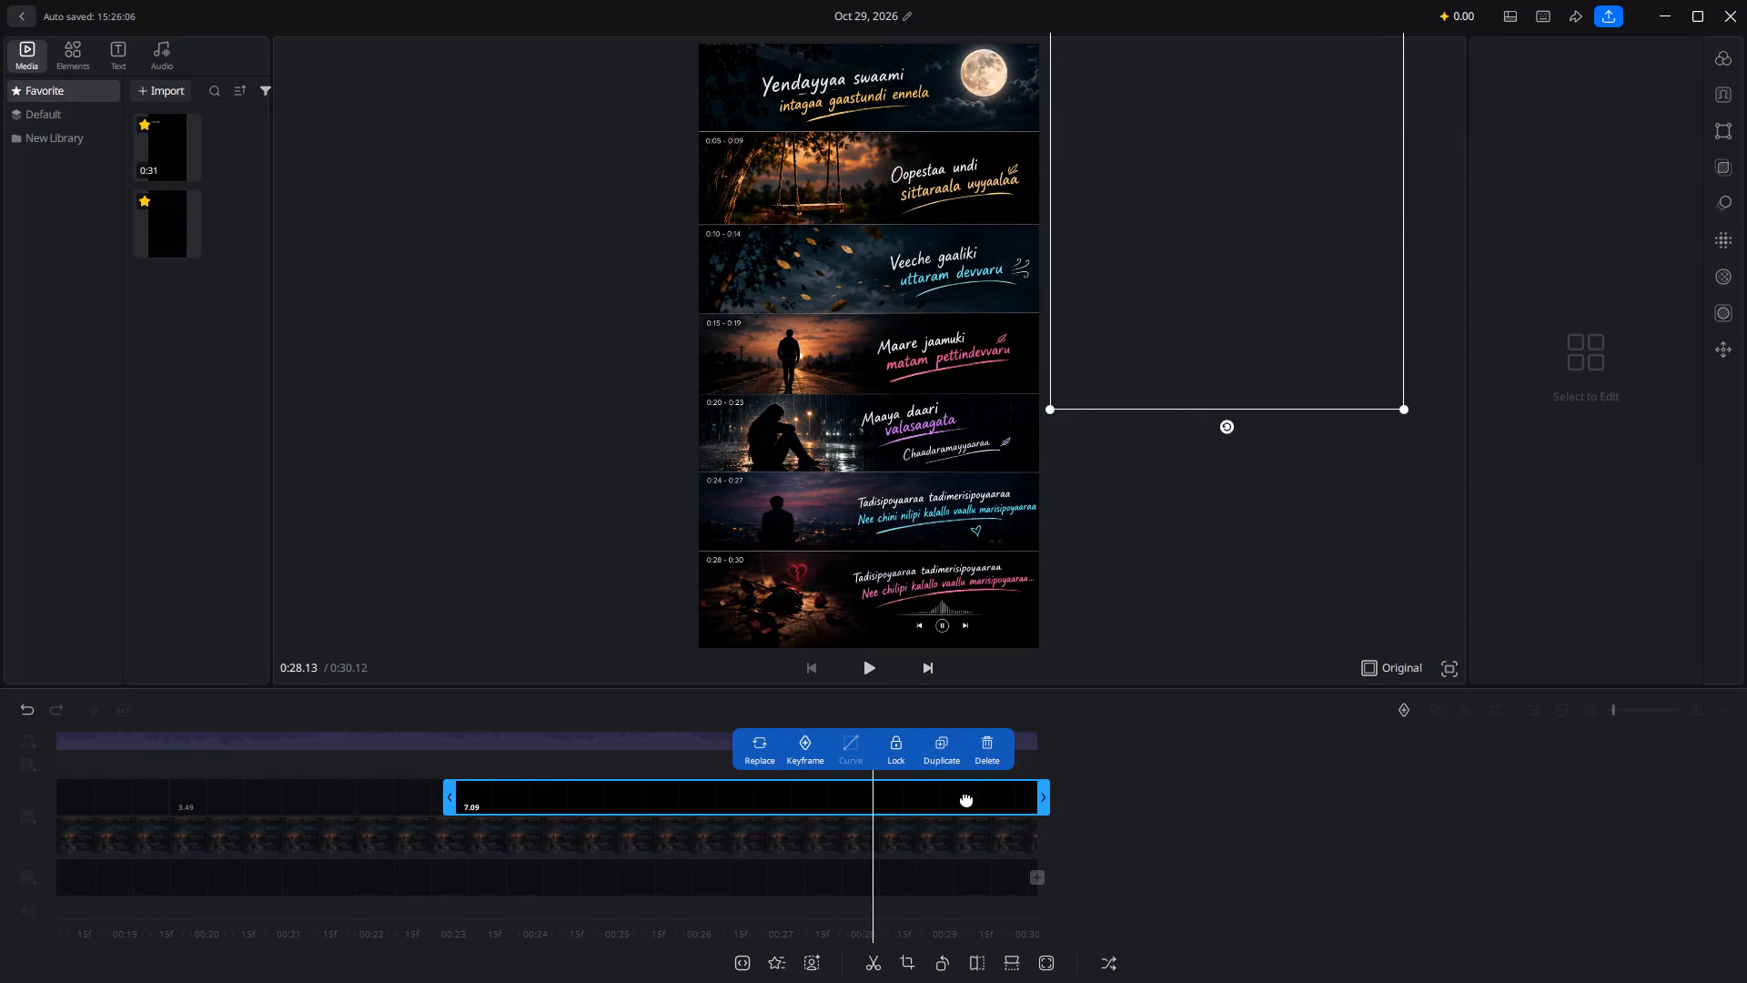
{"action": "scroll", "coordinate": [966, 798], "scroll_direction": "right", "scroll_amount": 1}
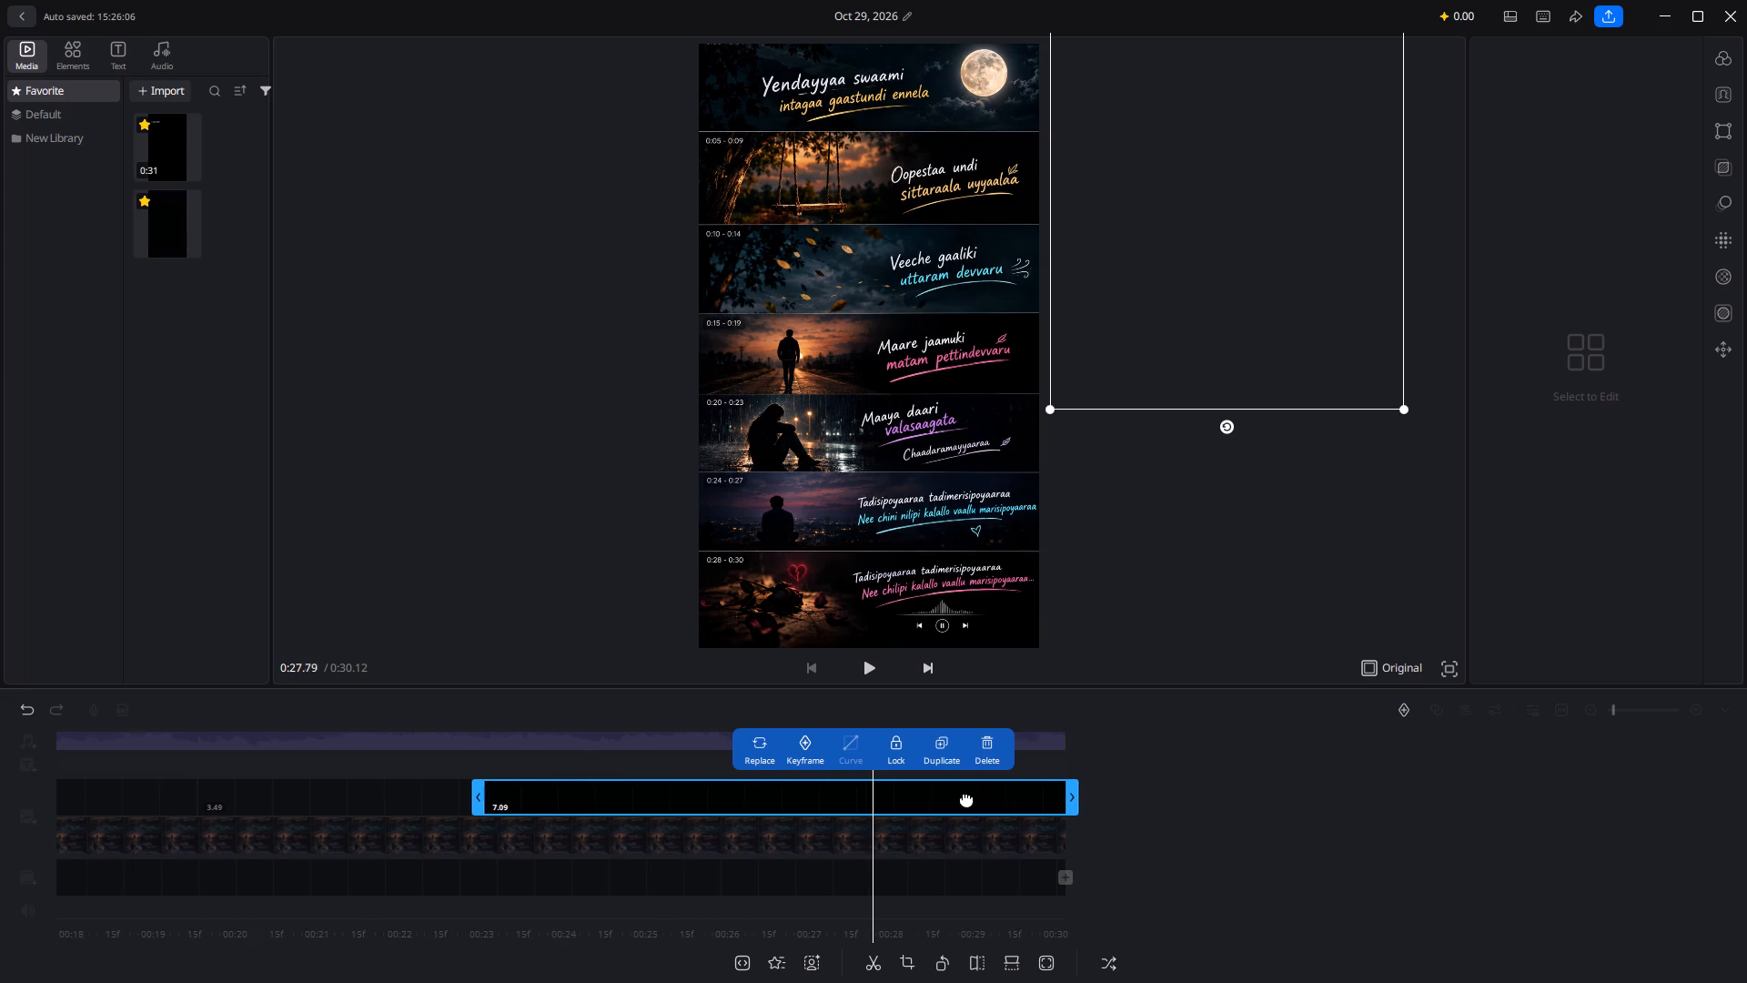
{"action": "scroll", "coordinate": [966, 798], "scroll_direction": "right", "scroll_amount": 1}
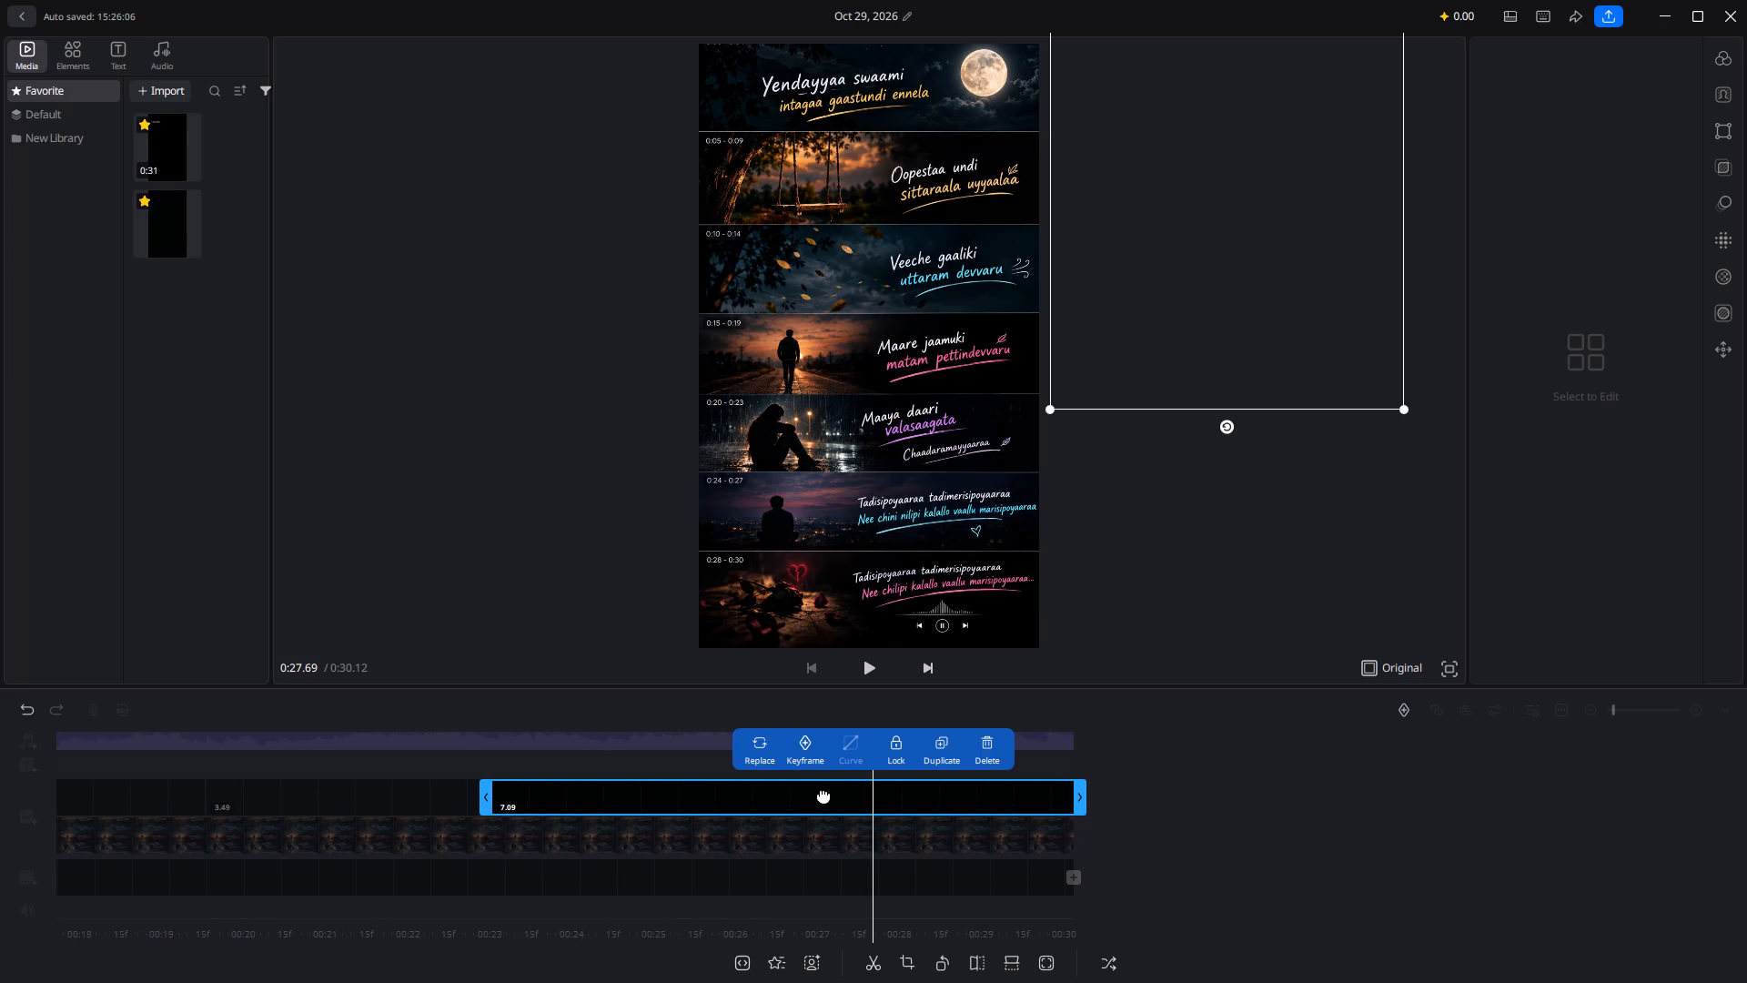
{"action": "scroll", "coordinate": [823, 795], "scroll_direction": "right", "scroll_amount": 4}
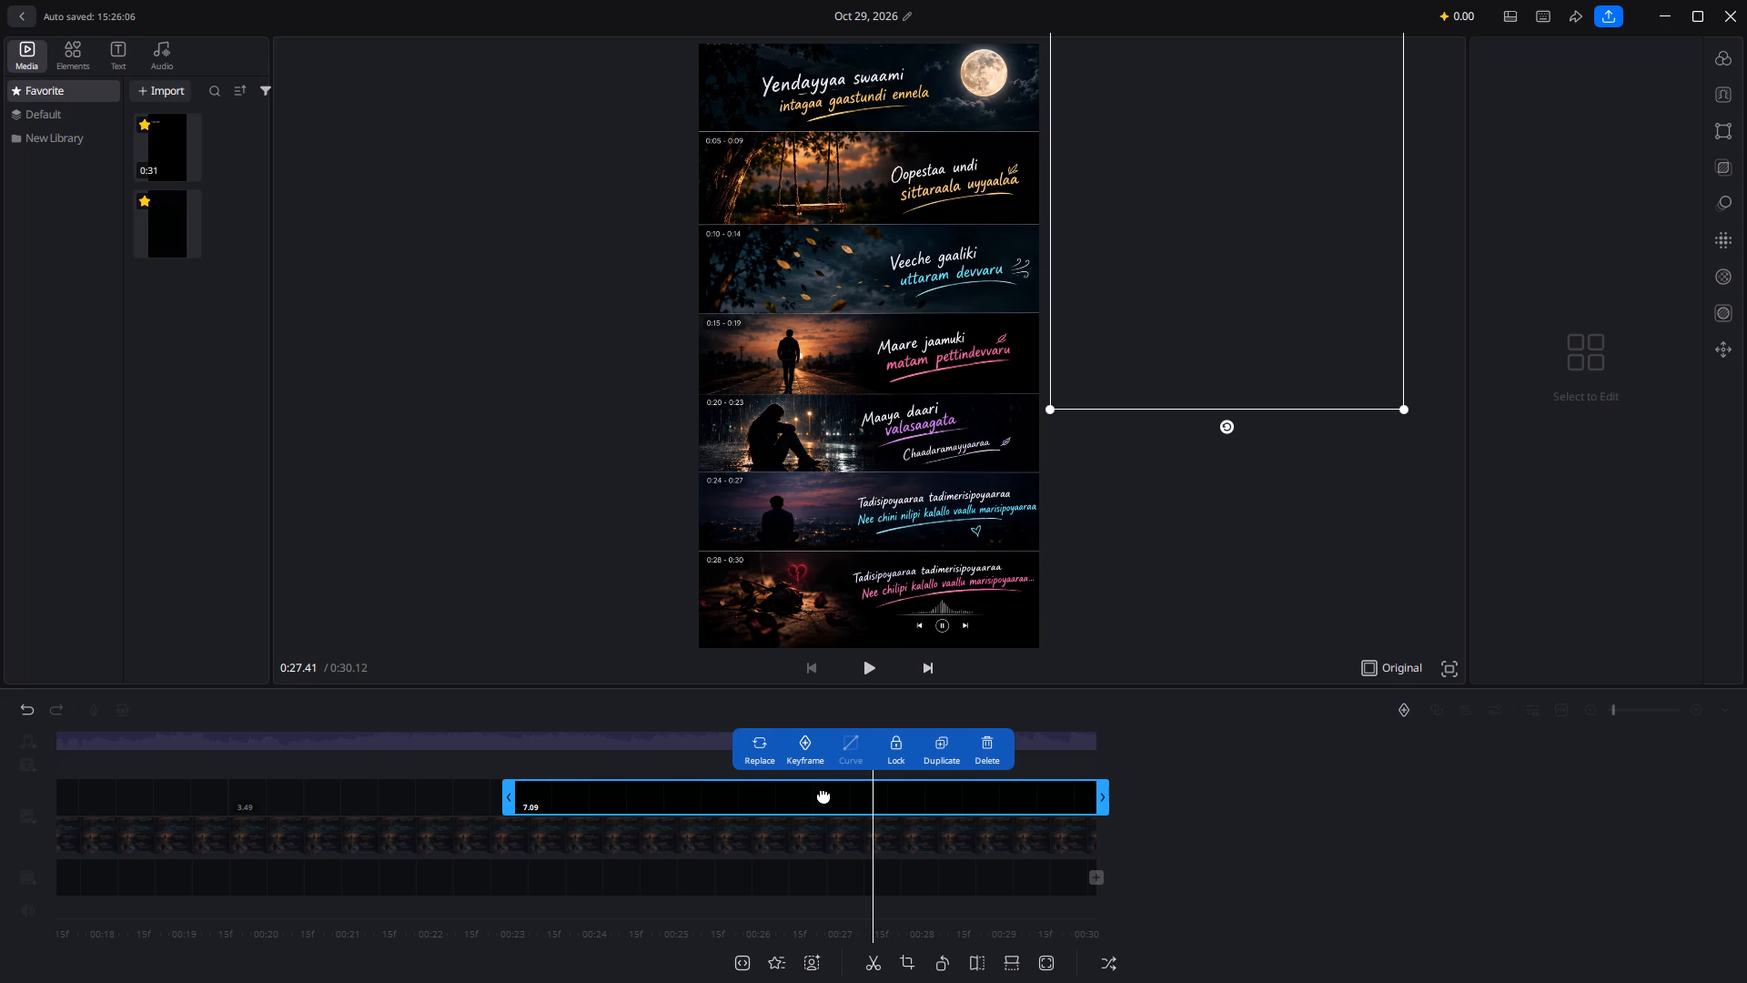
{"action": "scroll", "coordinate": [823, 795], "scroll_direction": "right", "scroll_amount": 1}
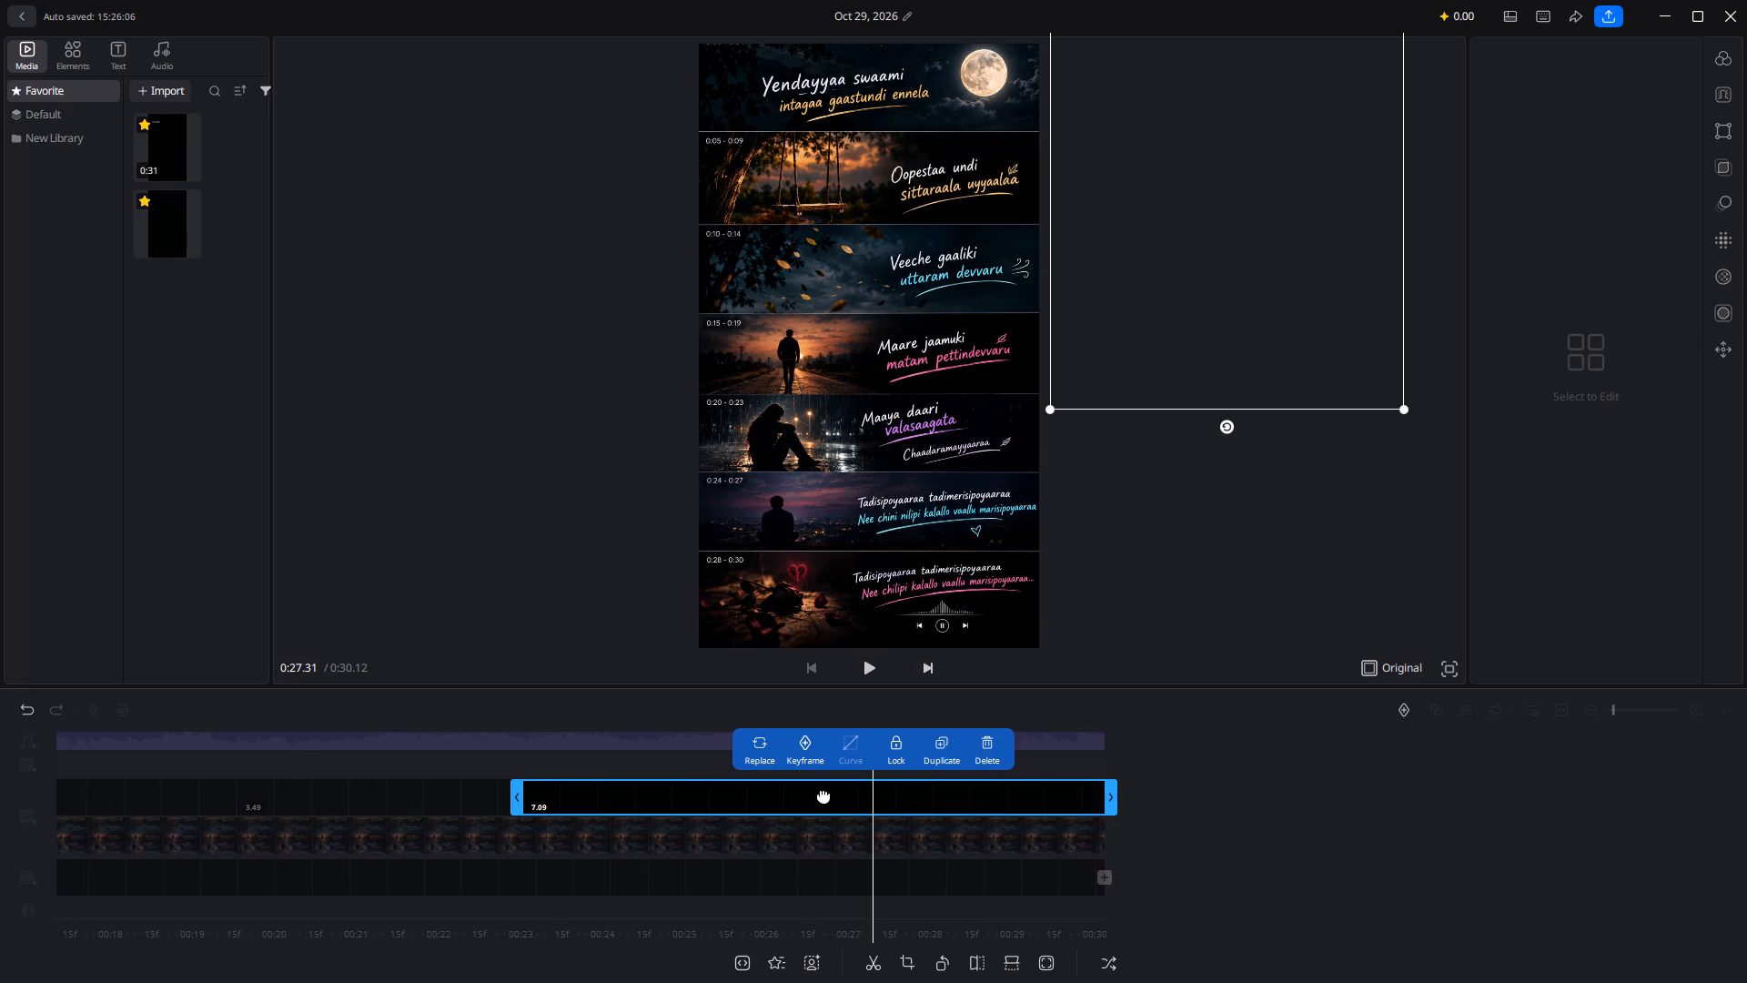
{"action": "key", "text": "ctrl+b"}
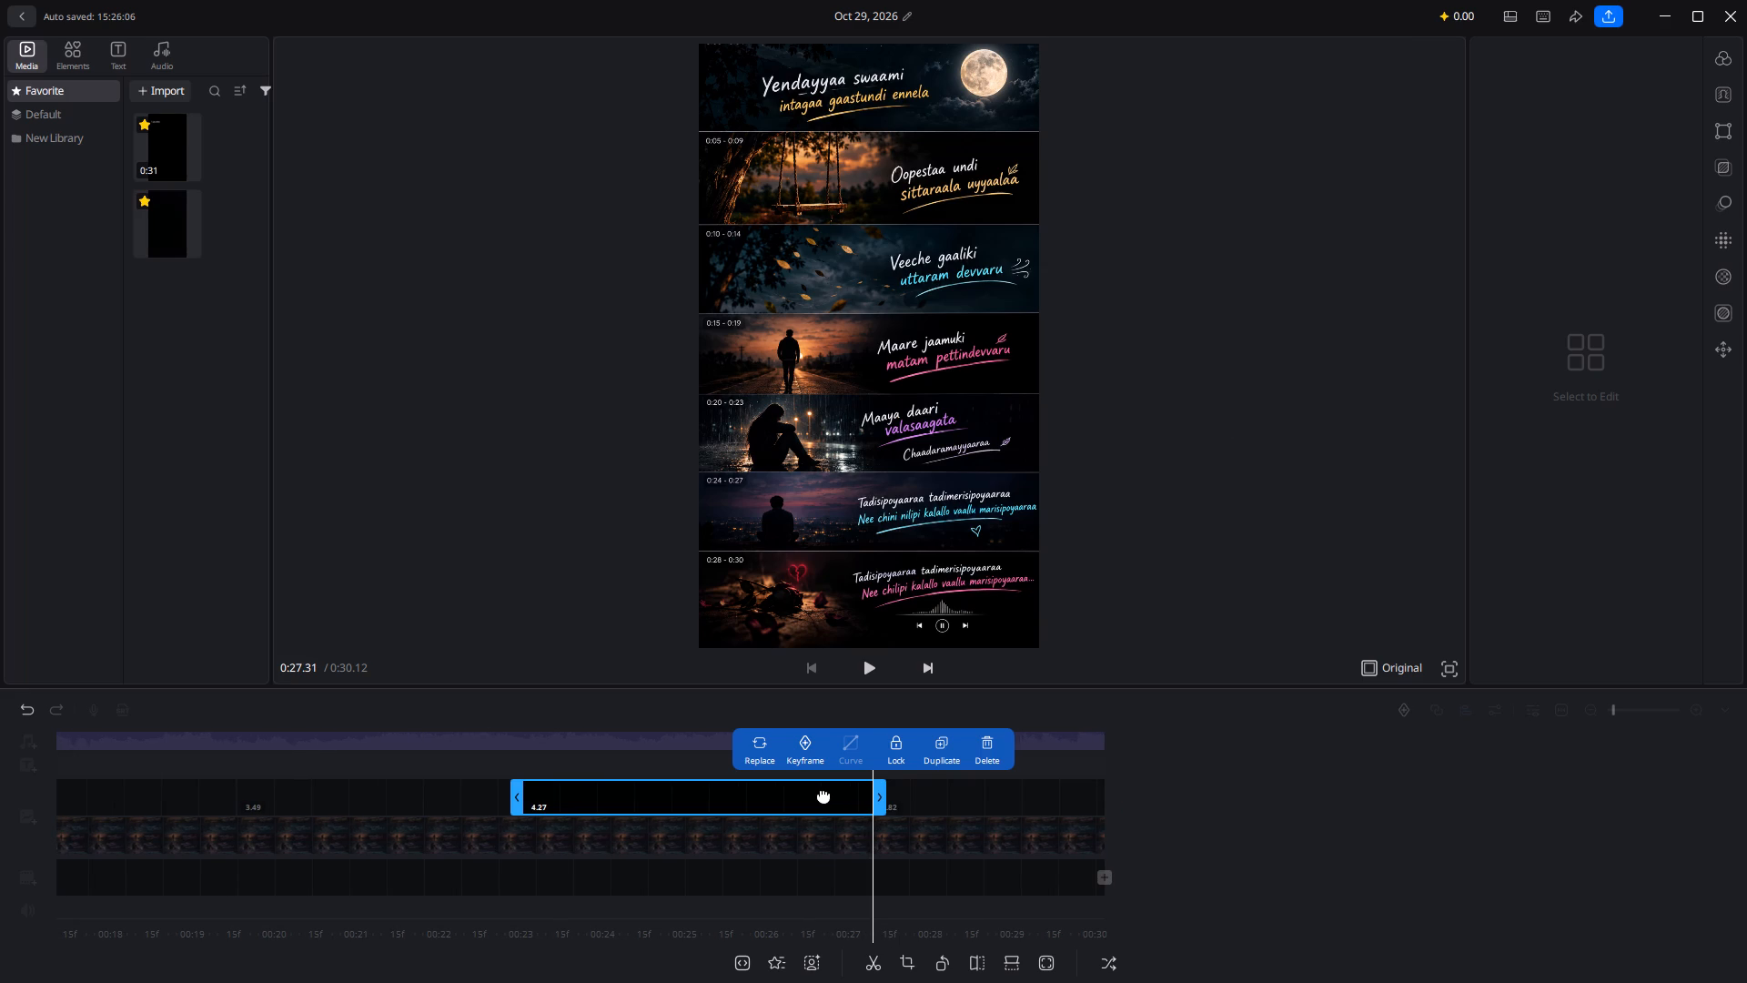
Position the first black overlay segment over the canvas so that it covers the whole lyric image.
{"action": "left_click", "coordinate": [1044, 779]}
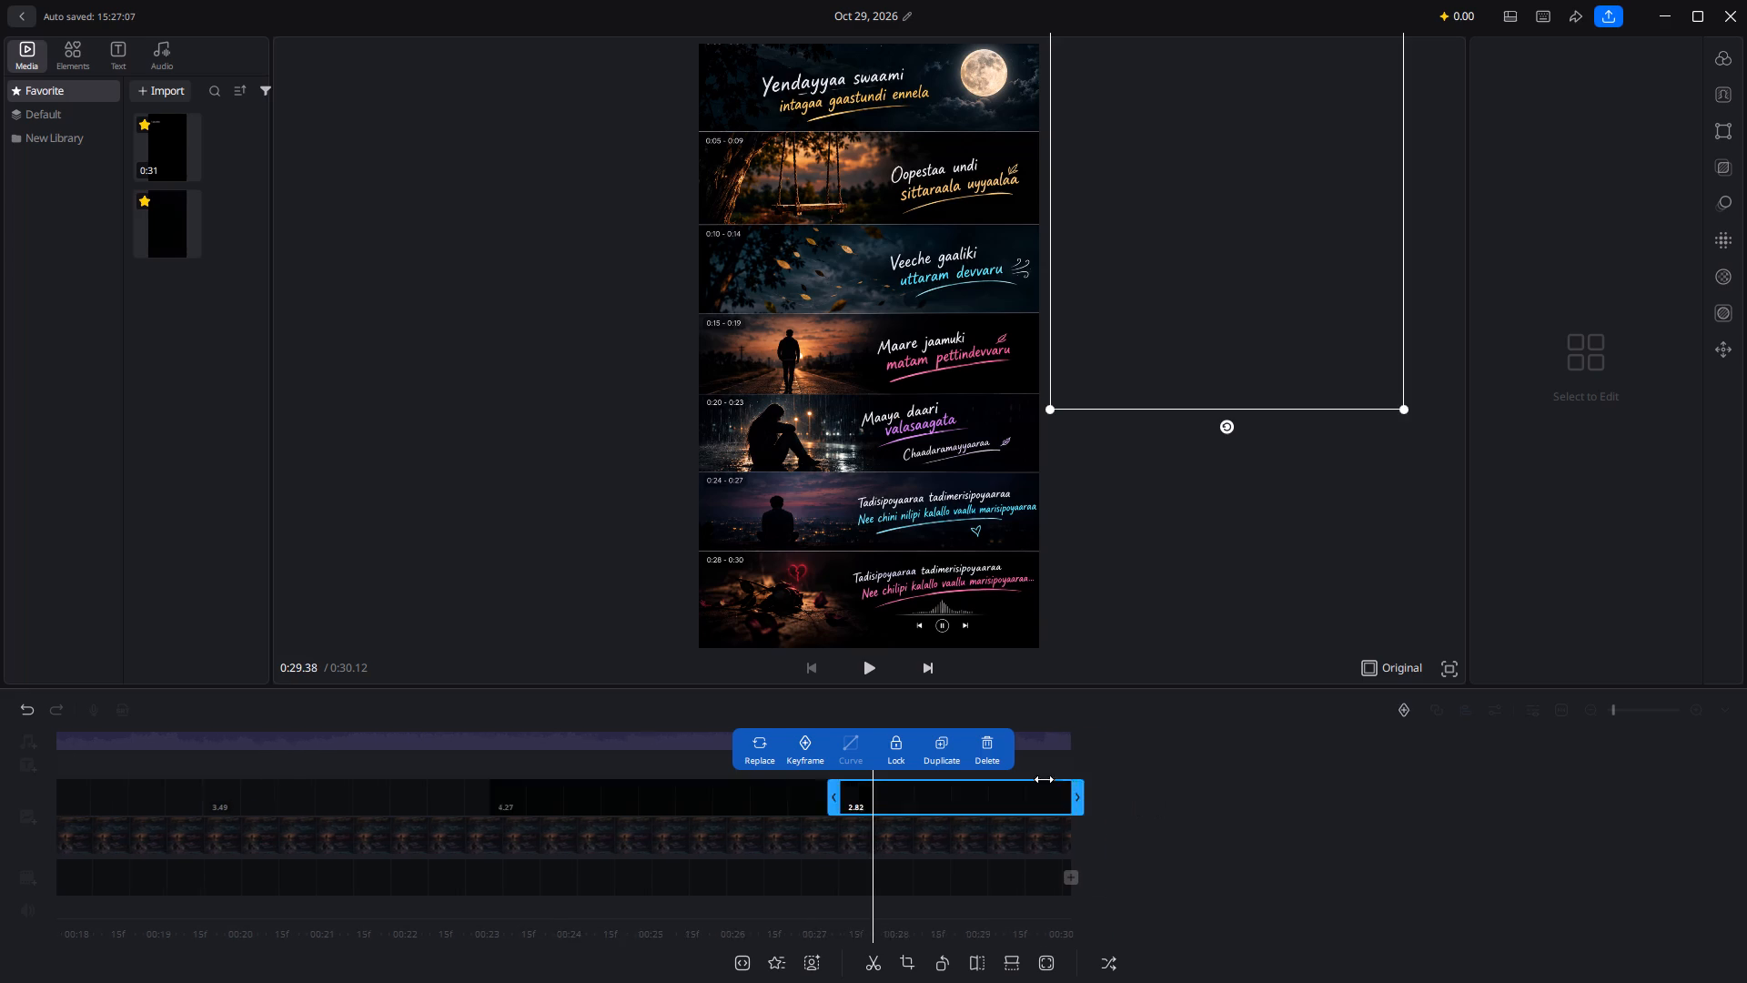
{"action": "scroll", "coordinate": [305, 903], "scroll_direction": "right", "scroll_amount": 20}
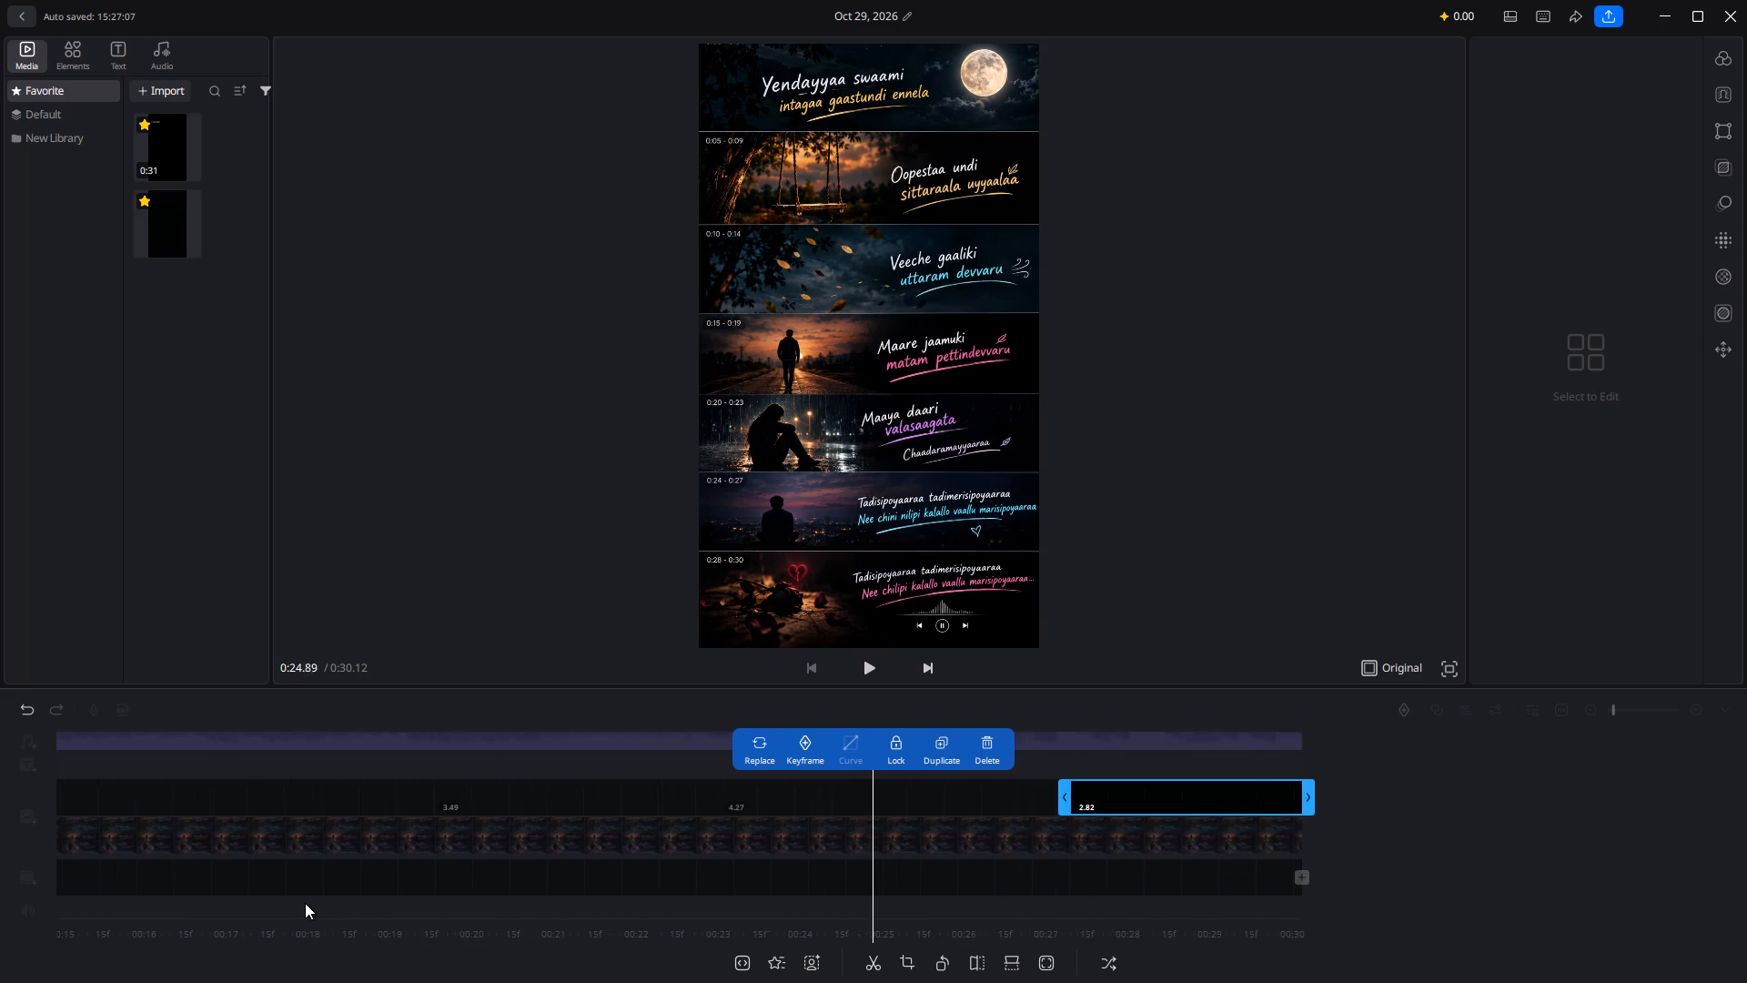
{"action": "scroll", "coordinate": [305, 903], "scroll_direction": "right", "scroll_amount": 20}
{"action": "scroll", "coordinate": [305, 903], "scroll_direction": "right", "scroll_amount": 17}
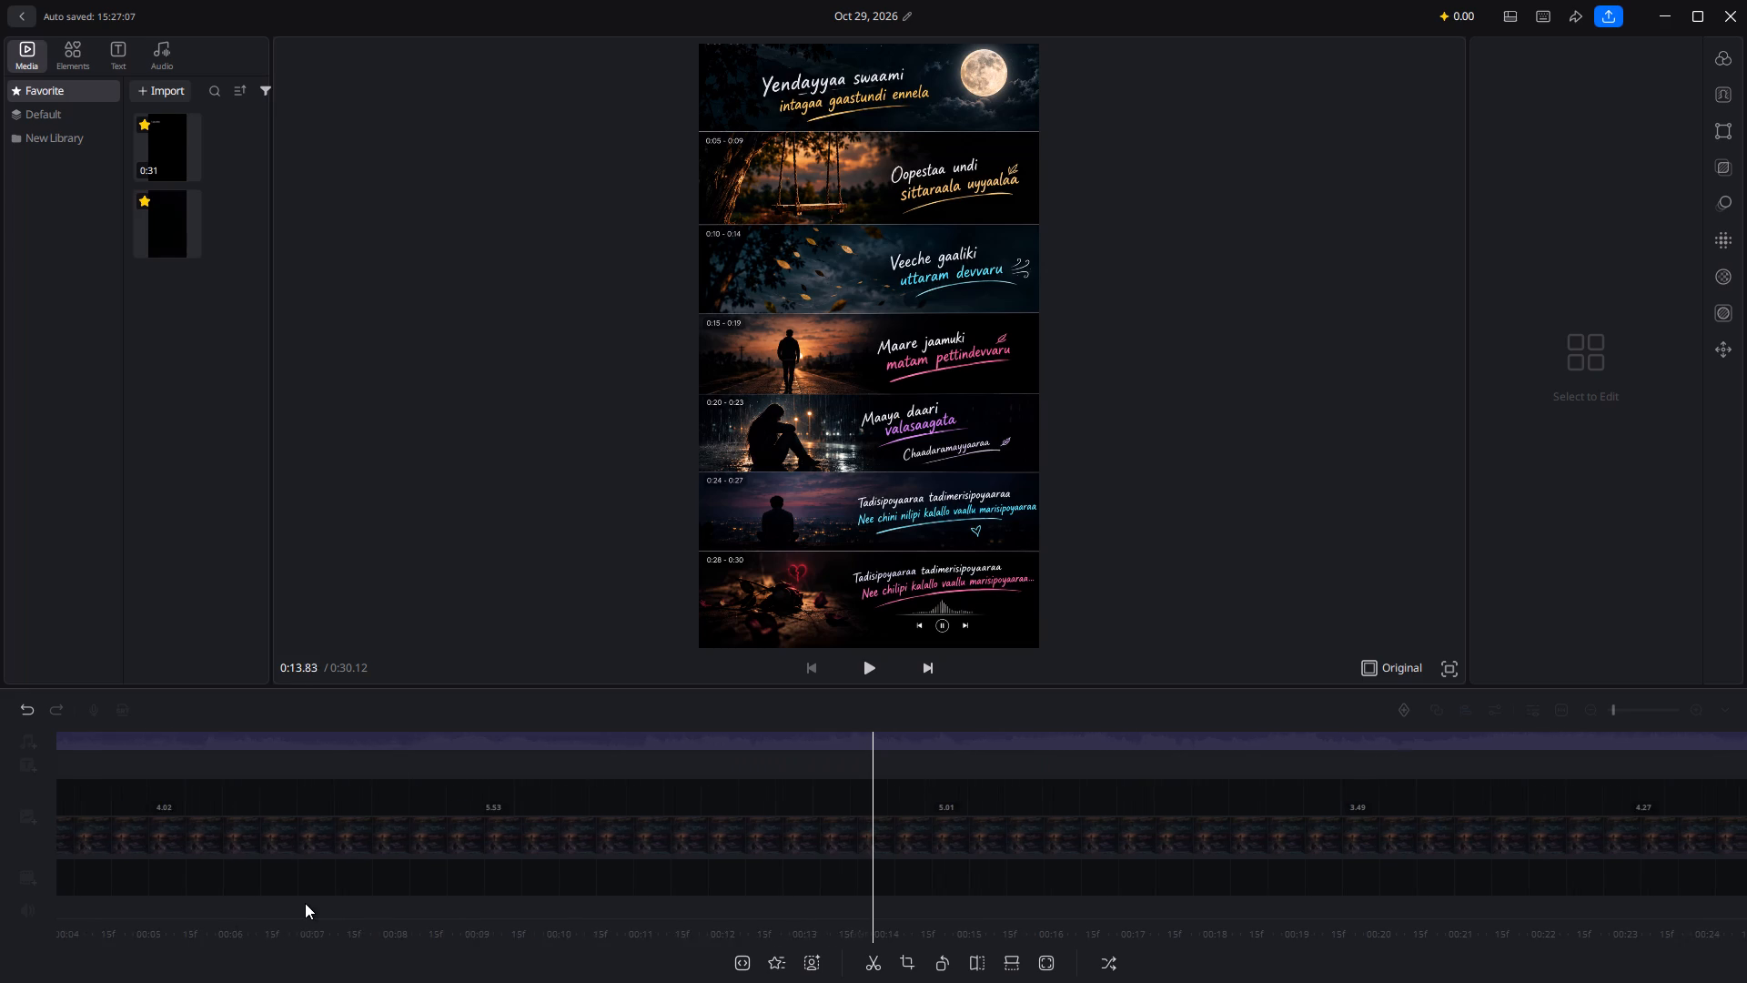
{"action": "scroll", "coordinate": [305, 903], "scroll_direction": "right", "scroll_amount": 15}
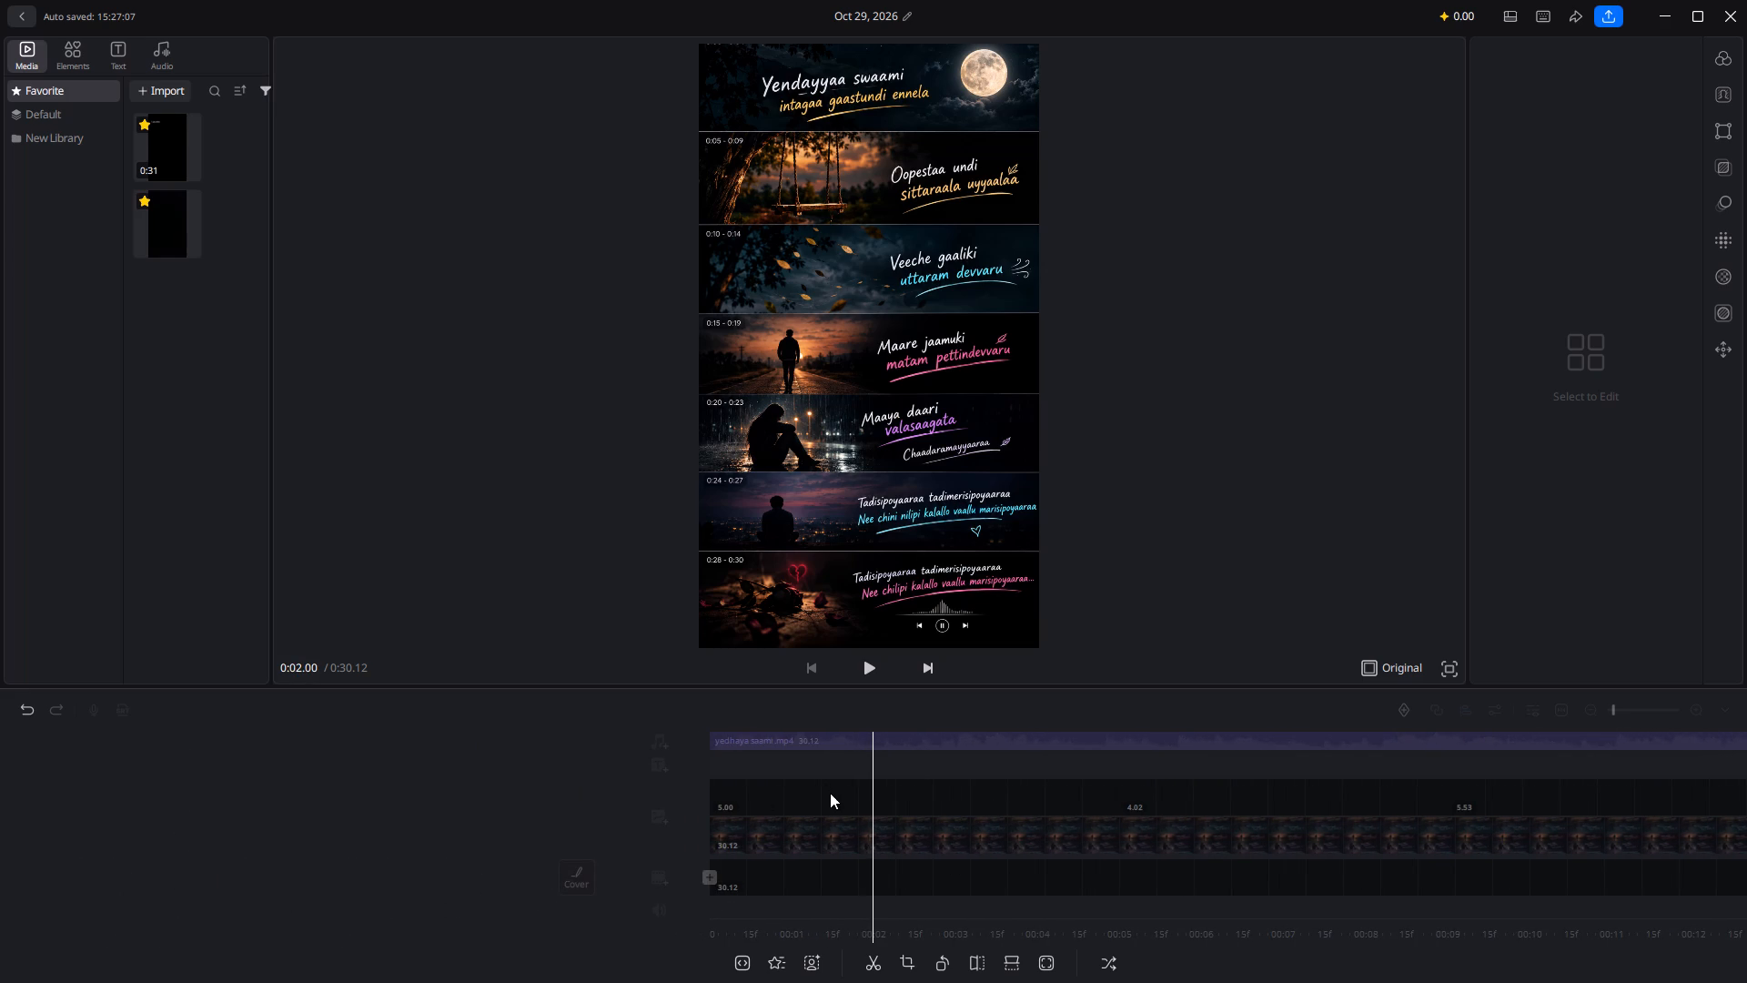
{"action": "left_click", "coordinate": [833, 798]}
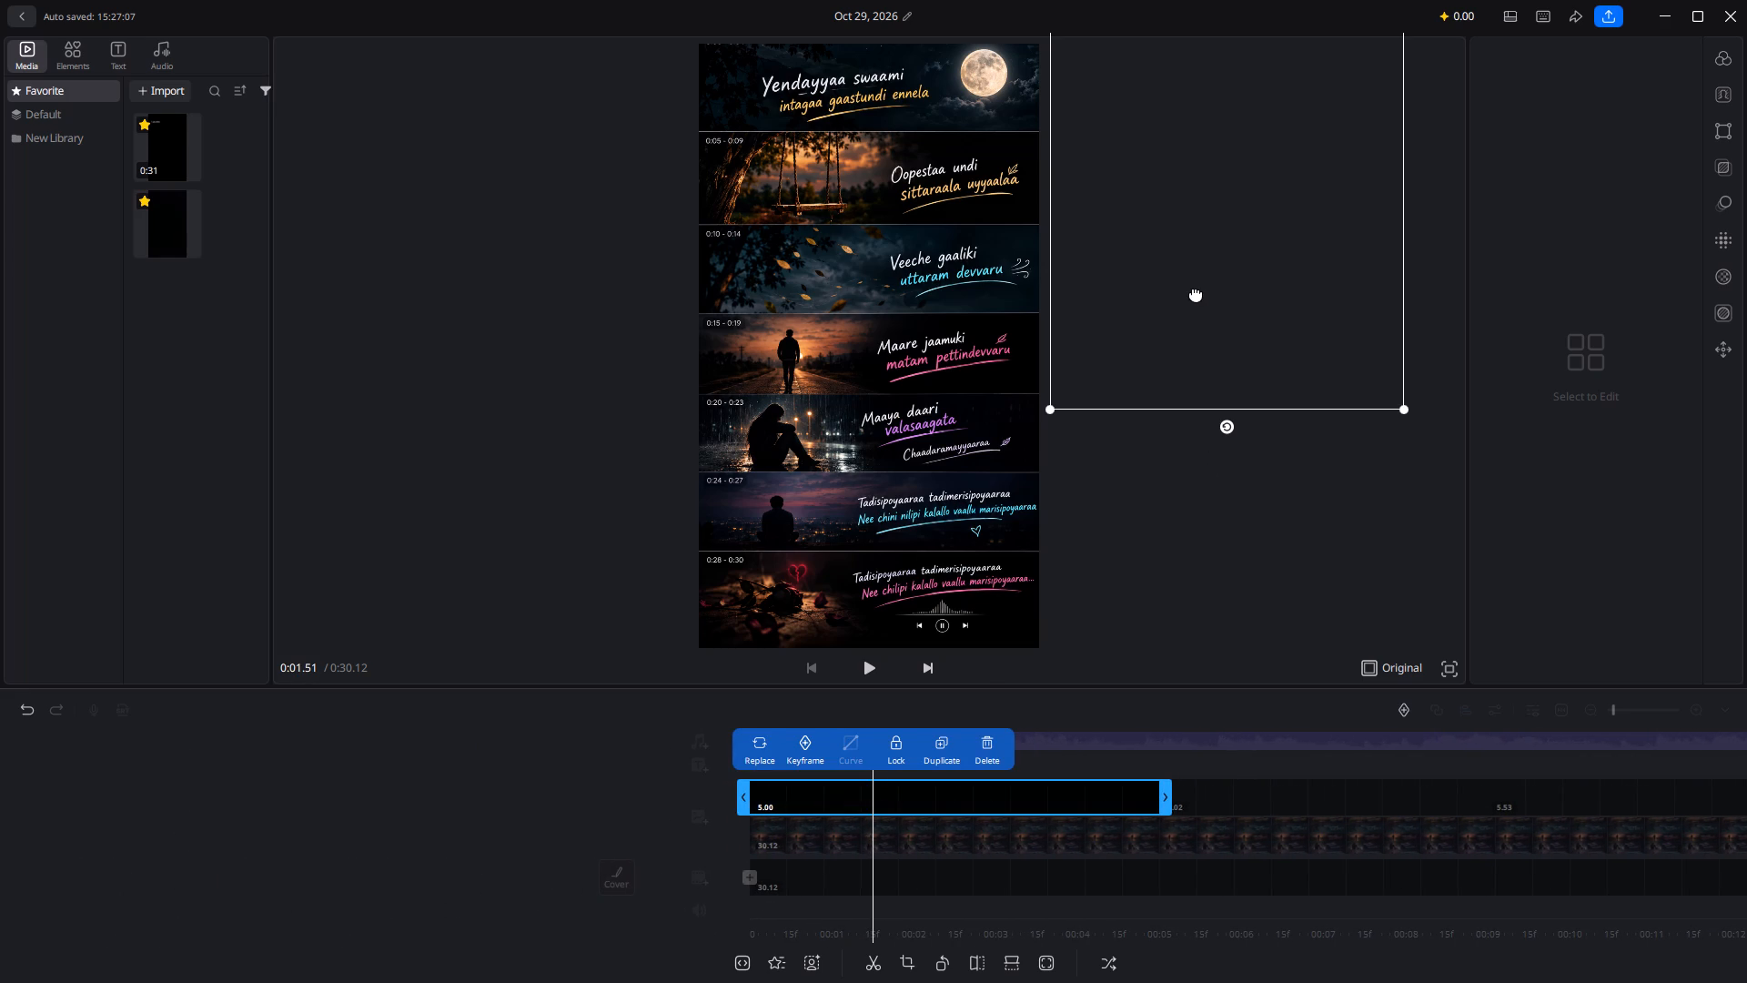
{"action": "left_click_drag", "start_coordinate": [1196, 293], "coordinate": [1123, 413]}
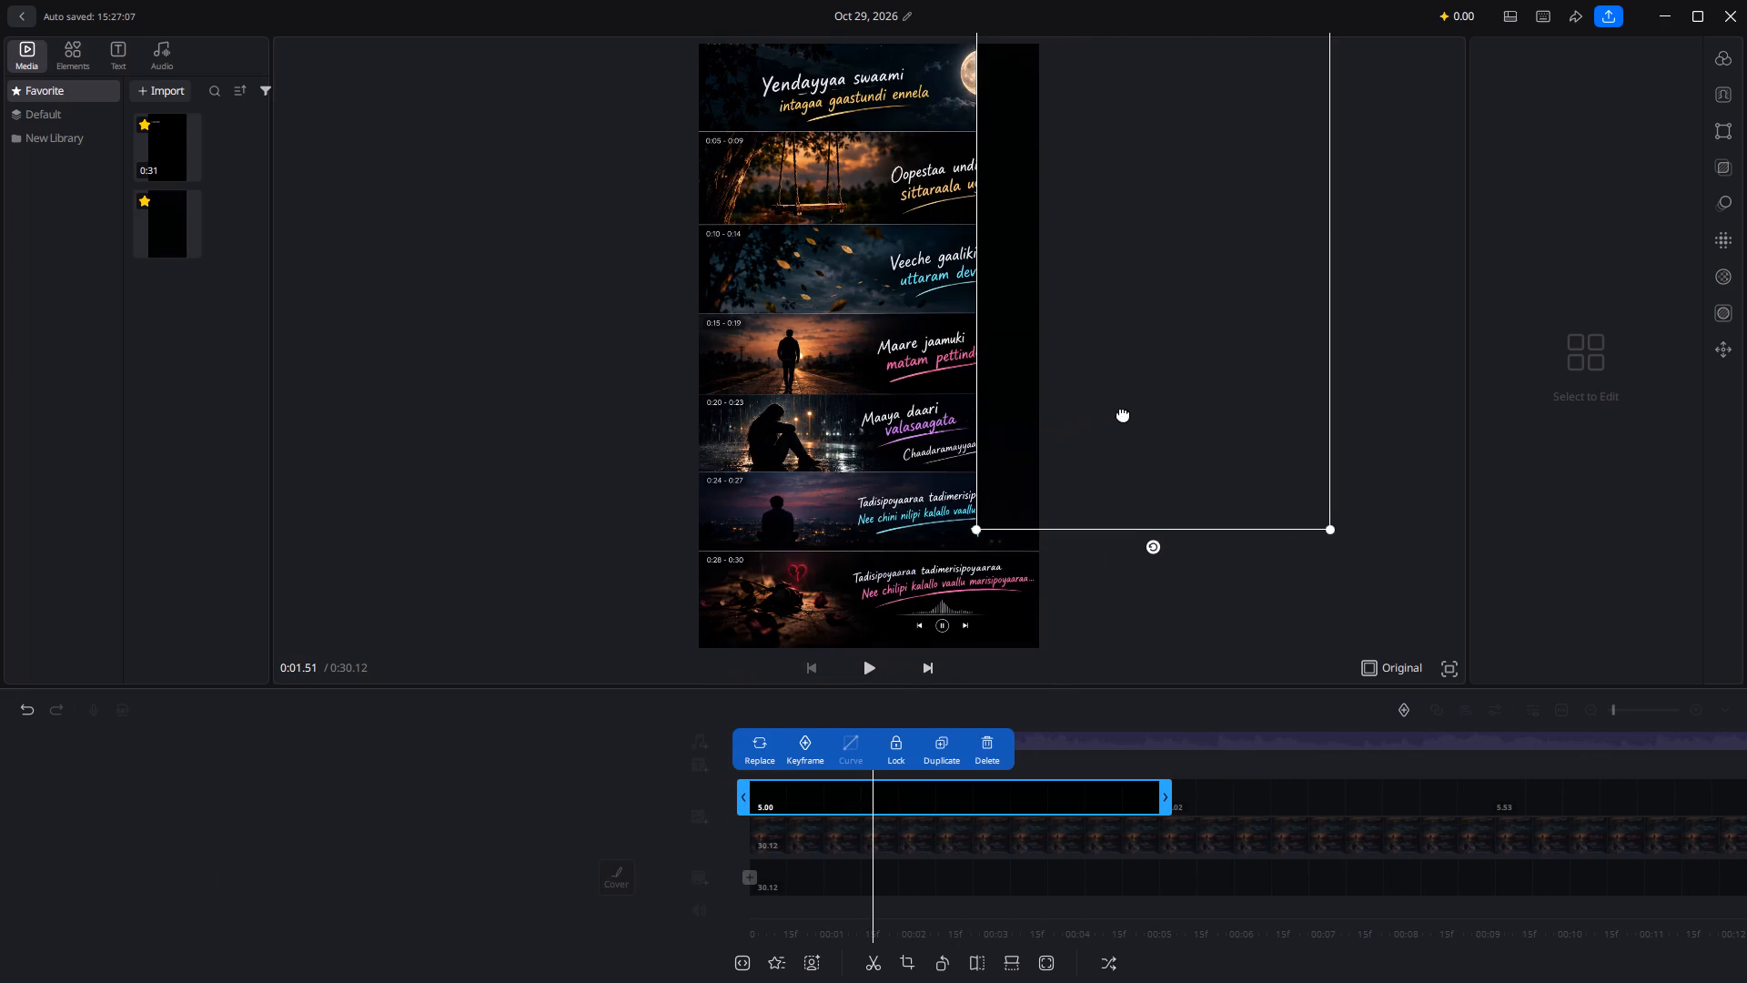
{"action": "left_click_drag", "start_coordinate": [1123, 413], "coordinate": [1136, 407]}
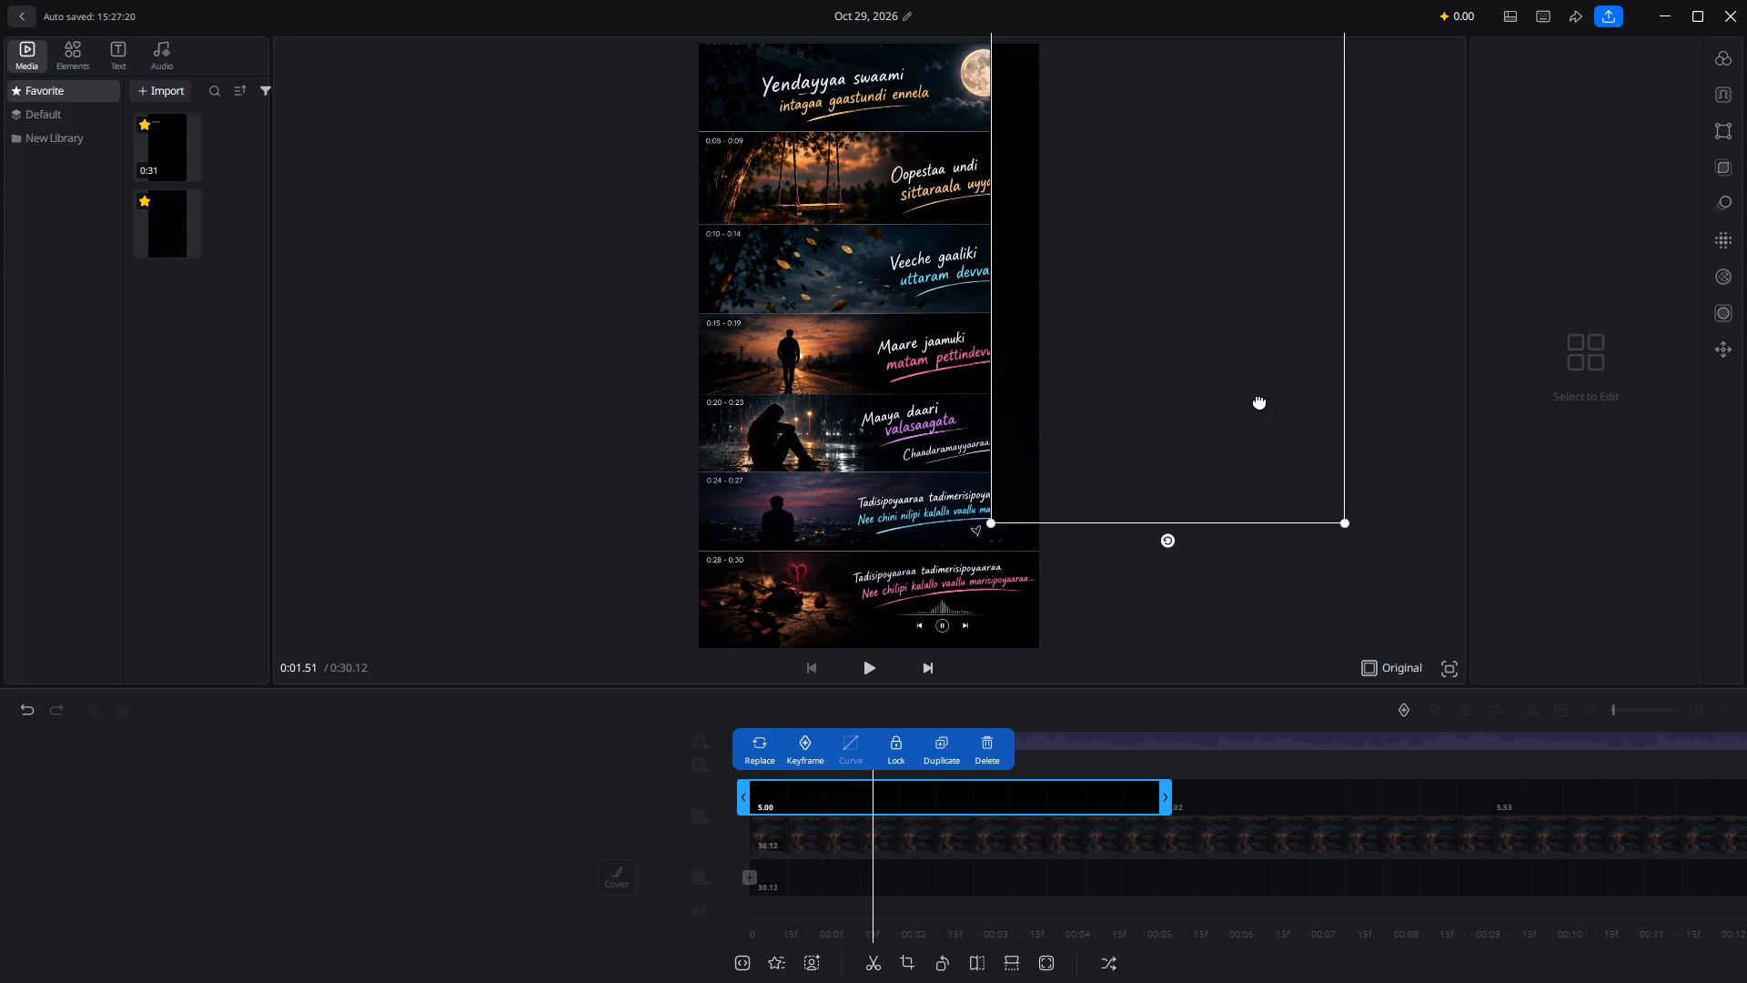
{"action": "left_click_drag", "start_coordinate": [1259, 400], "coordinate": [934, 663]}
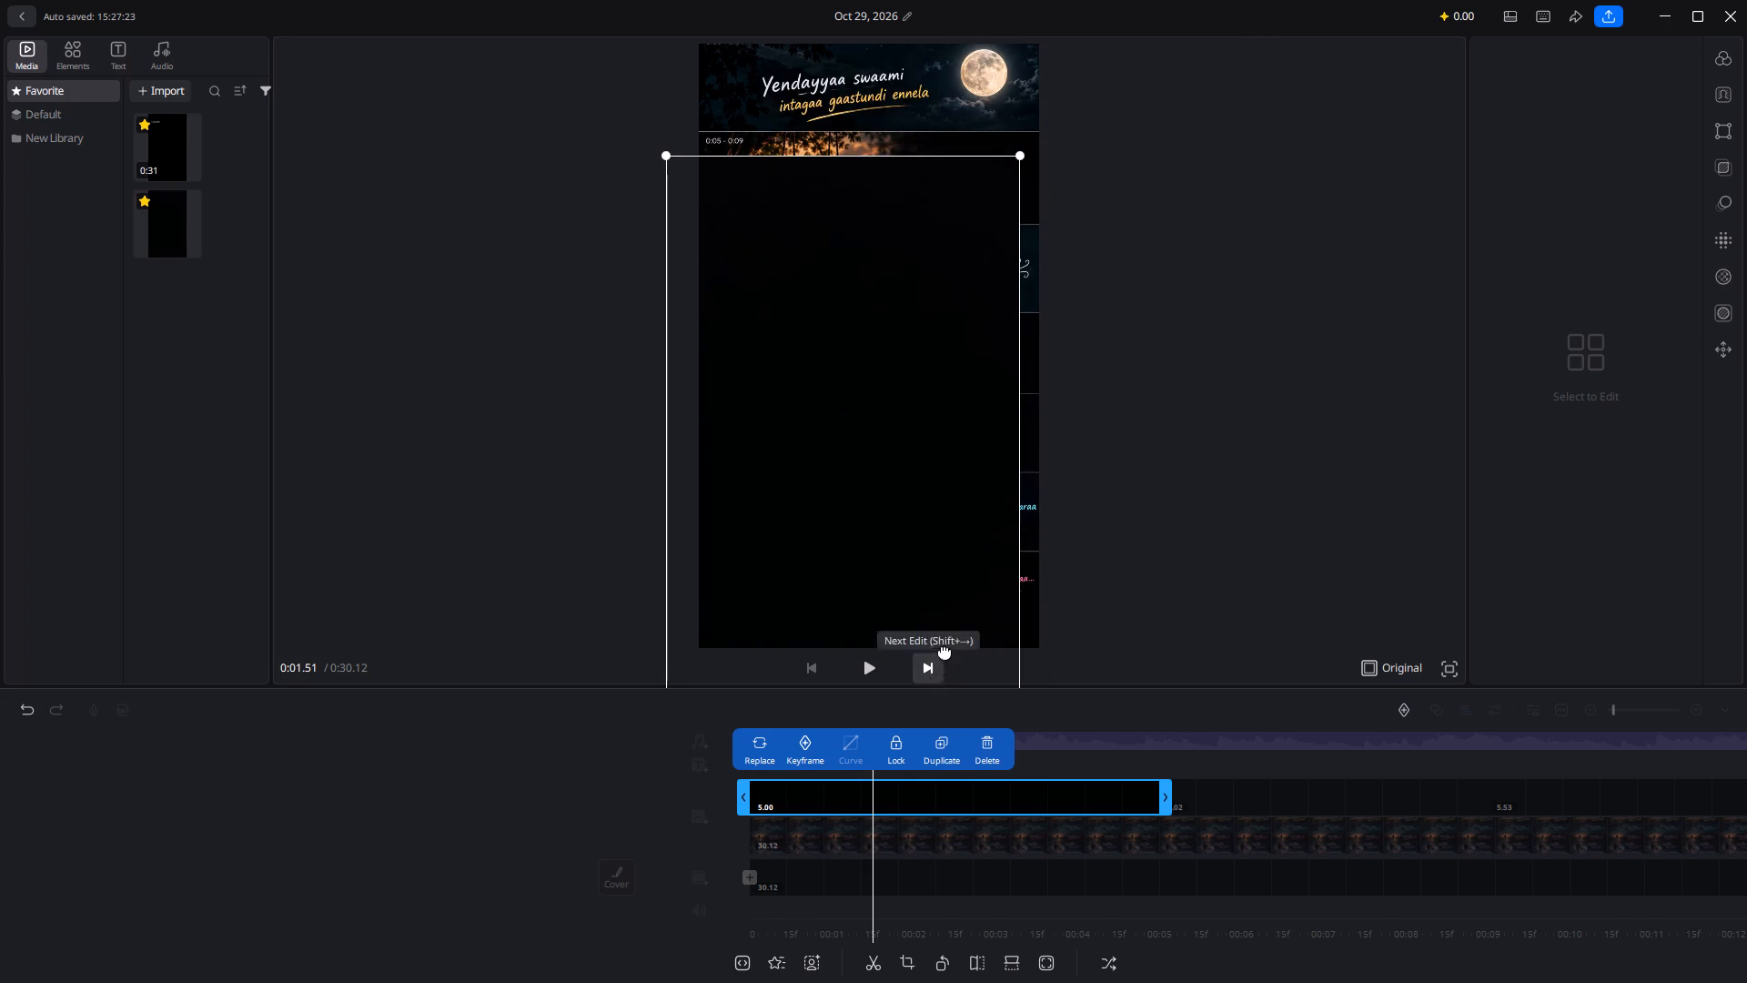
{"action": "left_click_drag", "start_coordinate": [948, 593], "coordinate": [974, 569]}
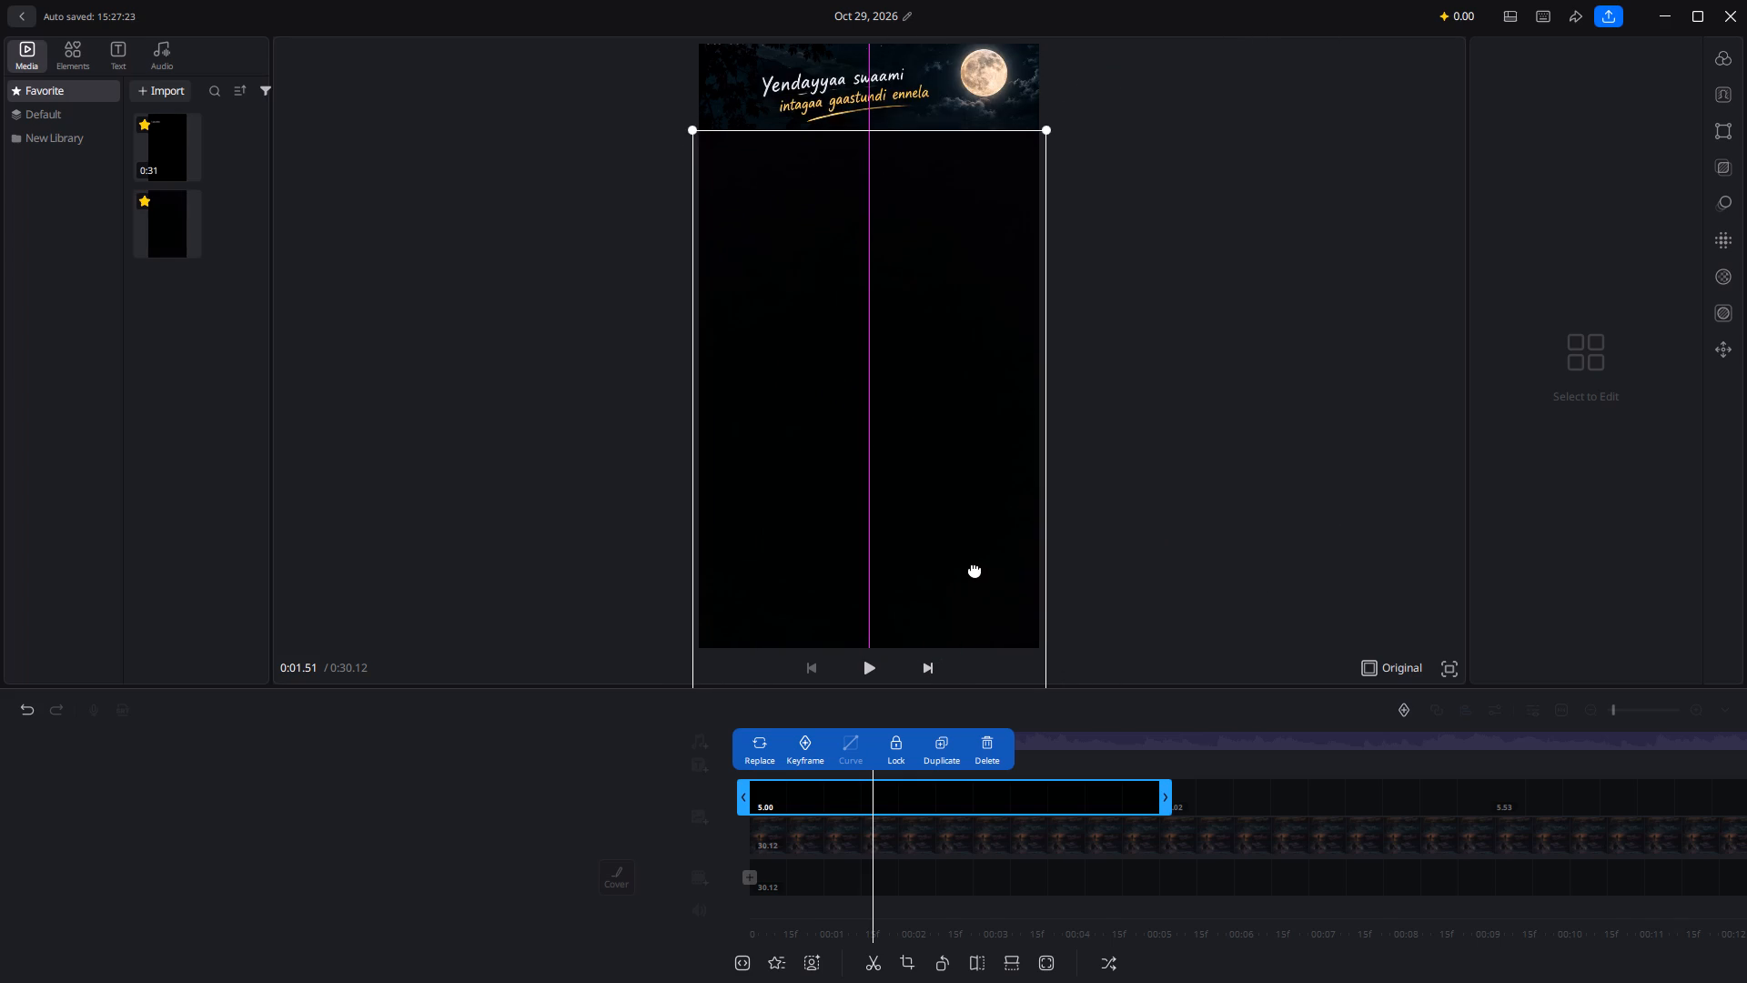
{"action": "left_click_drag", "start_coordinate": [974, 569], "coordinate": [975, 498]}
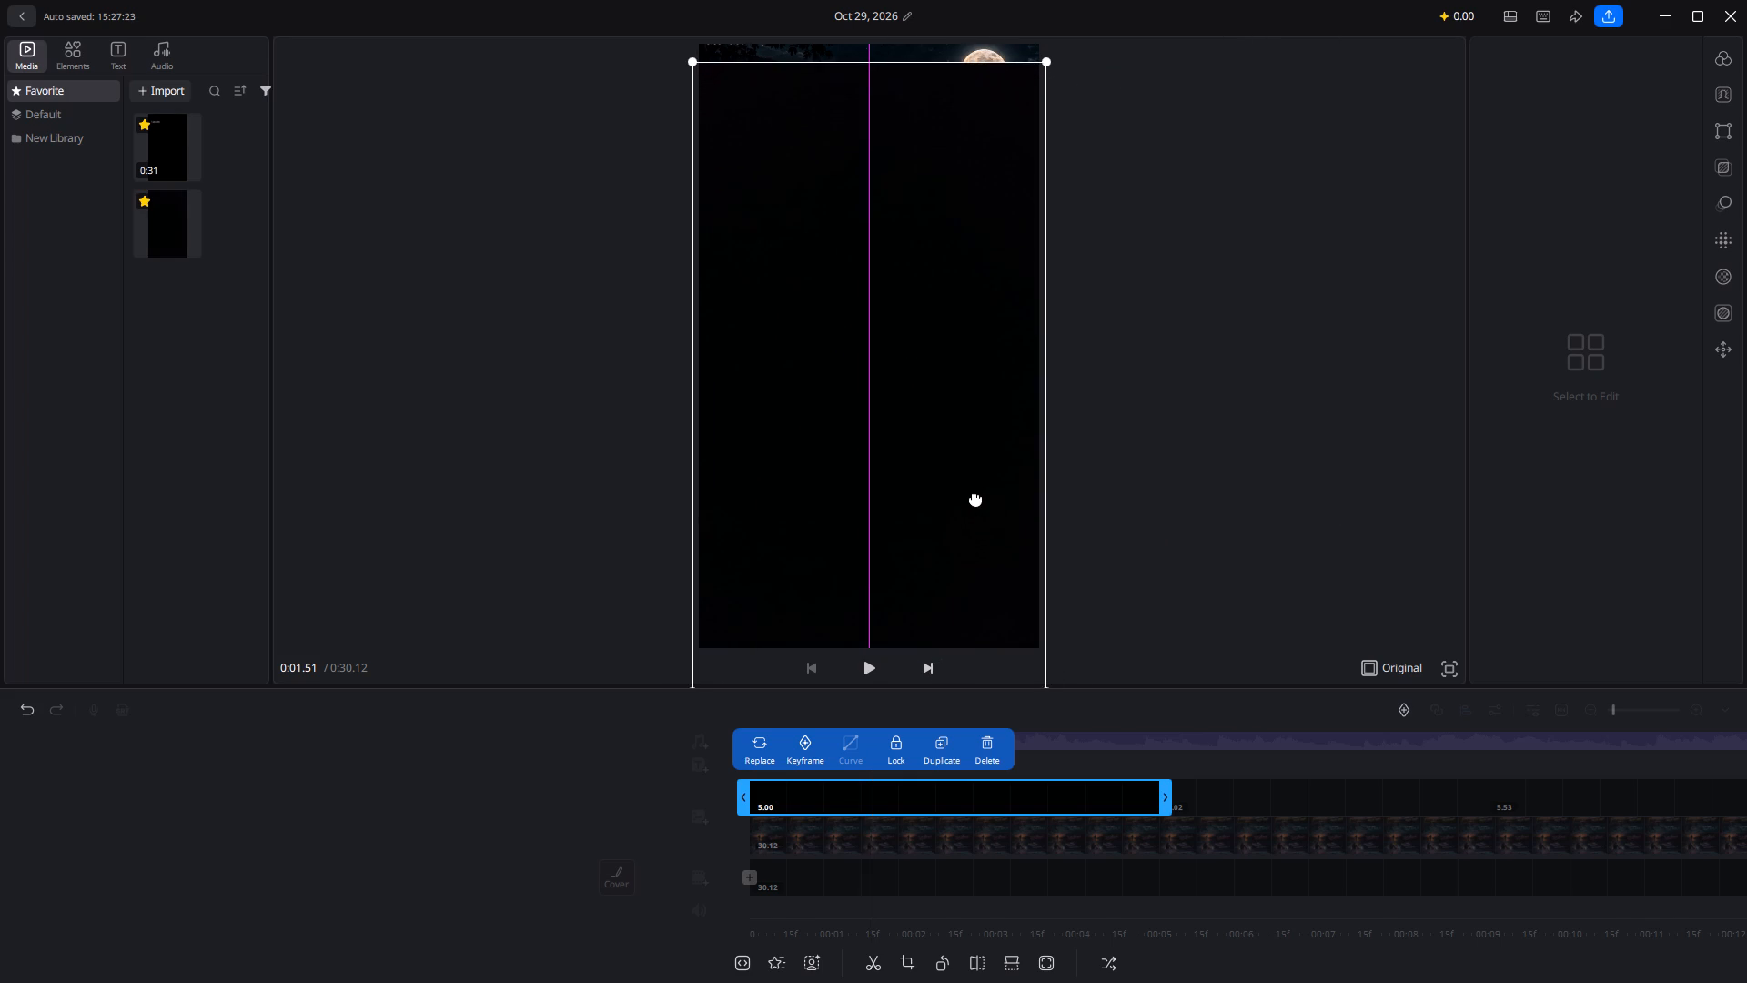
{"action": "left_click_drag", "start_coordinate": [975, 498], "coordinate": [980, 475]}
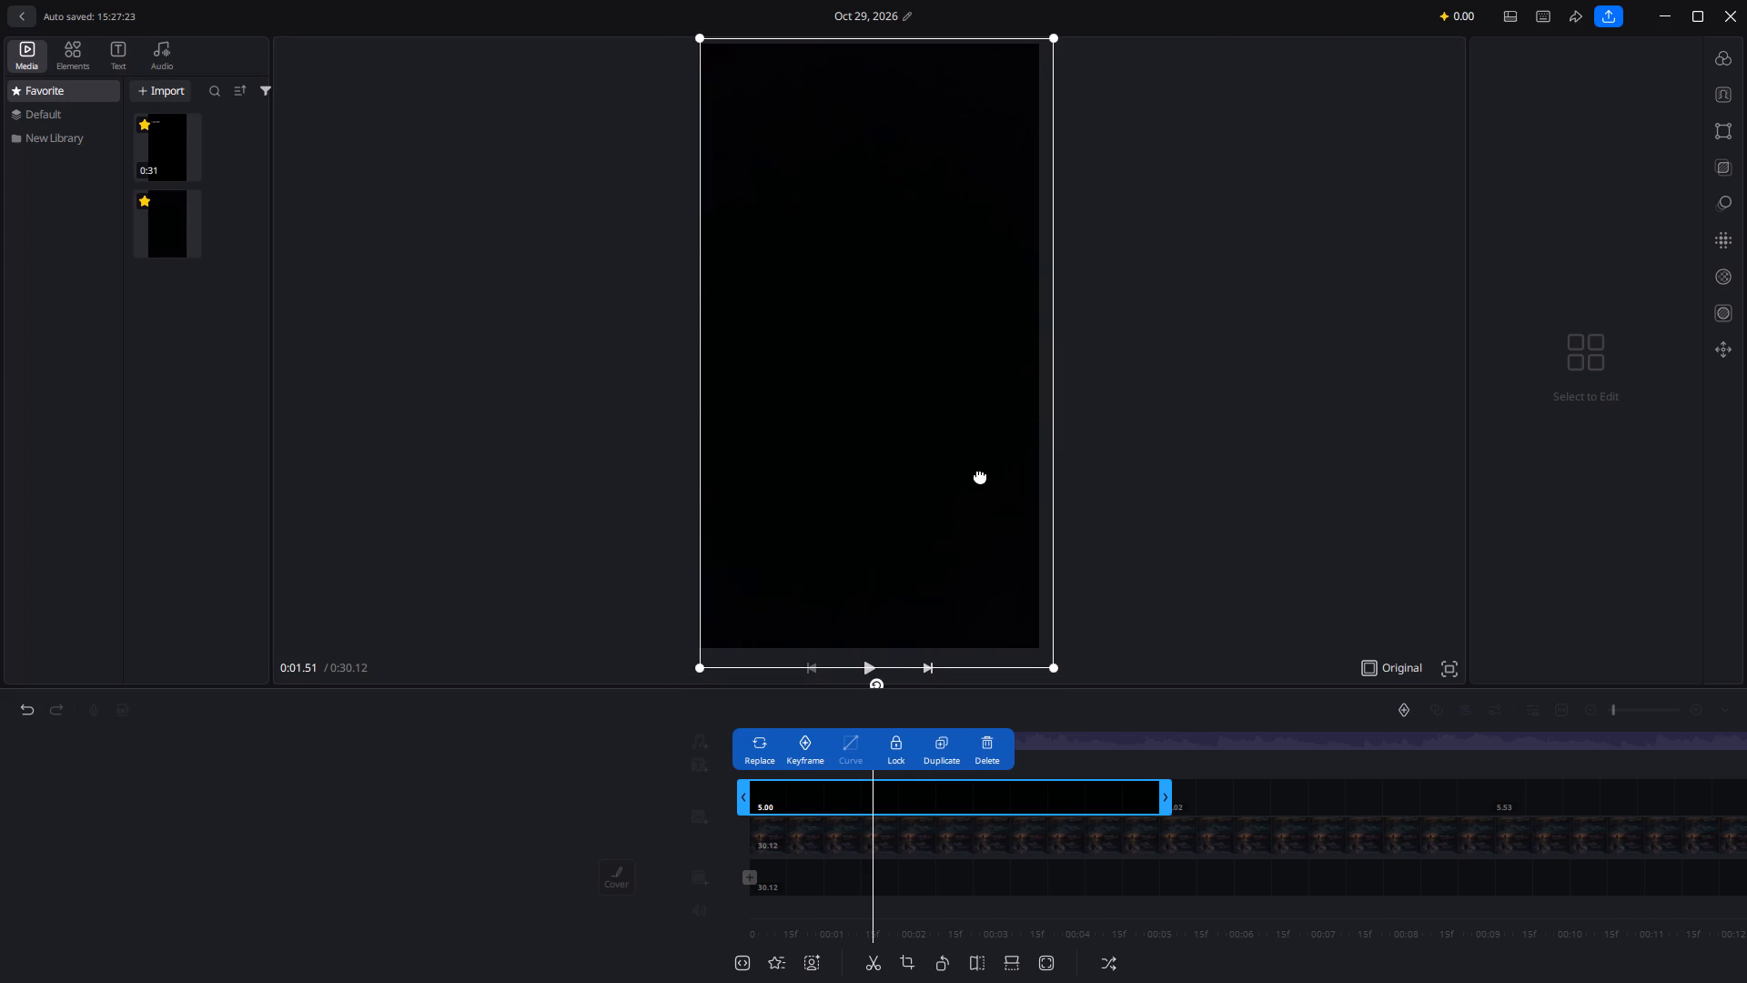
{"action": "left_click_drag", "start_coordinate": [980, 475], "coordinate": [980, 476]}
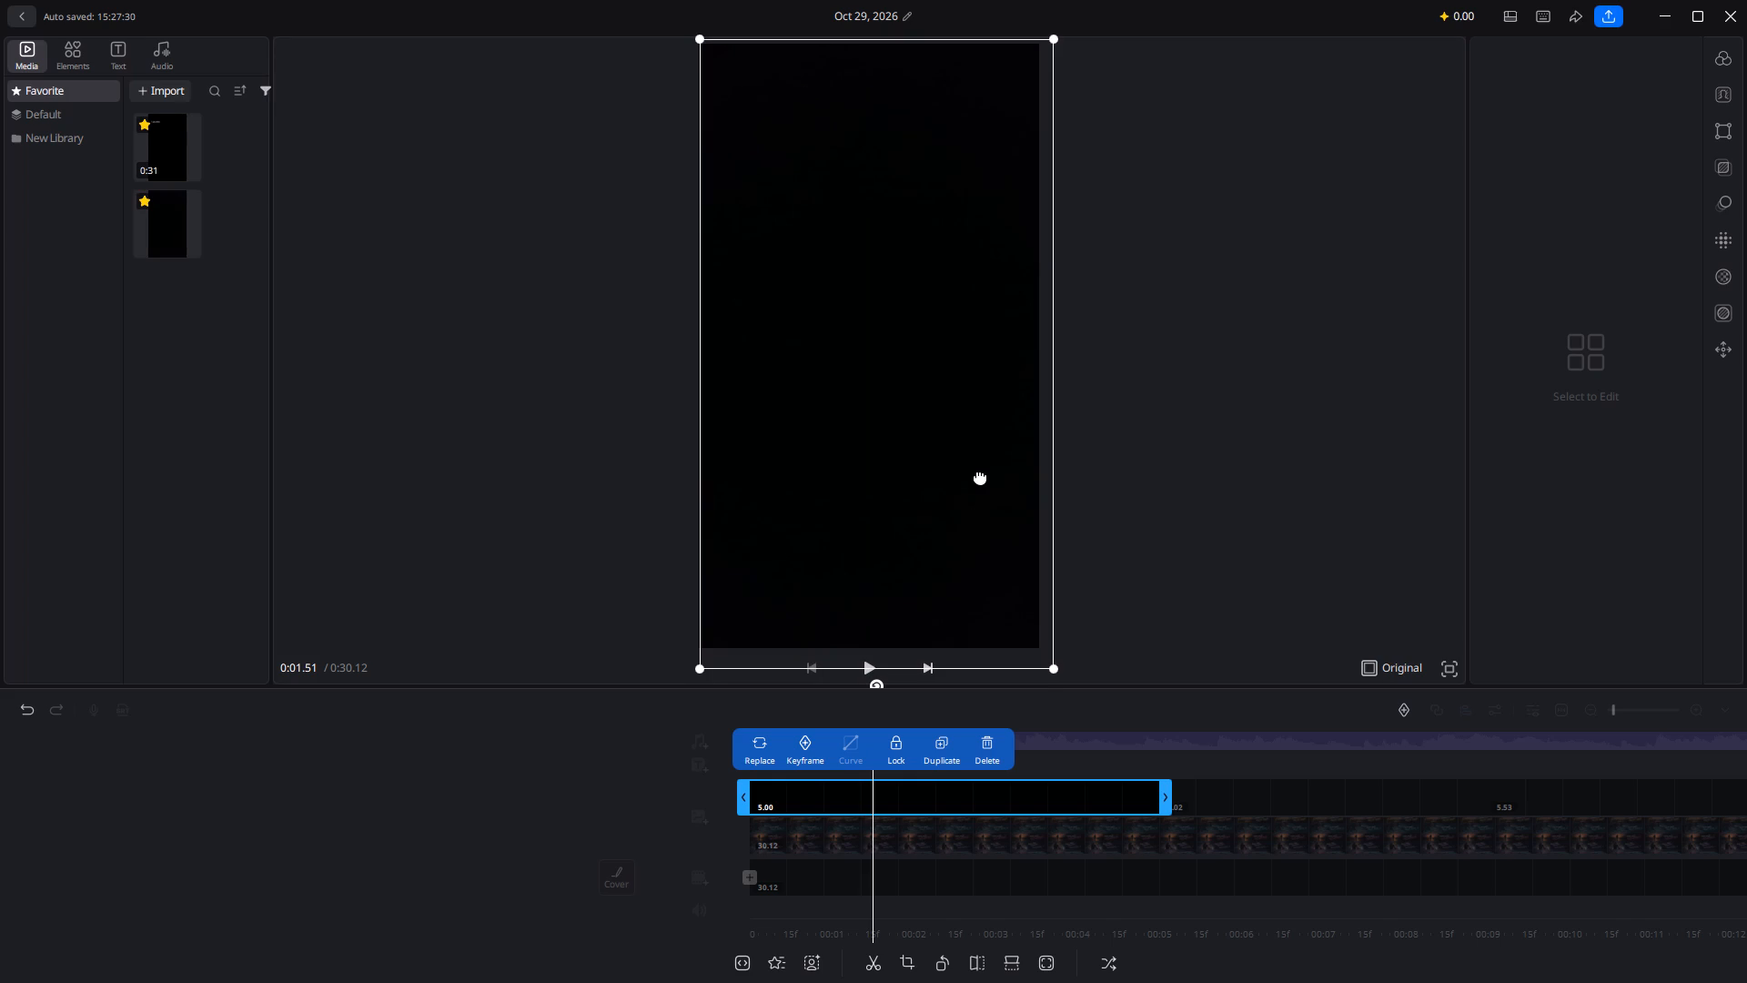
Add a keyframe to the first black overlay segment at 0:00.15, with the overlay covering all the lyrics.
{"action": "scroll", "coordinate": [934, 806], "scroll_direction": "right", "scroll_amount": 5}
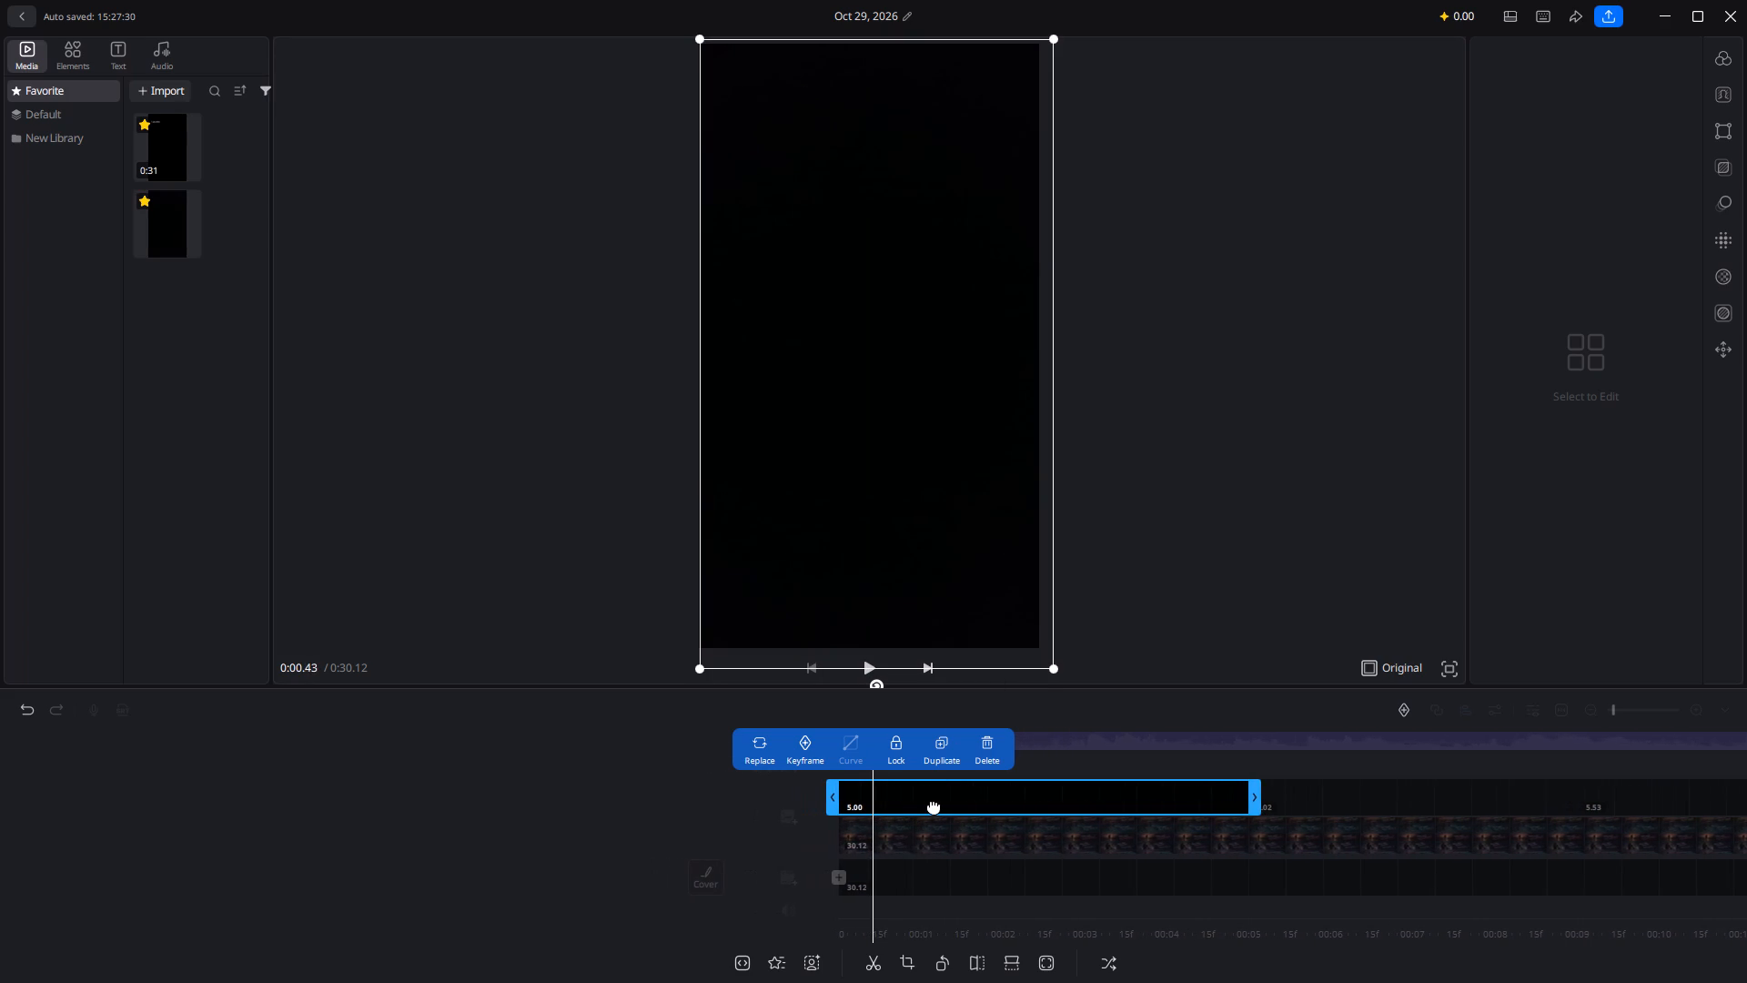
{"action": "scroll", "coordinate": [934, 806], "scroll_direction": "right", "scroll_amount": 4}
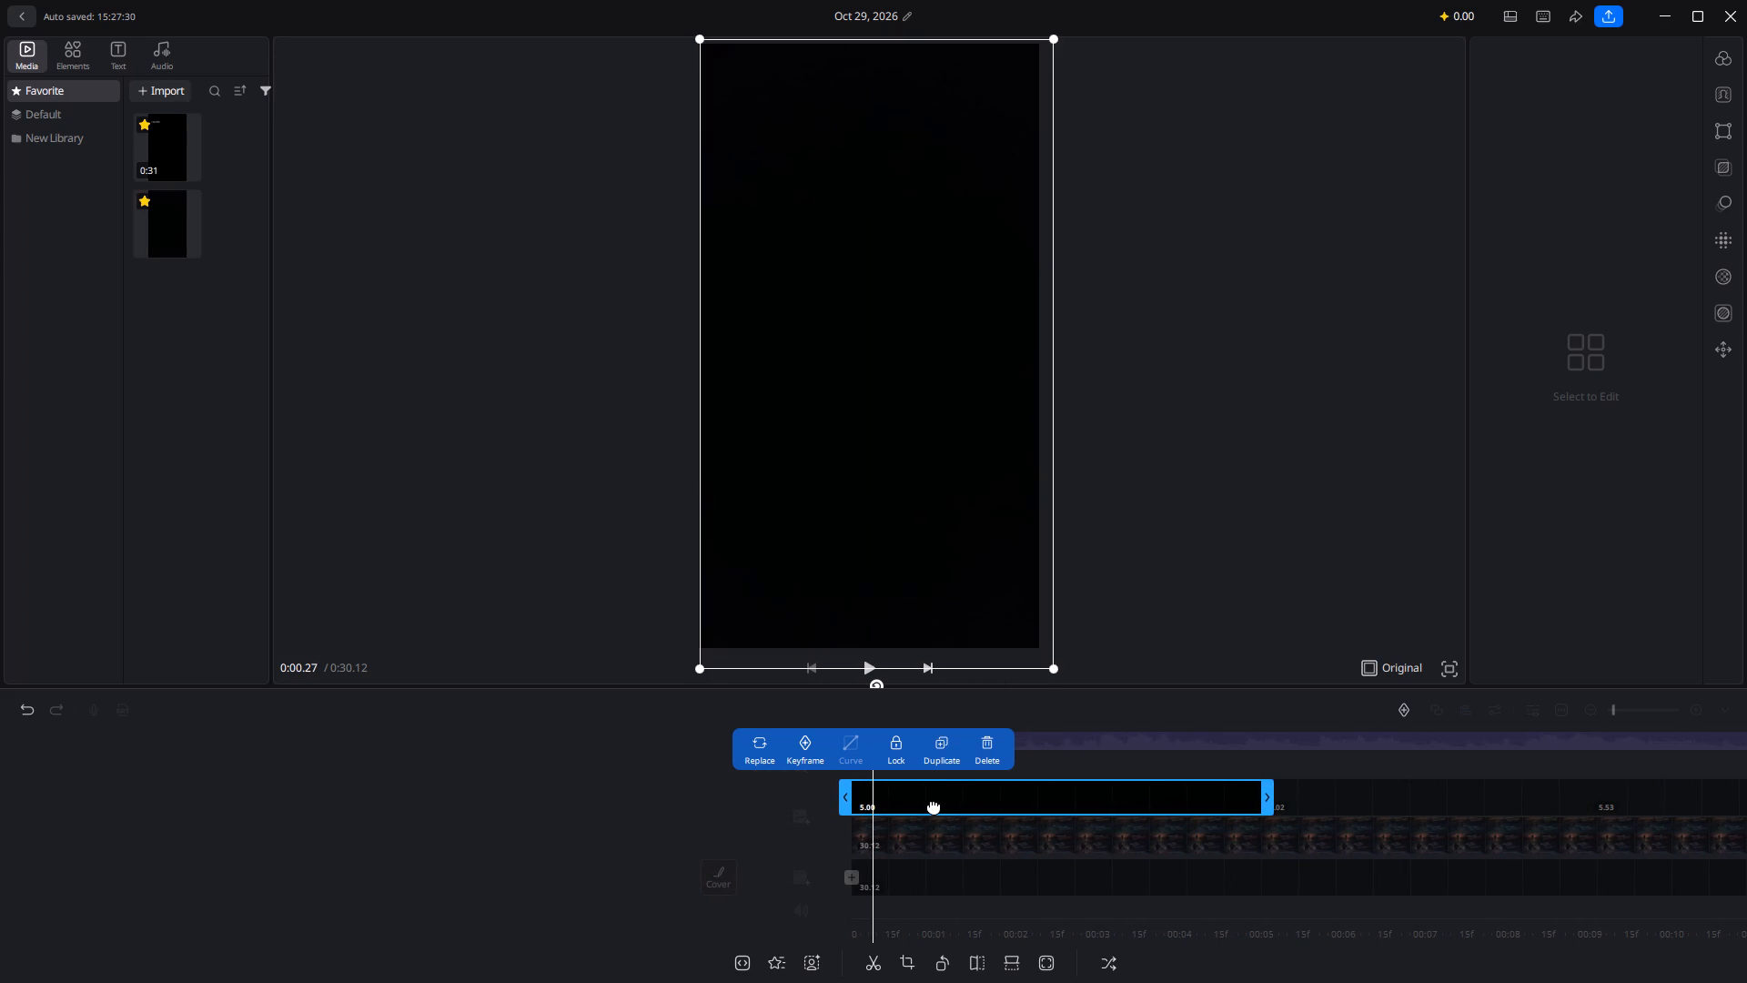
{"action": "scroll", "coordinate": [934, 806], "scroll_direction": "right", "scroll_amount": 2}
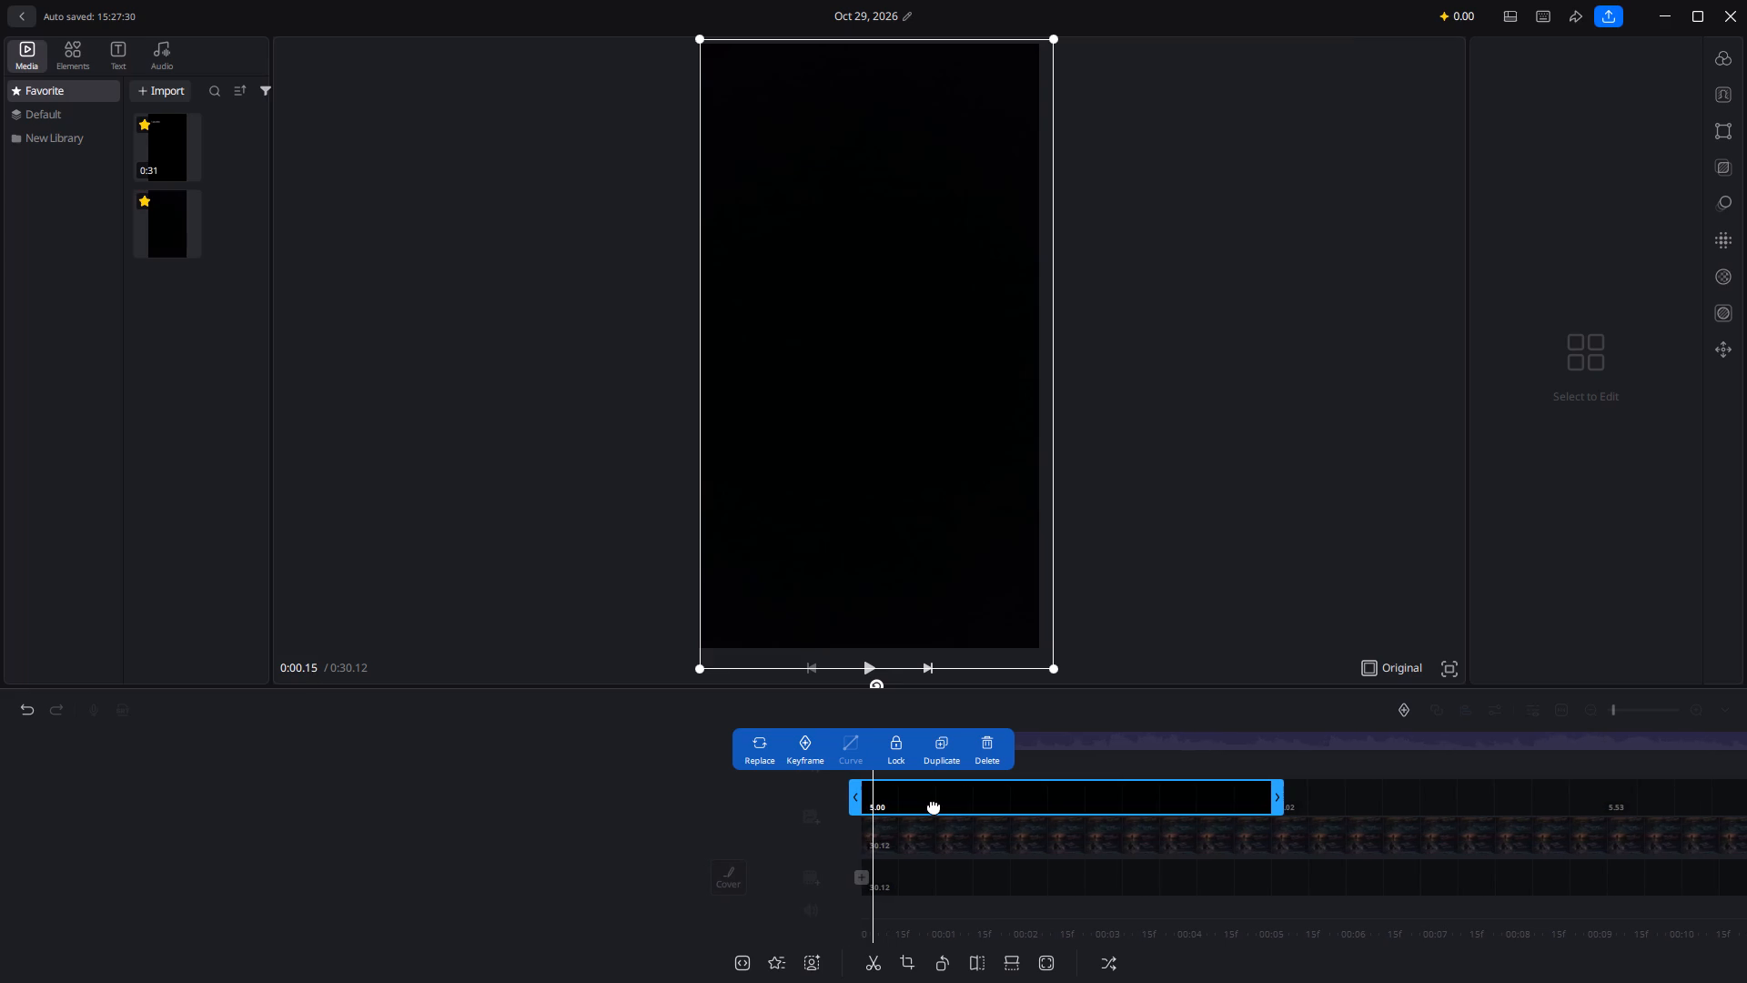
{"action": "left_click", "coordinate": [801, 750]}
At 0:01.07, move the first segment's overlay down to just below the "Yendayyaa swaami" strip, keyframing the reveal of the first lyric.
{"action": "scroll", "coordinate": [991, 804], "scroll_direction": "left", "scroll_amount": 3}
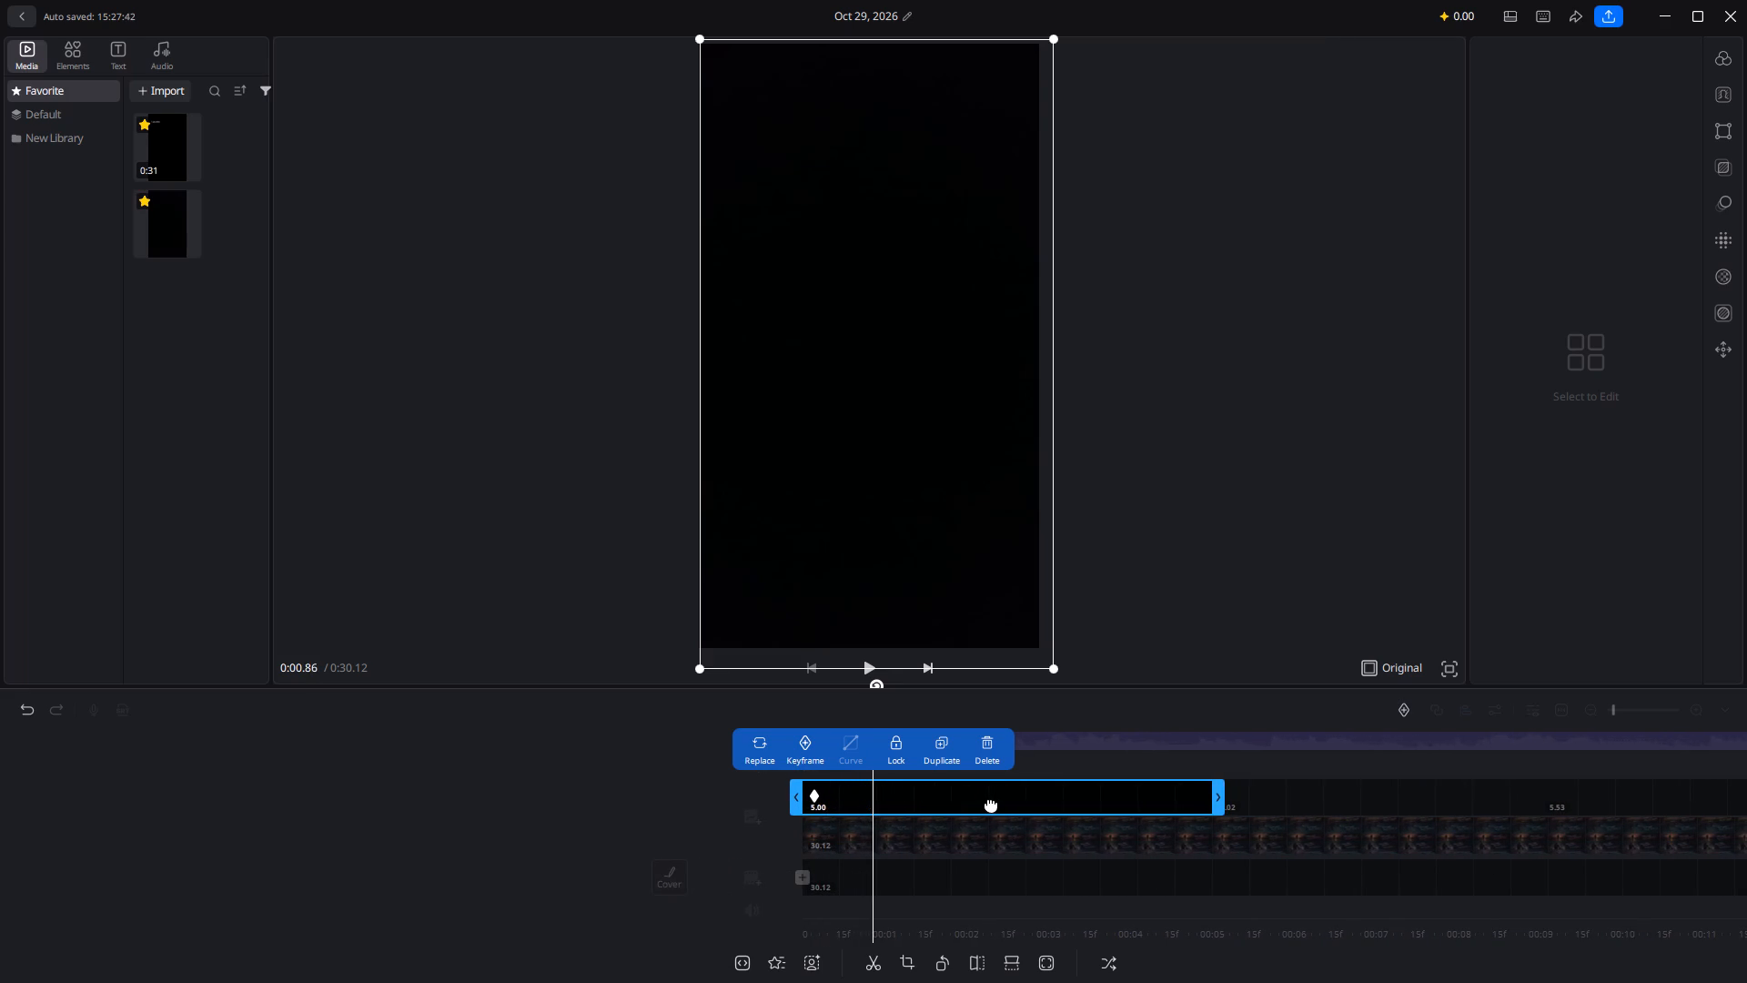
{"action": "scroll", "coordinate": [991, 804], "scroll_direction": "left", "scroll_amount": 3}
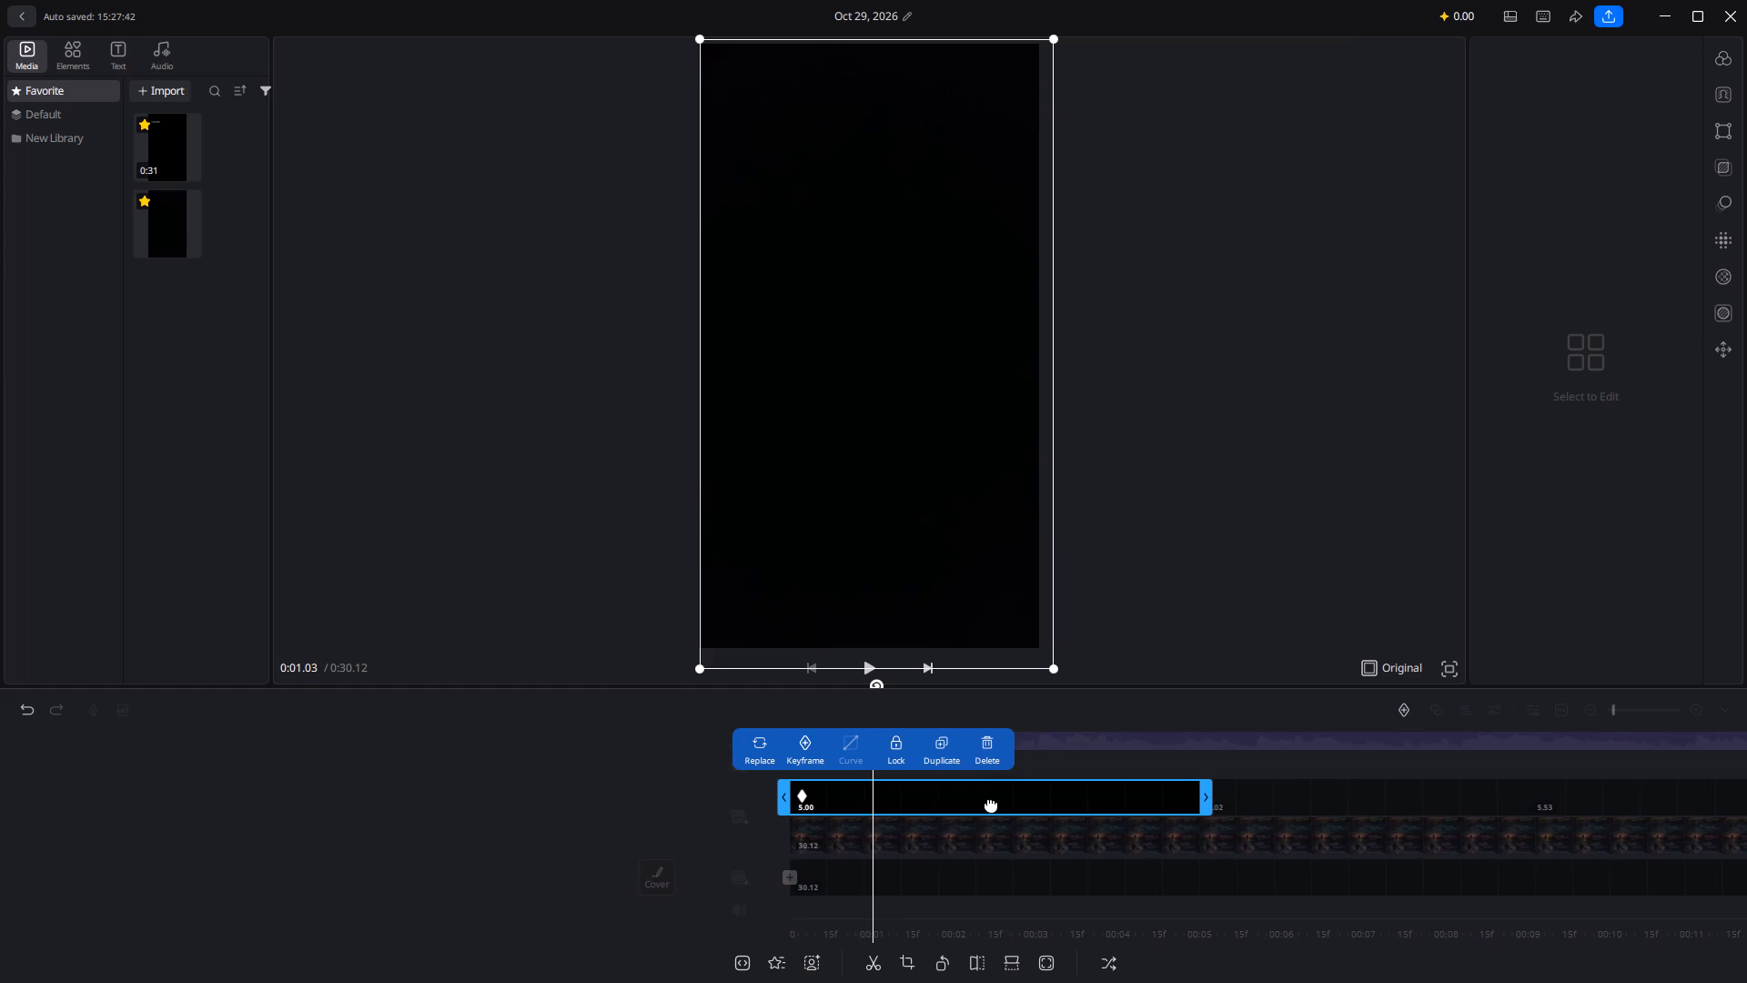
{"action": "scroll", "coordinate": [991, 804], "scroll_direction": "left", "scroll_amount": 2}
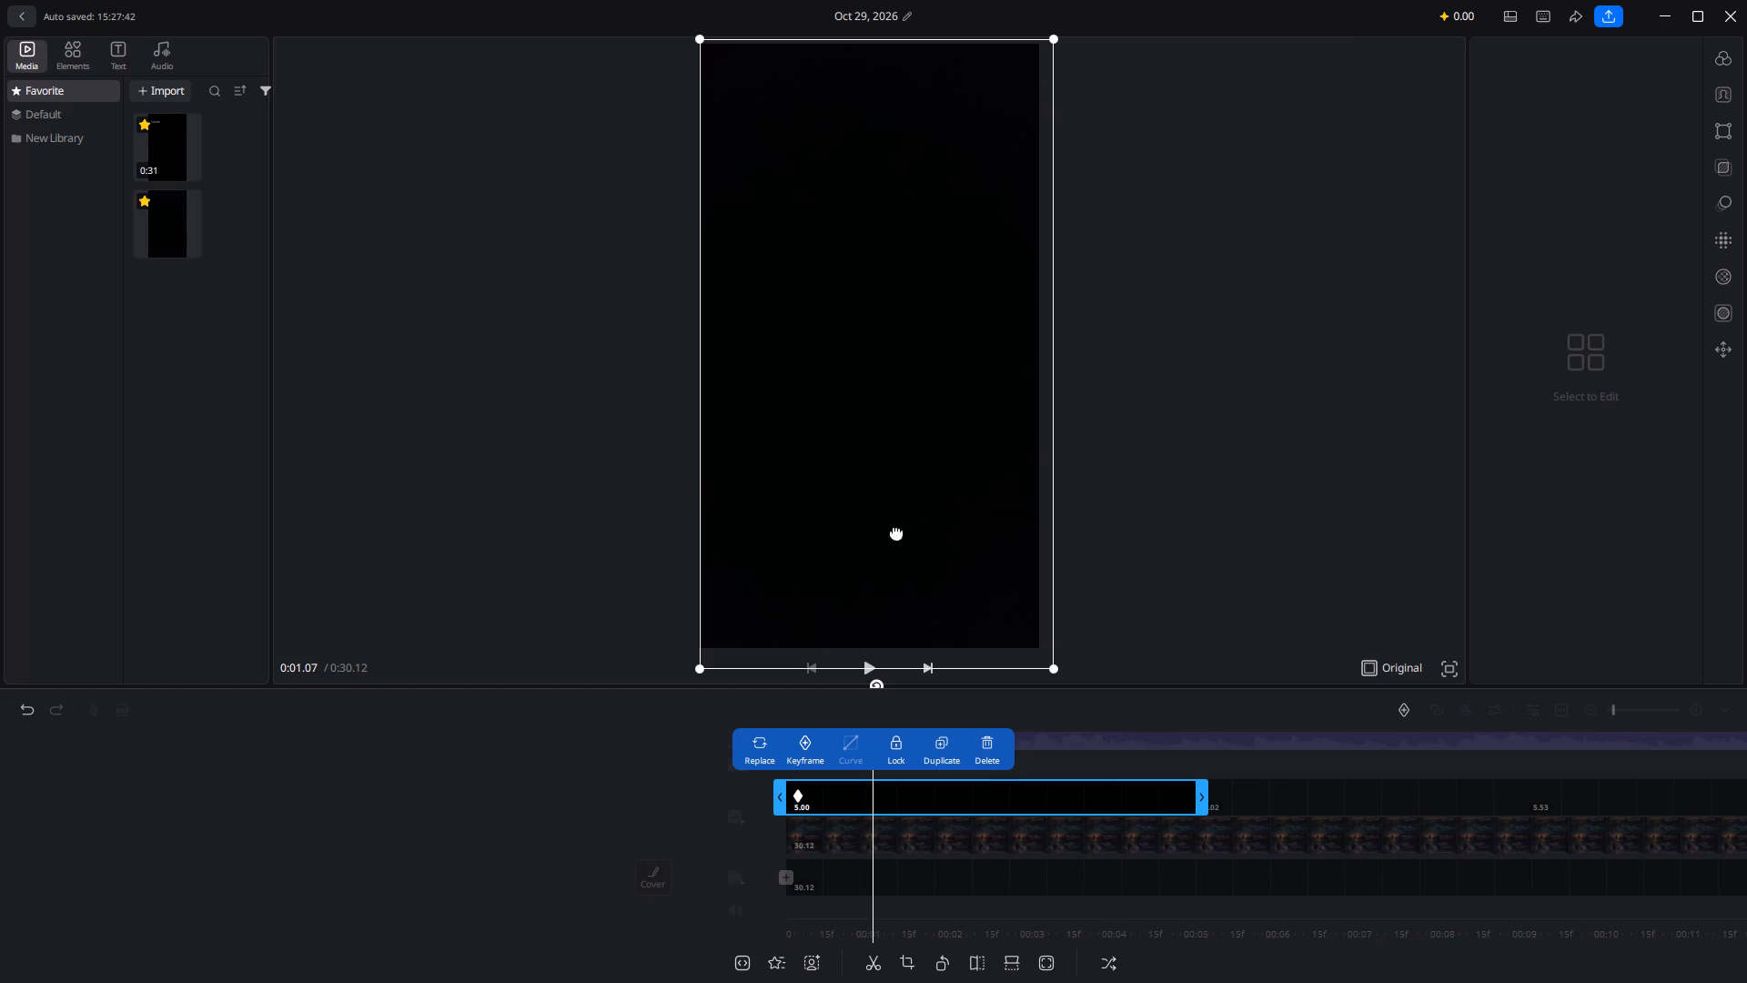
{"action": "left_click_drag", "start_coordinate": [876, 489], "coordinate": [869, 603]}
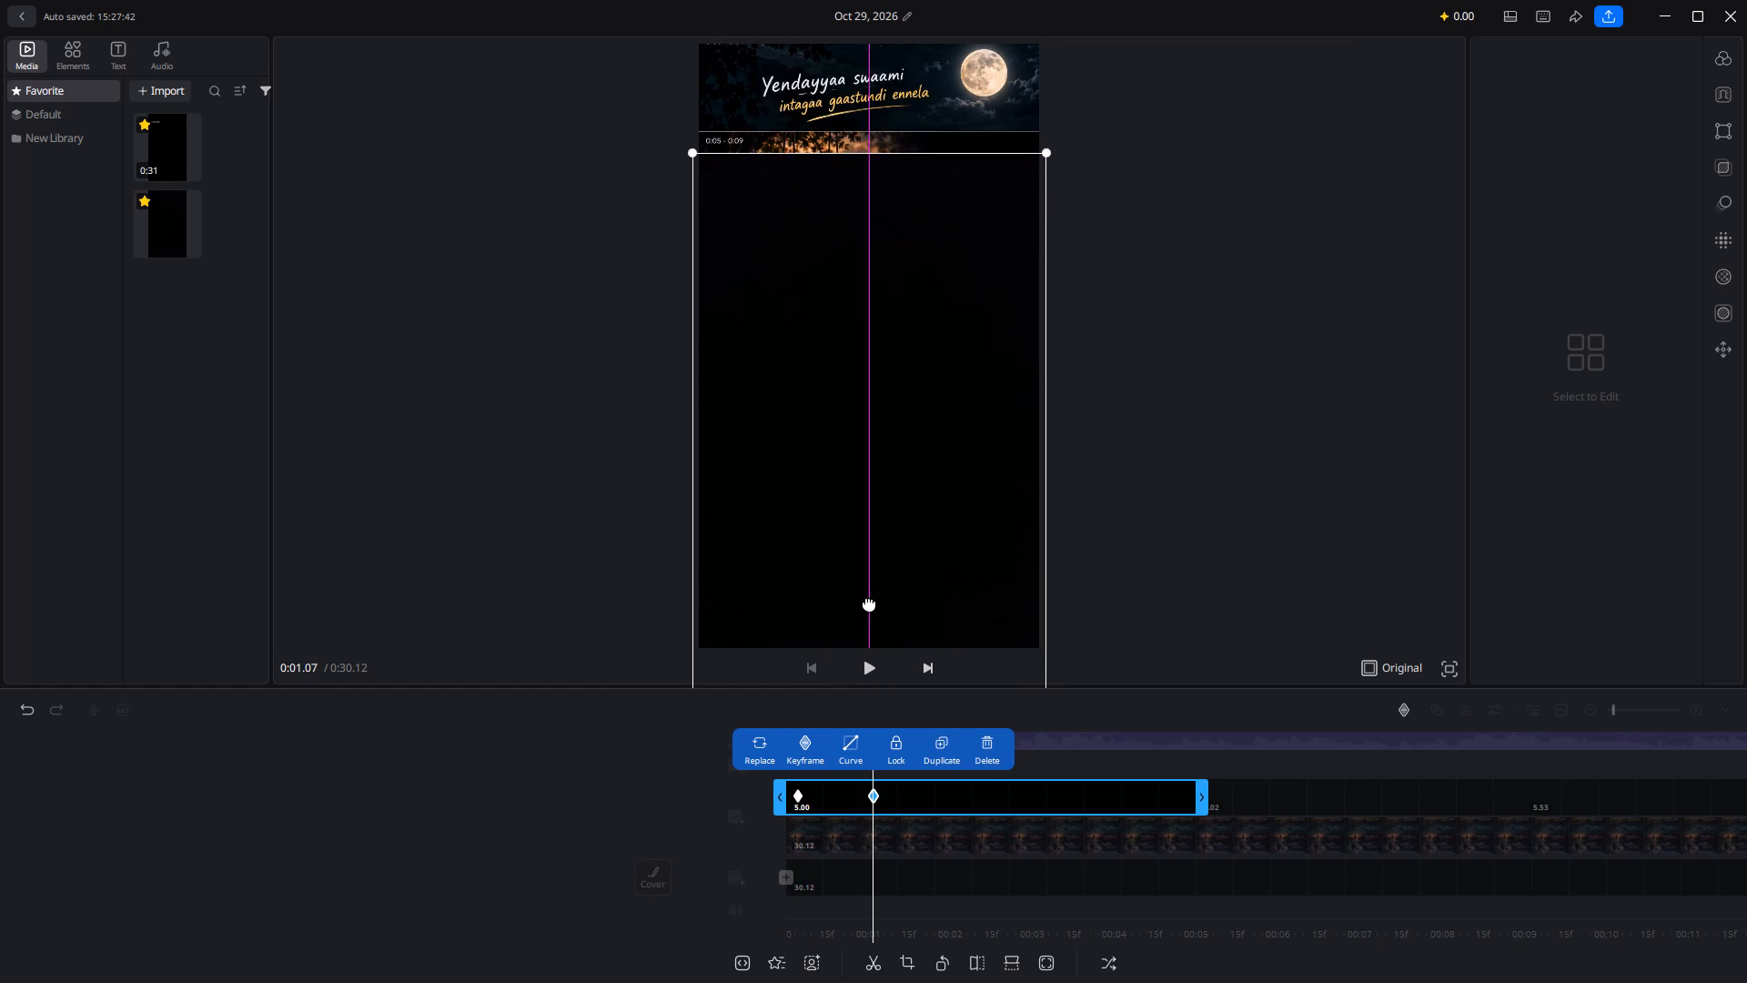
{"action": "left_click_drag", "start_coordinate": [869, 603], "coordinate": [871, 582]}
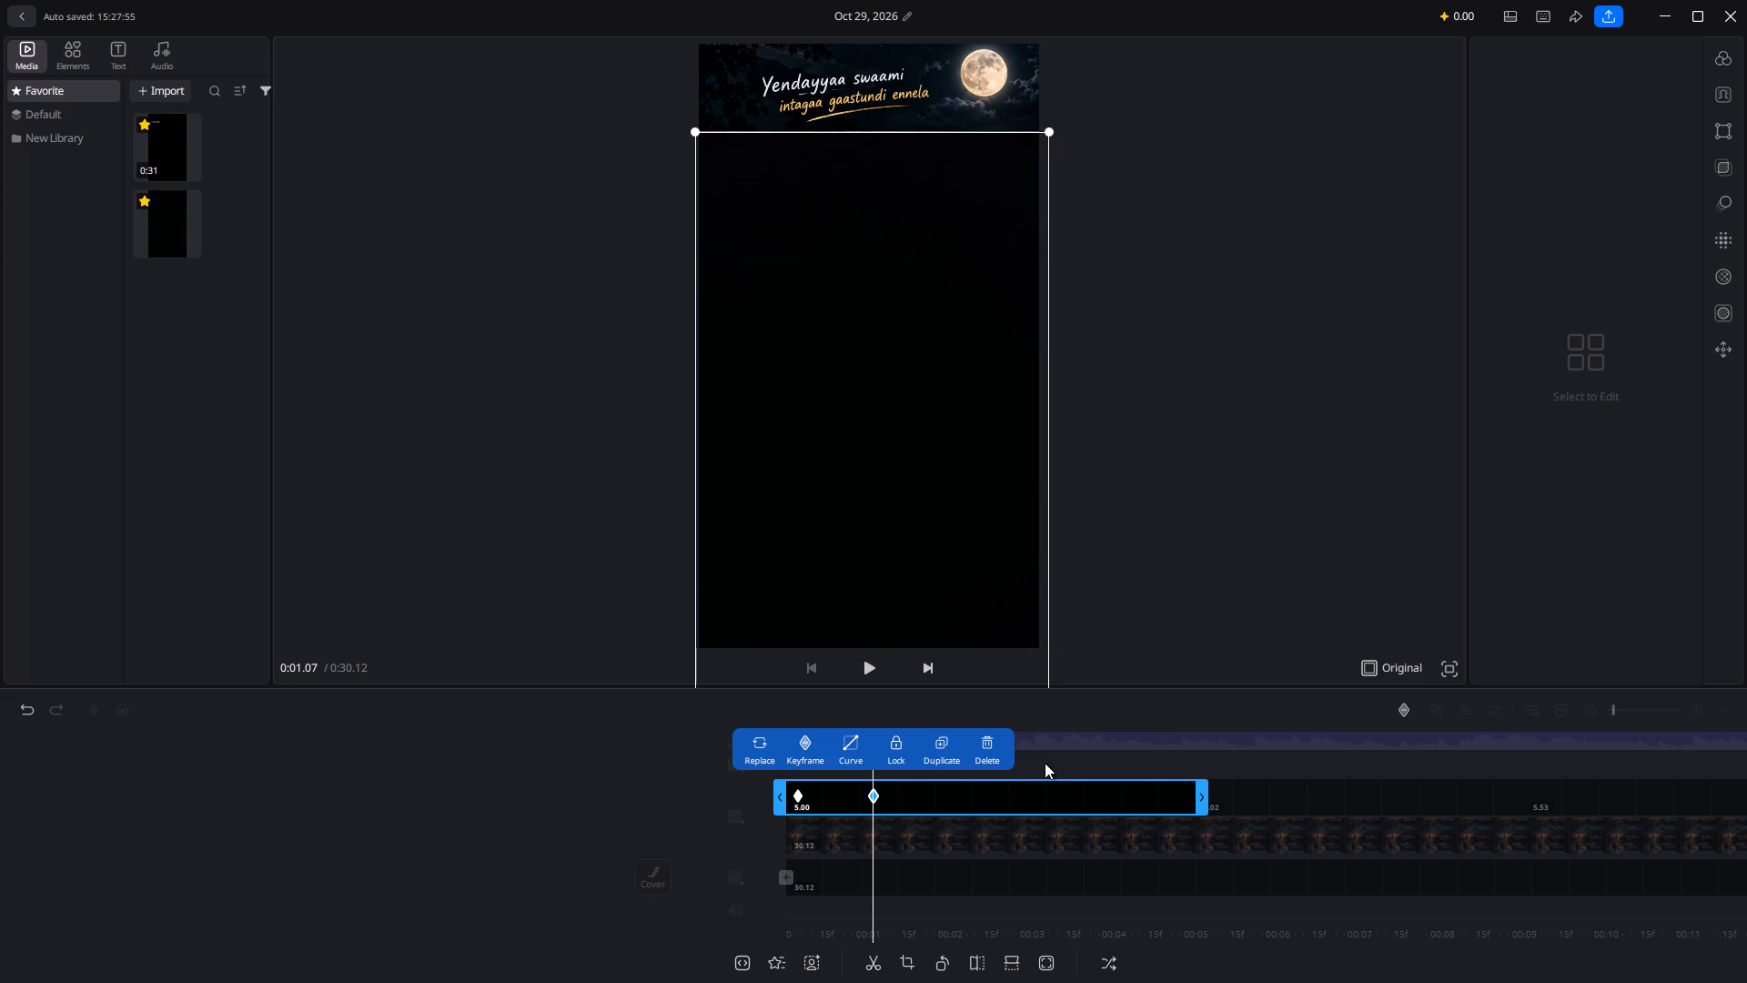
{"action": "scroll", "coordinate": [1045, 763], "scroll_direction": "left", "scroll_amount": 10}
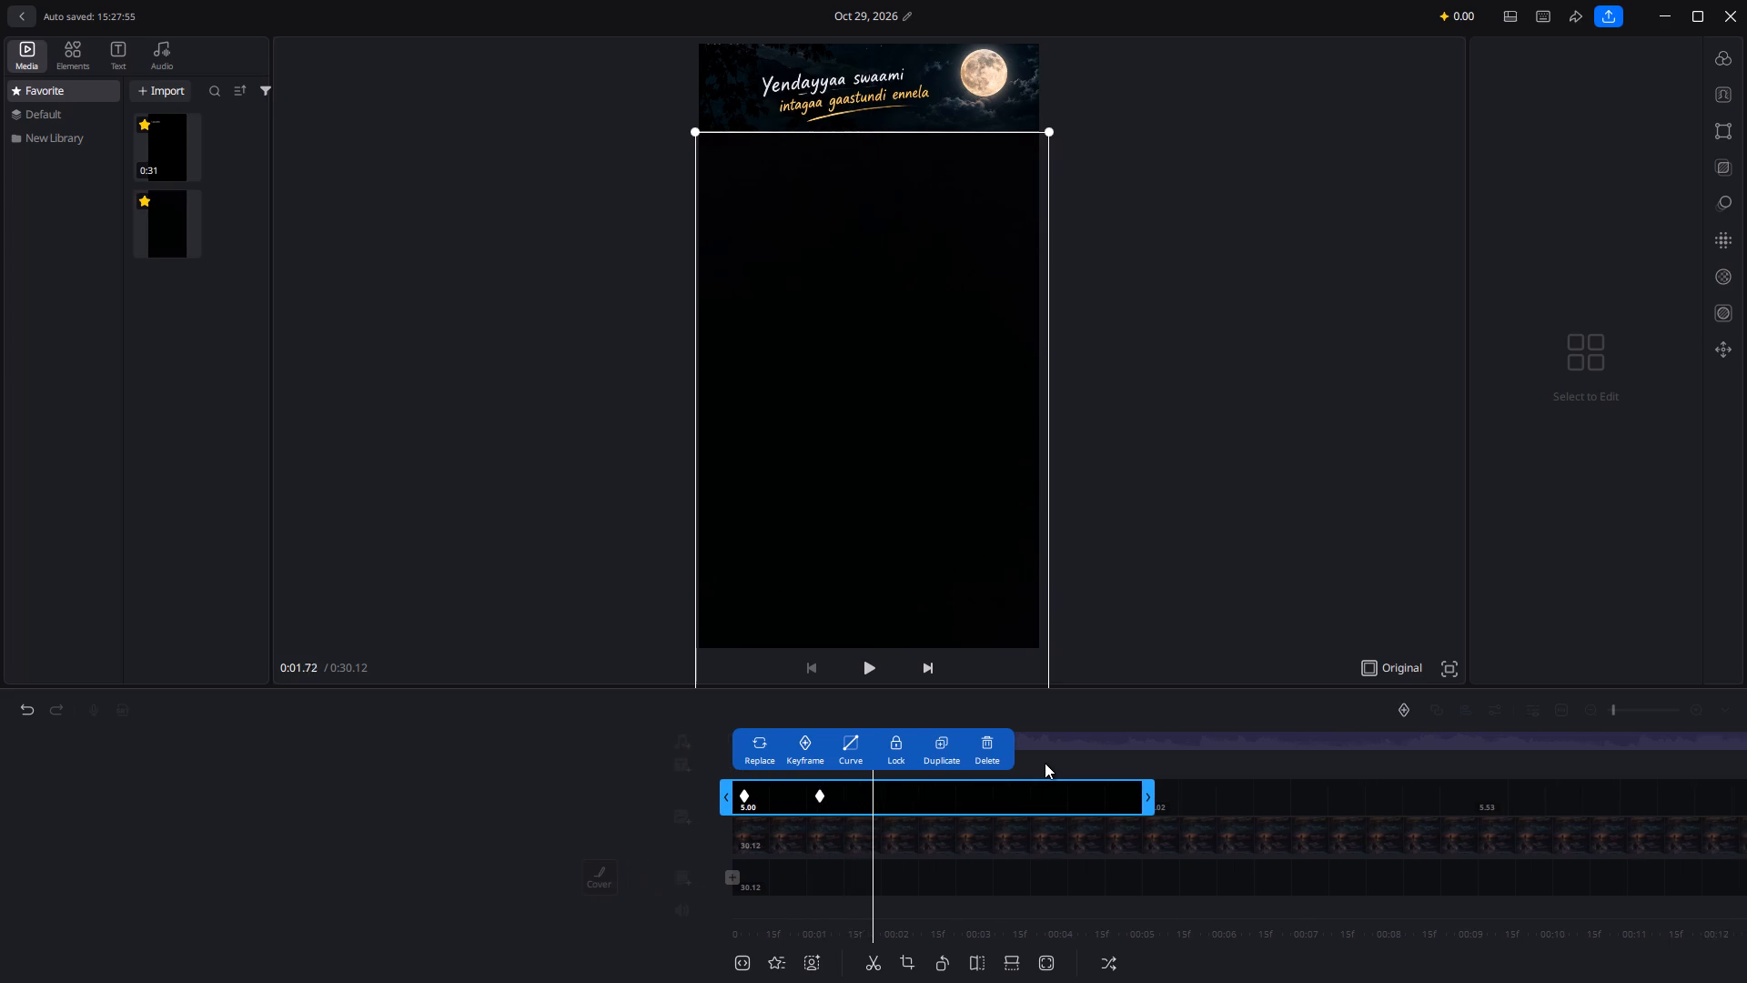
Position the second black overlay segment just below the "Yendayyaa swaami" strip so that it covers all the remaining lyrics.
{"action": "scroll", "coordinate": [1045, 763], "scroll_direction": "left", "scroll_amount": 5}
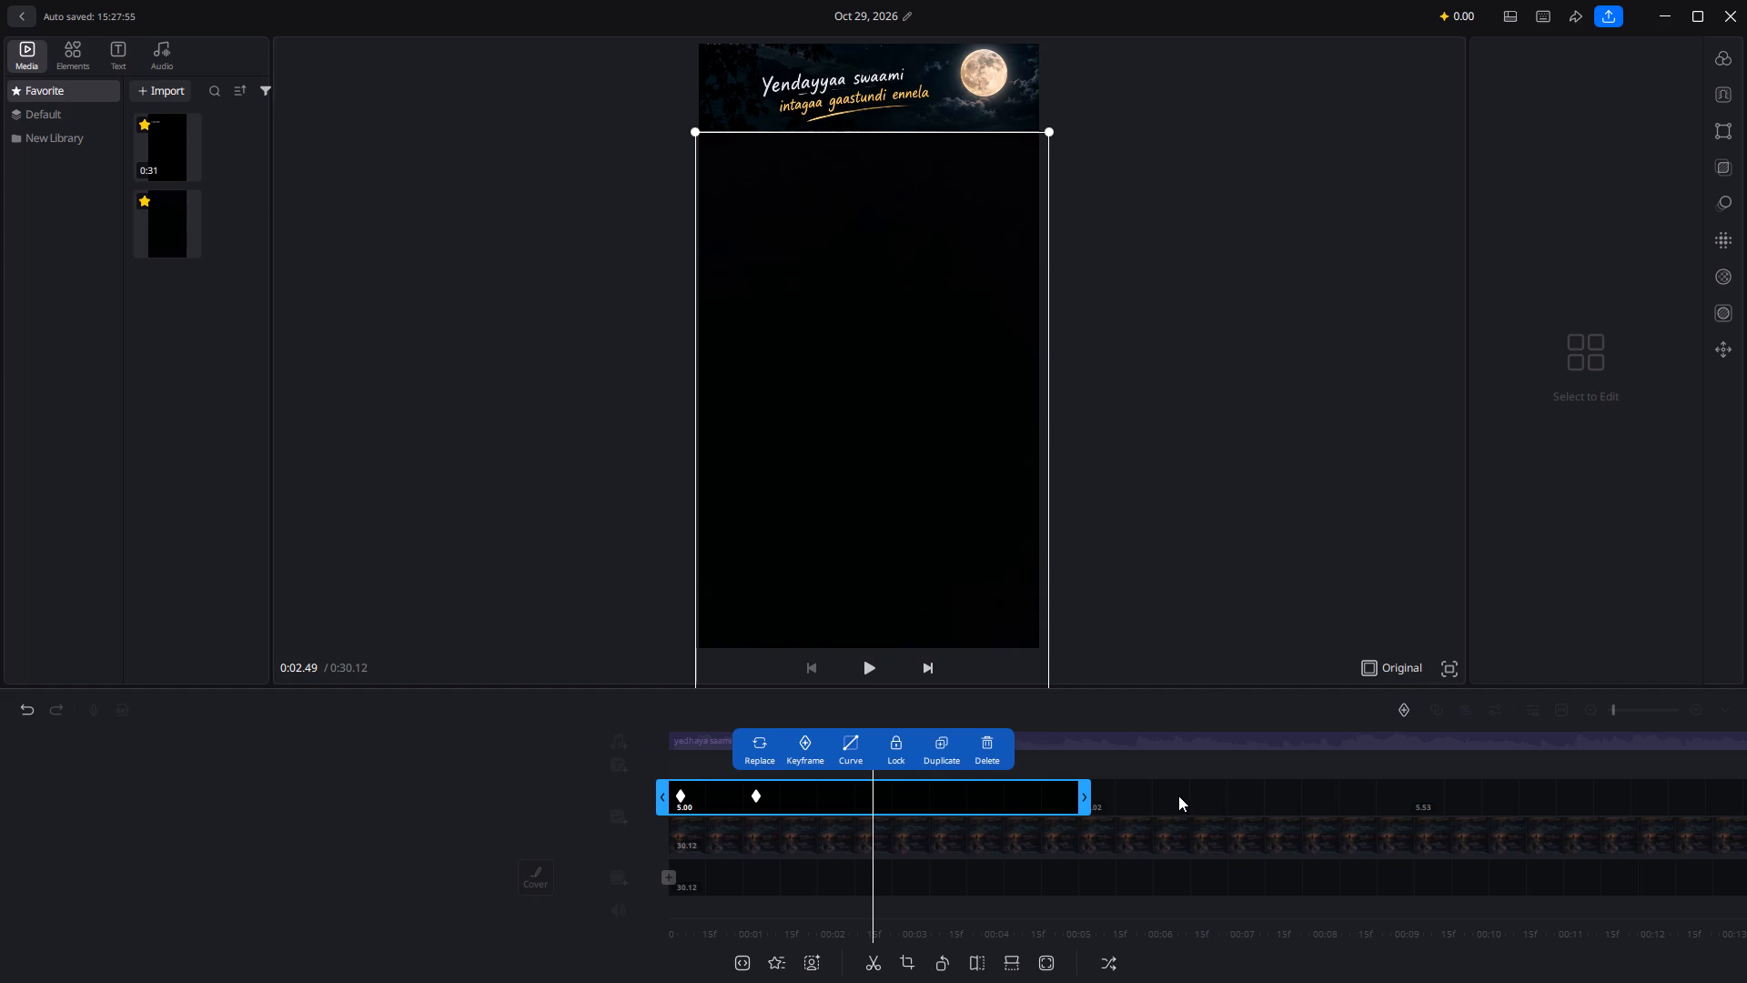
{"action": "left_click", "coordinate": [1178, 796]}
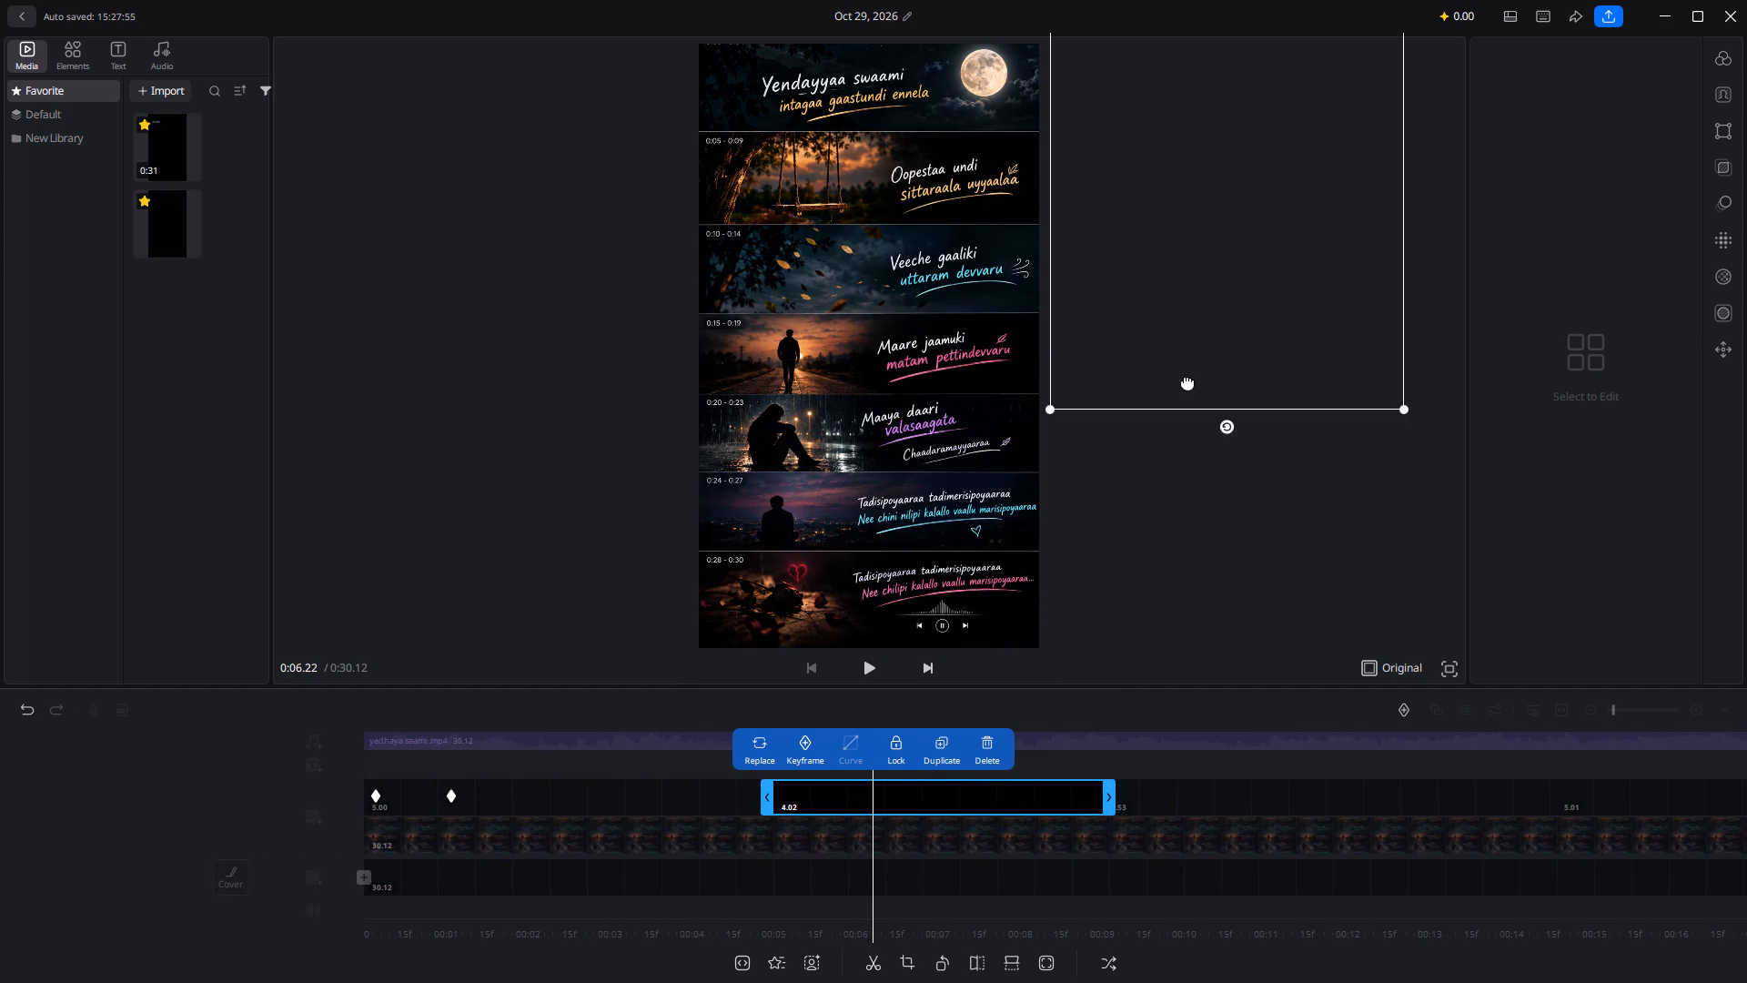
{"action": "left_click_drag", "start_coordinate": [1187, 350], "coordinate": [764, 773]}
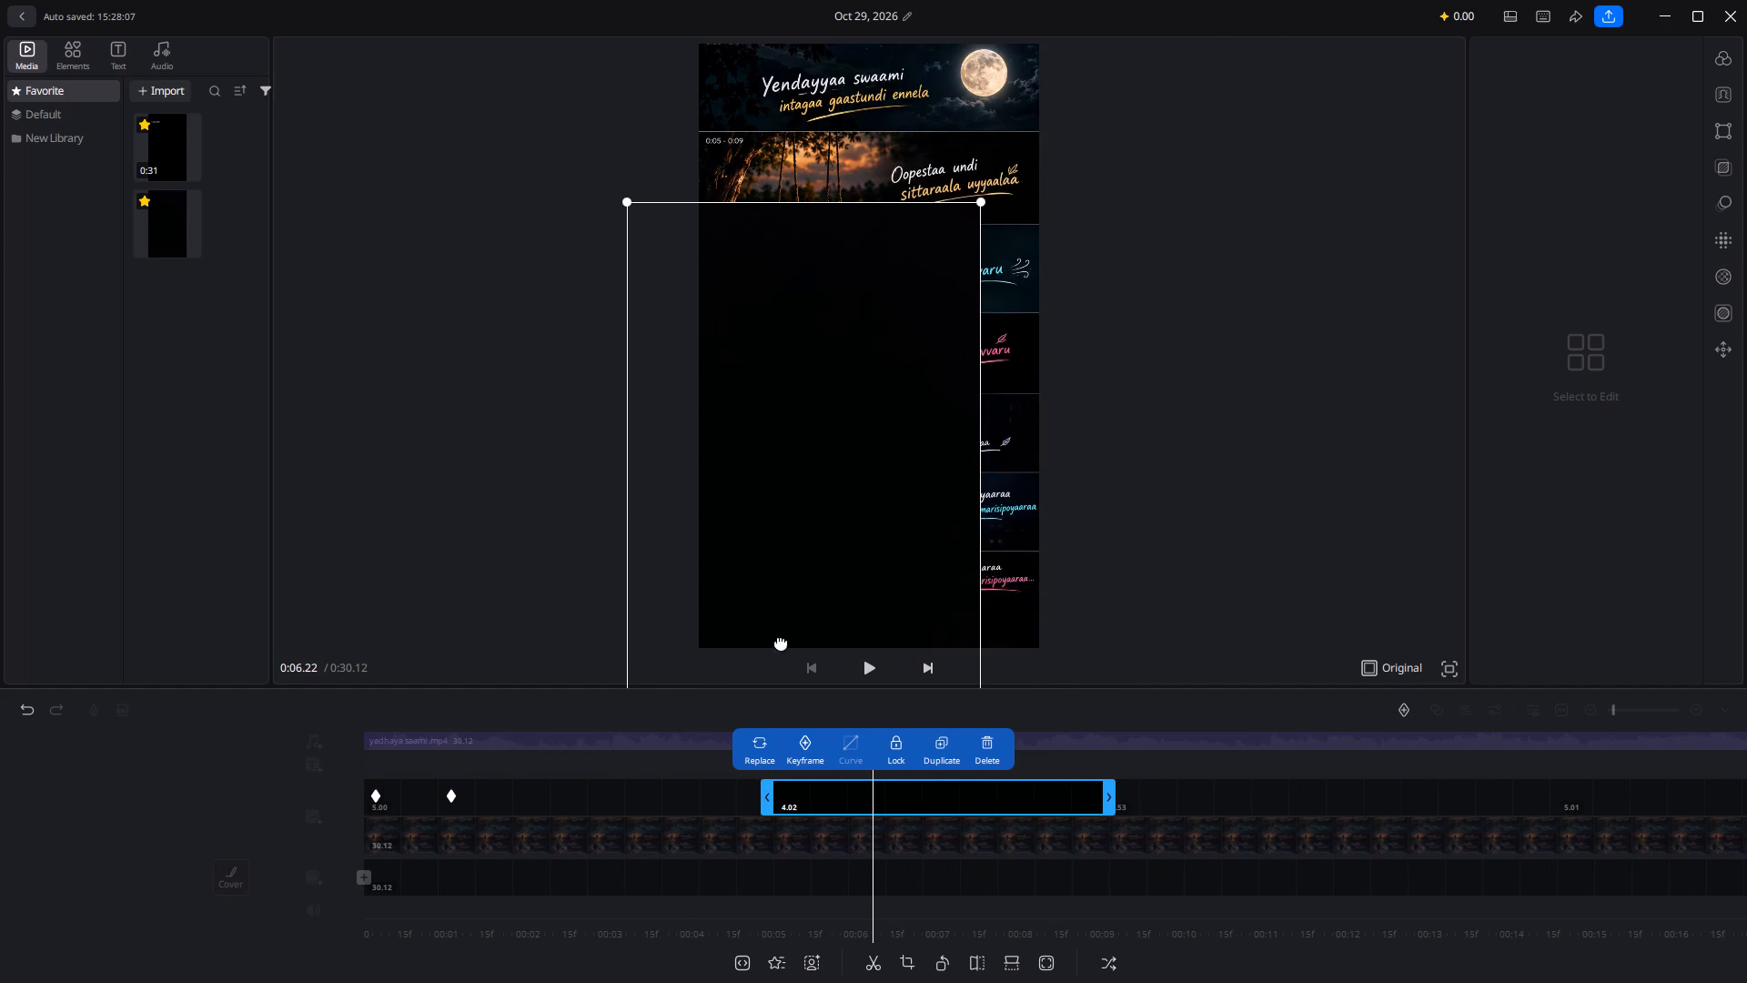
{"action": "left_click_drag", "start_coordinate": [806, 577], "coordinate": [859, 499]}
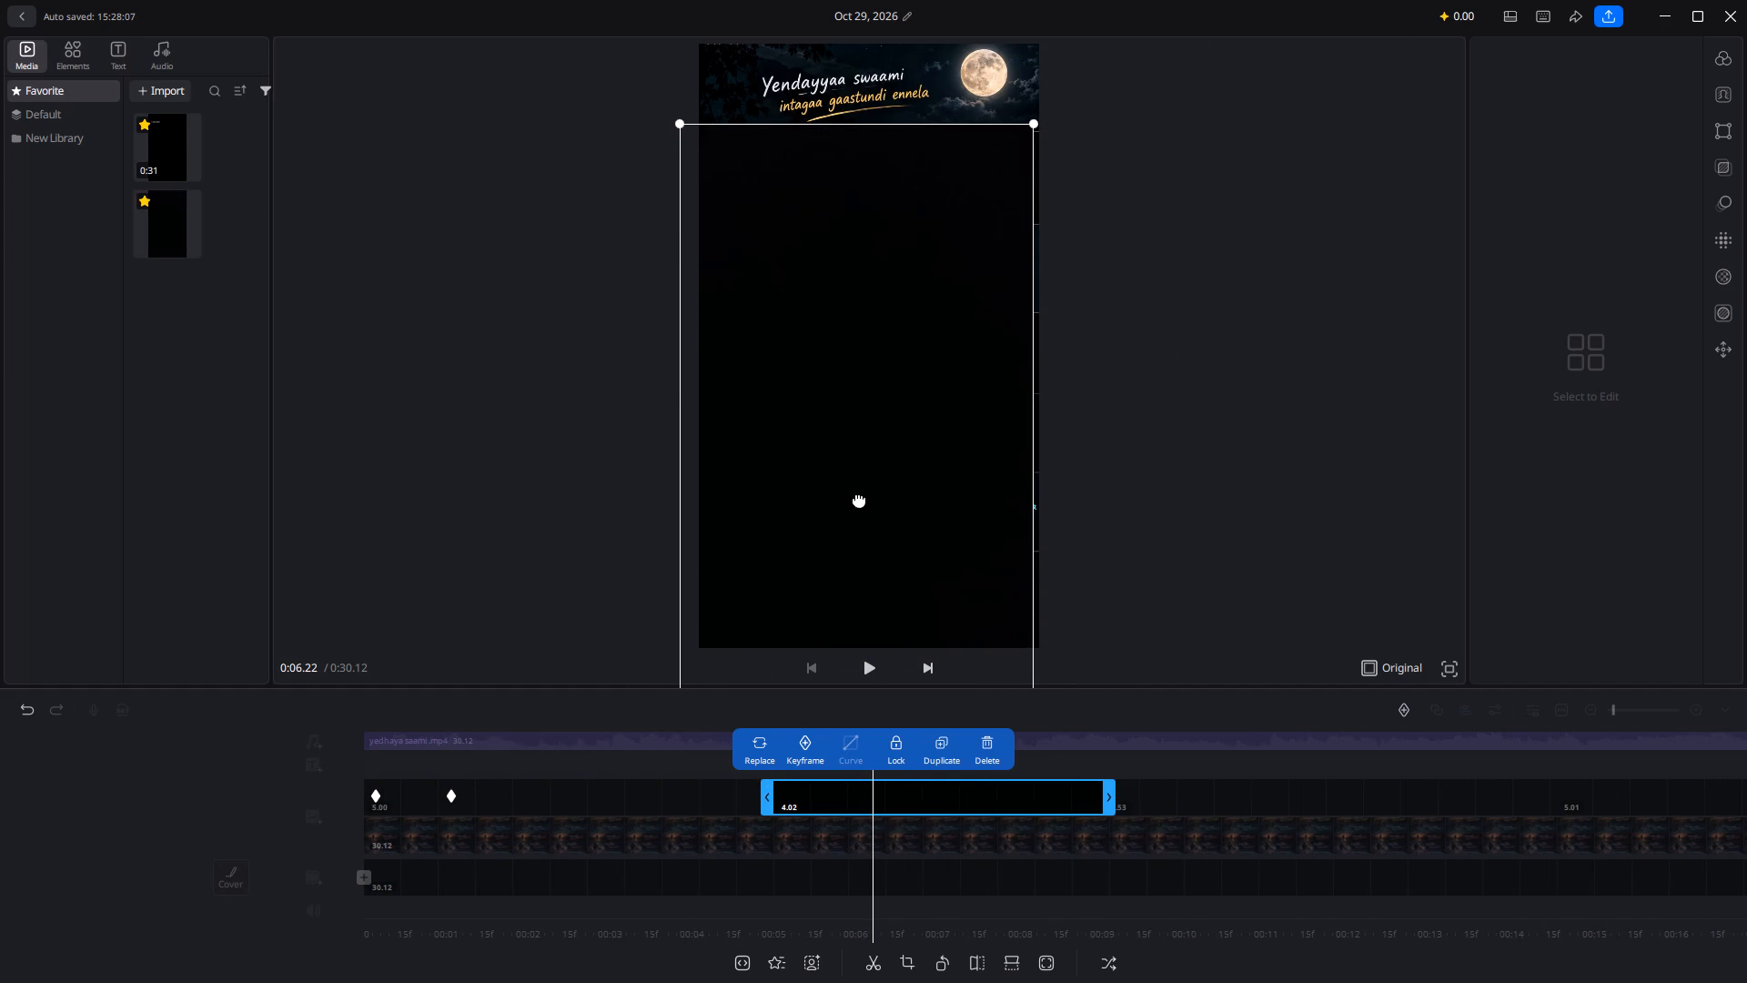
{"action": "left_click_drag", "start_coordinate": [859, 499], "coordinate": [863, 504]}
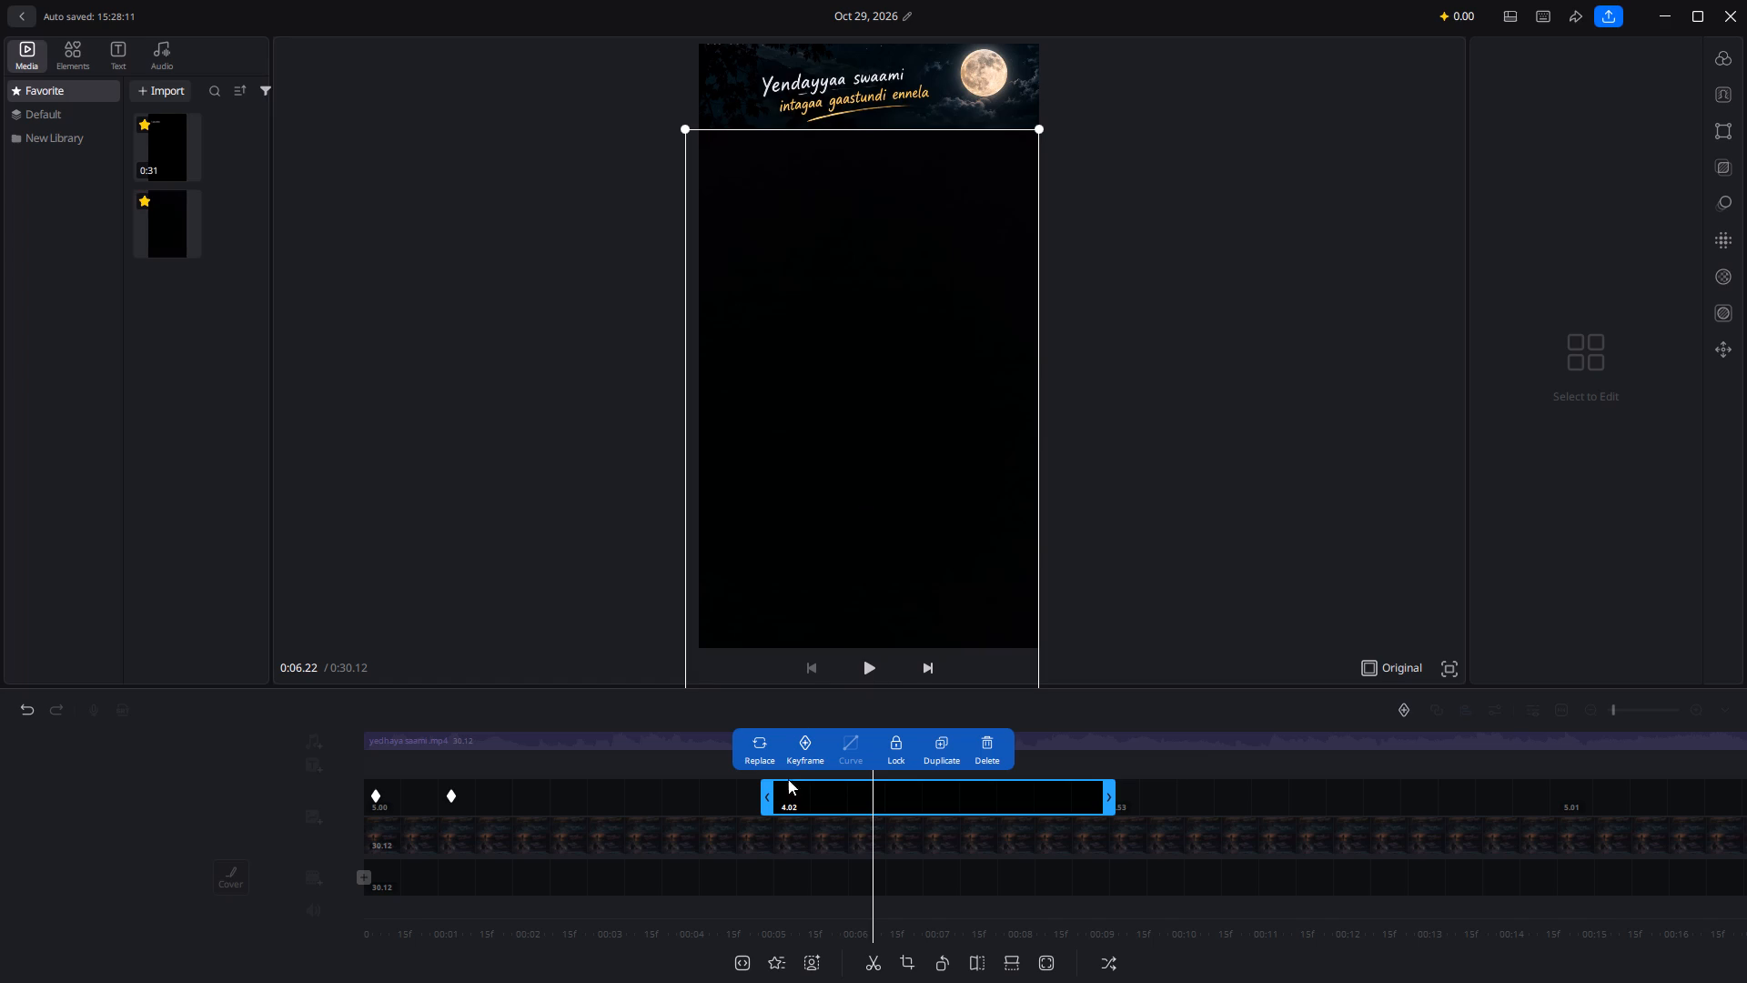
Add a keyframe near the start of the second black overlay segment at 0:05.04, keeping the overlay below the first lyric strip.
{"action": "scroll", "coordinate": [812, 806], "scroll_direction": "right", "scroll_amount": 4}
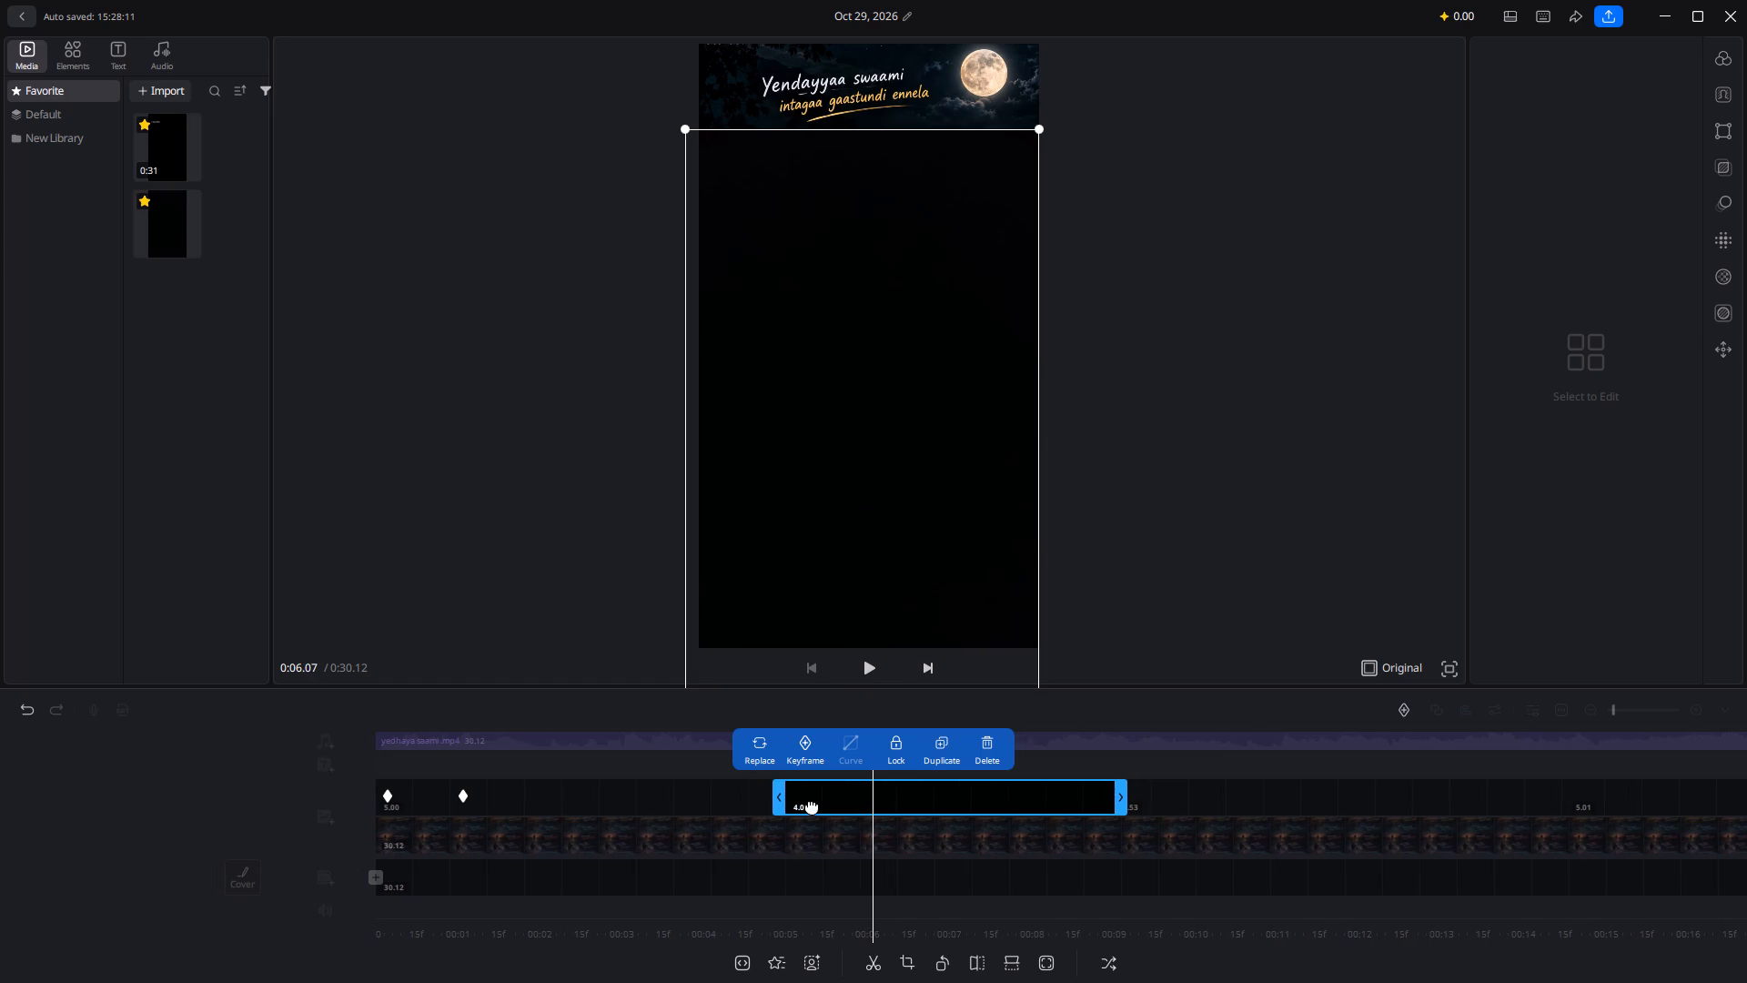
{"action": "scroll", "coordinate": [812, 806], "scroll_direction": "right", "scroll_amount": 5}
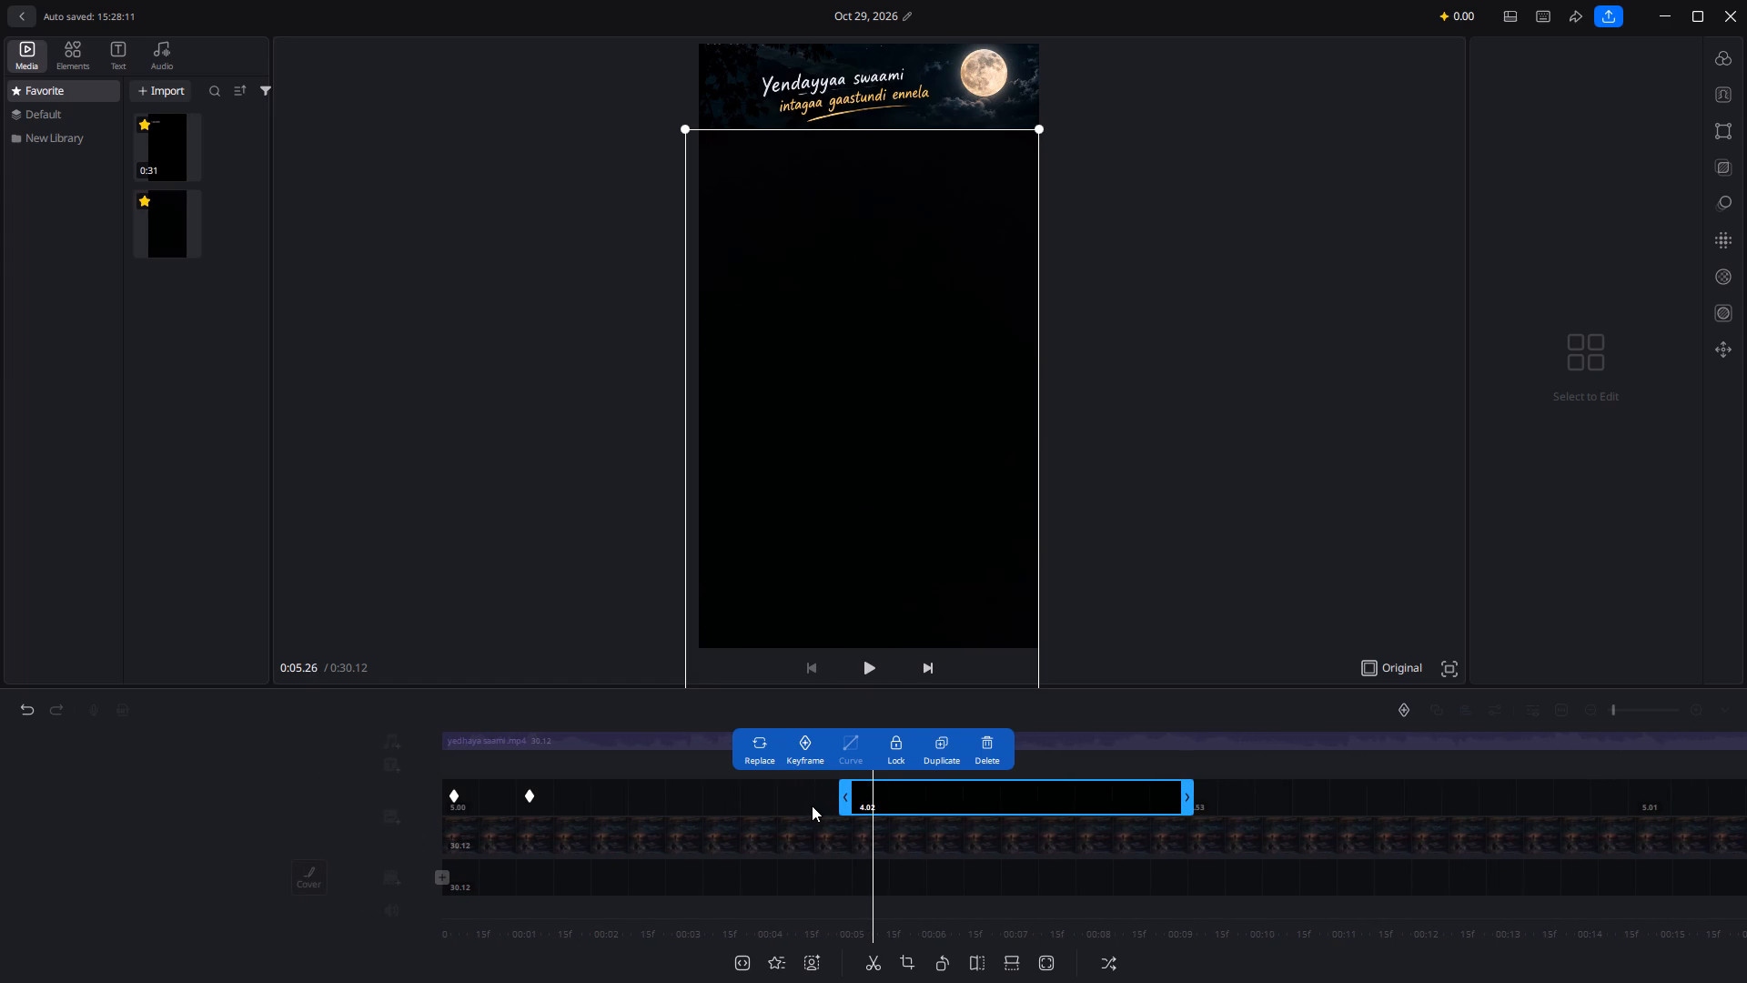
{"action": "scroll", "coordinate": [812, 806], "scroll_direction": "right", "scroll_amount": 1}
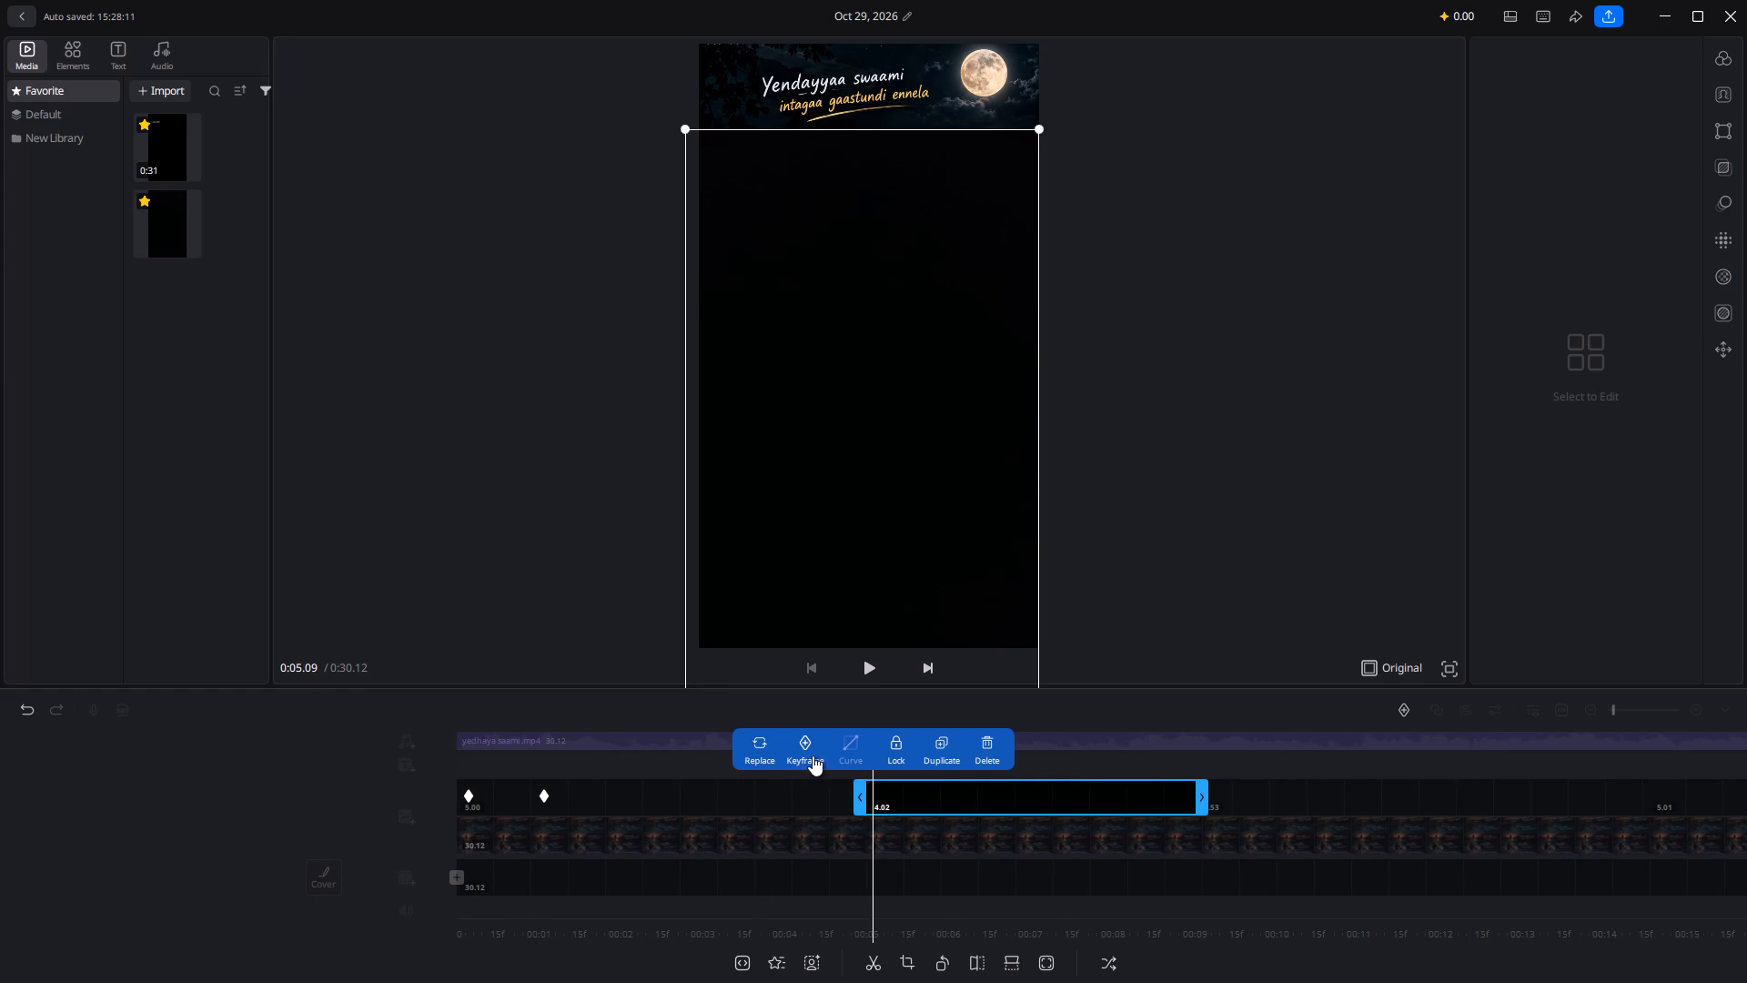
{"action": "left_click", "coordinate": [839, 463]}
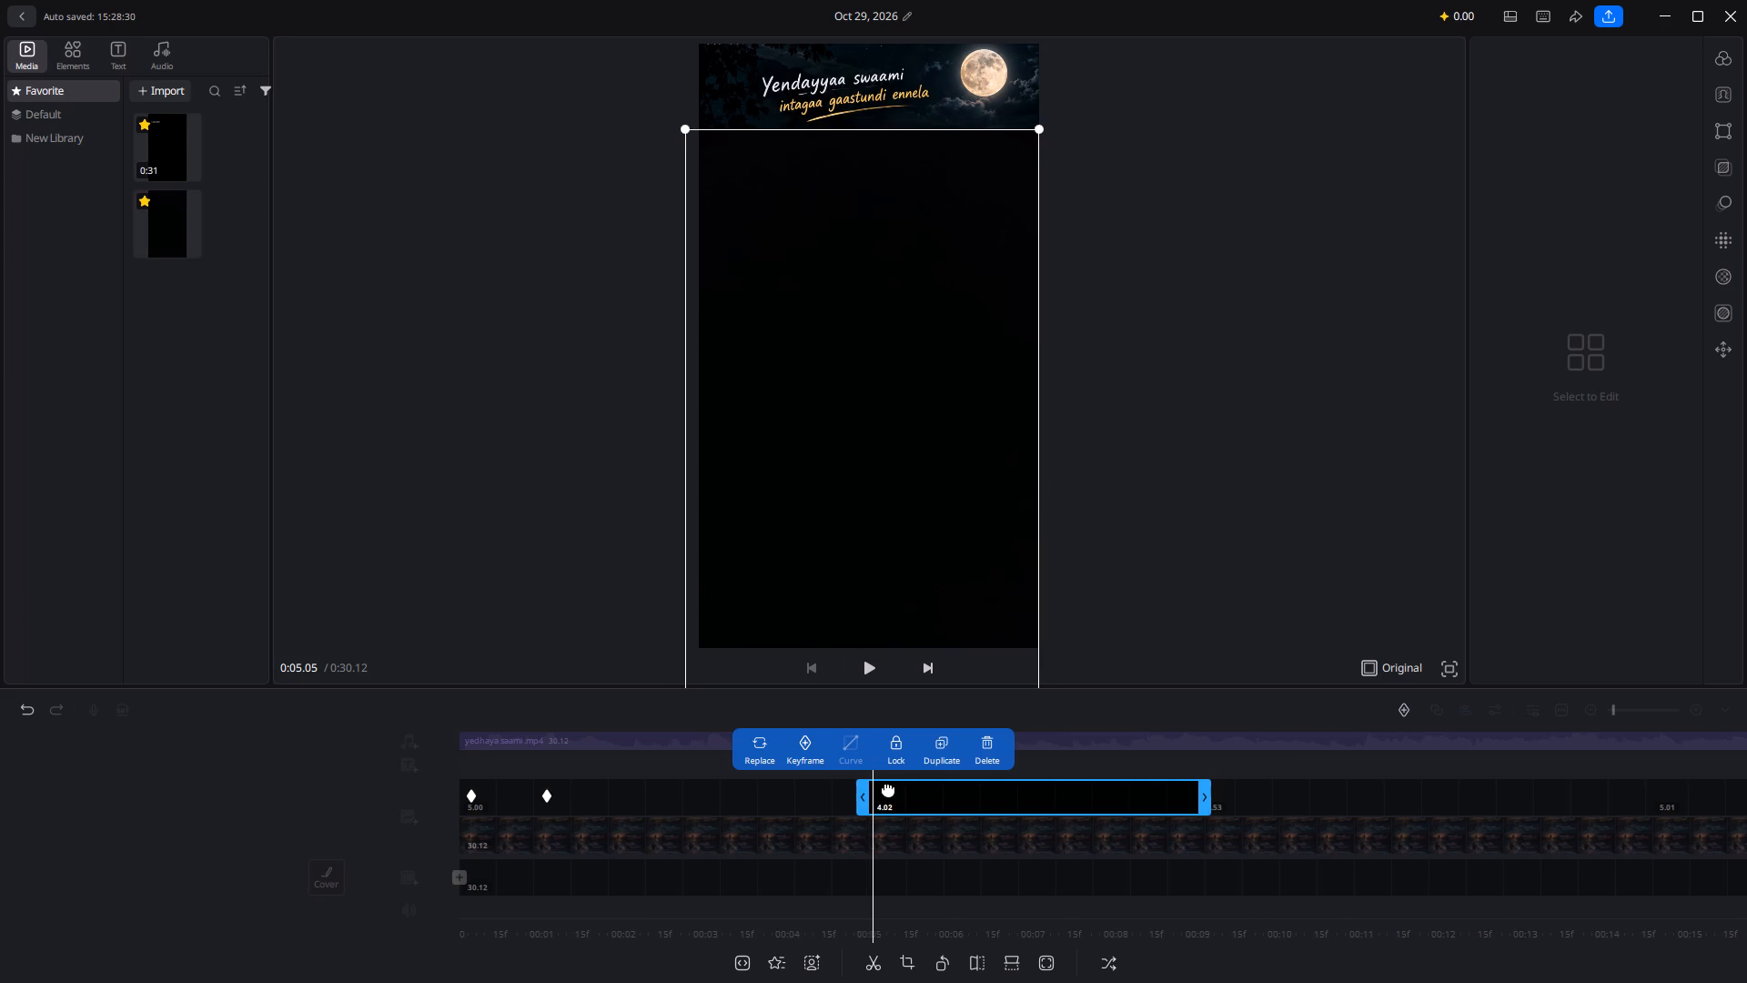
{"action": "left_click", "coordinate": [813, 754]}
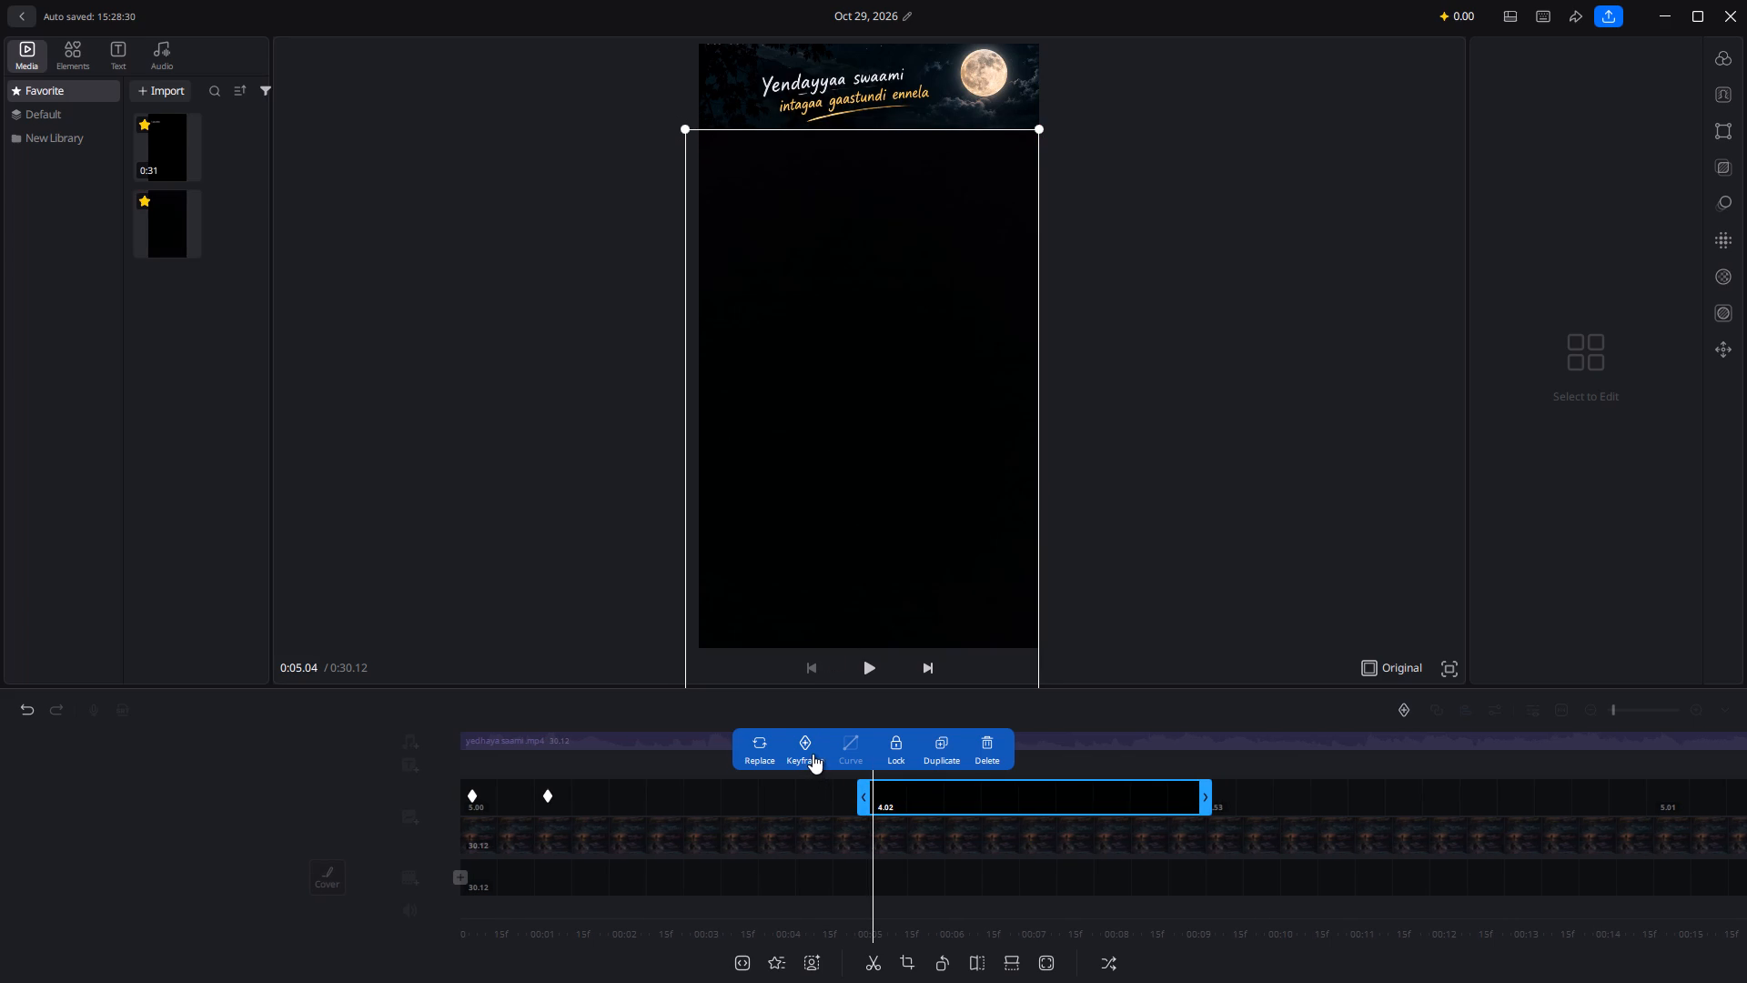
At 0:05.90, add a keyframe and move the second segment's overlay down to just below the "Oopestaa undi" strip.
{"action": "scroll", "coordinate": [976, 839], "scroll_direction": "left", "scroll_amount": 6}
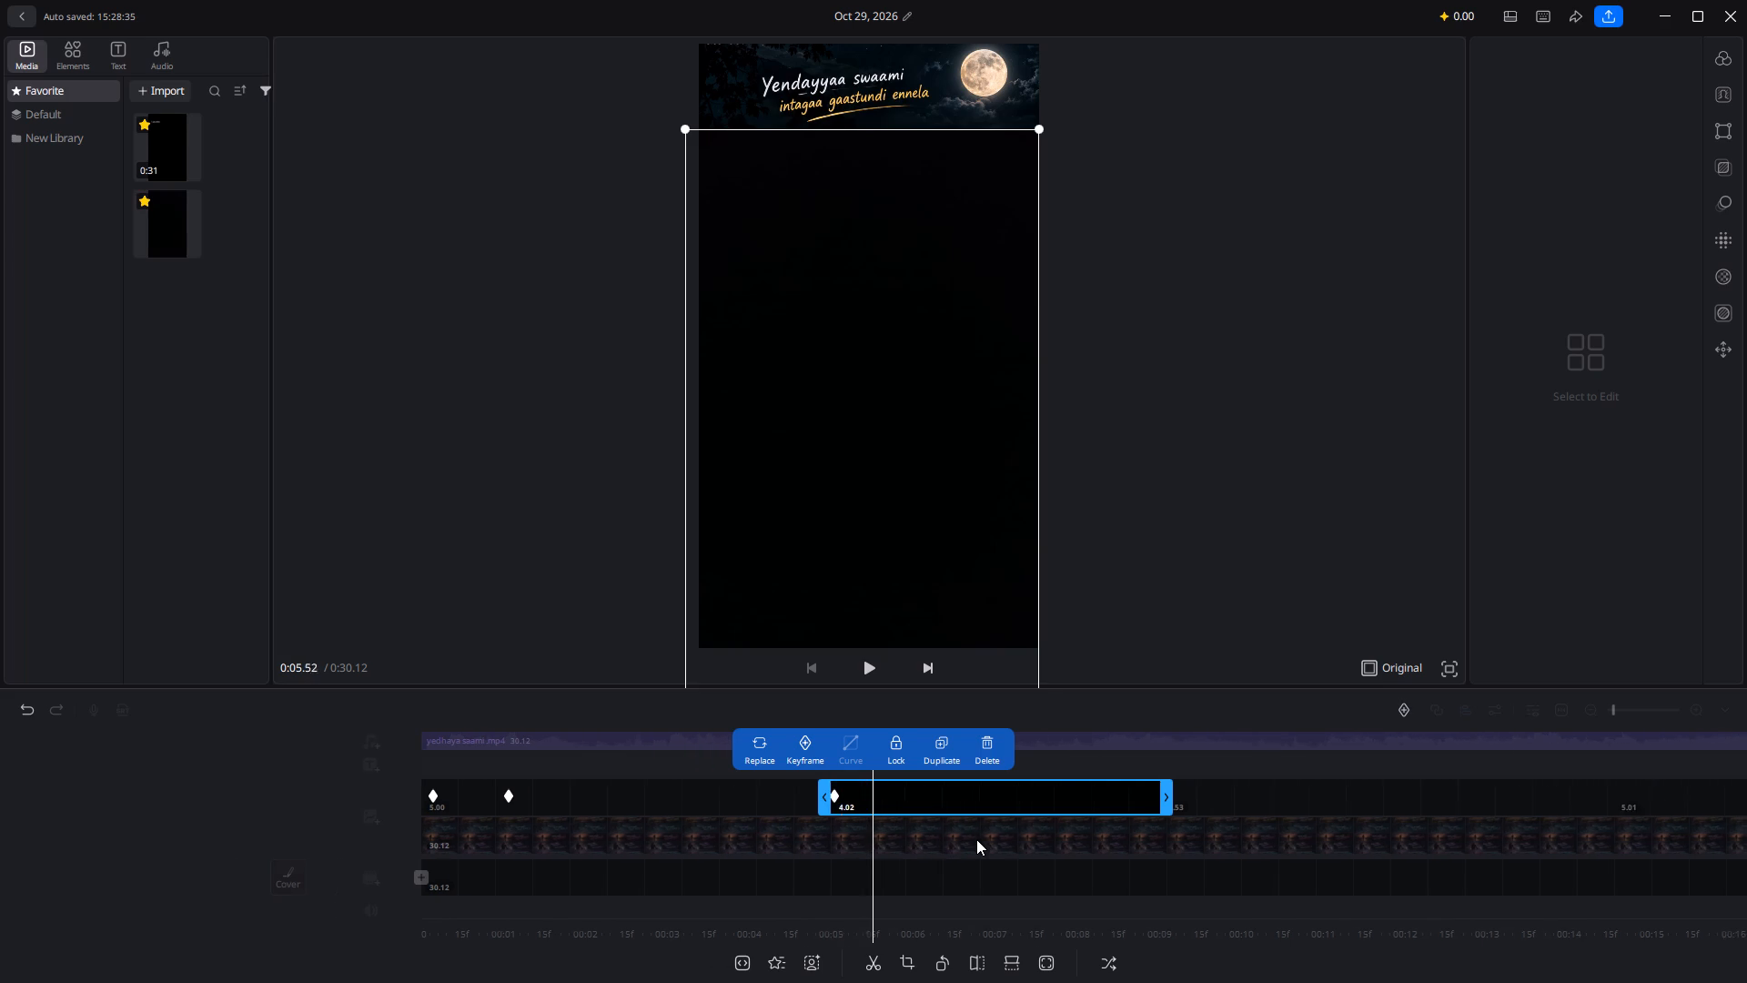
{"action": "scroll", "coordinate": [976, 839], "scroll_direction": "left", "scroll_amount": 1}
{"action": "scroll", "coordinate": [976, 839], "scroll_direction": "right", "scroll_amount": 1}
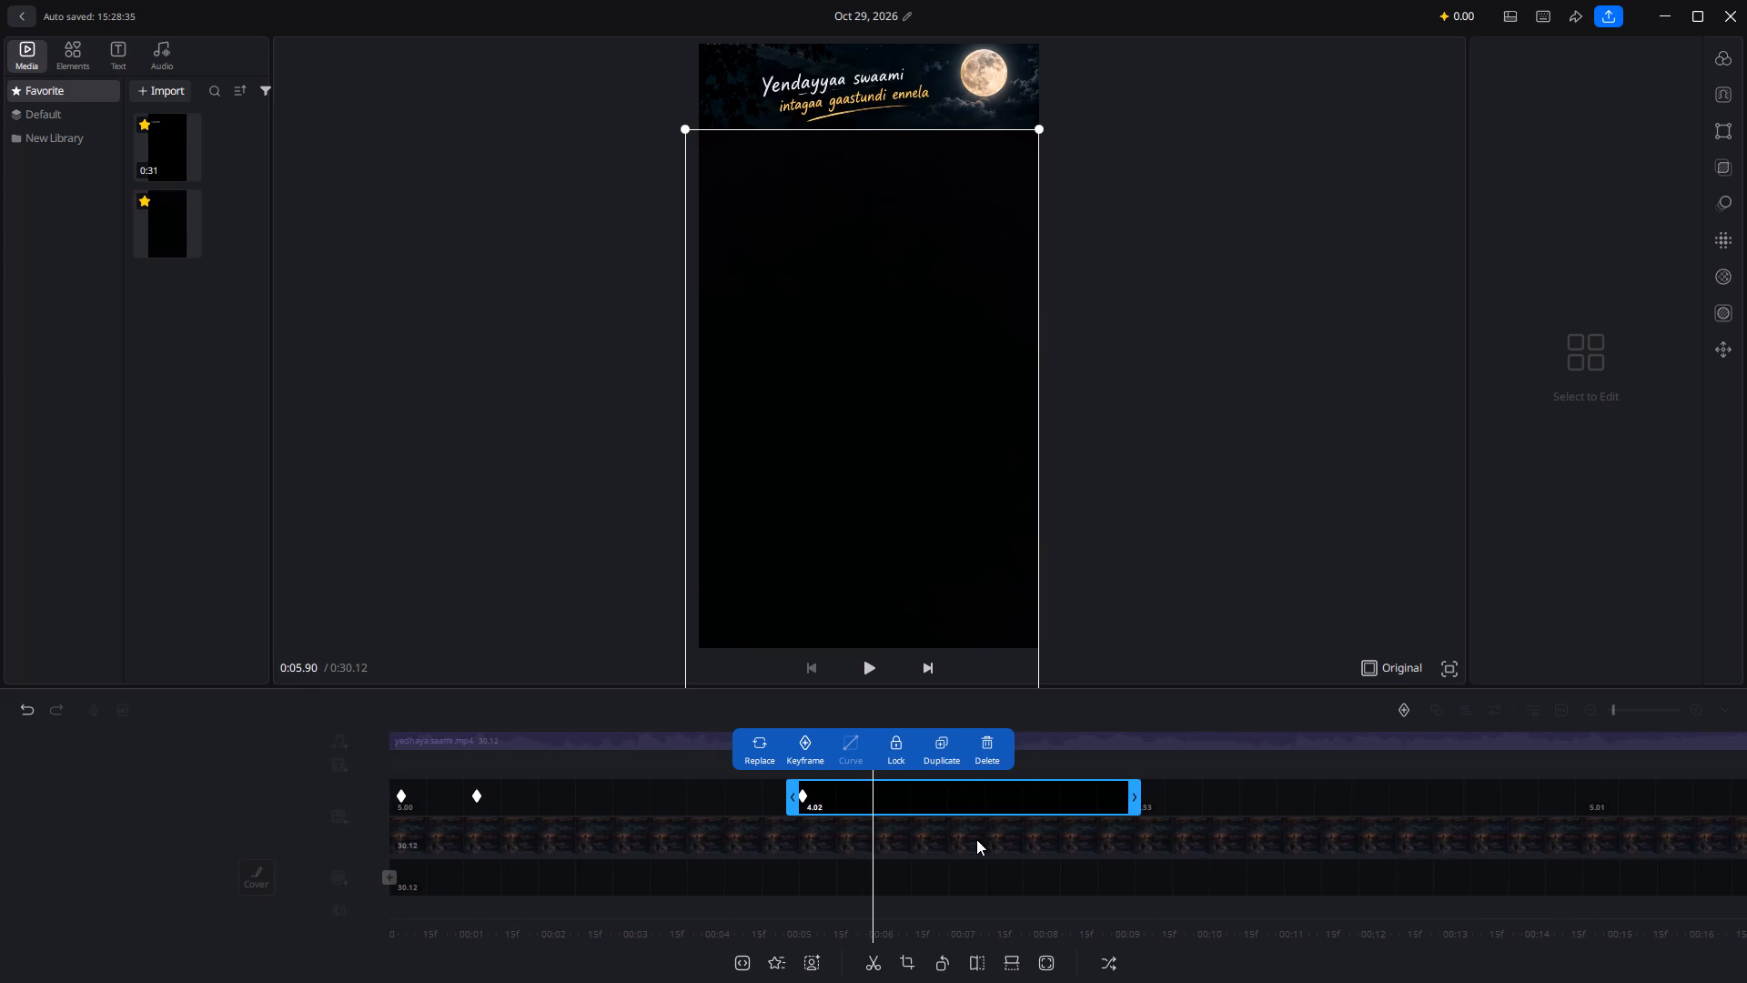
{"action": "scroll", "coordinate": [976, 839], "scroll_direction": "right", "scroll_amount": 1}
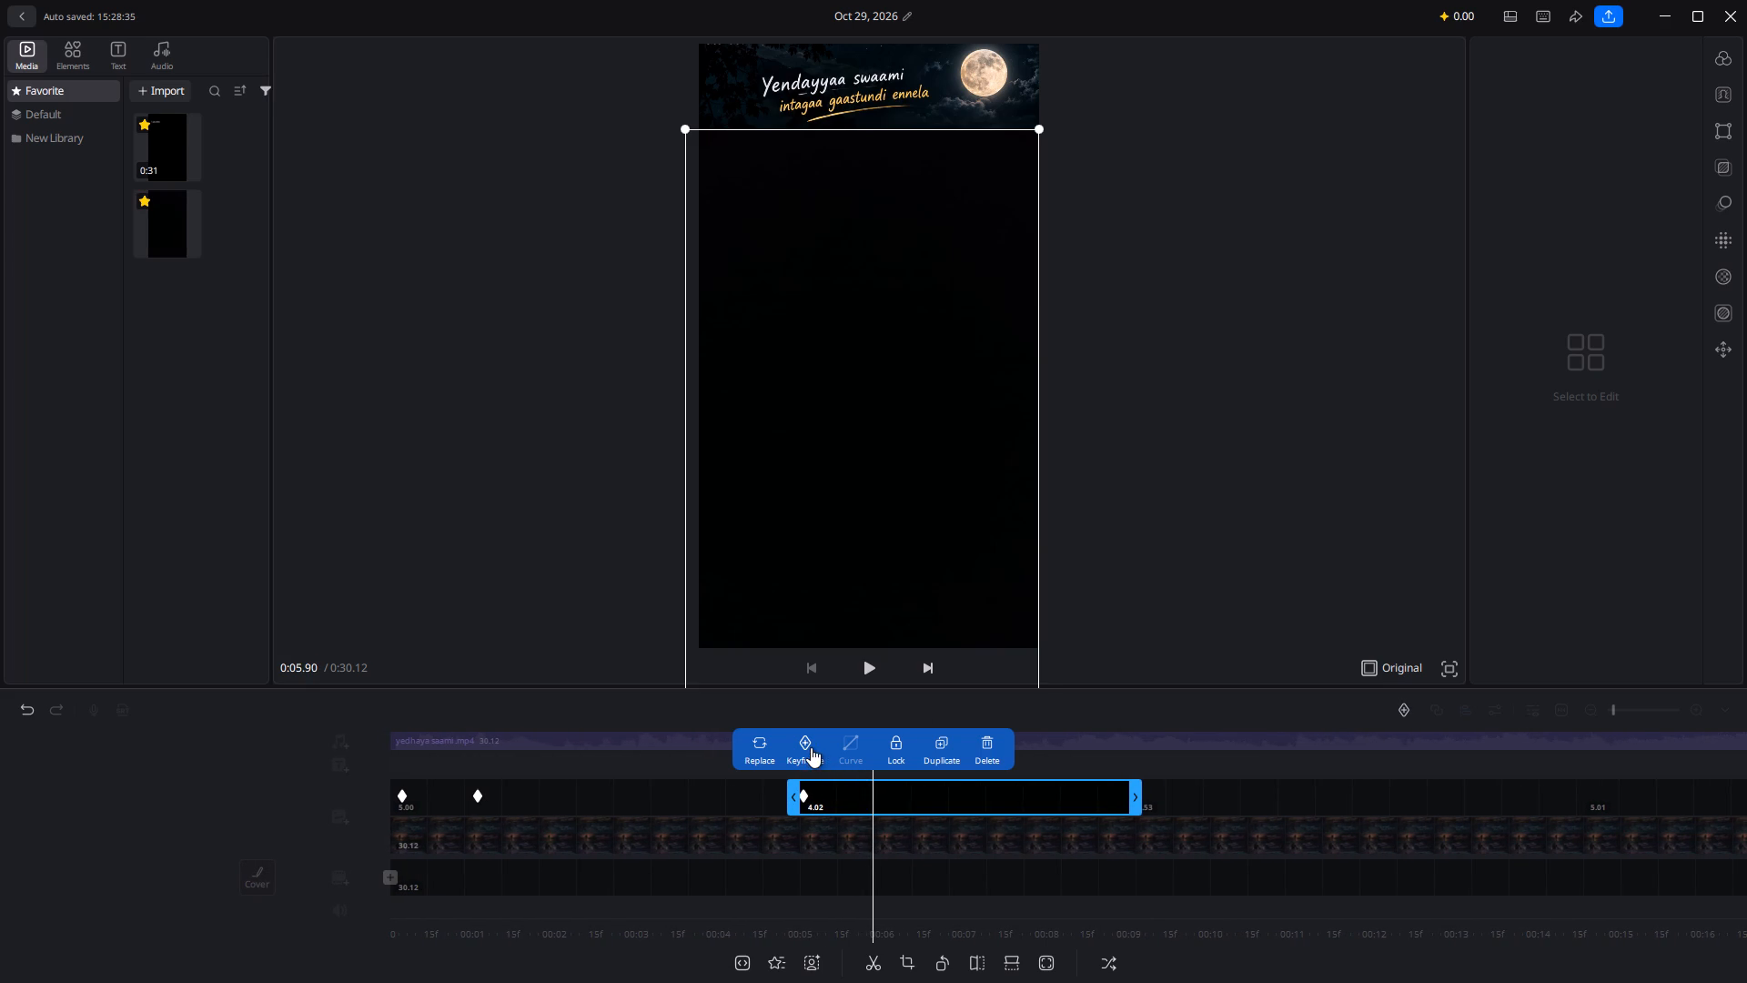
{"action": "left_click", "coordinate": [811, 747]}
{"action": "left_click_drag", "start_coordinate": [863, 560], "coordinate": [859, 584]}
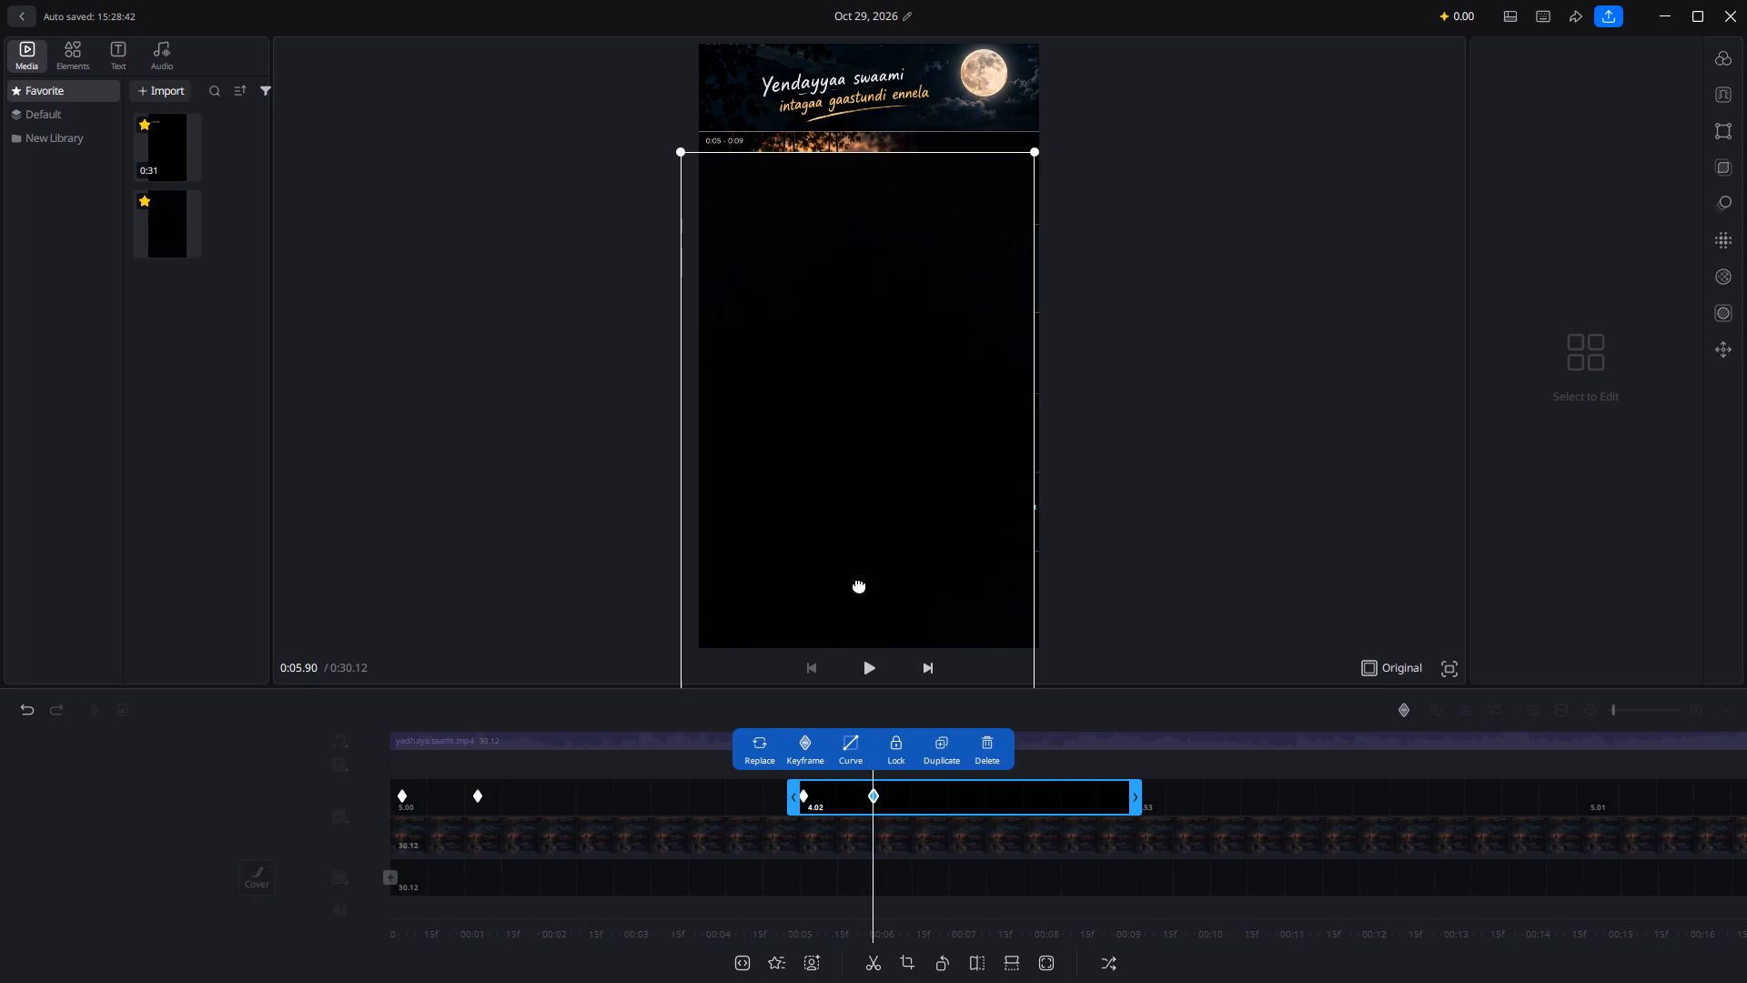
{"action": "left_click_drag", "start_coordinate": [859, 584], "coordinate": [864, 652]}
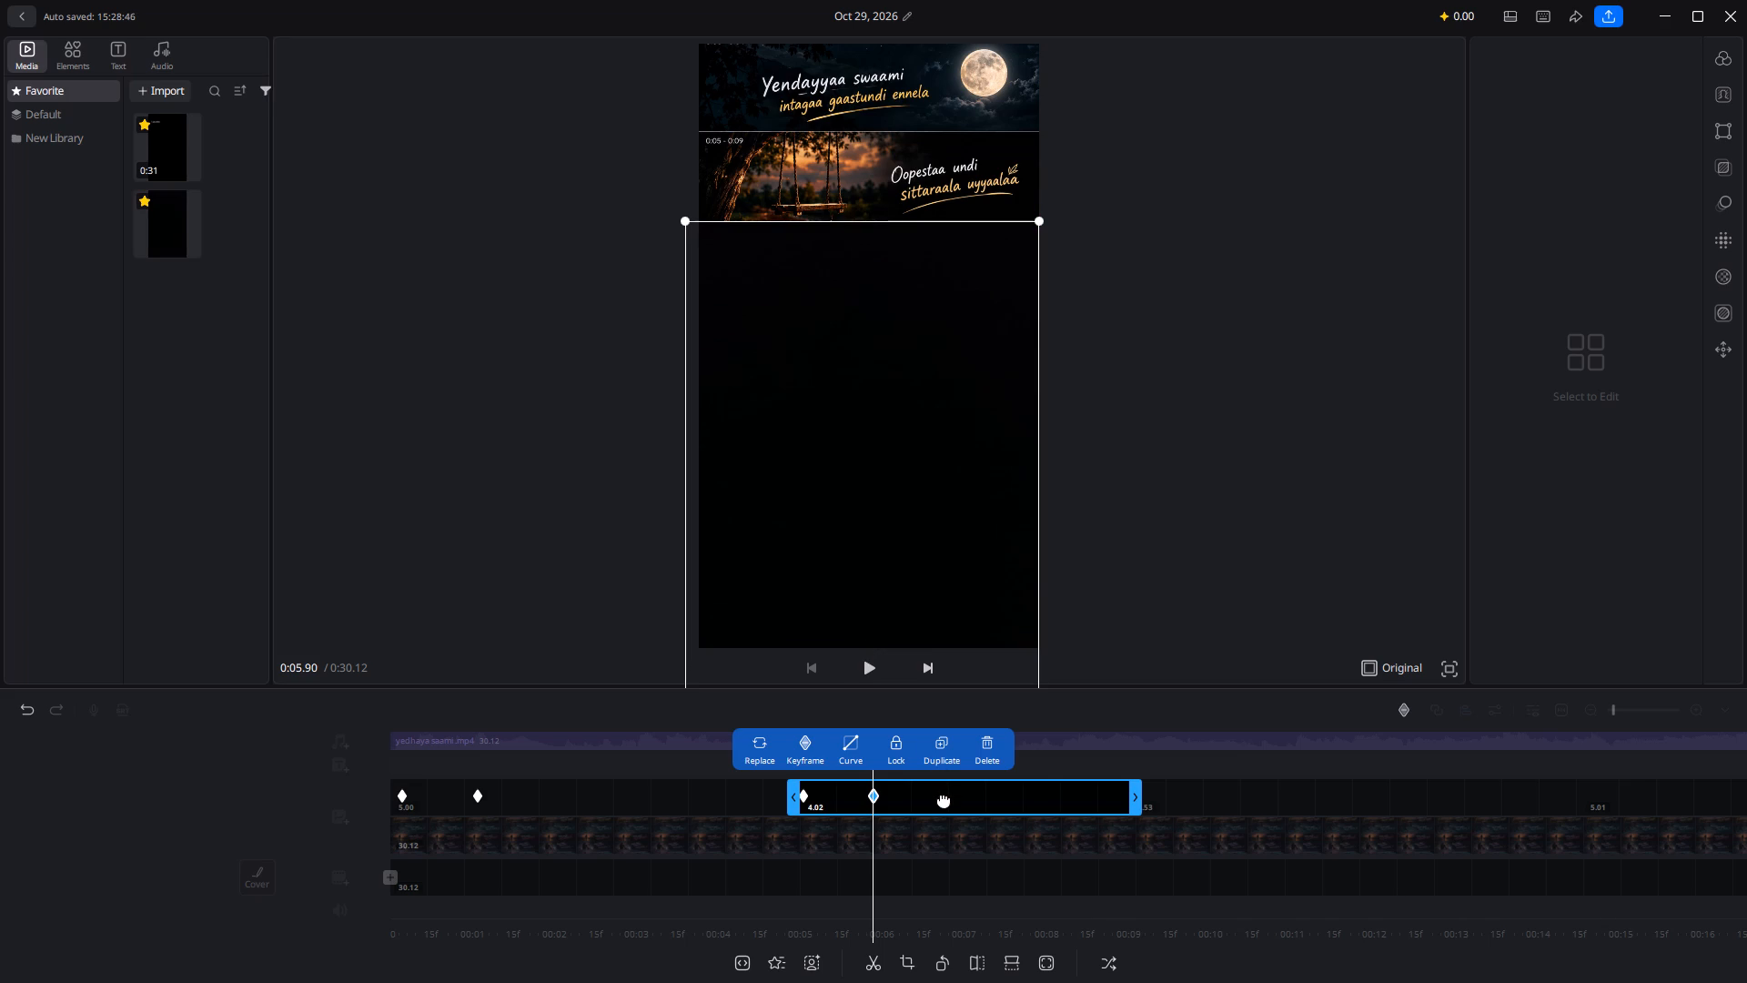
Position the third black overlay segment just below the "Oopestaa undi" strip so that it covers the third lyric onward.
{"action": "left_click", "coordinate": [1265, 803]}
{"action": "left_click_drag", "start_coordinate": [1234, 328], "coordinate": [1134, 373]}
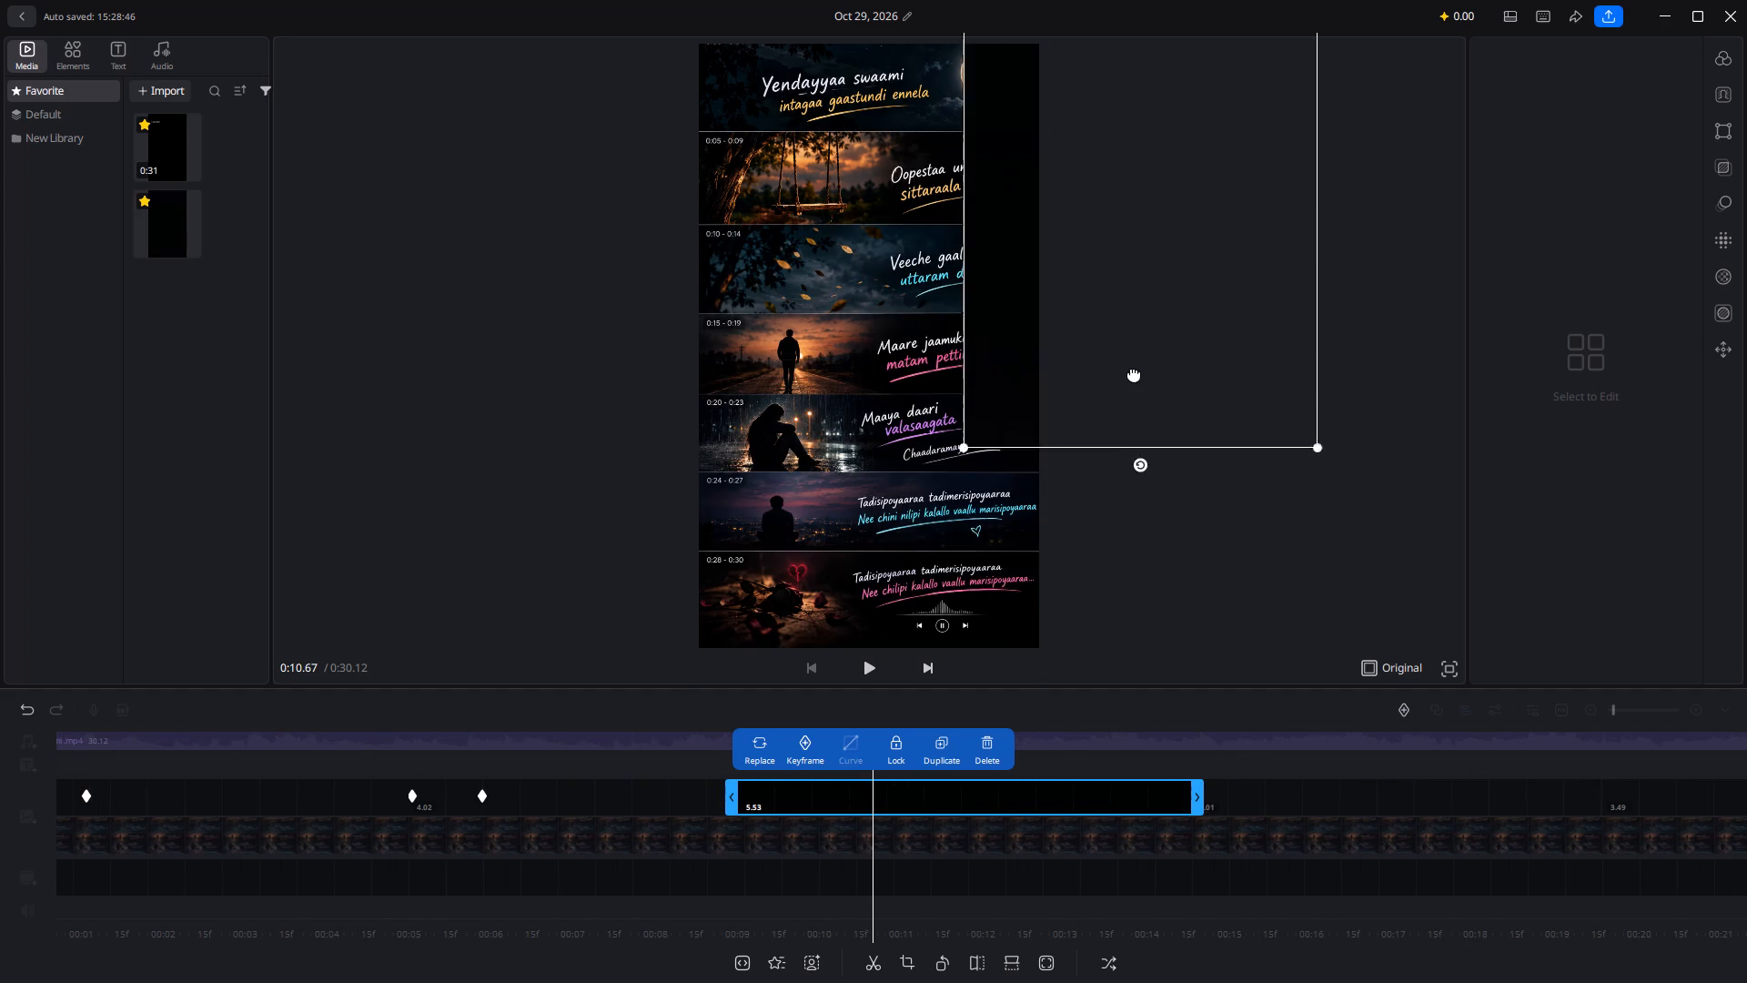
{"action": "left_click_drag", "start_coordinate": [1134, 373], "coordinate": [869, 807]}
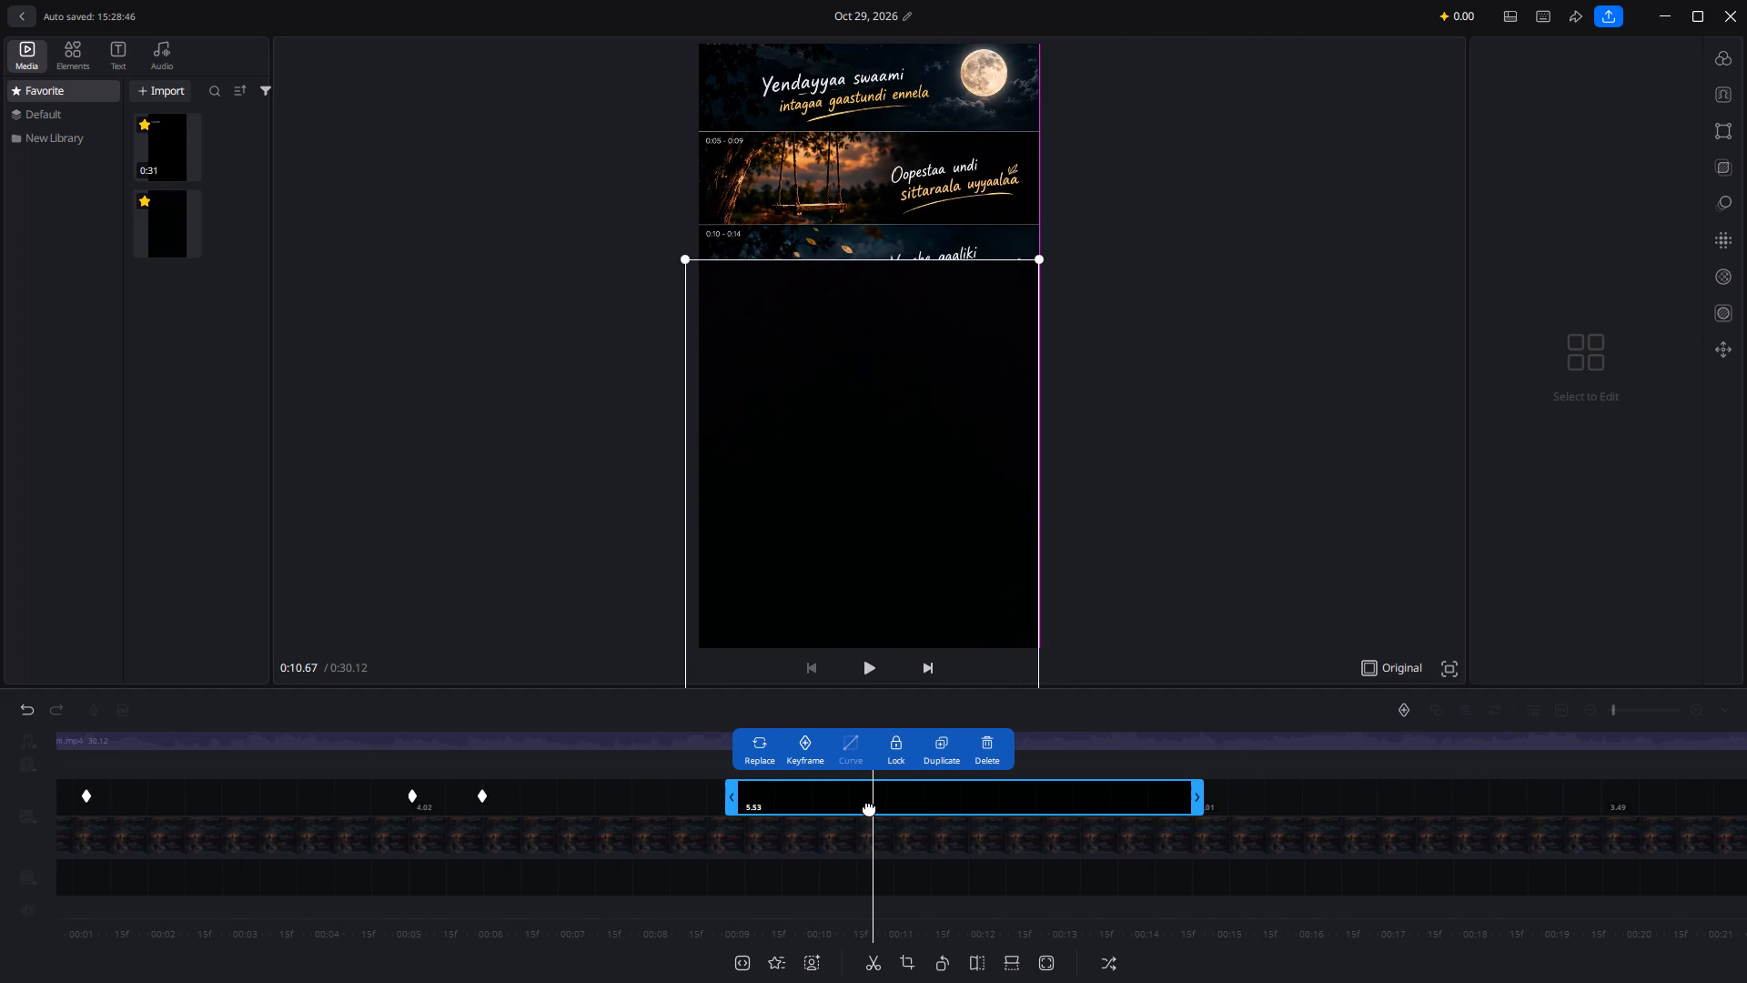
{"action": "left_click_drag", "start_coordinate": [869, 807], "coordinate": [880, 765]}
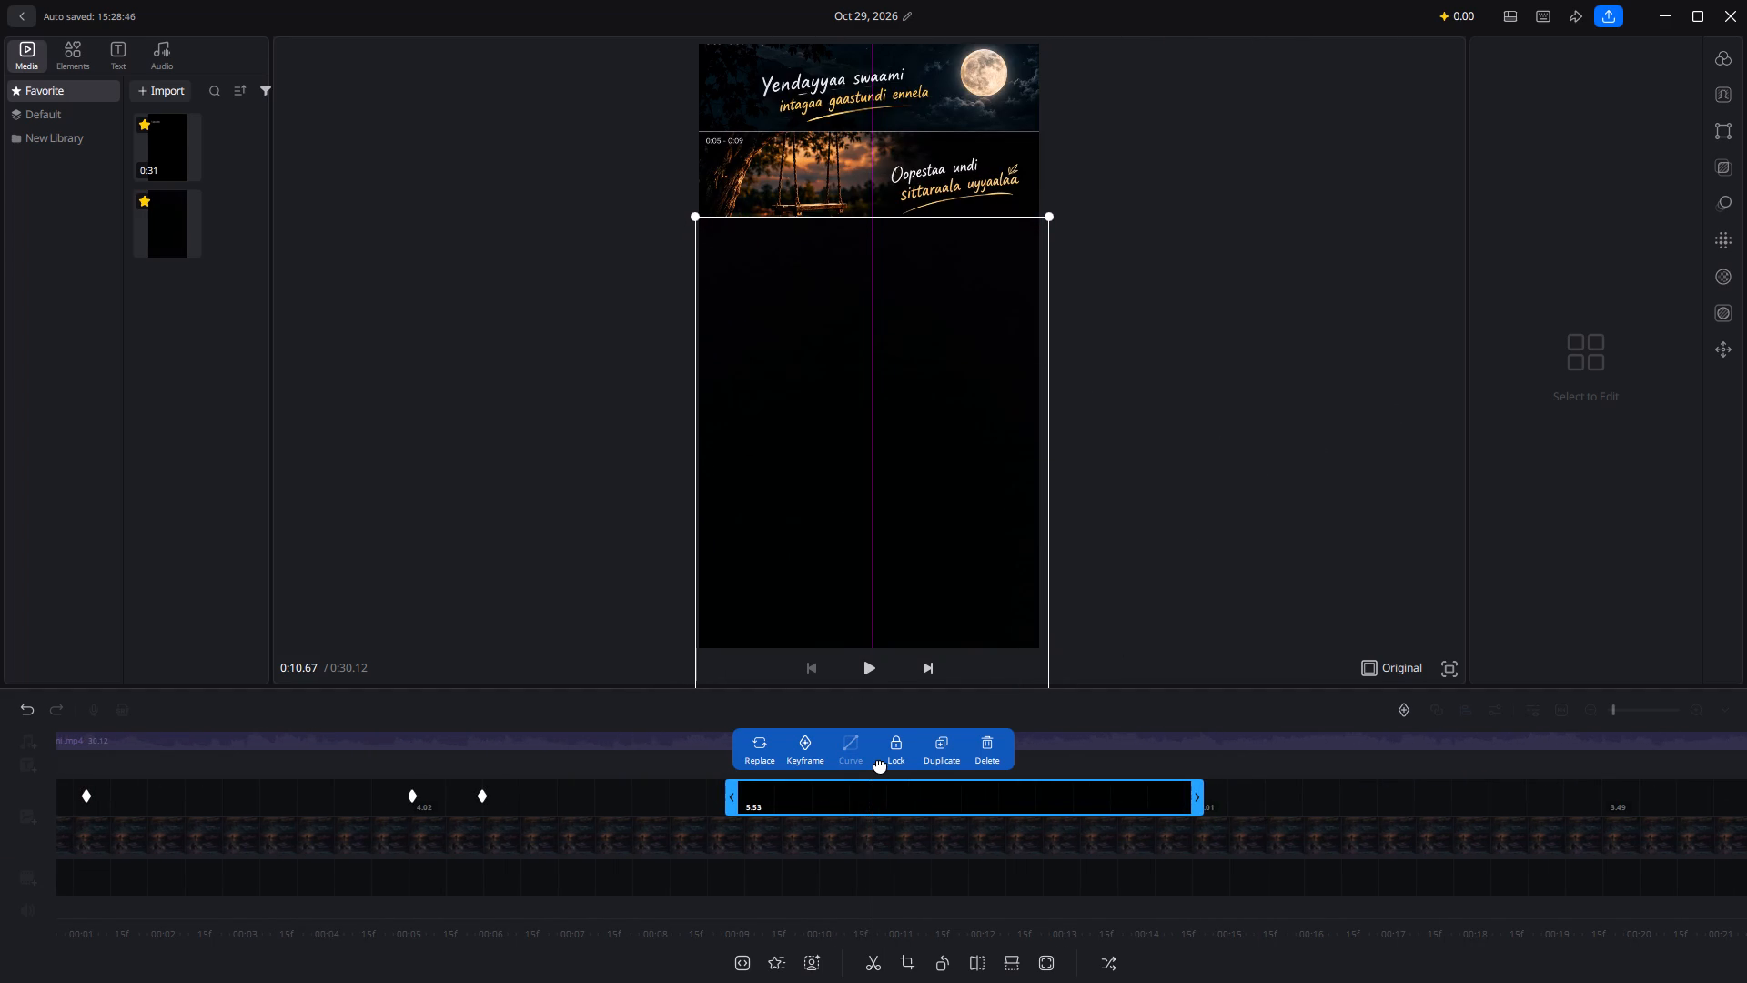
{"action": "left_click_drag", "start_coordinate": [880, 765], "coordinate": [877, 771]}
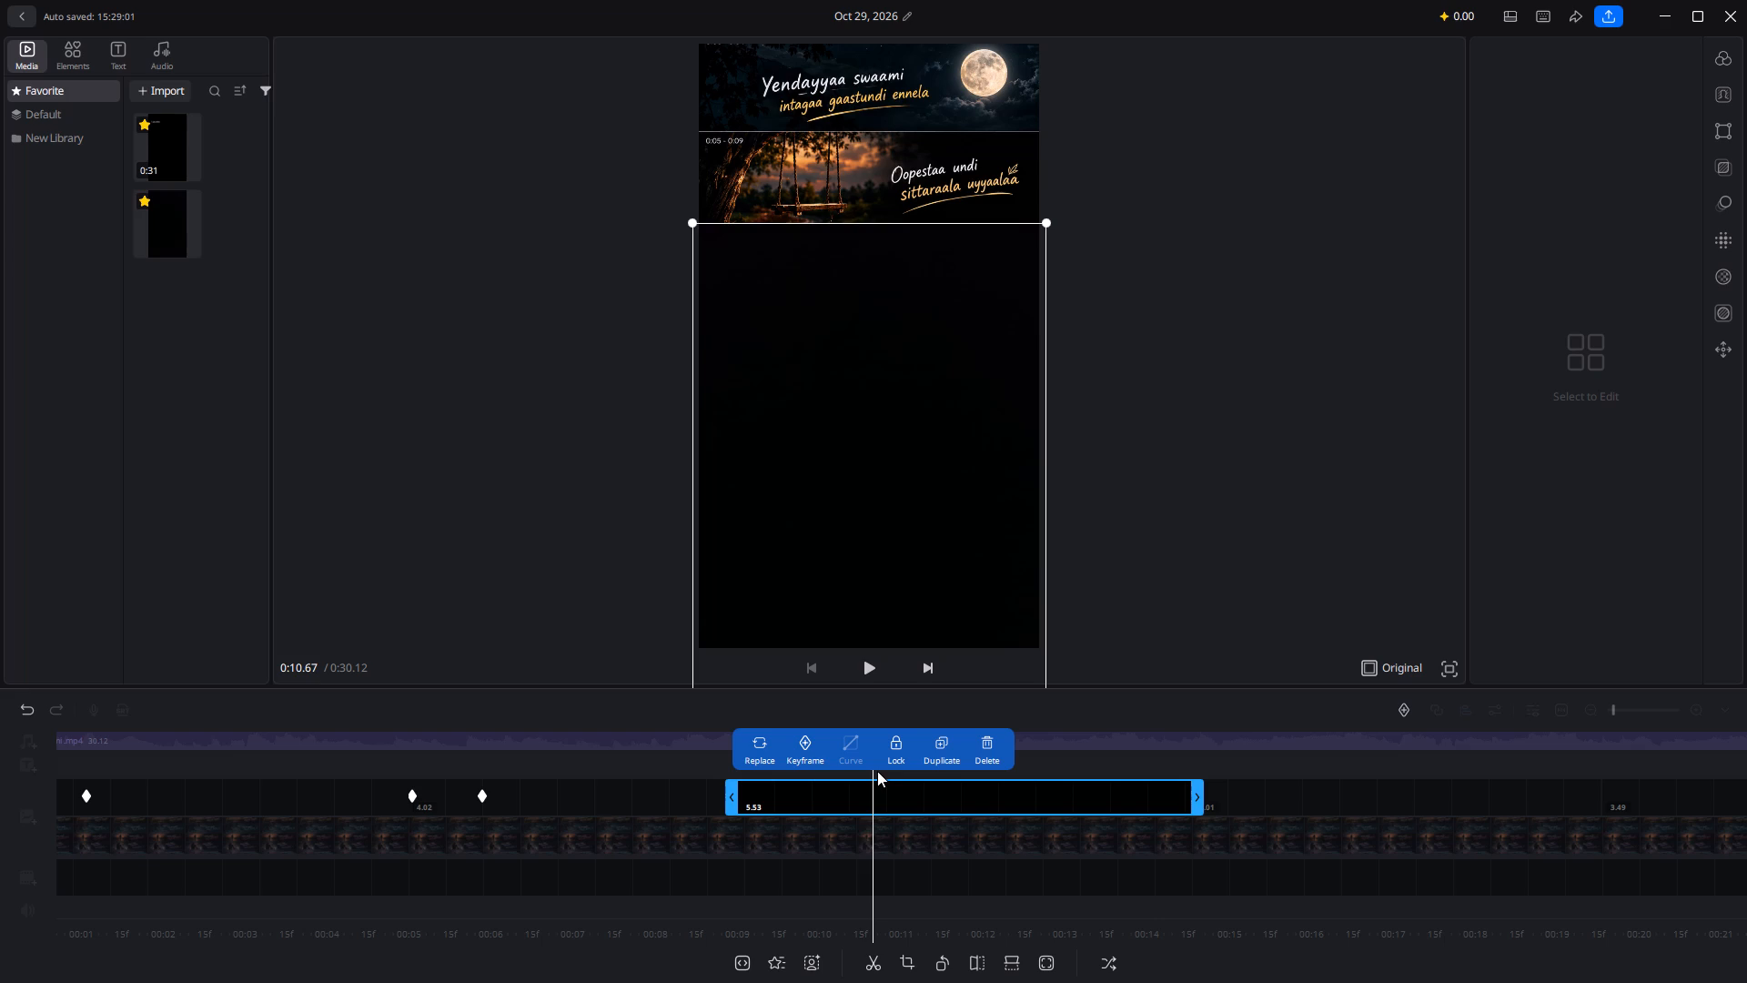
Add a keyframe near the start of the third black overlay segment at 0:09.05, keeping the overlay below the second lyric strip.
{"action": "scroll", "coordinate": [862, 818], "scroll_direction": "right", "scroll_amount": 9}
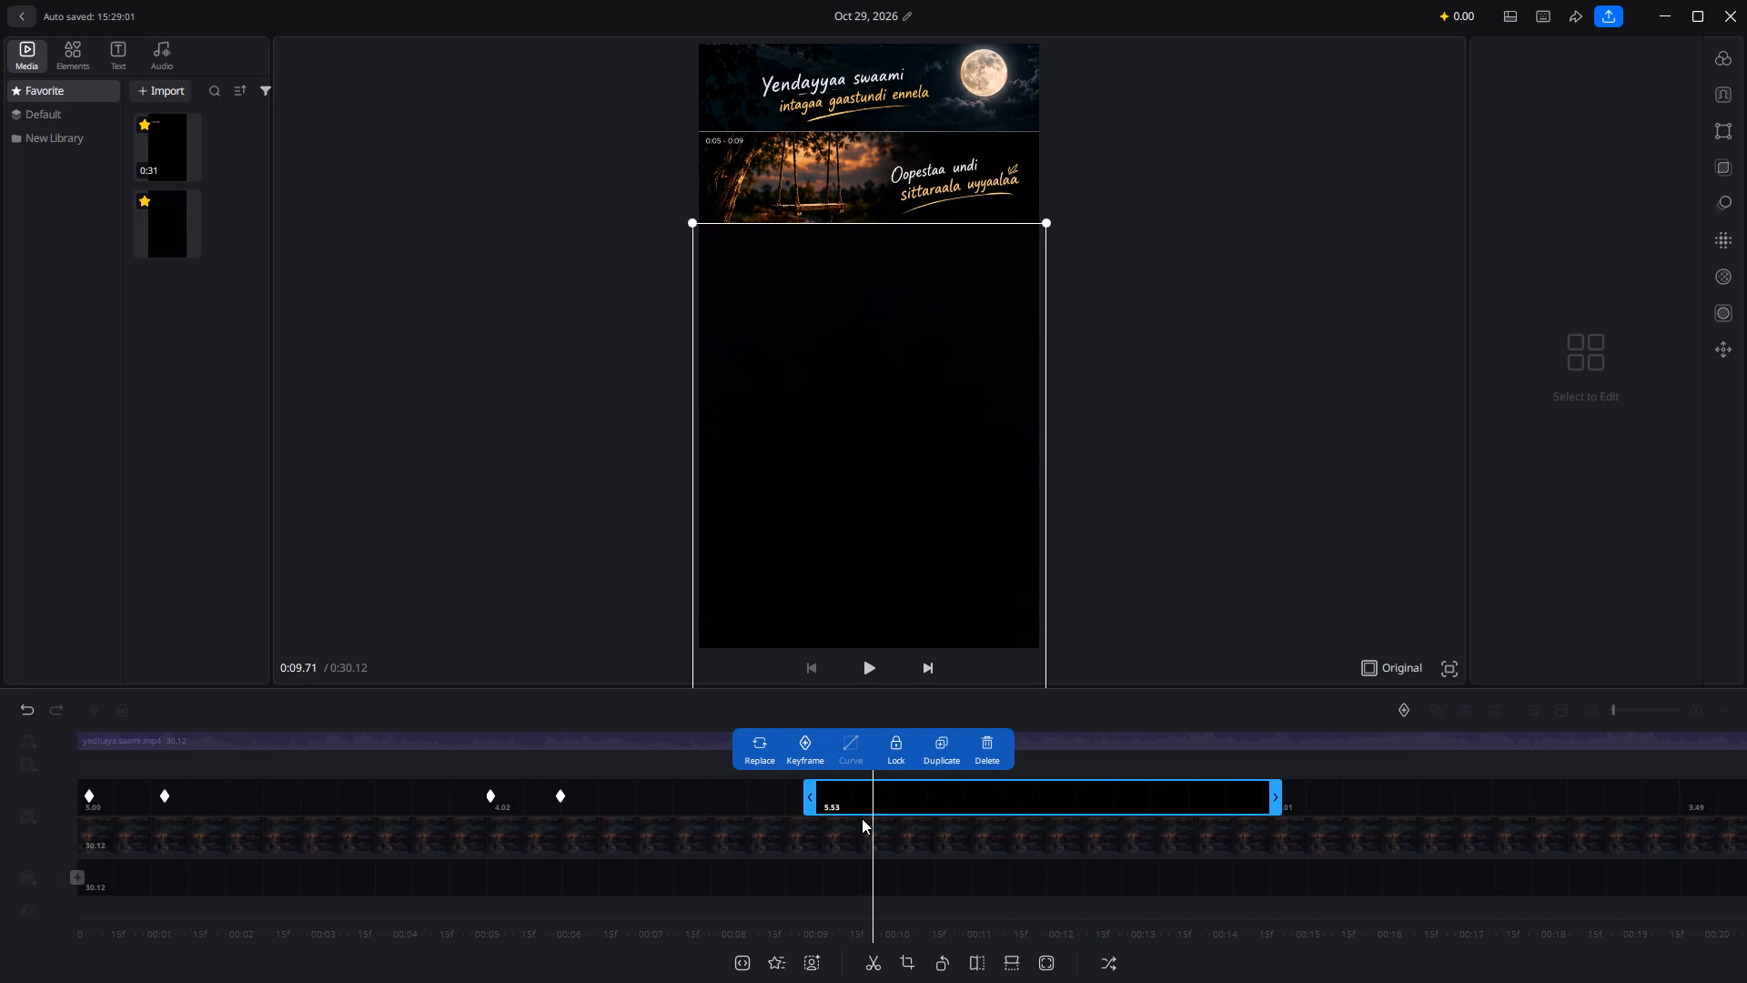
{"action": "scroll", "coordinate": [862, 818], "scroll_direction": "right", "scroll_amount": 1}
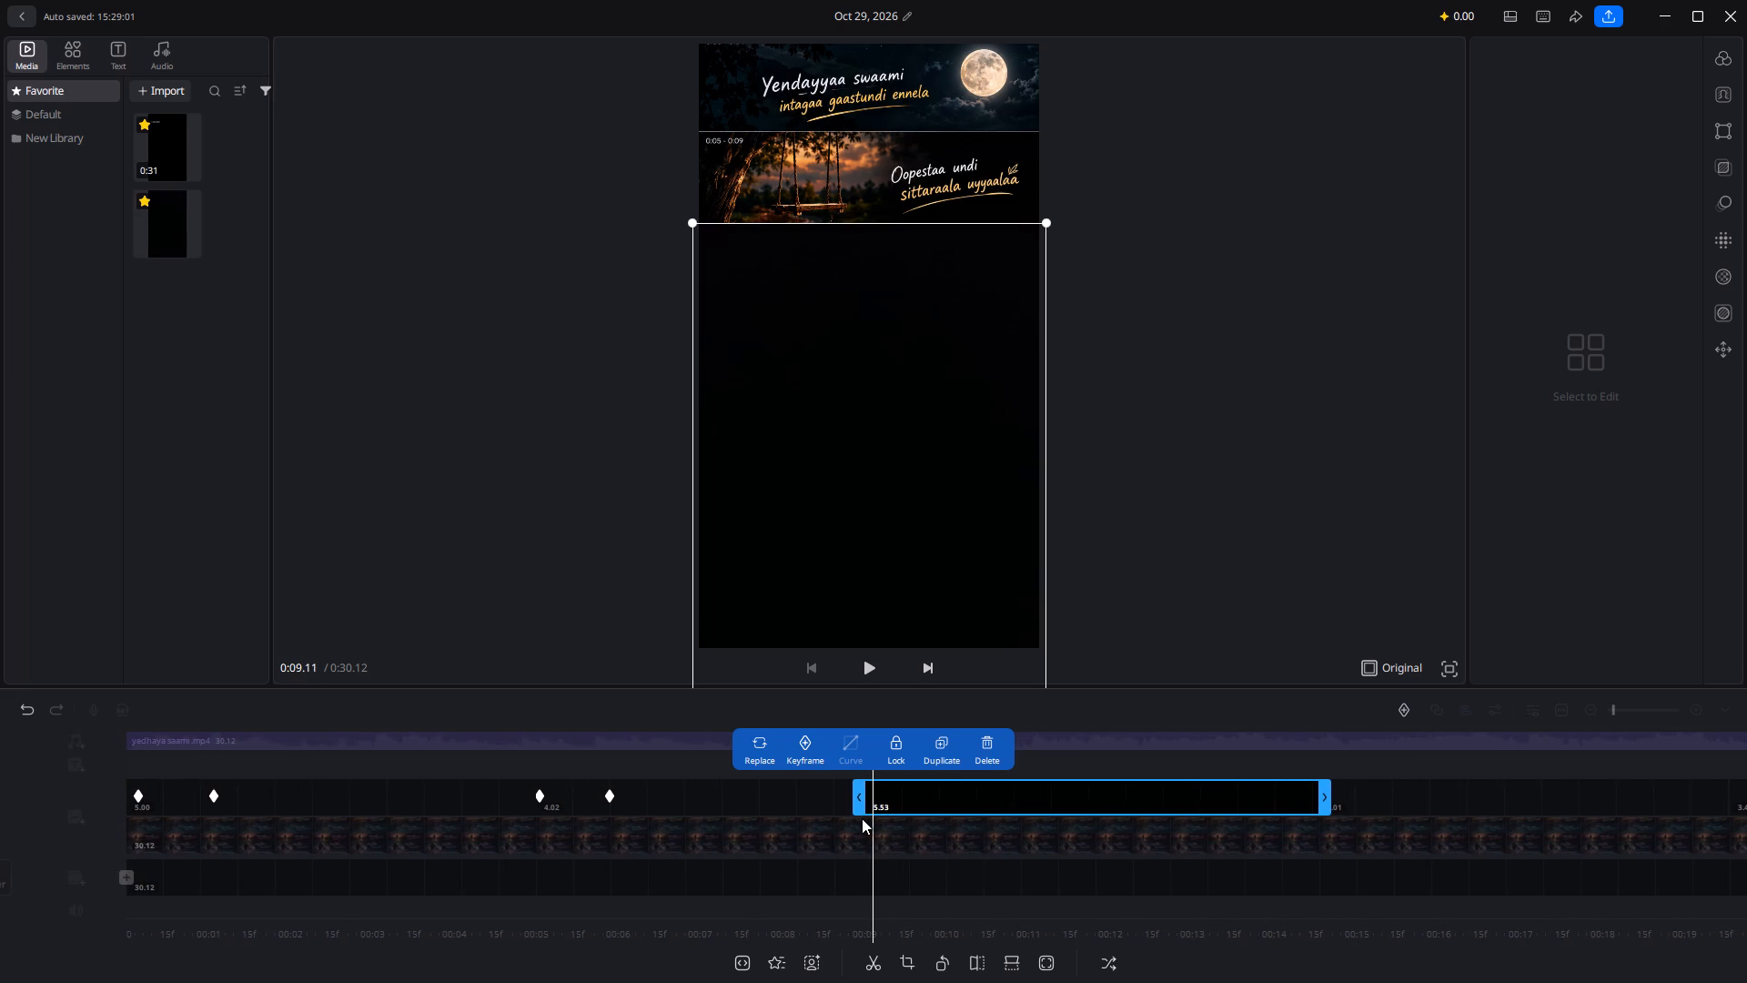
{"action": "scroll", "coordinate": [862, 818], "scroll_direction": "right", "scroll_amount": 2}
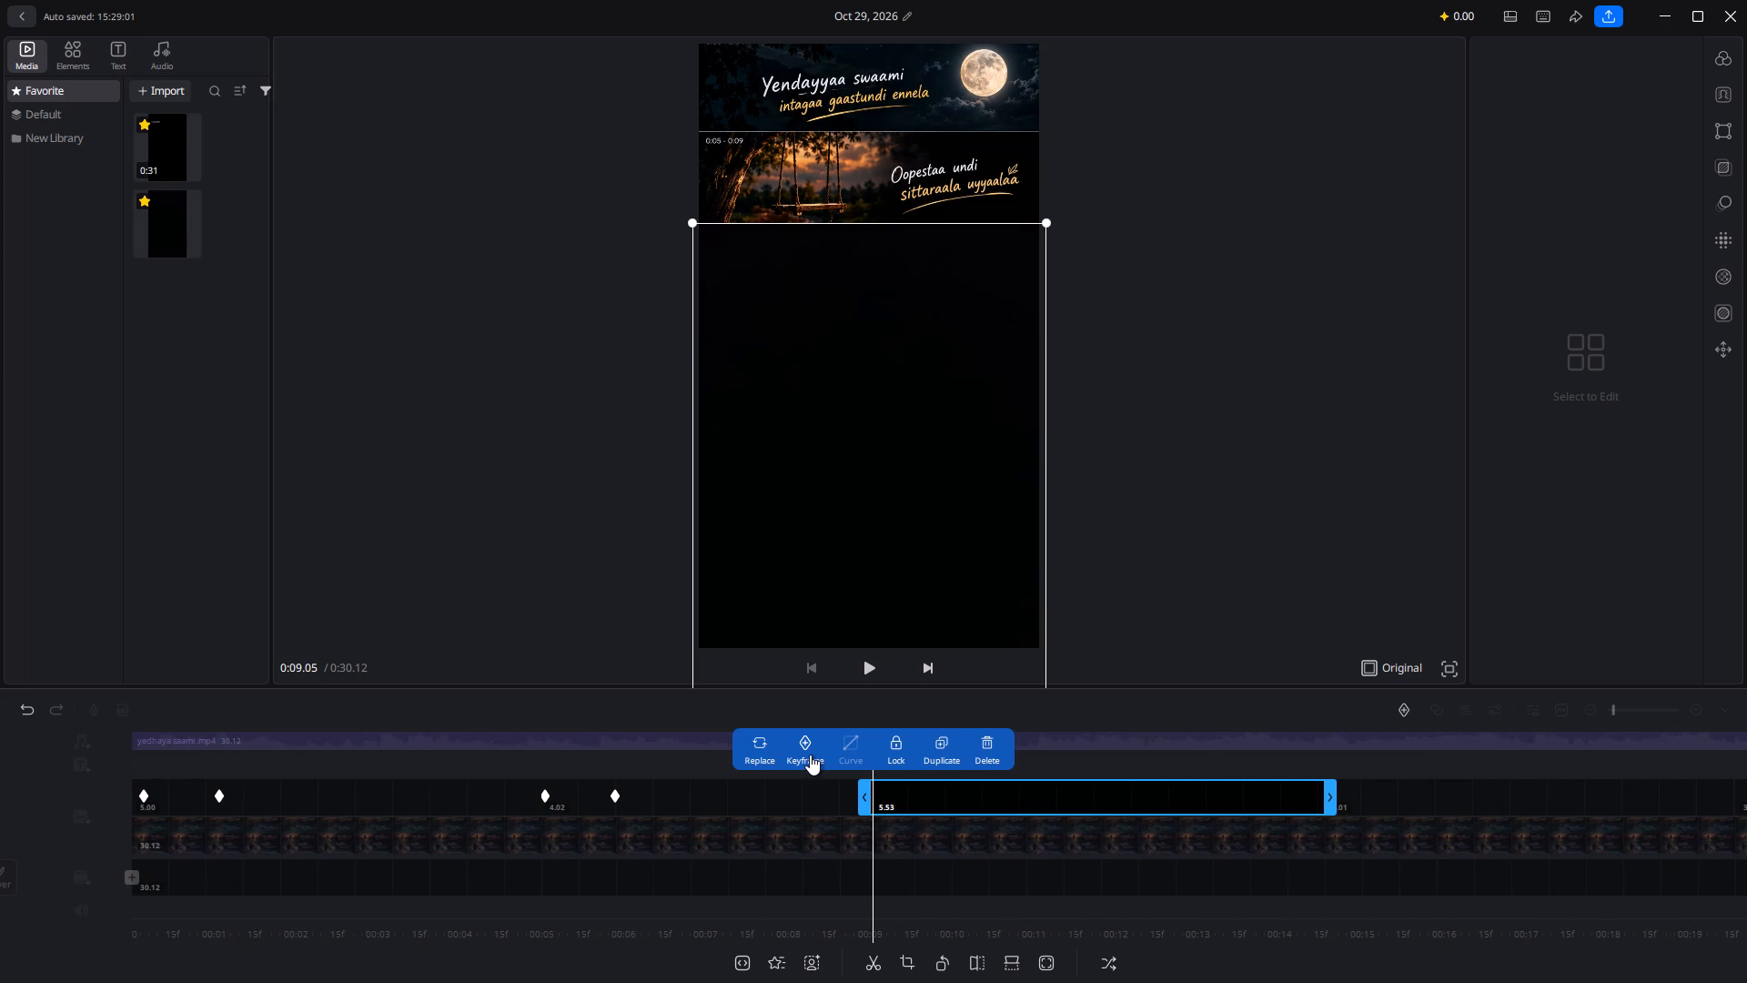
{"action": "left_click", "coordinate": [810, 755]}
At 0:09.89, add a keyframe and move the third segment's overlay down to just below the "Veeche gaaliki" strip.
{"action": "scroll", "coordinate": [810, 755], "scroll_direction": "left", "scroll_amount": 6}
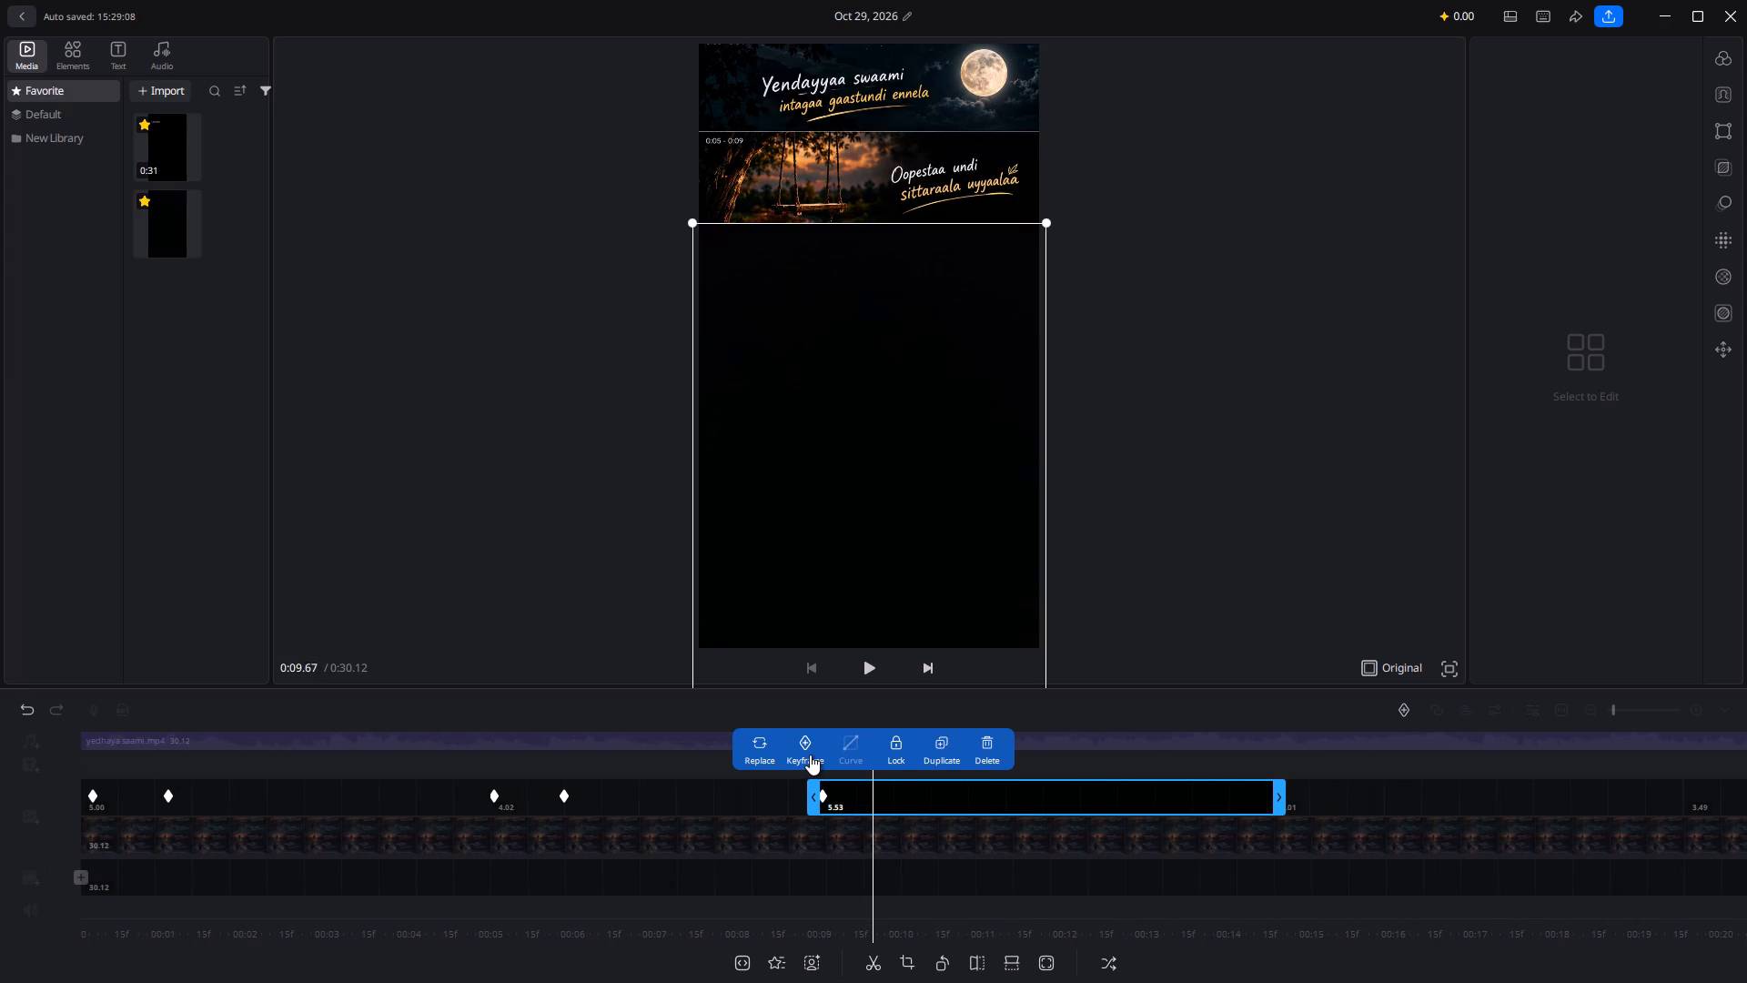
{"action": "scroll", "coordinate": [810, 755], "scroll_direction": "left", "scroll_amount": 1}
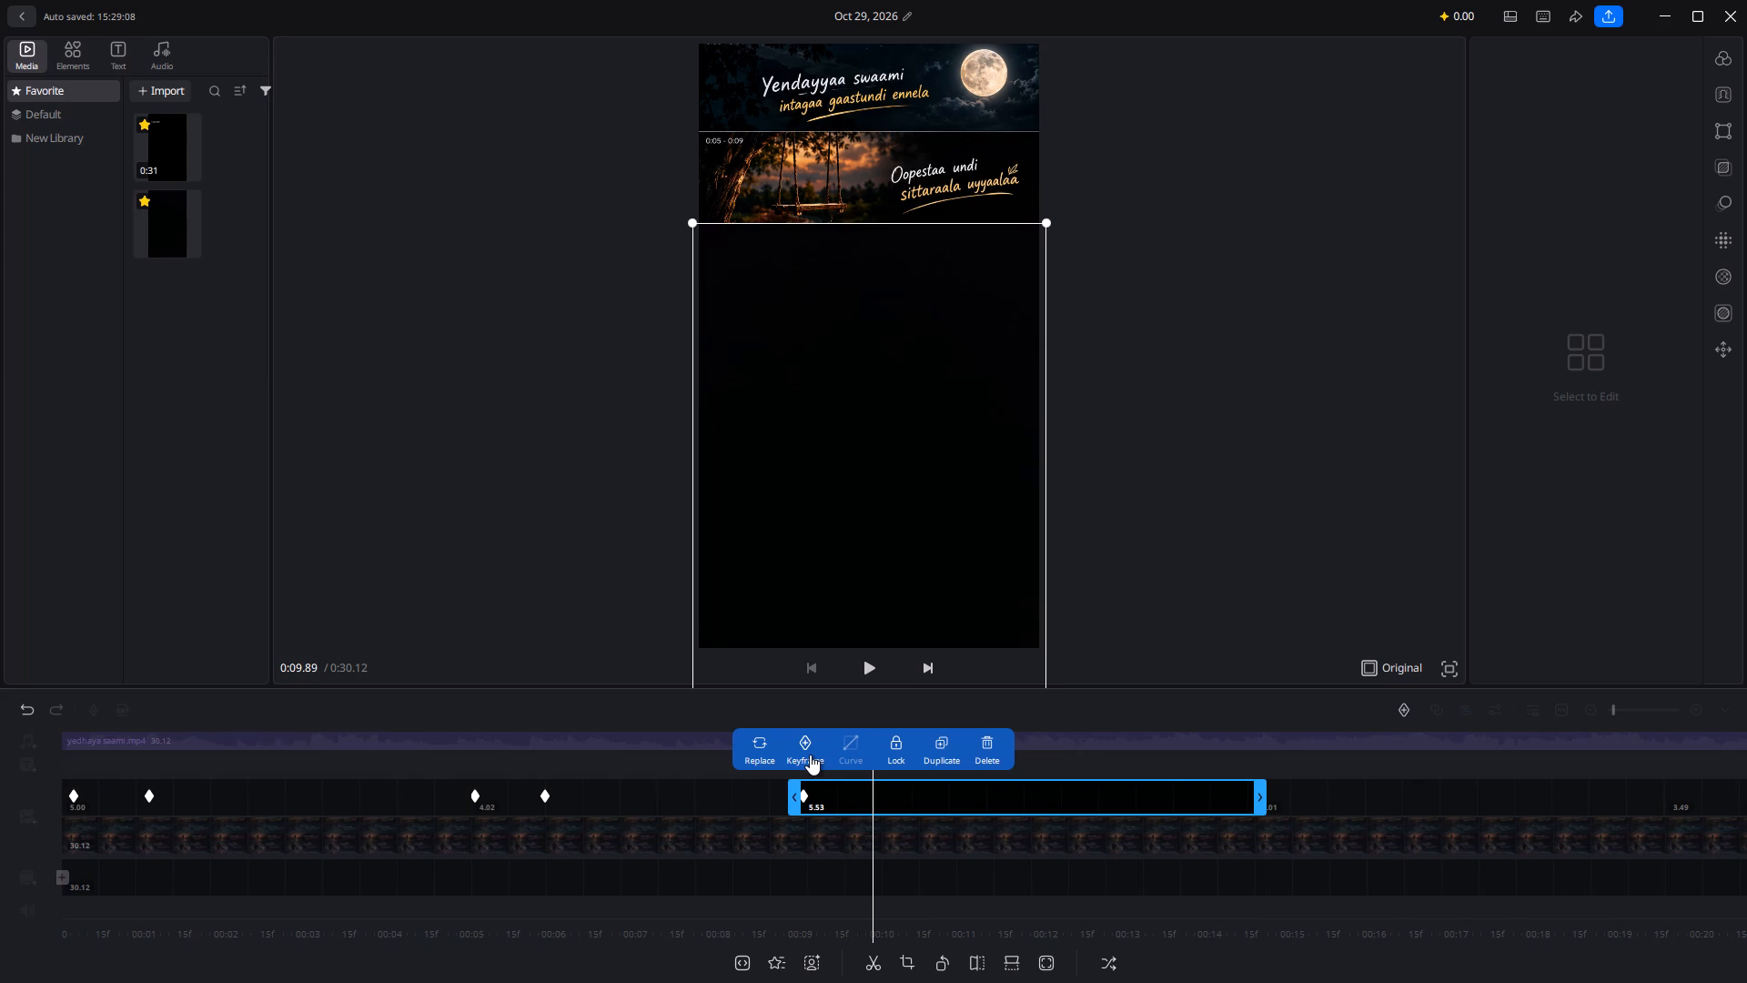
{"action": "left_click", "coordinate": [810, 755]}
{"action": "left_click_drag", "start_coordinate": [829, 481], "coordinate": [818, 544]}
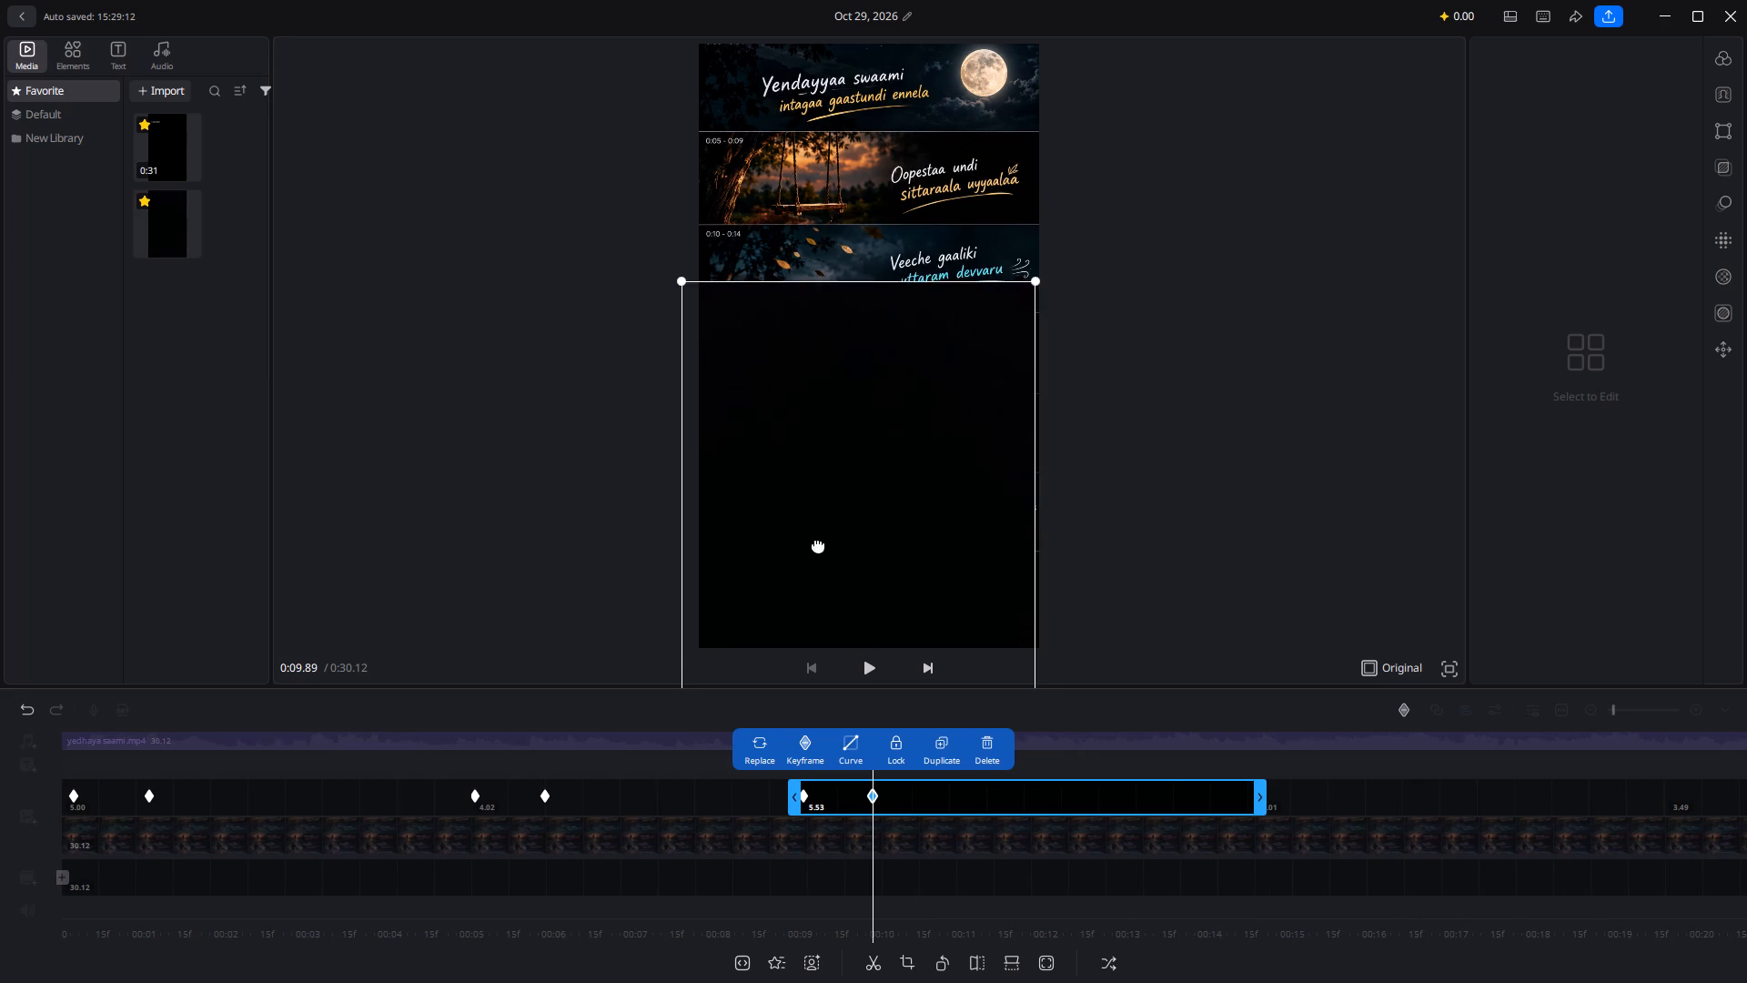
{"action": "left_click_drag", "start_coordinate": [818, 544], "coordinate": [832, 577]}
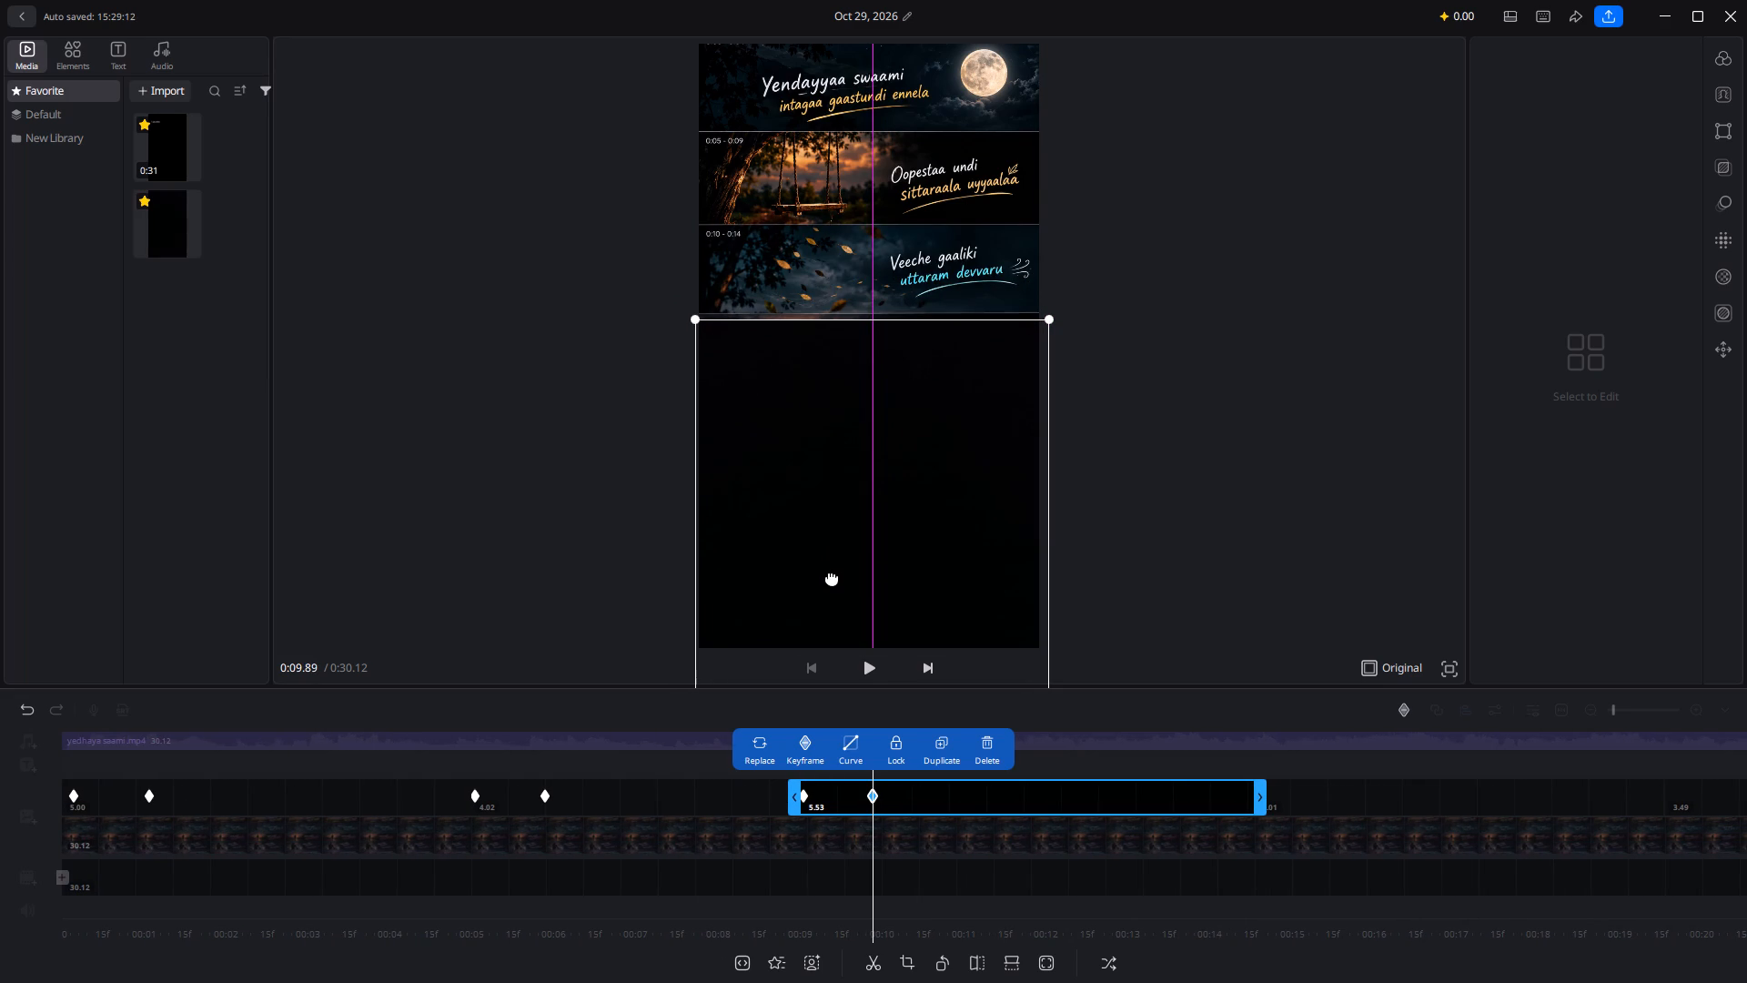
{"action": "left_click_drag", "start_coordinate": [832, 577], "coordinate": [828, 573]}
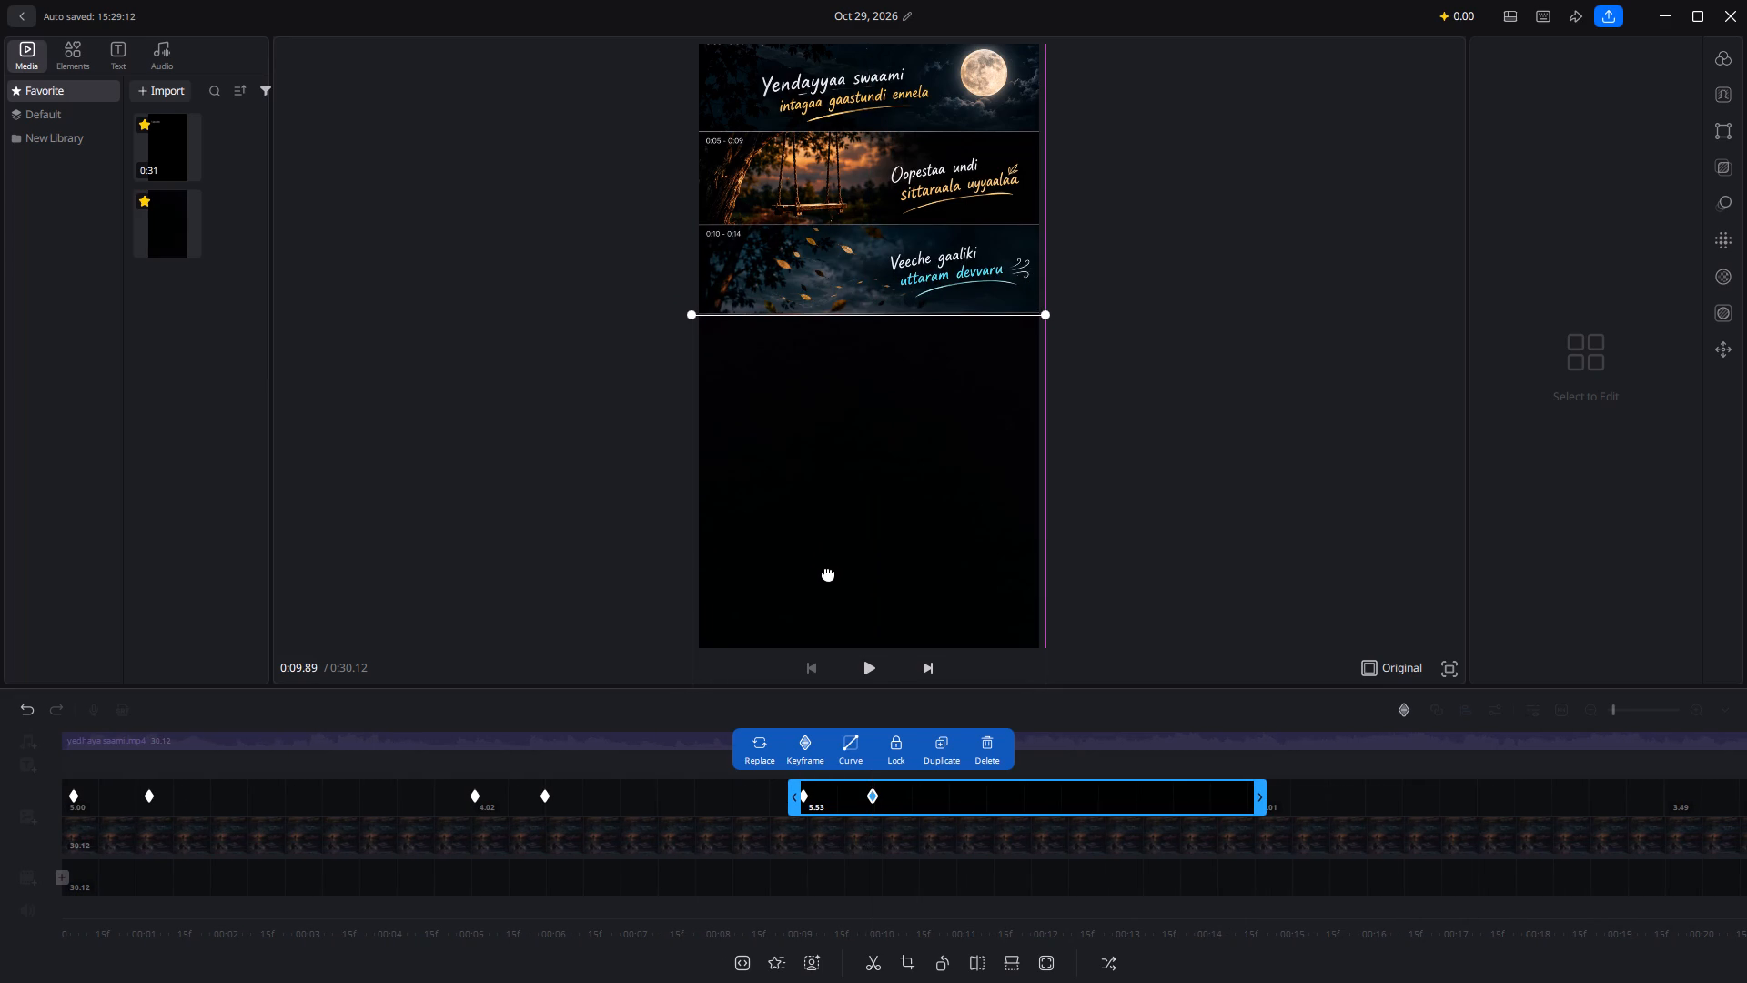
{"action": "left_click_drag", "start_coordinate": [828, 573], "coordinate": [827, 571]}
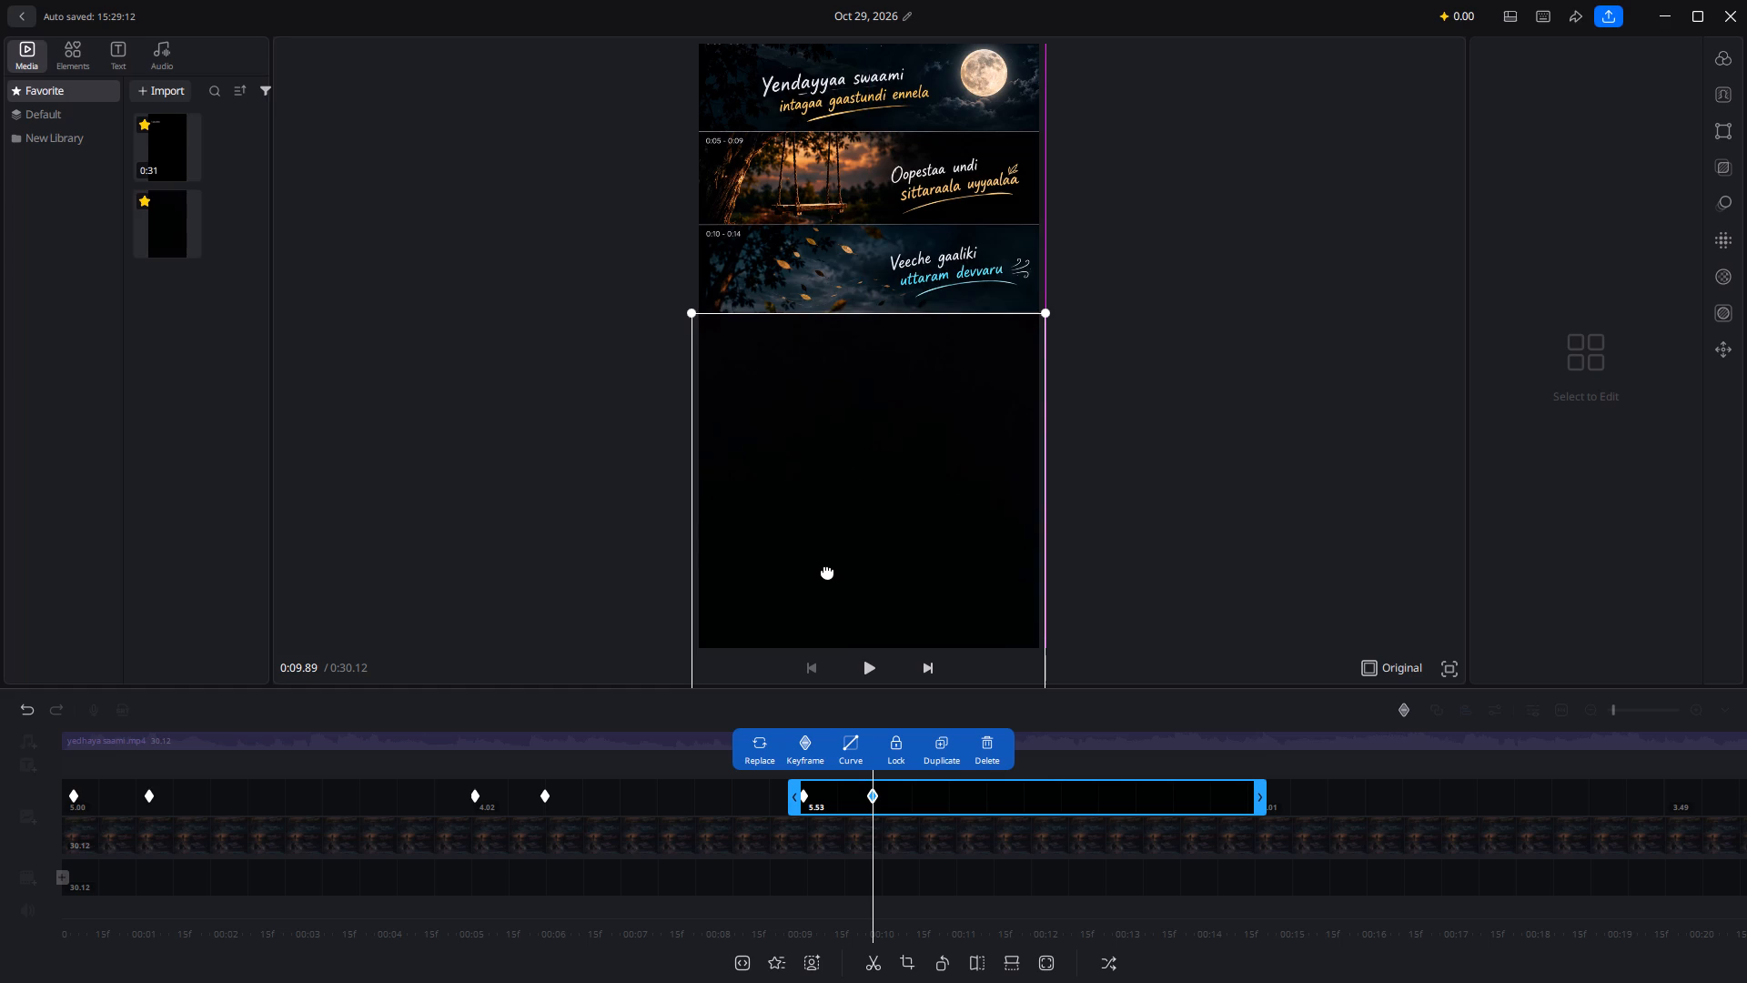
{"action": "left_click_drag", "start_coordinate": [827, 571], "coordinate": [827, 573]}
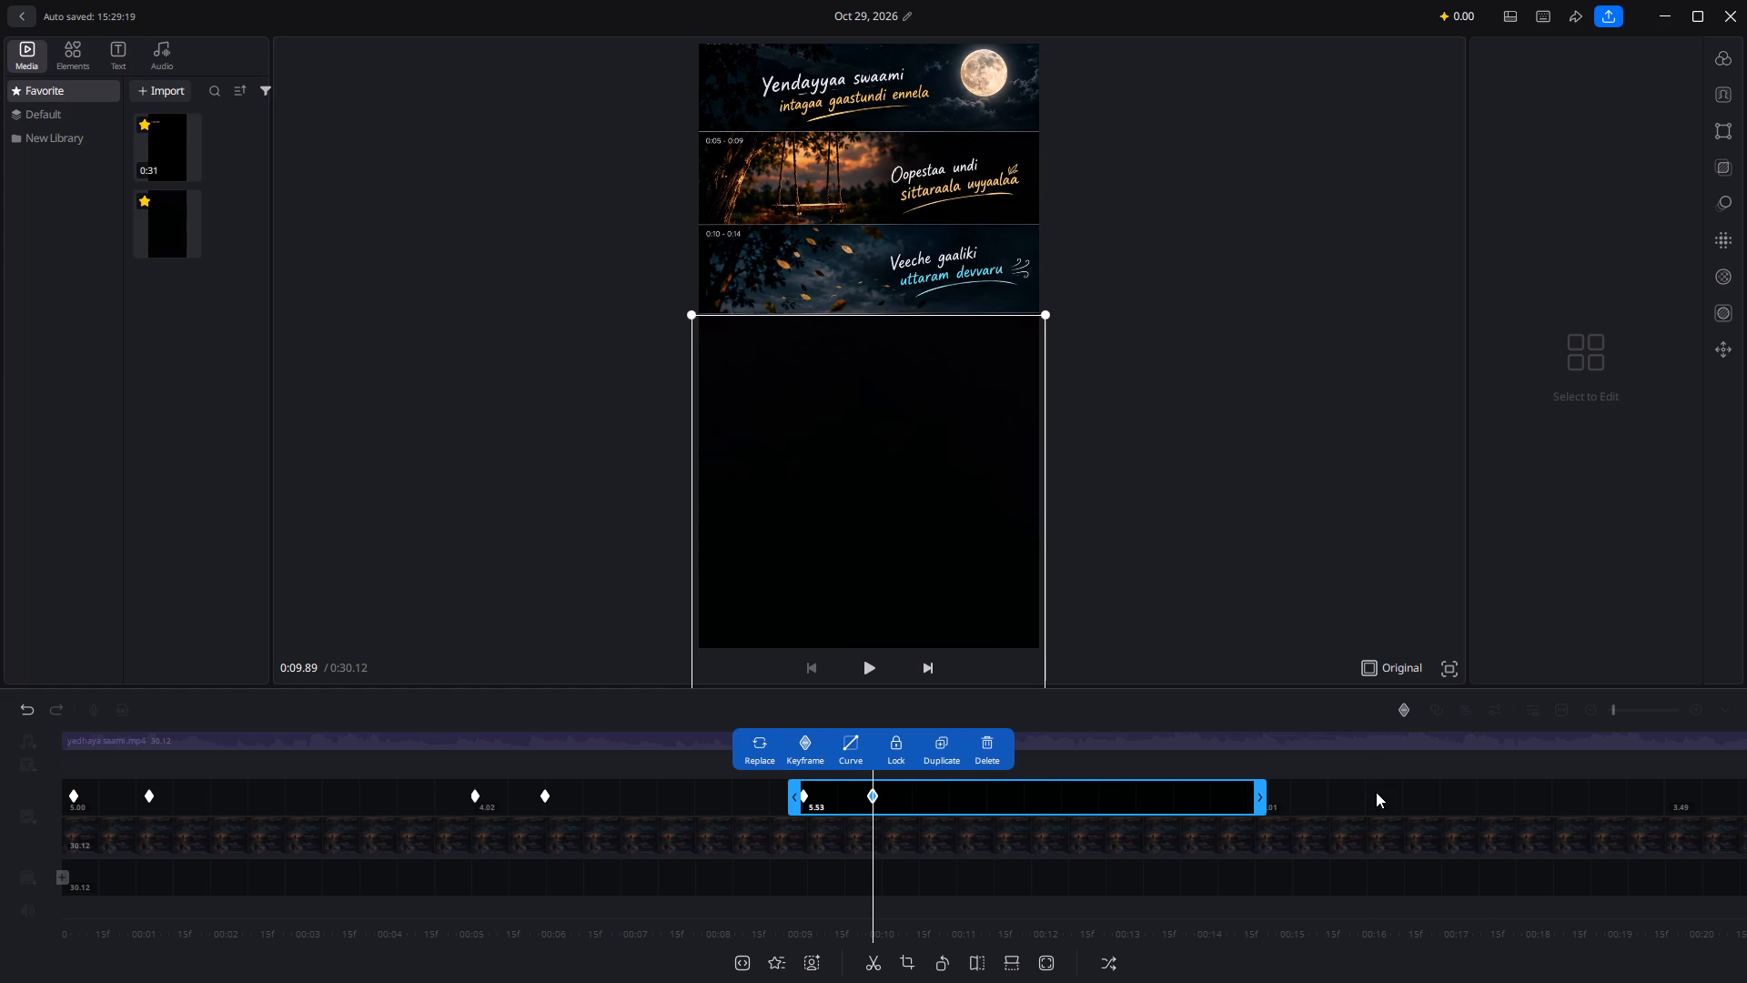
Bring the fourth black overlay segment onto the frame at 0:14.58, with its top edge just below the "Maare jaamuki" strip.
{"action": "left_click", "coordinate": [1376, 792]}
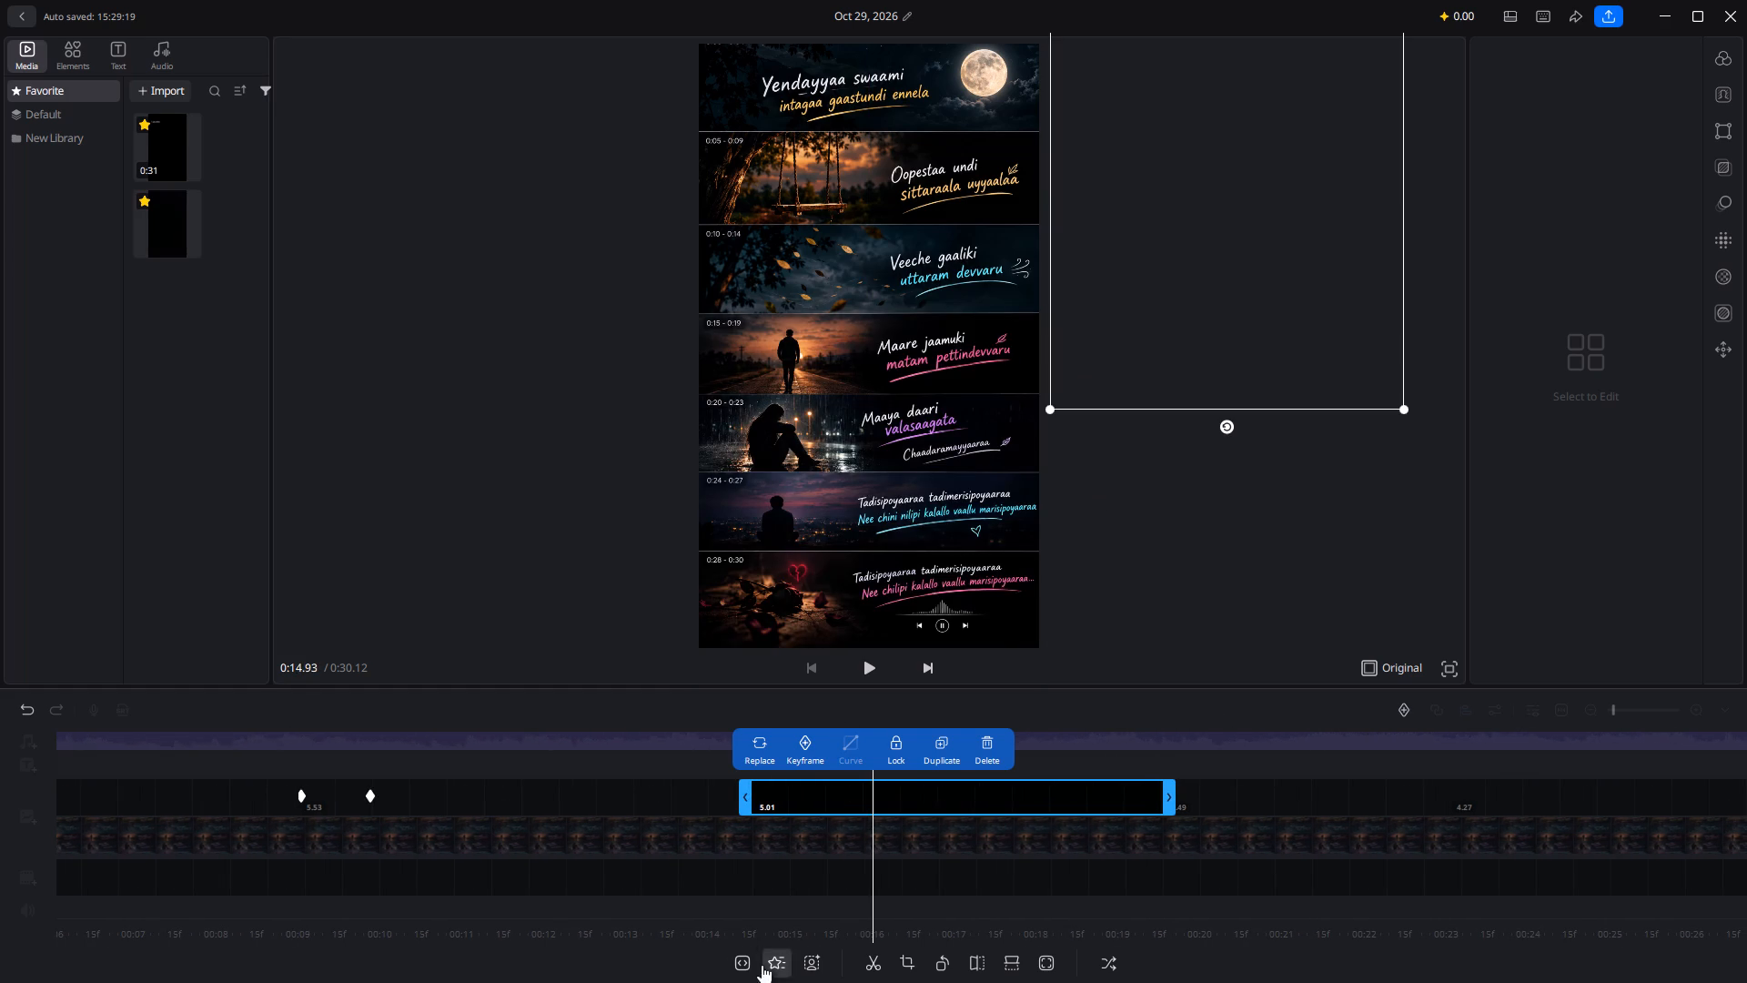
{"action": "scroll", "coordinate": [786, 893], "scroll_direction": "right", "scroll_amount": 4}
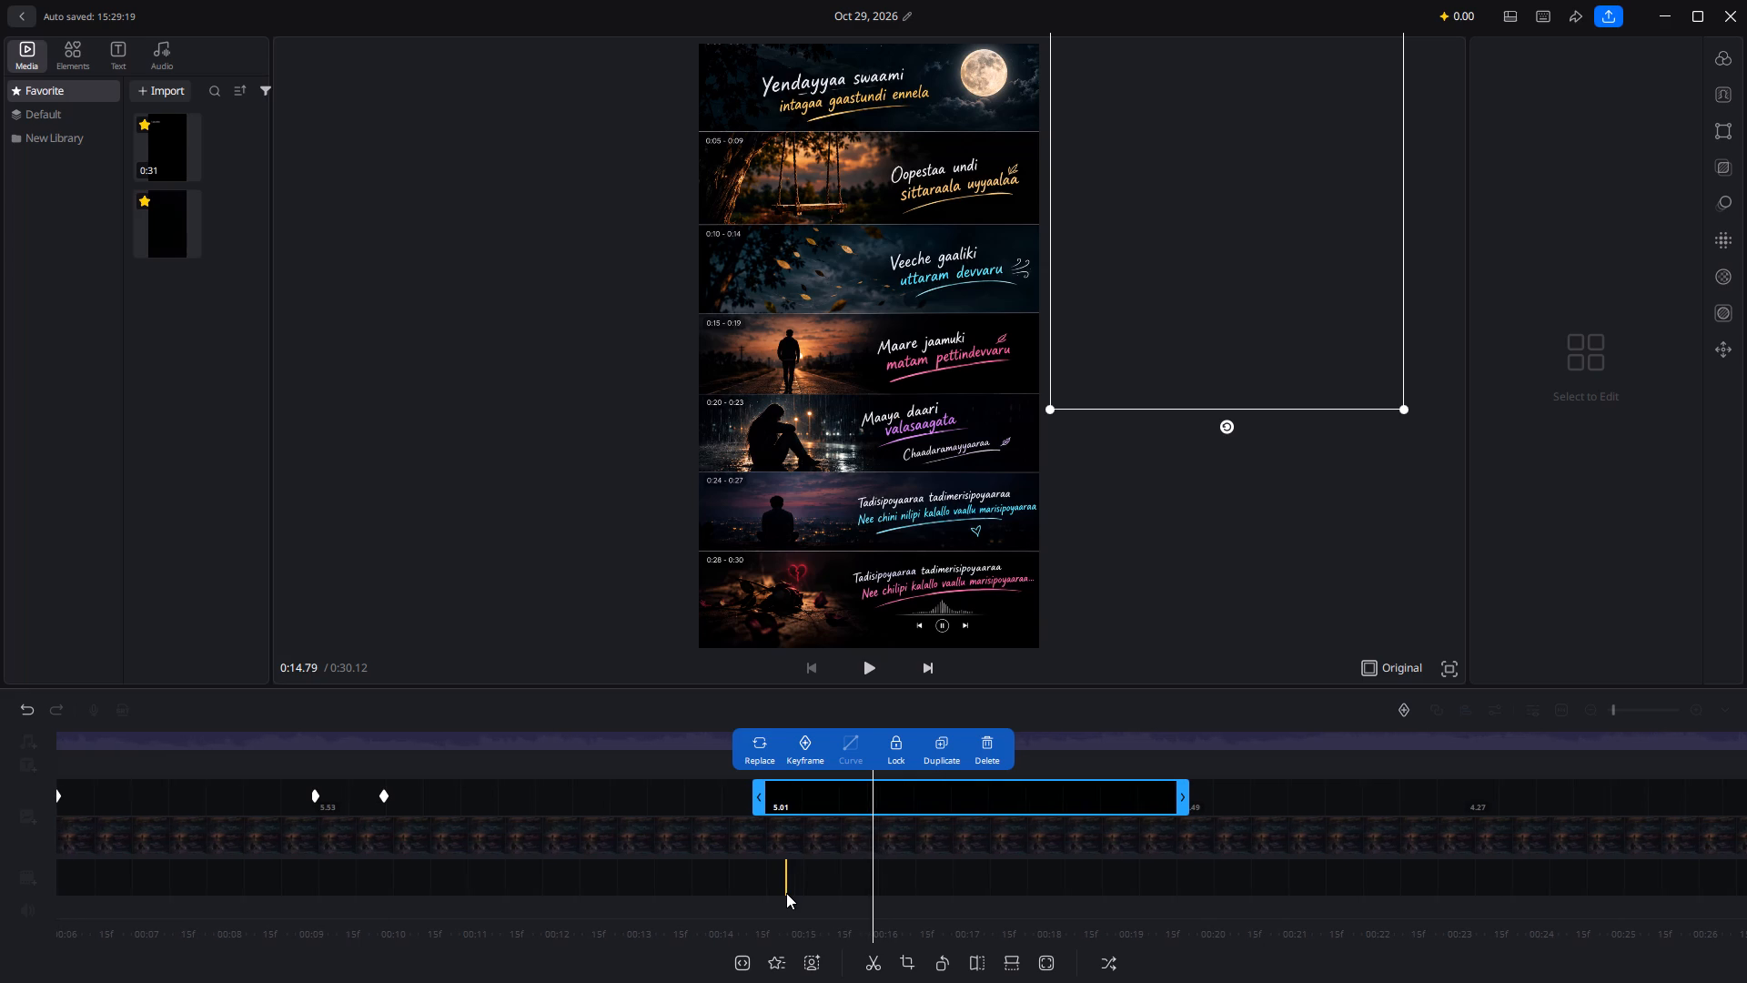
{"action": "scroll", "coordinate": [786, 893], "scroll_direction": "right", "scroll_amount": 5}
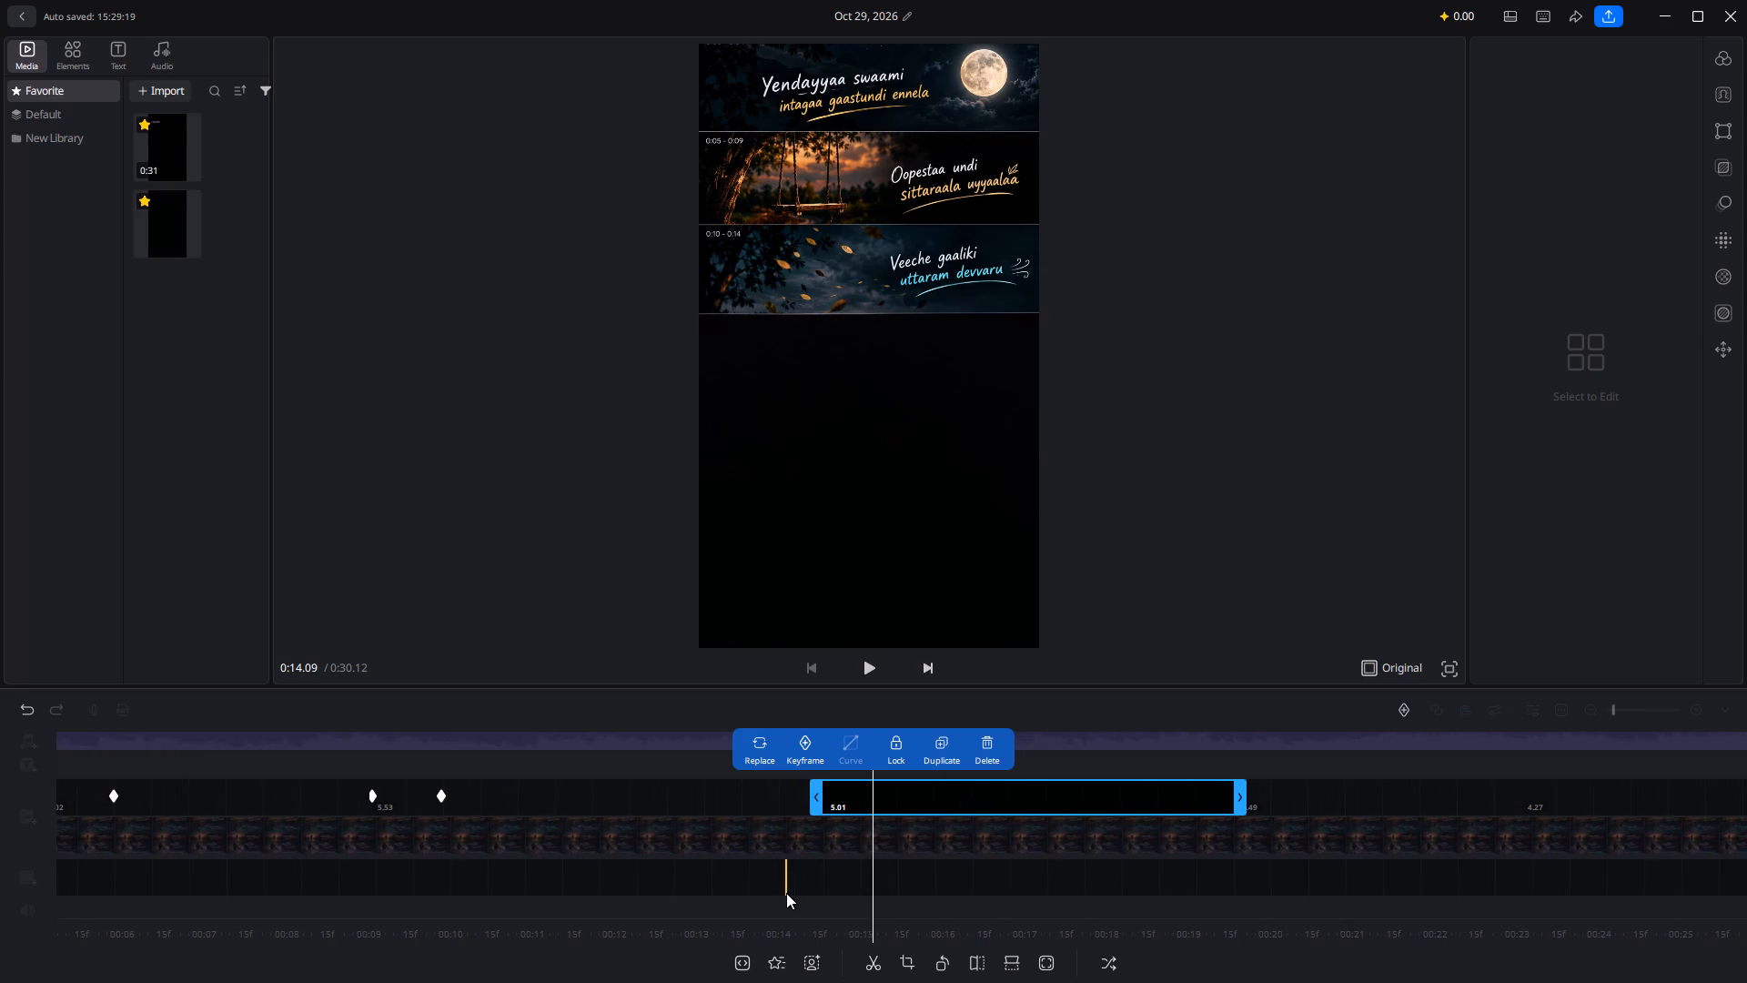
{"action": "scroll", "coordinate": [786, 893], "scroll_direction": "right", "scroll_amount": 5}
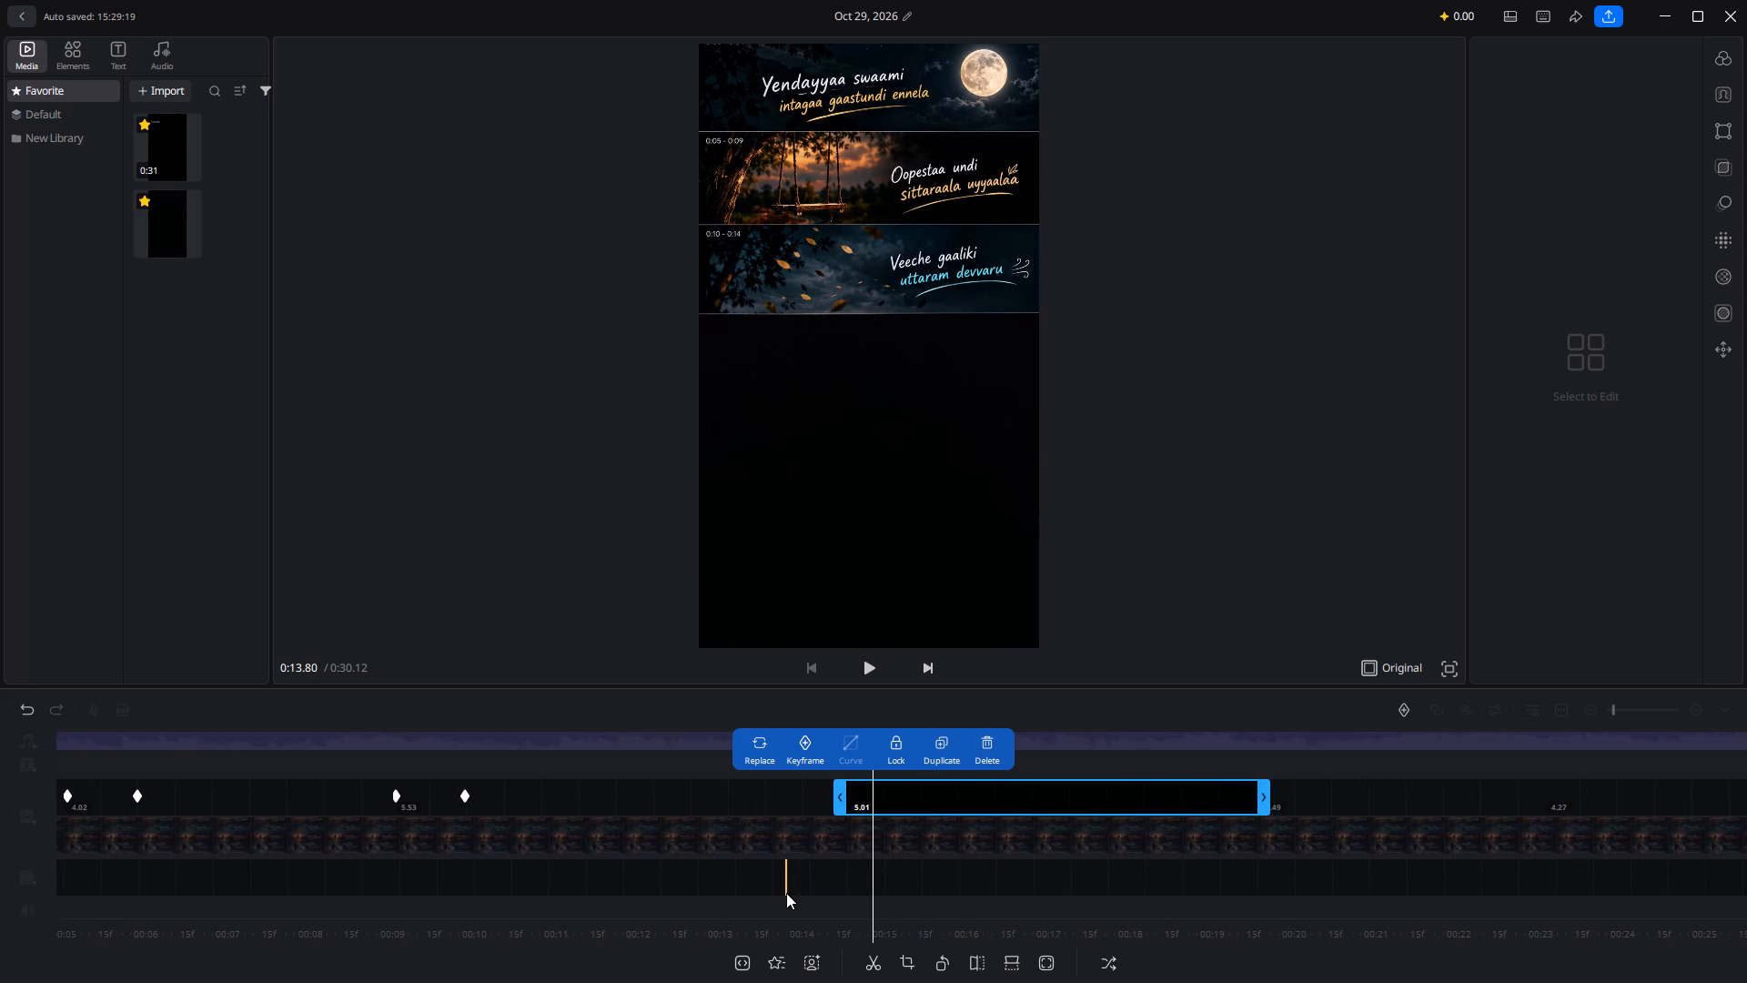
{"action": "scroll", "coordinate": [786, 893], "scroll_direction": "right", "scroll_amount": 5}
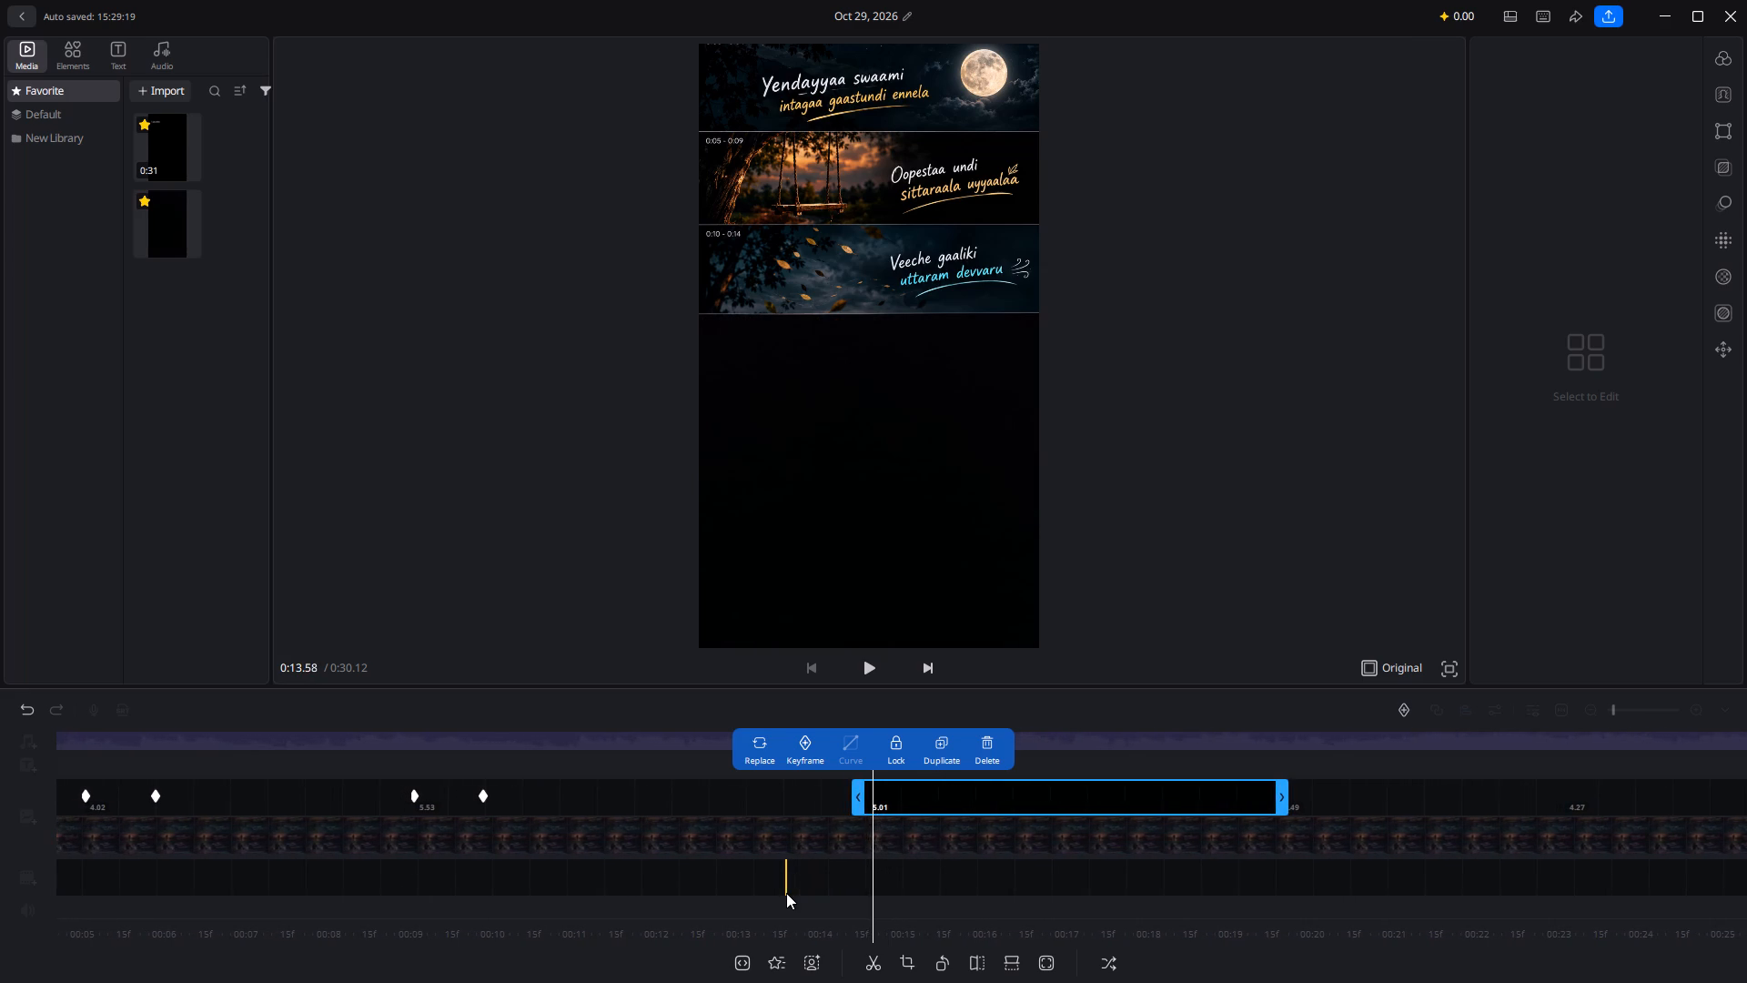
{"action": "scroll", "coordinate": [786, 893], "scroll_direction": "right", "scroll_amount": 3}
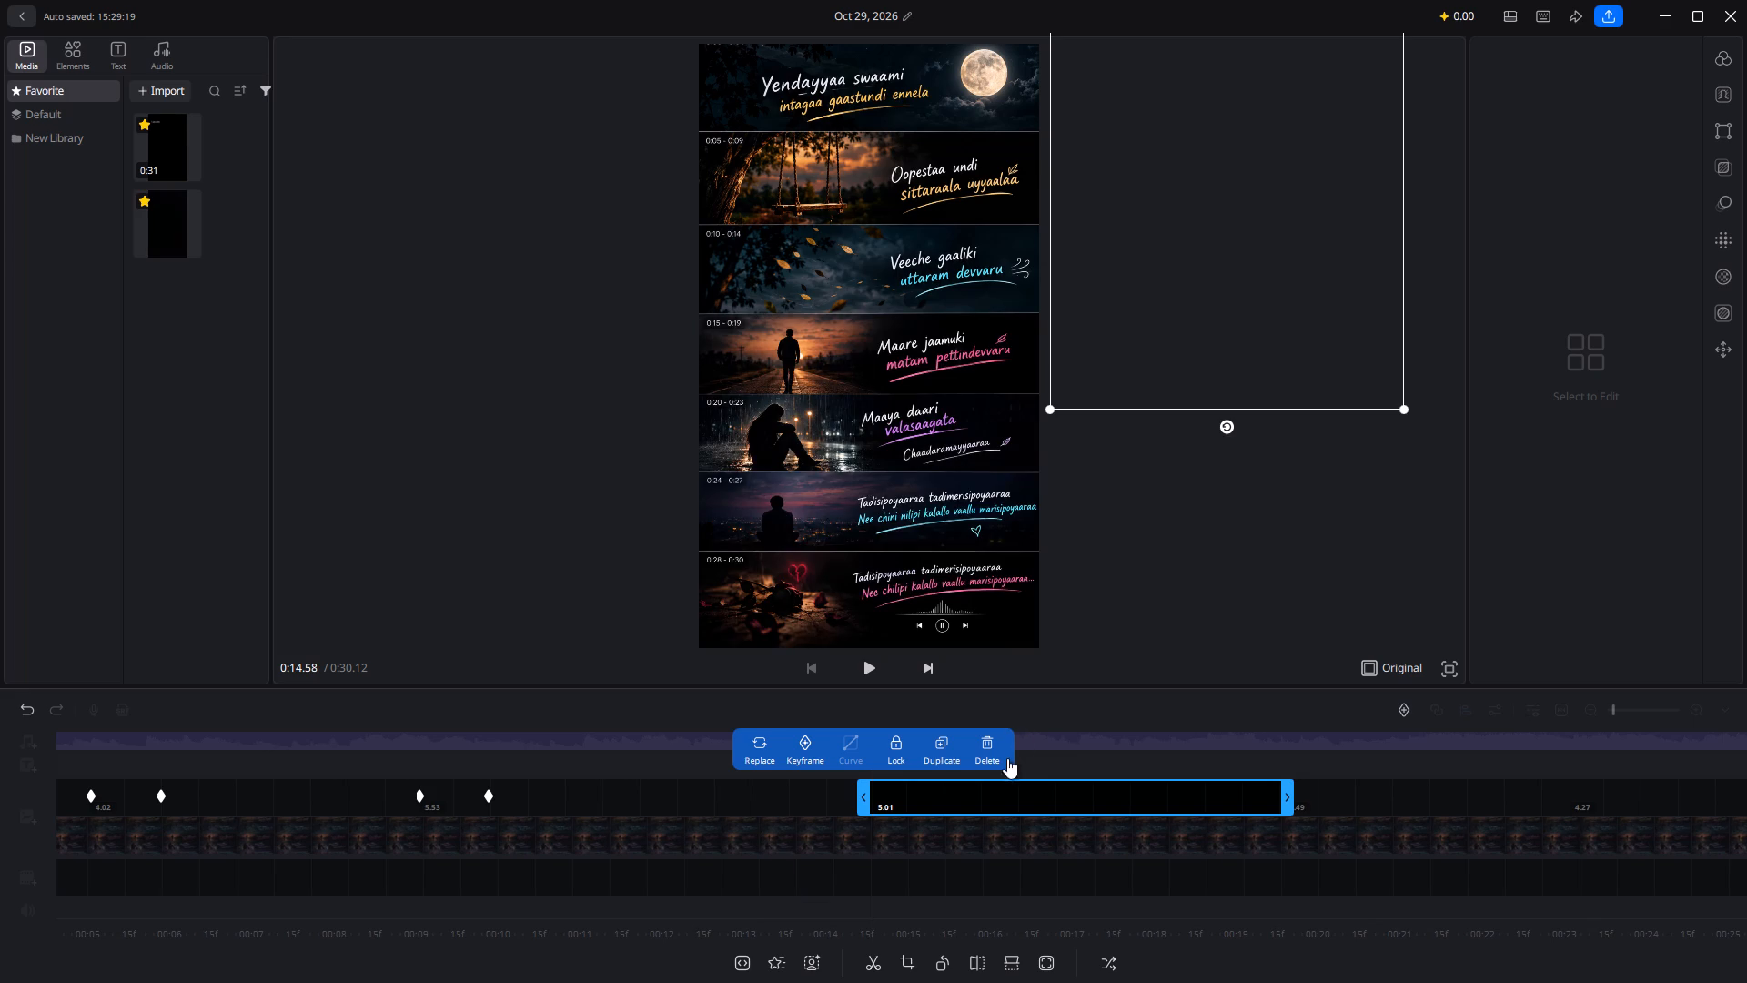
{"action": "left_click_drag", "start_coordinate": [1187, 165], "coordinate": [834, 626]}
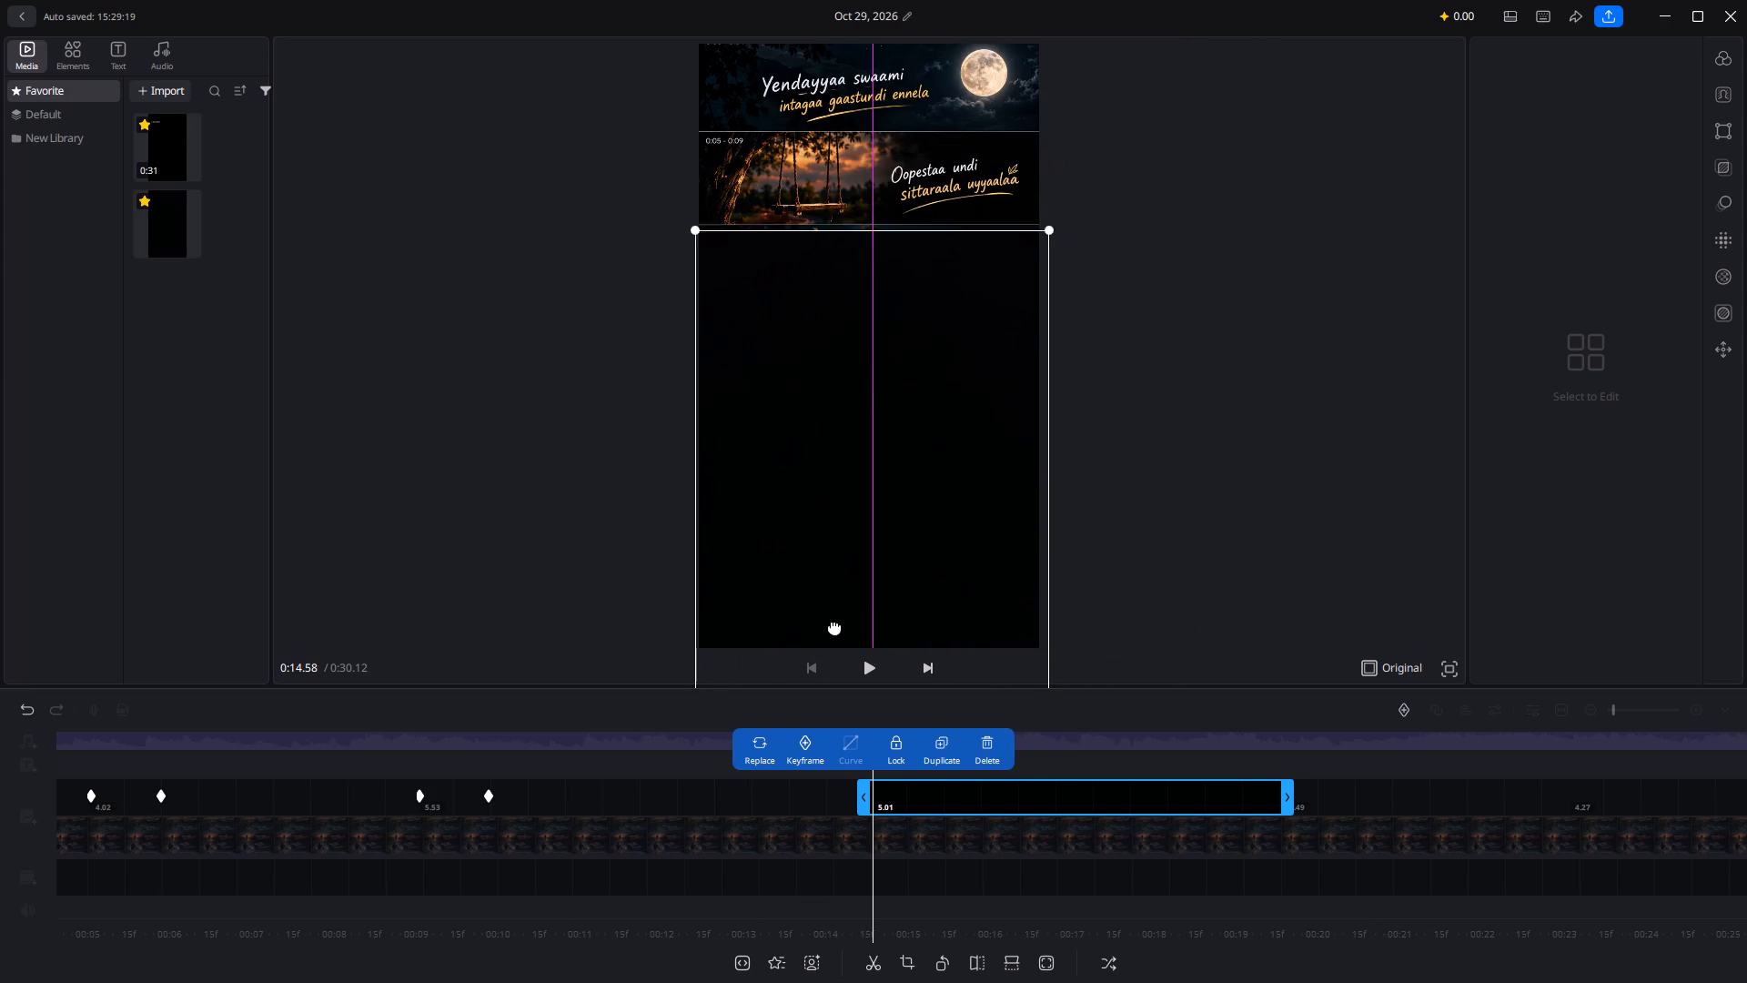
{"action": "left_click_drag", "start_coordinate": [834, 626], "coordinate": [837, 627]}
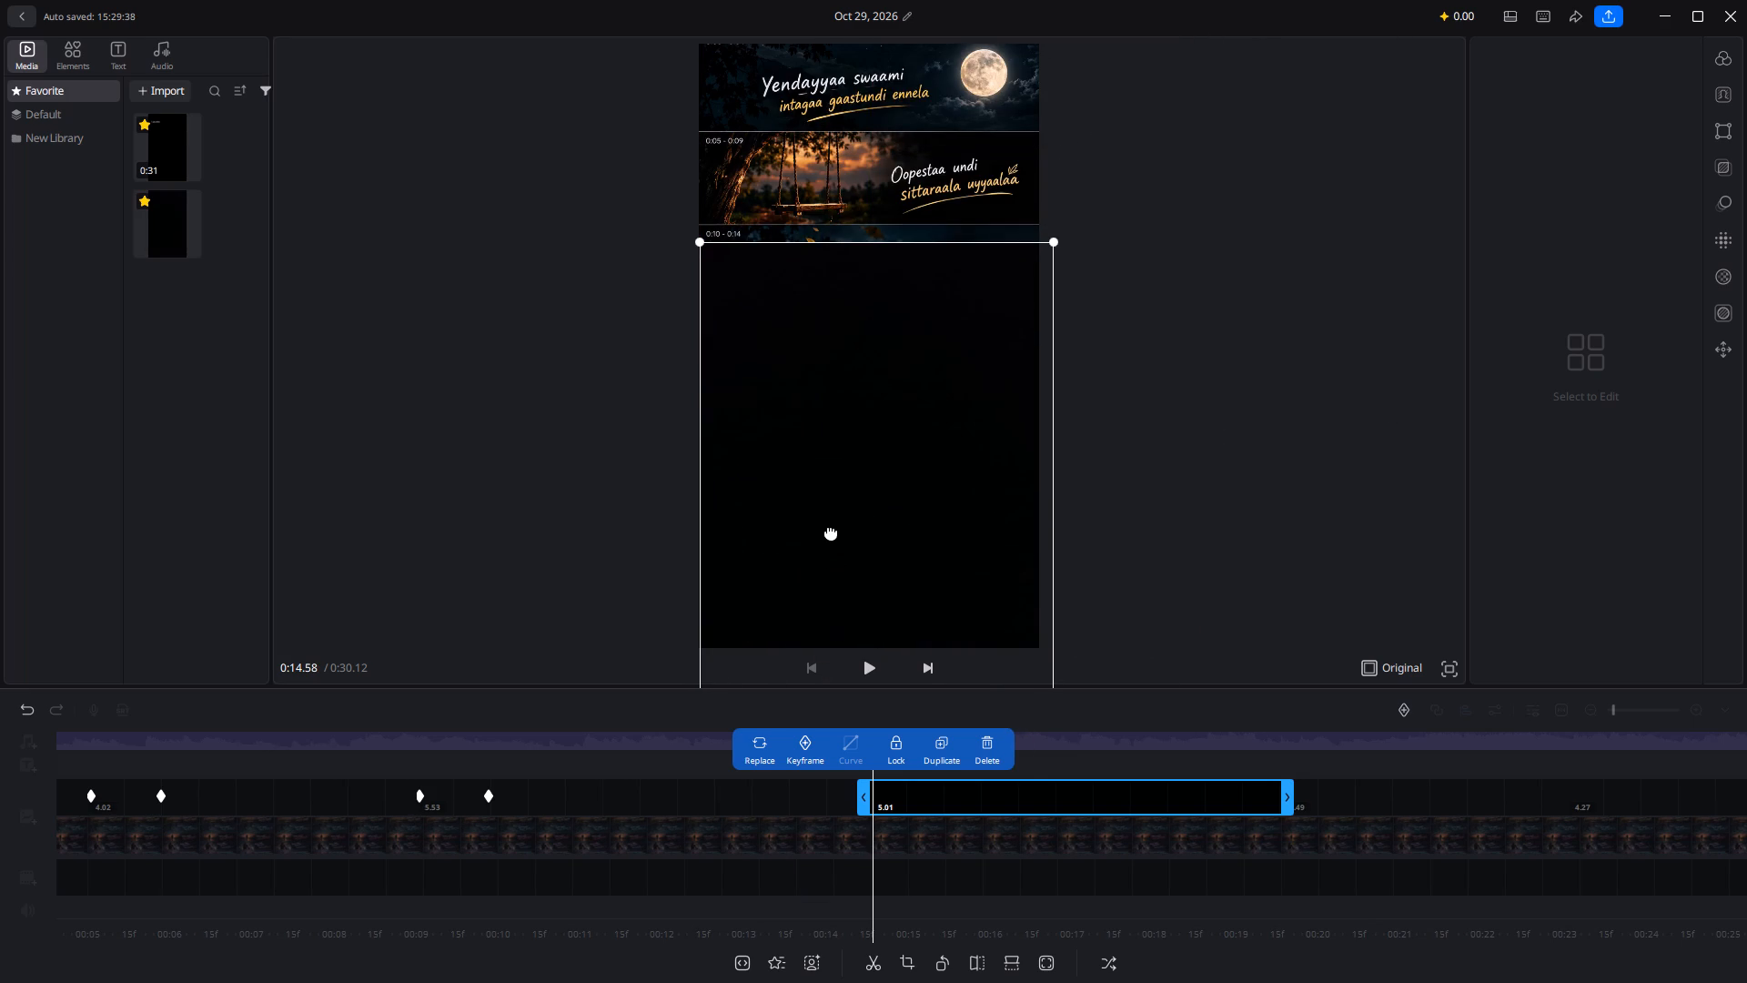
{"action": "left_click_drag", "start_coordinate": [831, 532], "coordinate": [831, 589]}
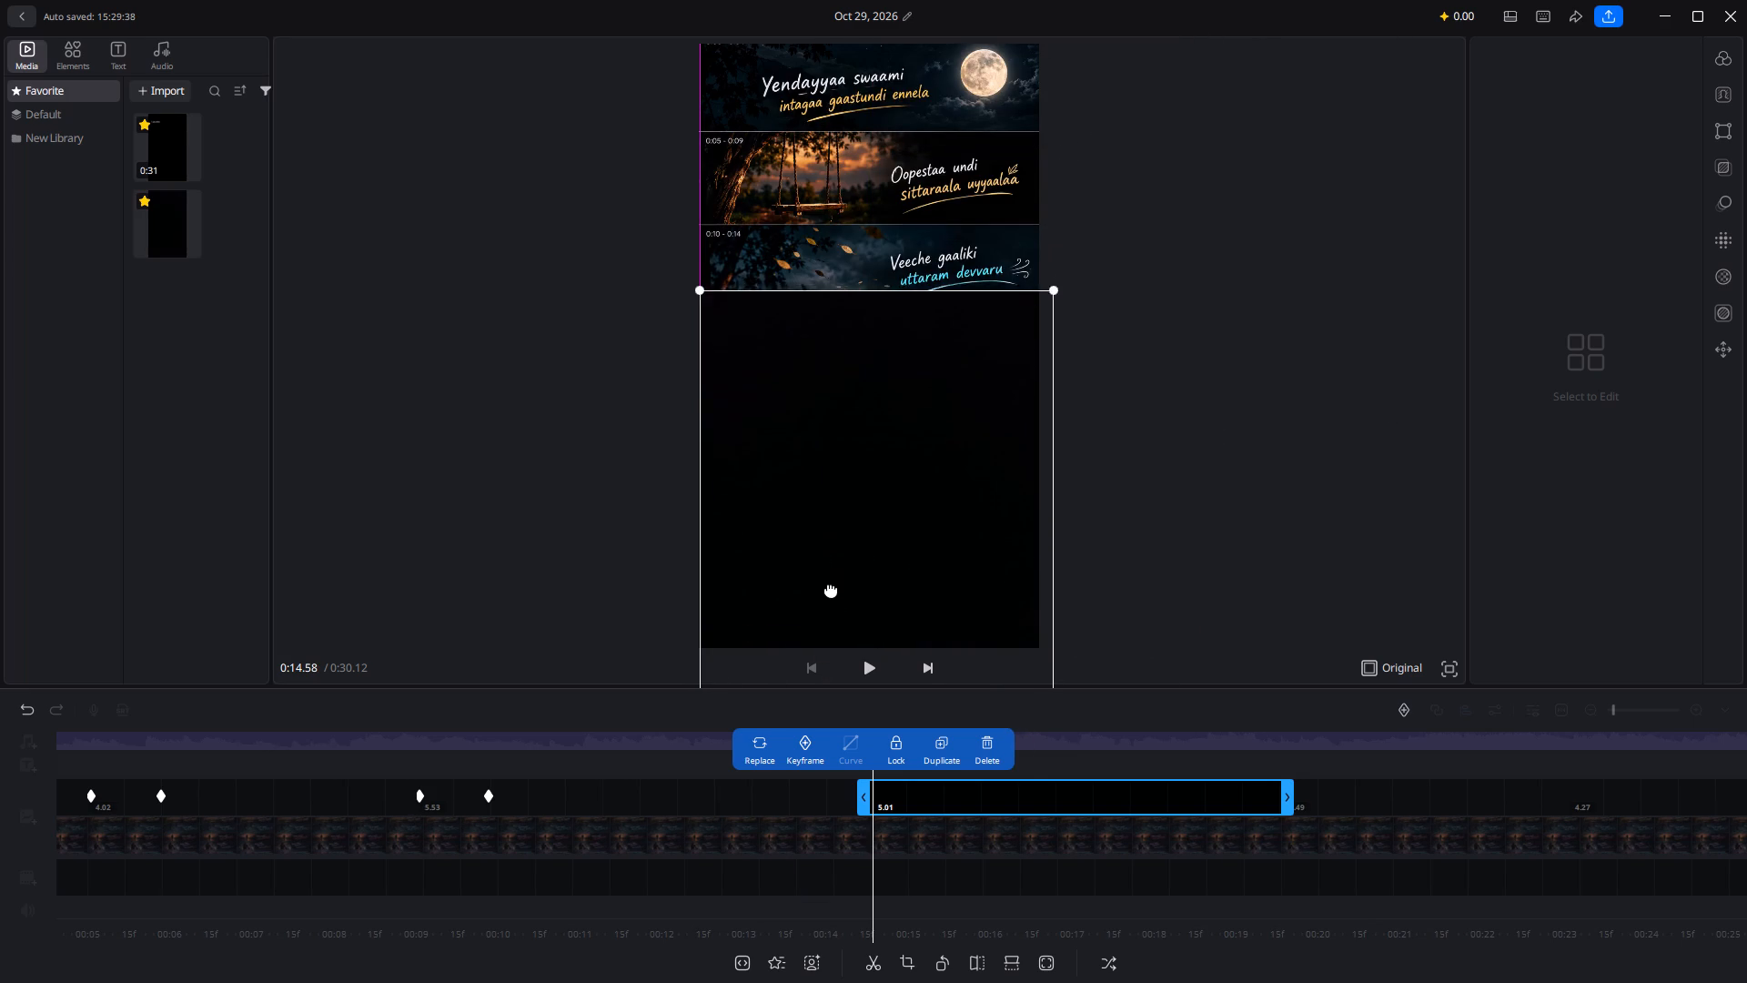
{"action": "left_click_drag", "start_coordinate": [831, 589], "coordinate": [828, 680]}
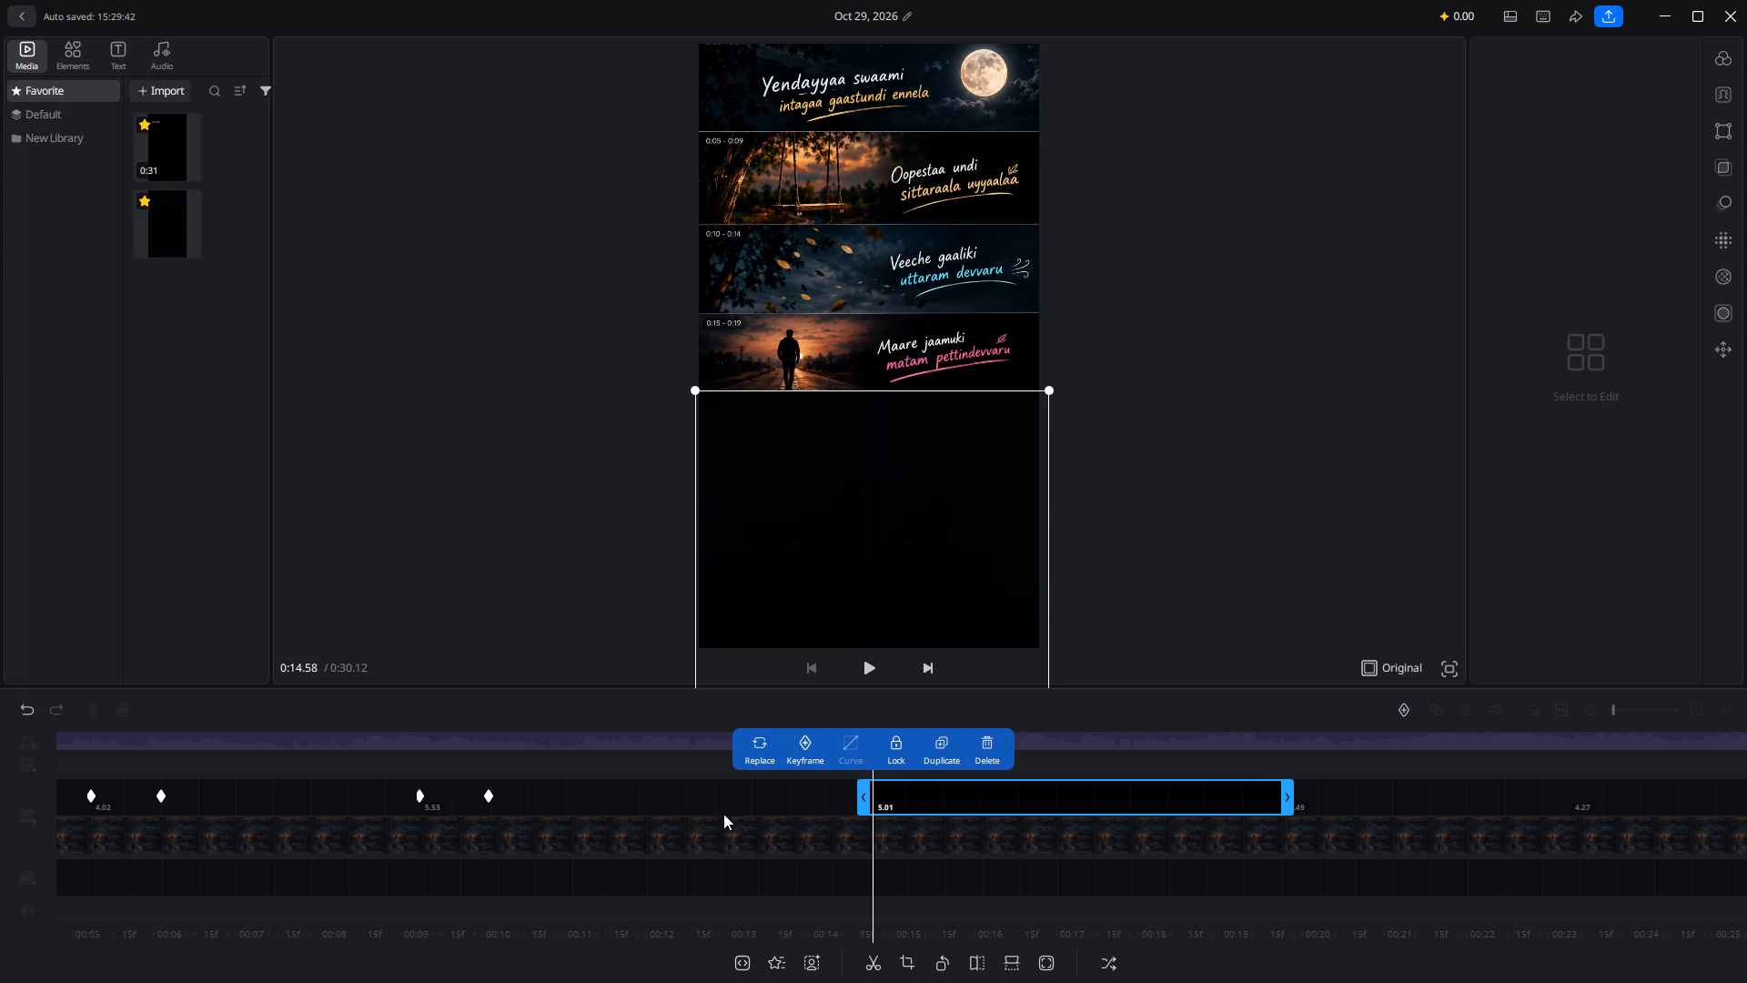
Move the fourth segment's overlay up to just below the "Veeche gaaliki" strip and add a keyframe at 0:14.56.
{"action": "scroll", "coordinate": [723, 812], "scroll_direction": "left", "scroll_amount": 1}
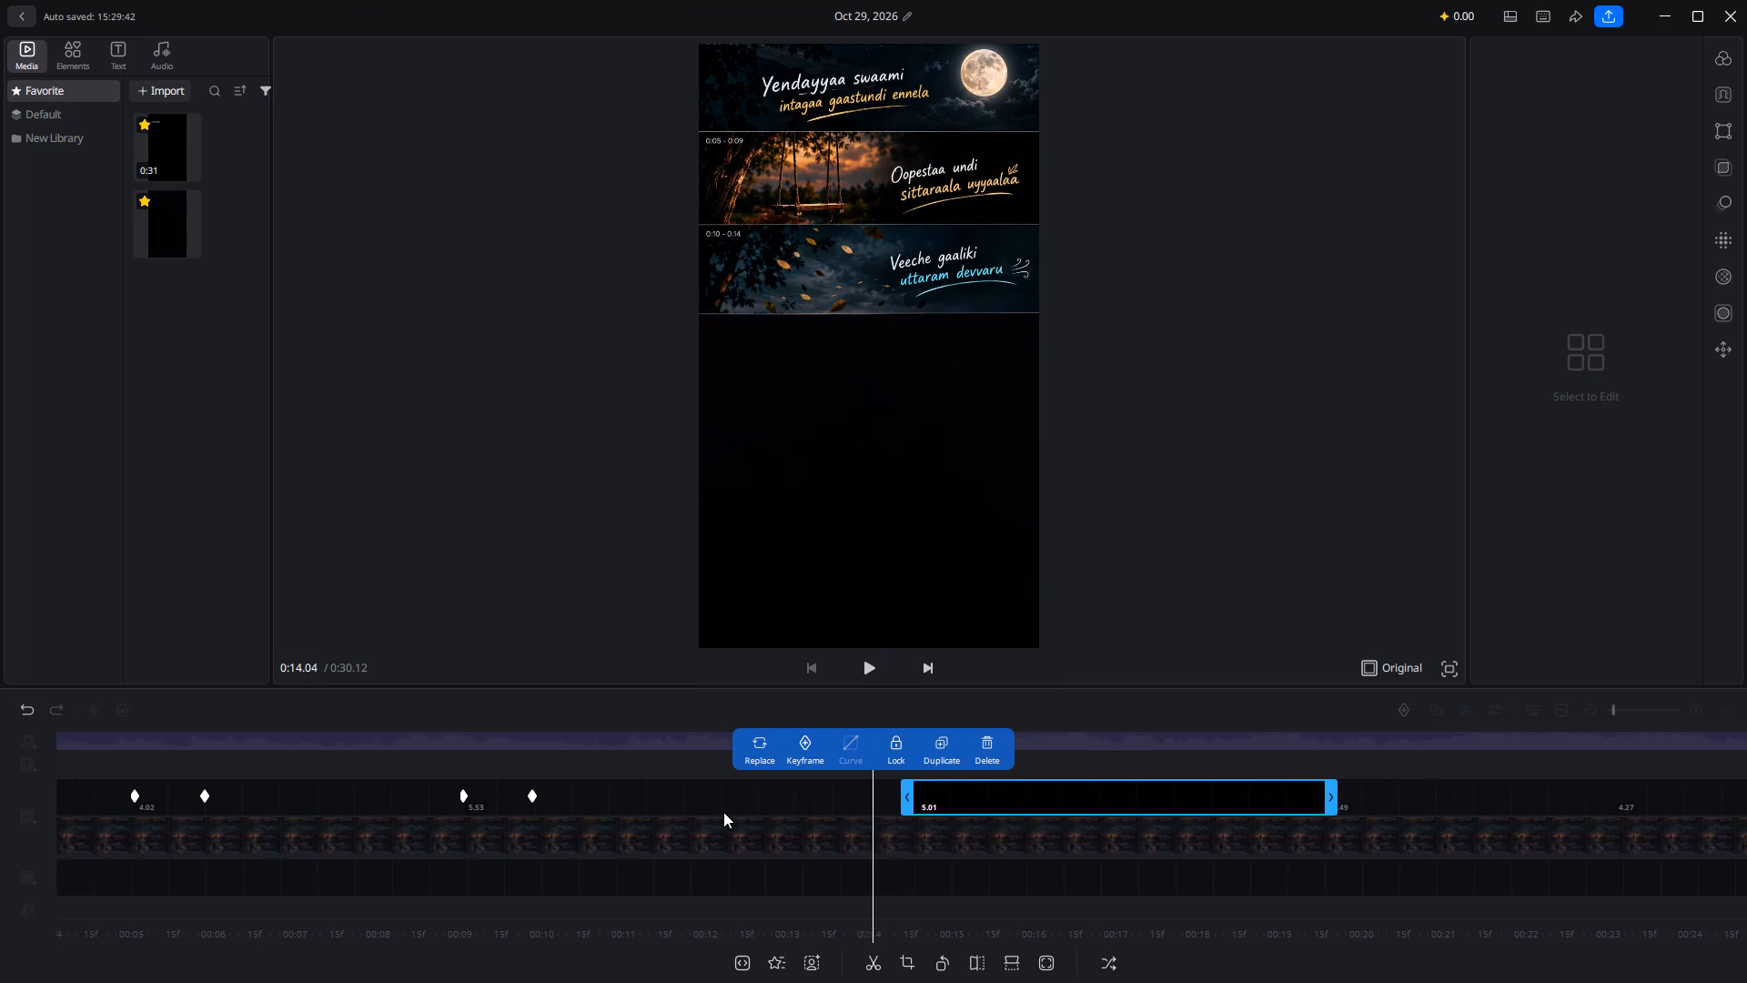
{"action": "scroll", "coordinate": [723, 812], "scroll_direction": "left", "scroll_amount": 2}
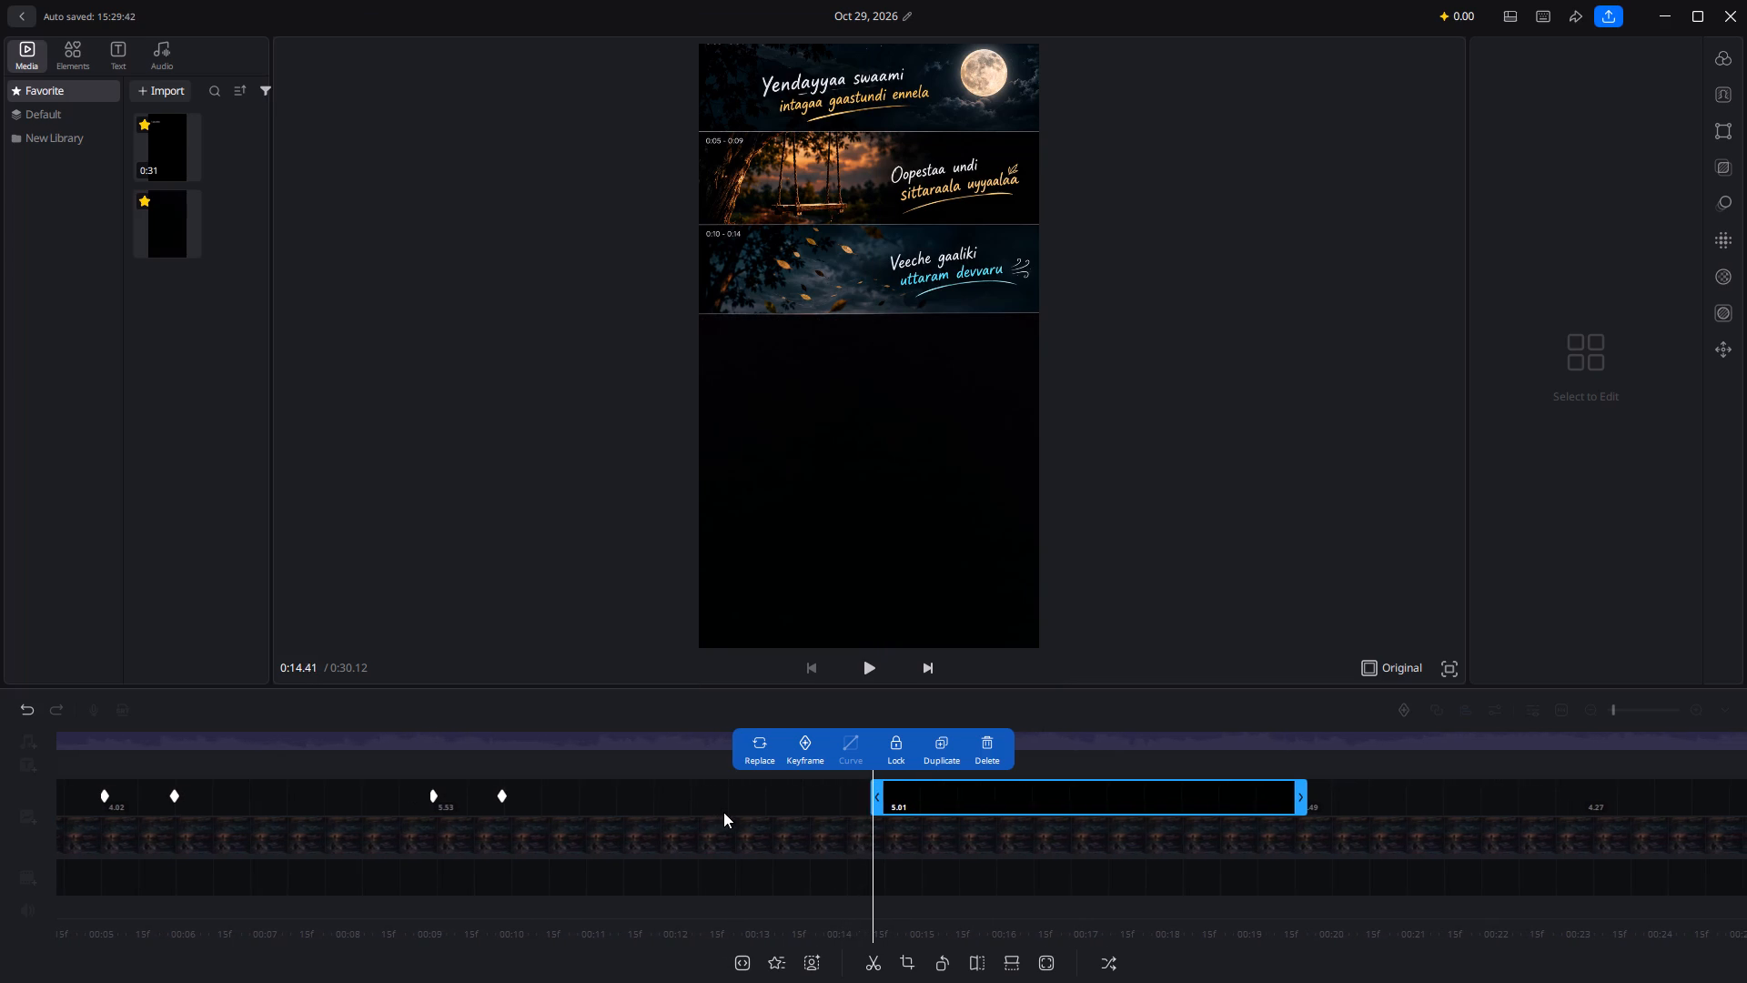
{"action": "scroll", "coordinate": [723, 812], "scroll_direction": "left", "scroll_amount": 1}
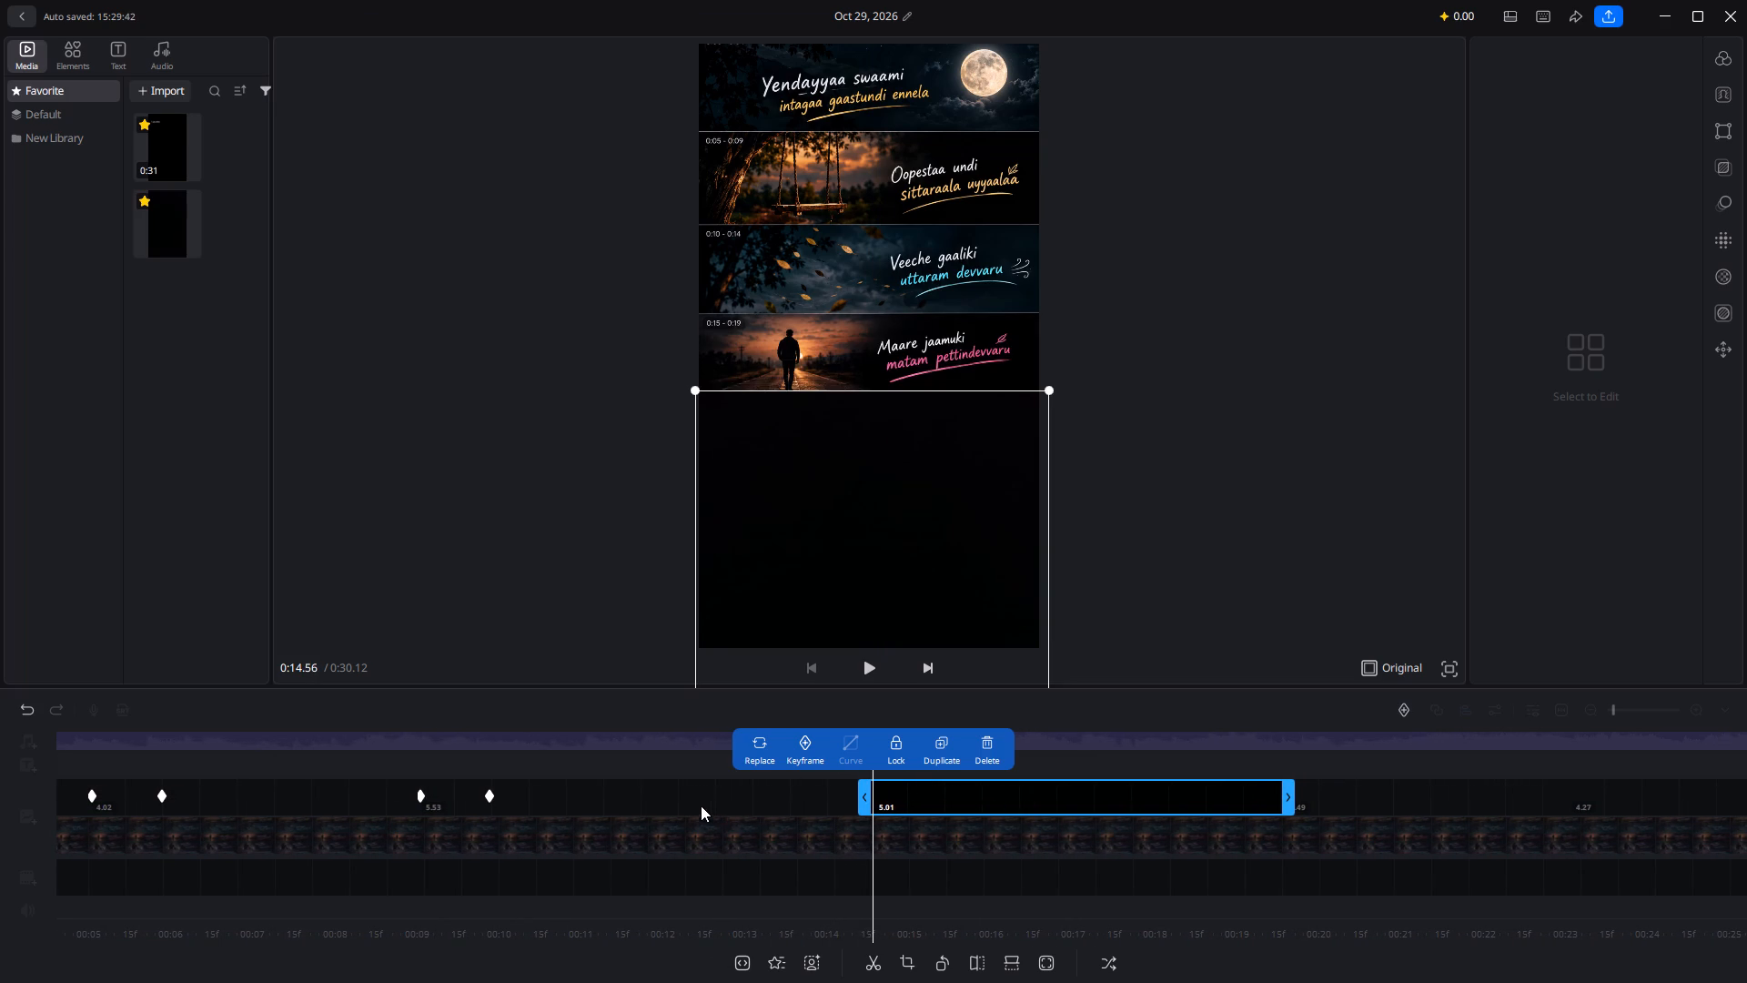
{"action": "left_click_drag", "start_coordinate": [808, 498], "coordinate": [813, 422]}
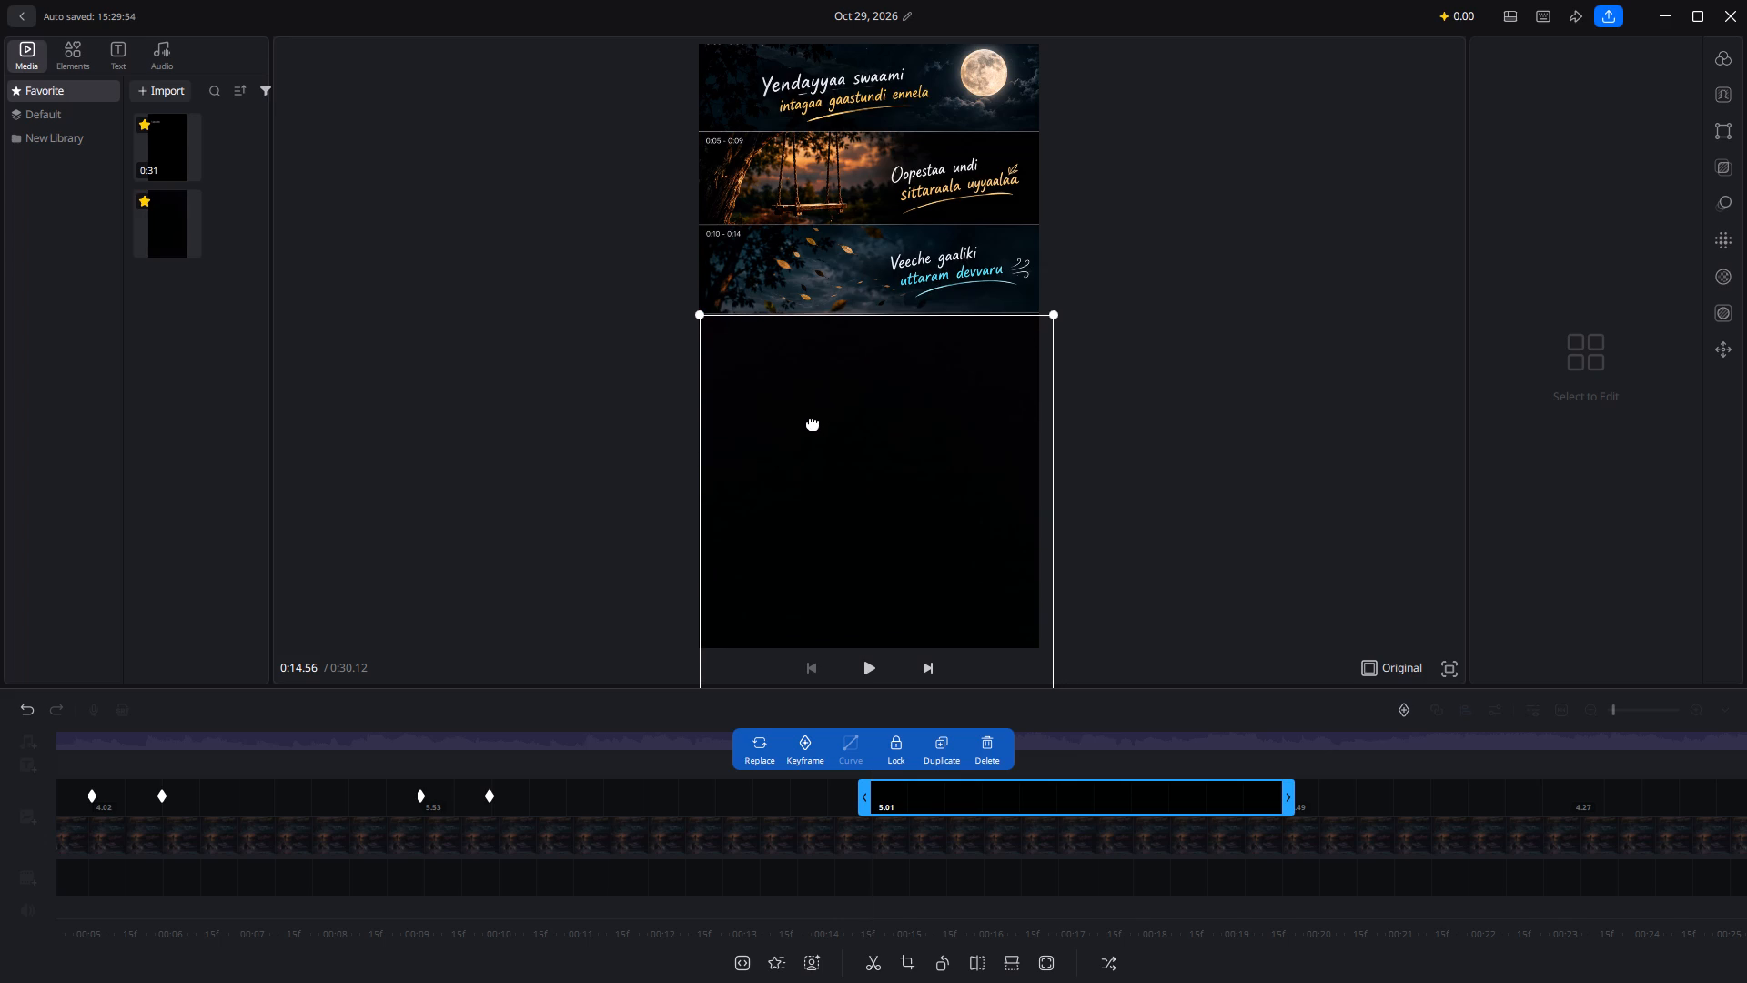
{"action": "left_click", "coordinate": [801, 754]}
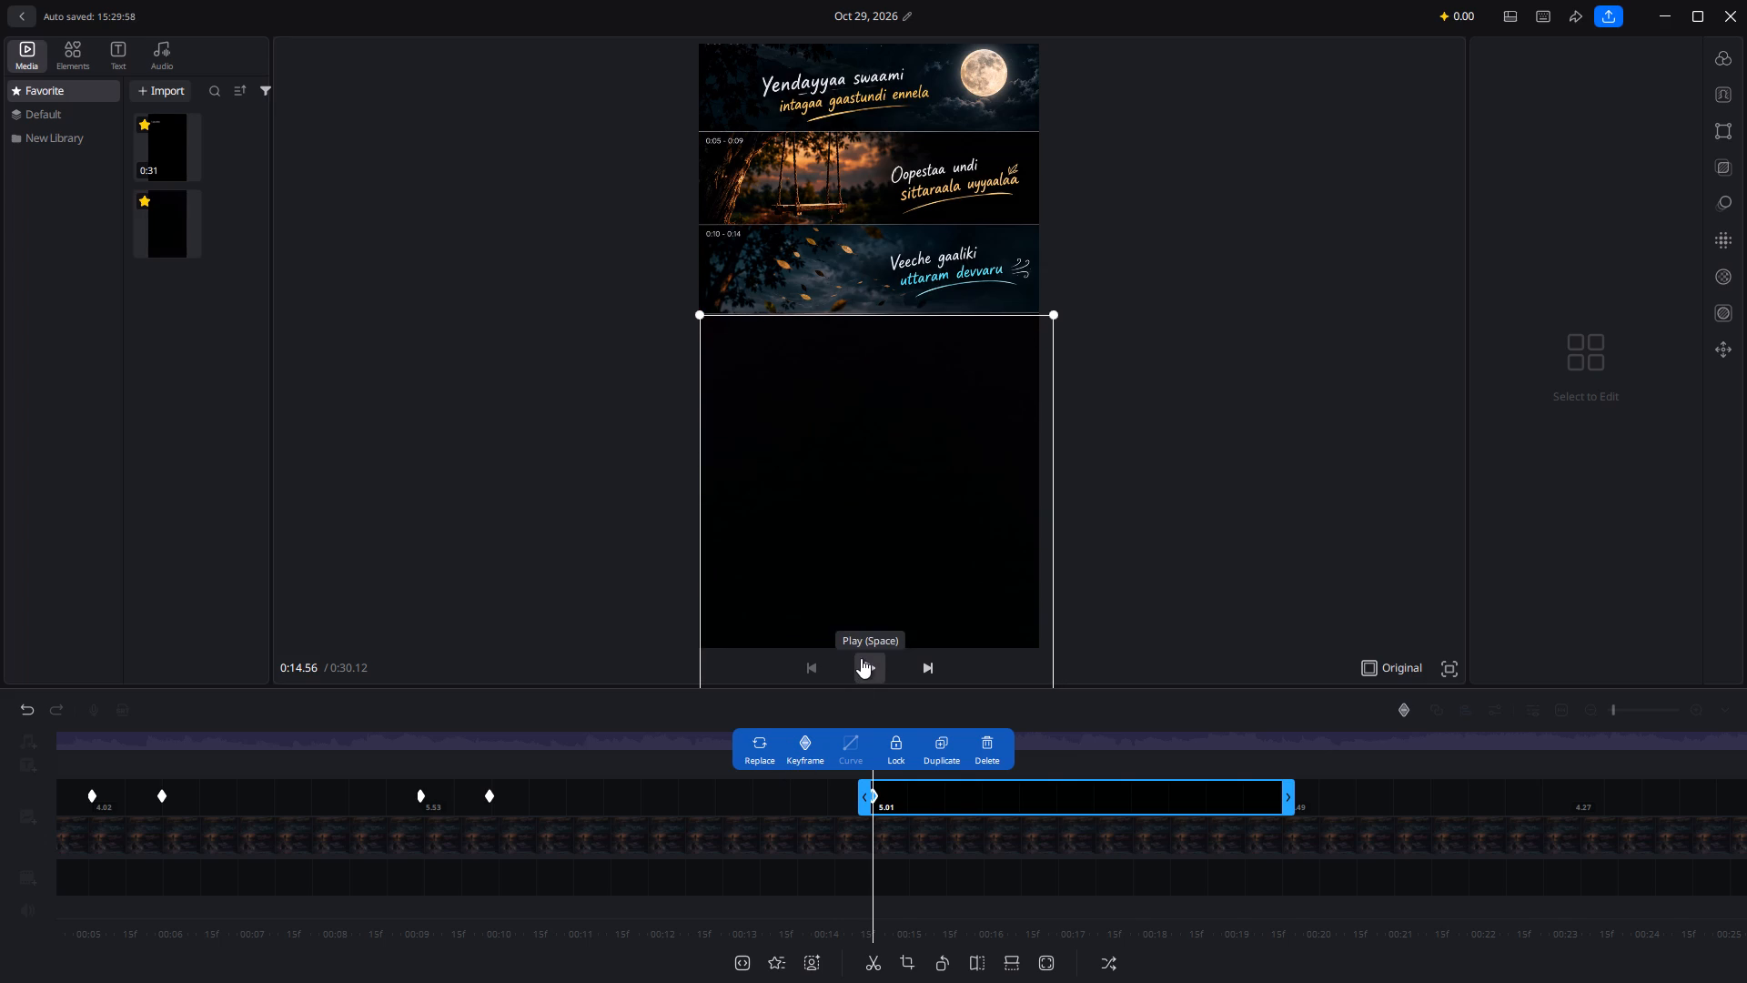
At 0:15.54, keyframe the fourth segment's overlay moved down to just below the "Maare jaamuki" strip.
{"action": "scroll", "coordinate": [861, 658], "scroll_direction": "left", "scroll_amount": 10}
{"action": "scroll", "coordinate": [863, 824], "scroll_direction": "left", "scroll_amount": 3}
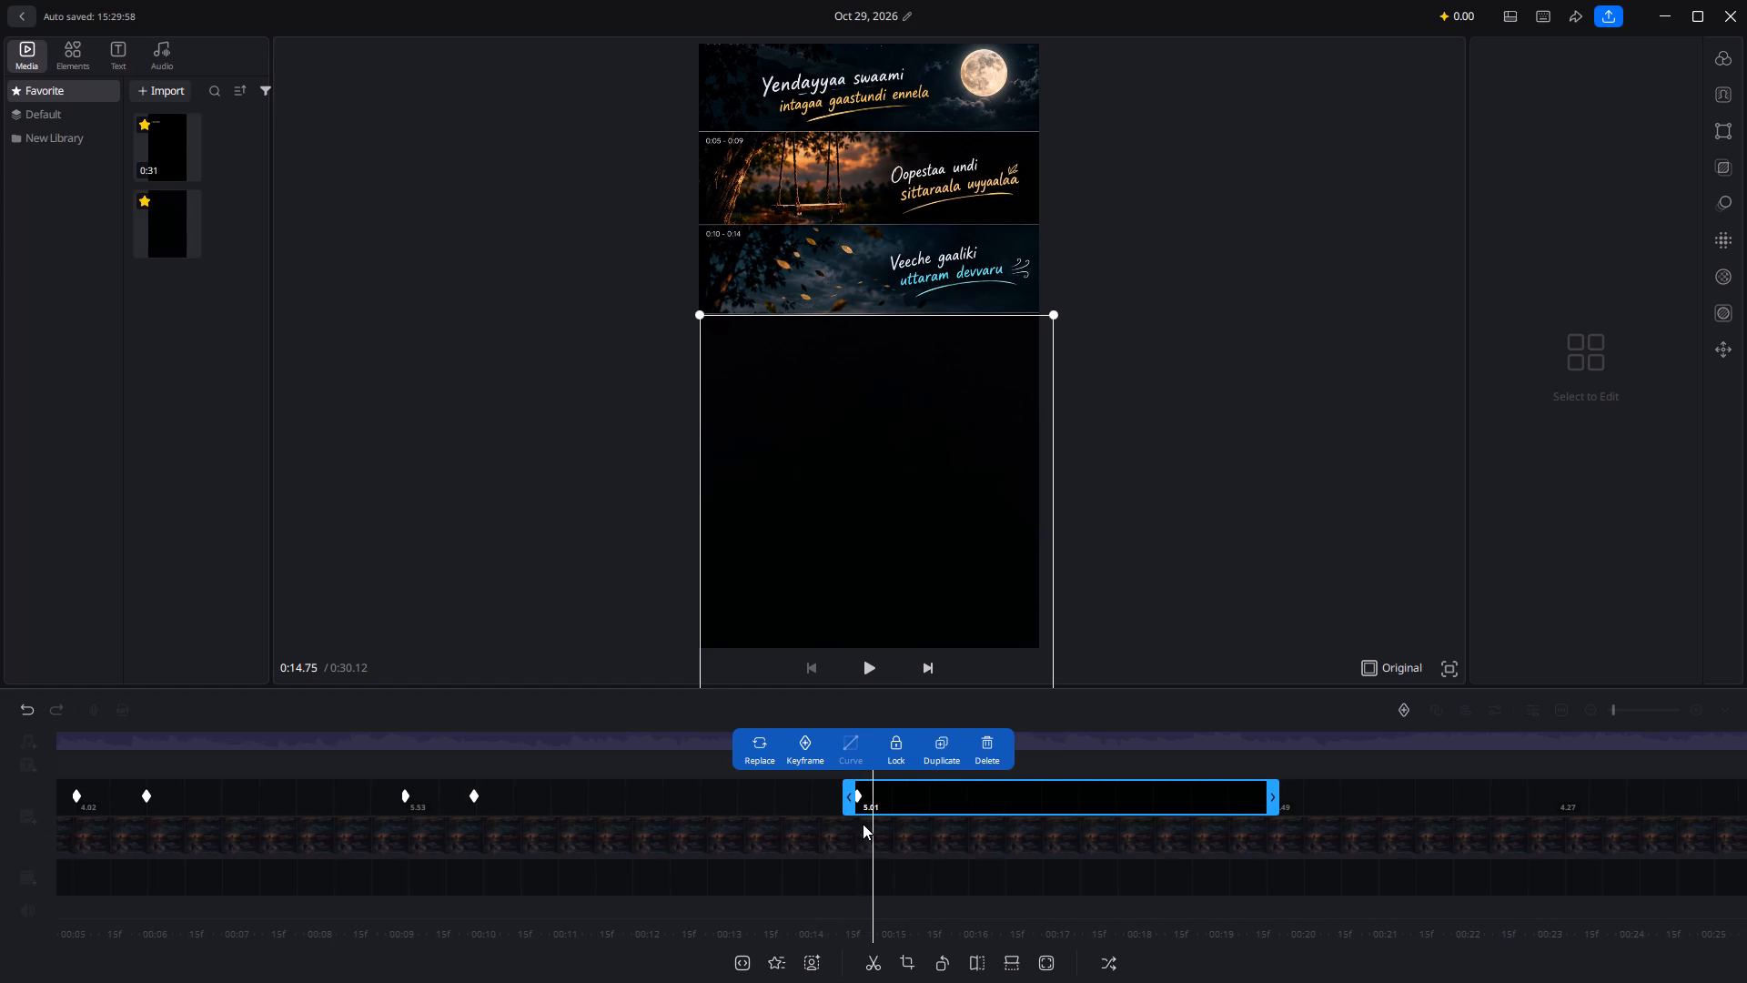
{"action": "scroll", "coordinate": [863, 824], "scroll_direction": "left", "scroll_amount": 9}
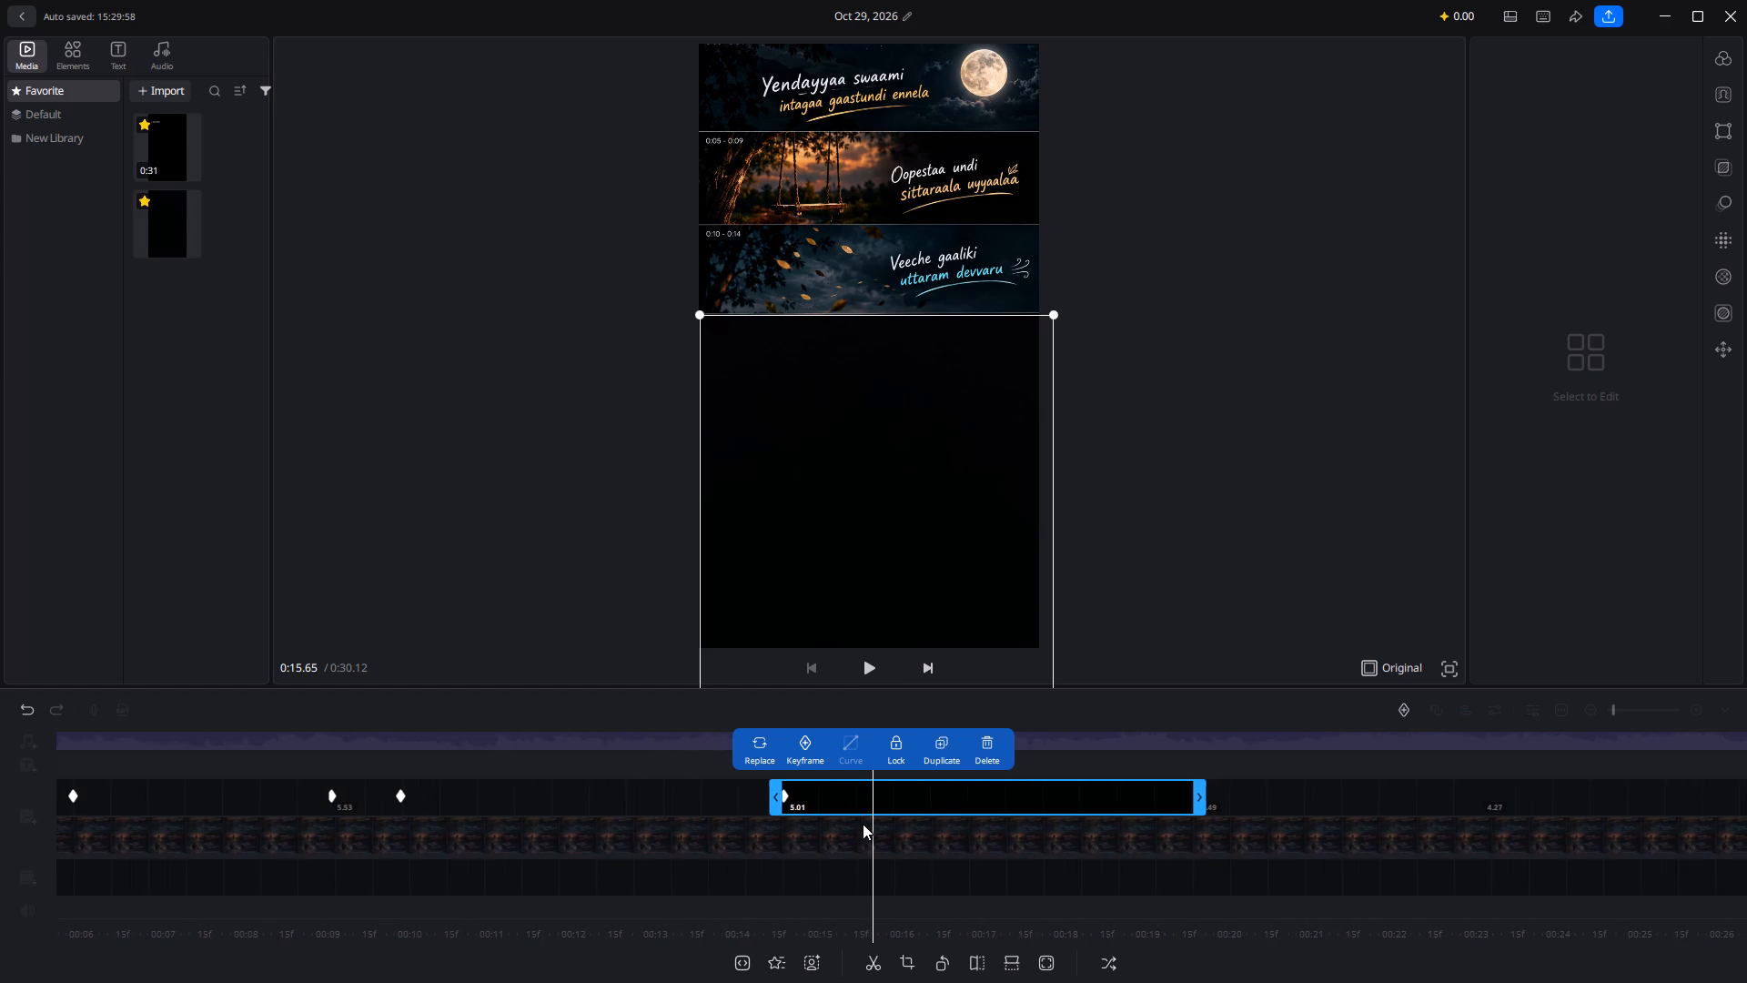
{"action": "scroll", "coordinate": [863, 824], "scroll_direction": "left", "scroll_amount": 2}
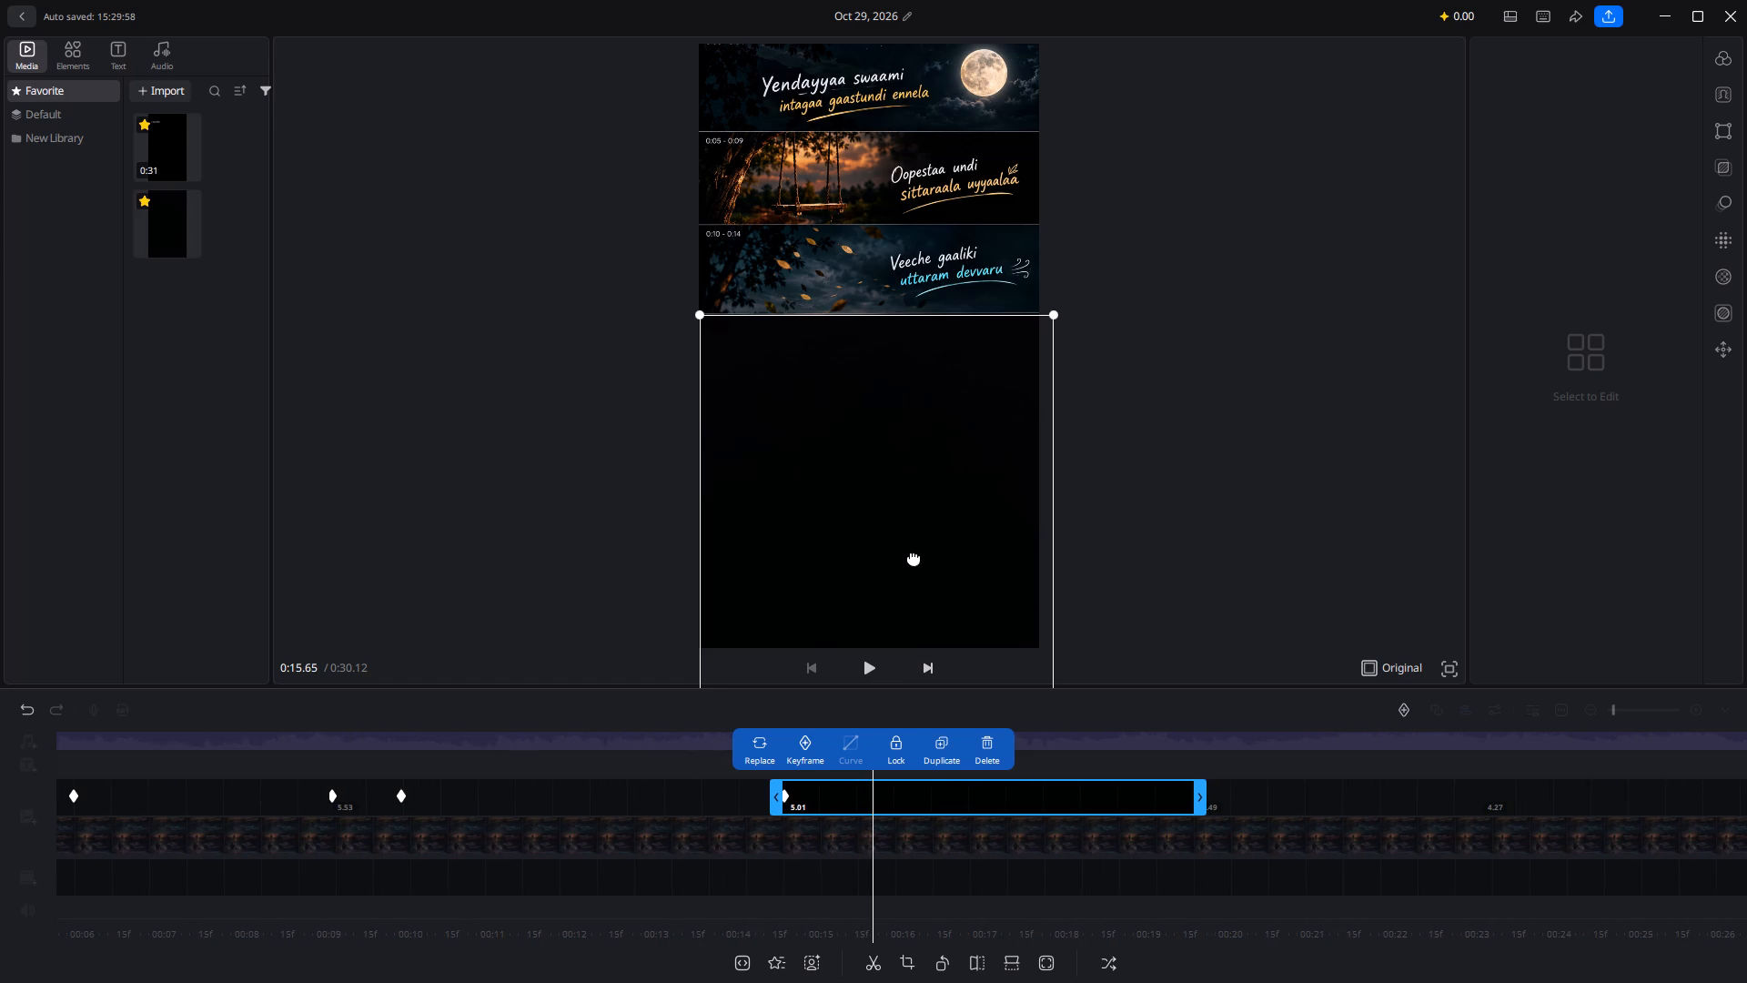
{"action": "scroll", "coordinate": [914, 557], "scroll_direction": "right", "scroll_amount": 1}
{"action": "scroll", "coordinate": [828, 822], "scroll_direction": "right", "scroll_amount": 1}
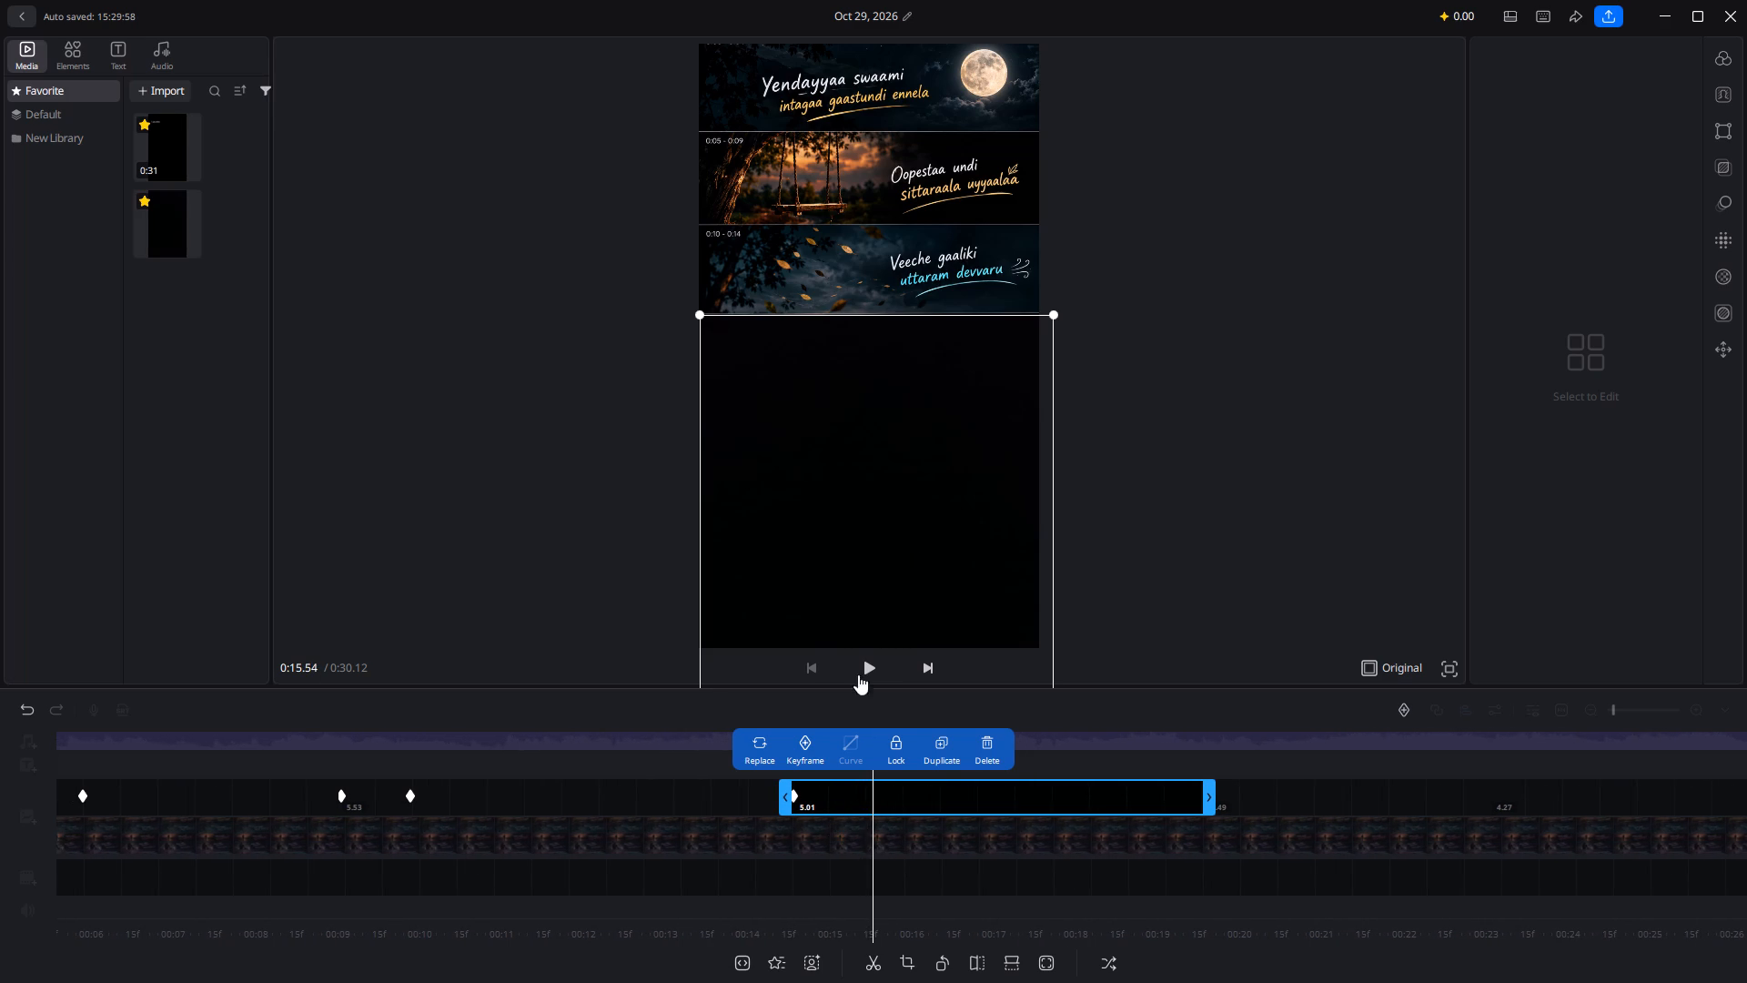
{"action": "left_click_drag", "start_coordinate": [876, 576], "coordinate": [874, 682]}
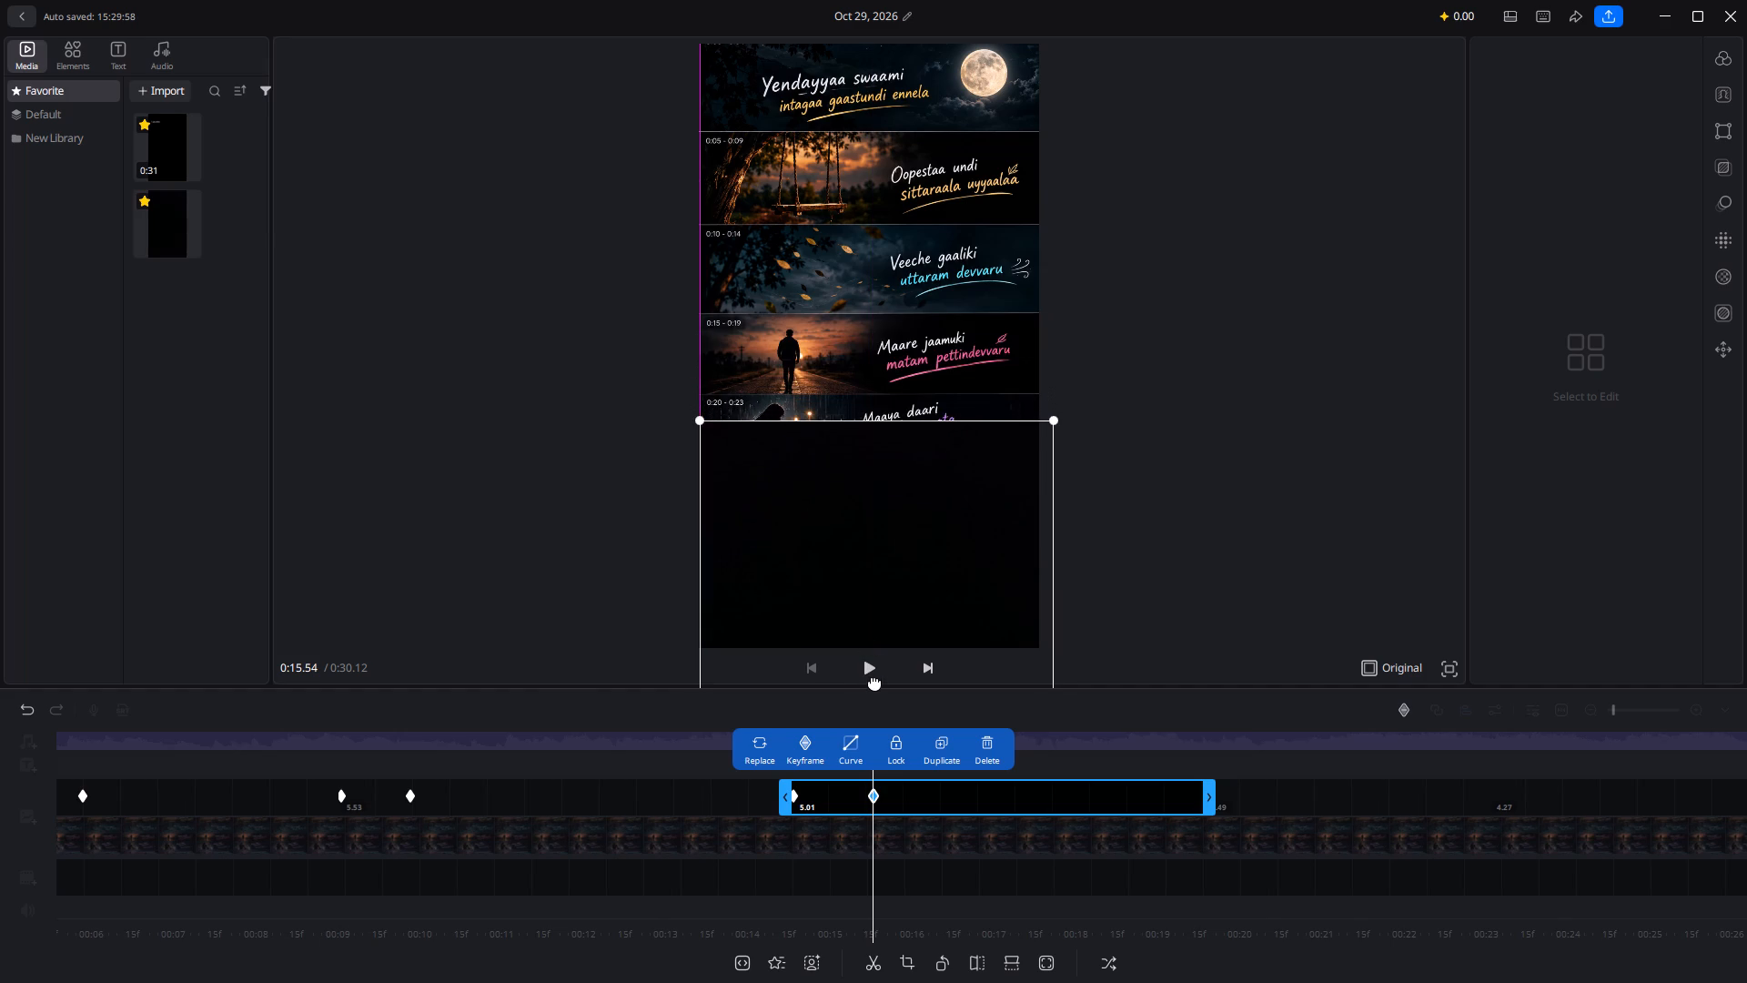
{"action": "left_click_drag", "start_coordinate": [874, 682], "coordinate": [876, 663]}
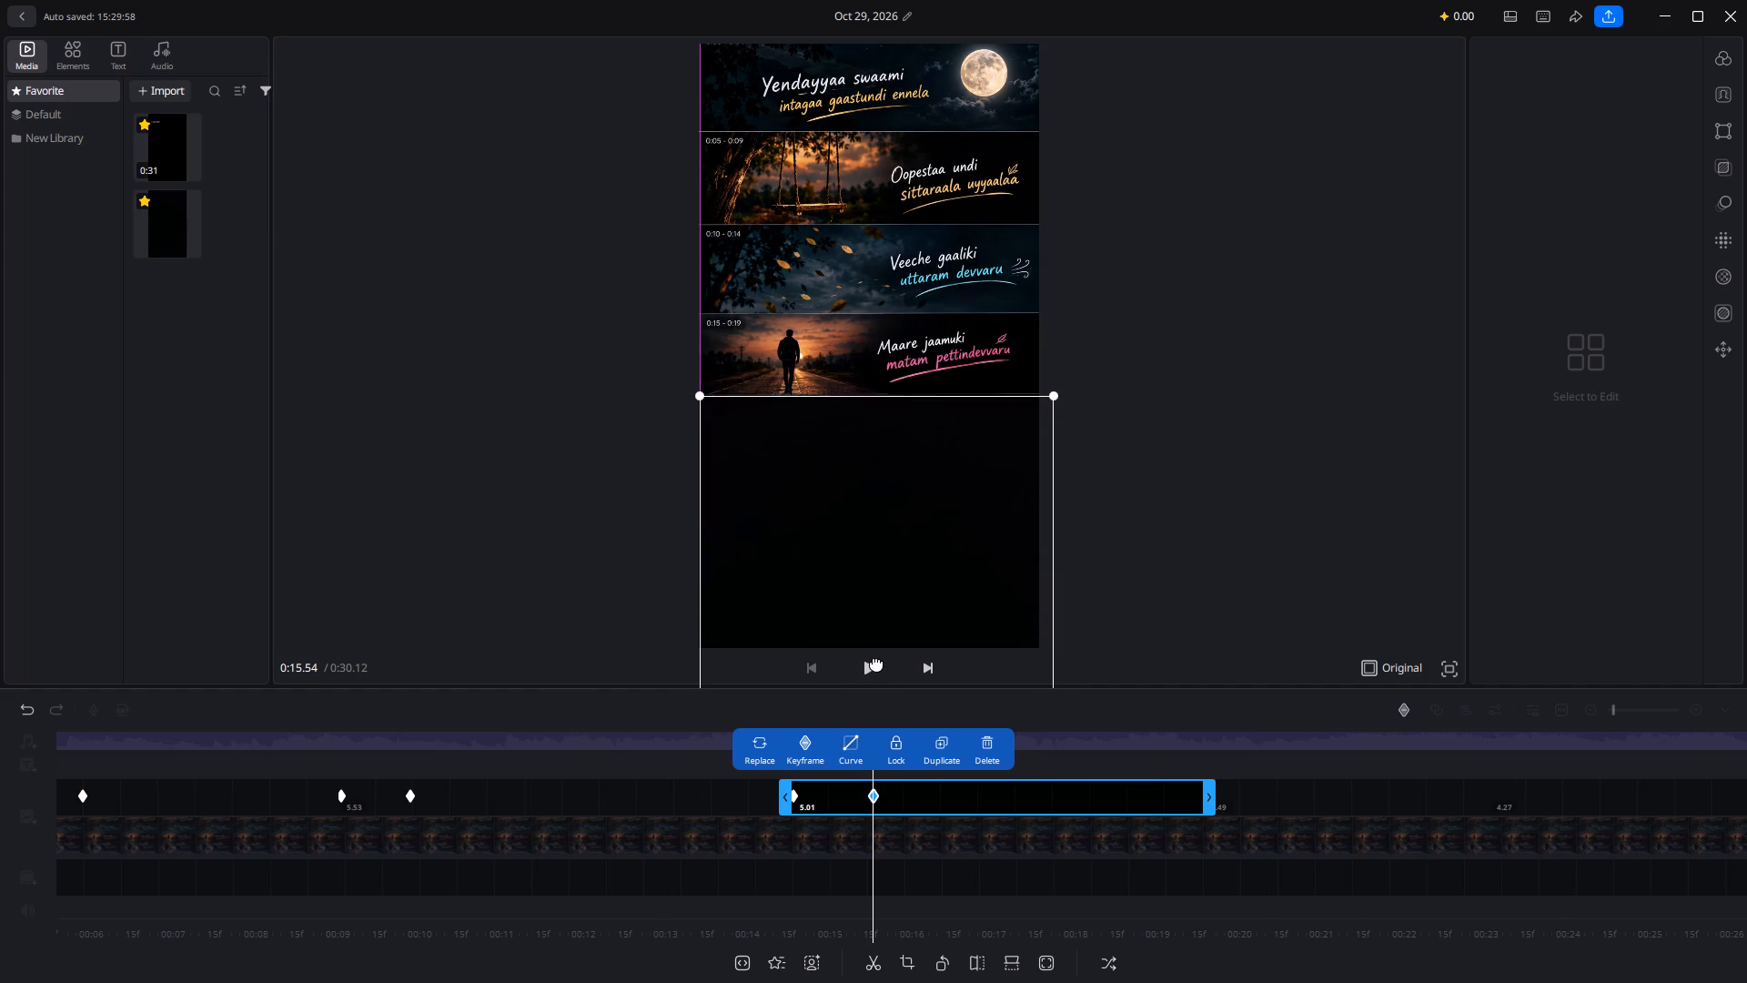
{"action": "left_click_drag", "start_coordinate": [876, 663], "coordinate": [876, 657]}
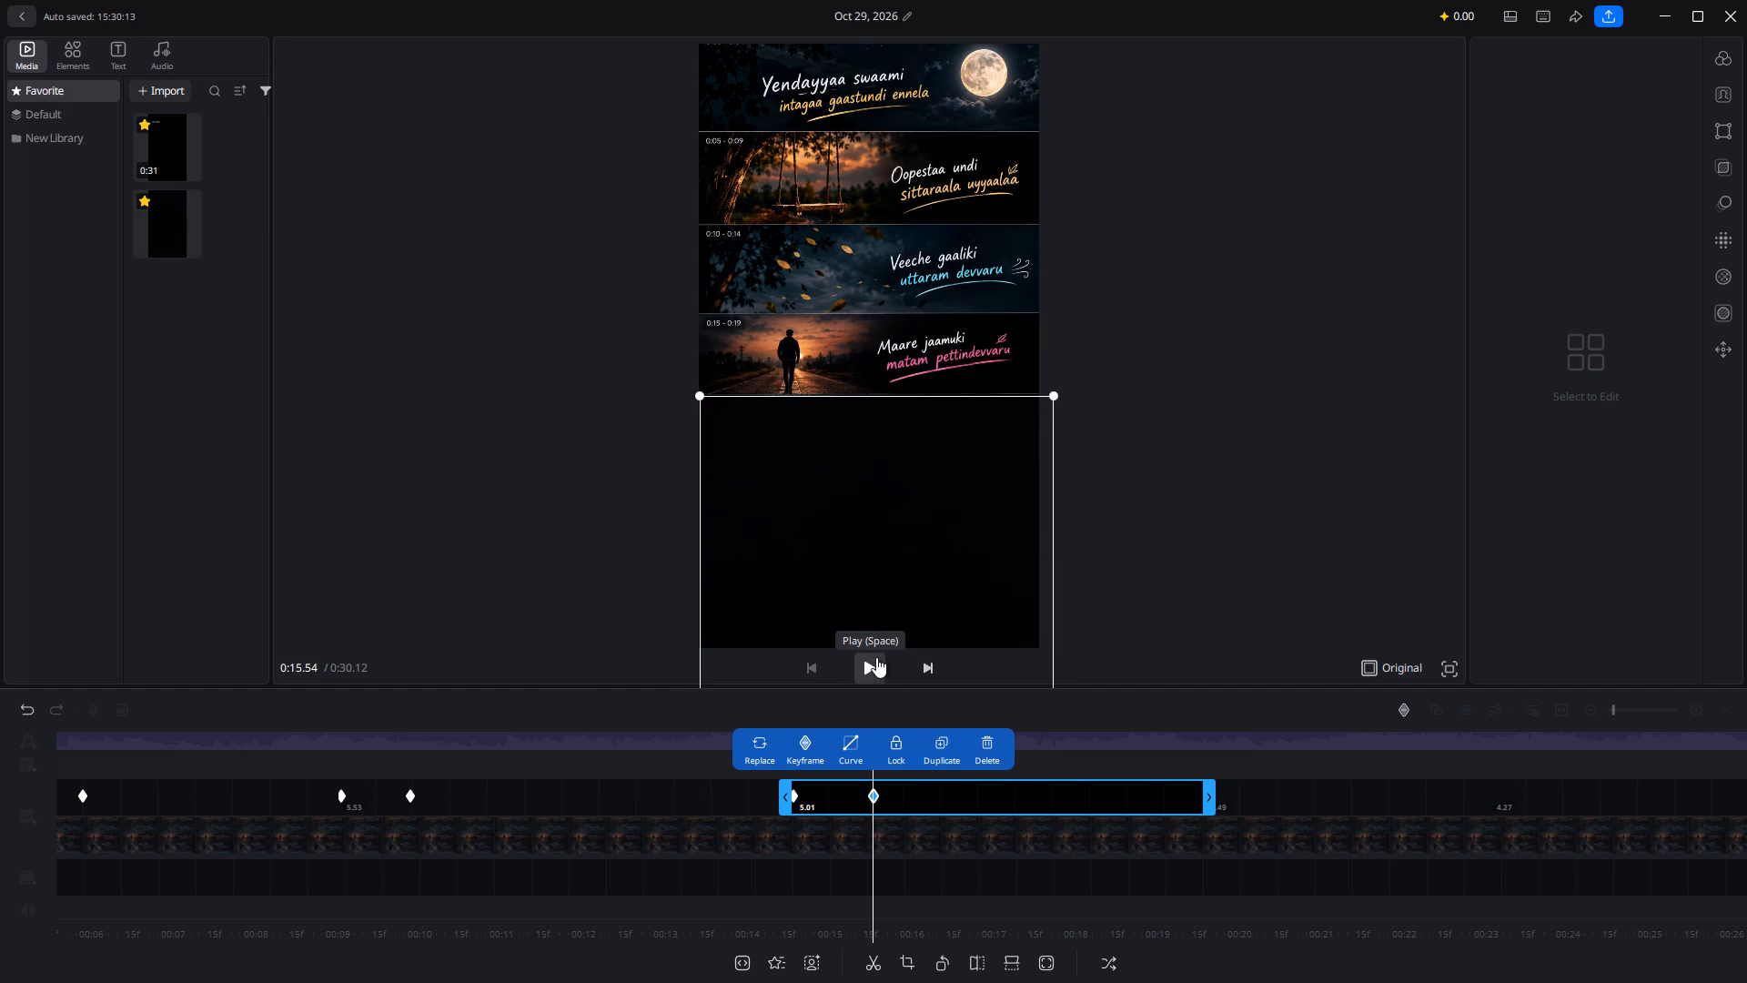
Add a keyframe near the start of the fifth black overlay segment at 0:19.58, with the overlay just below the "Maare jaamuki" strip.
{"action": "left_click", "coordinate": [1313, 803]}
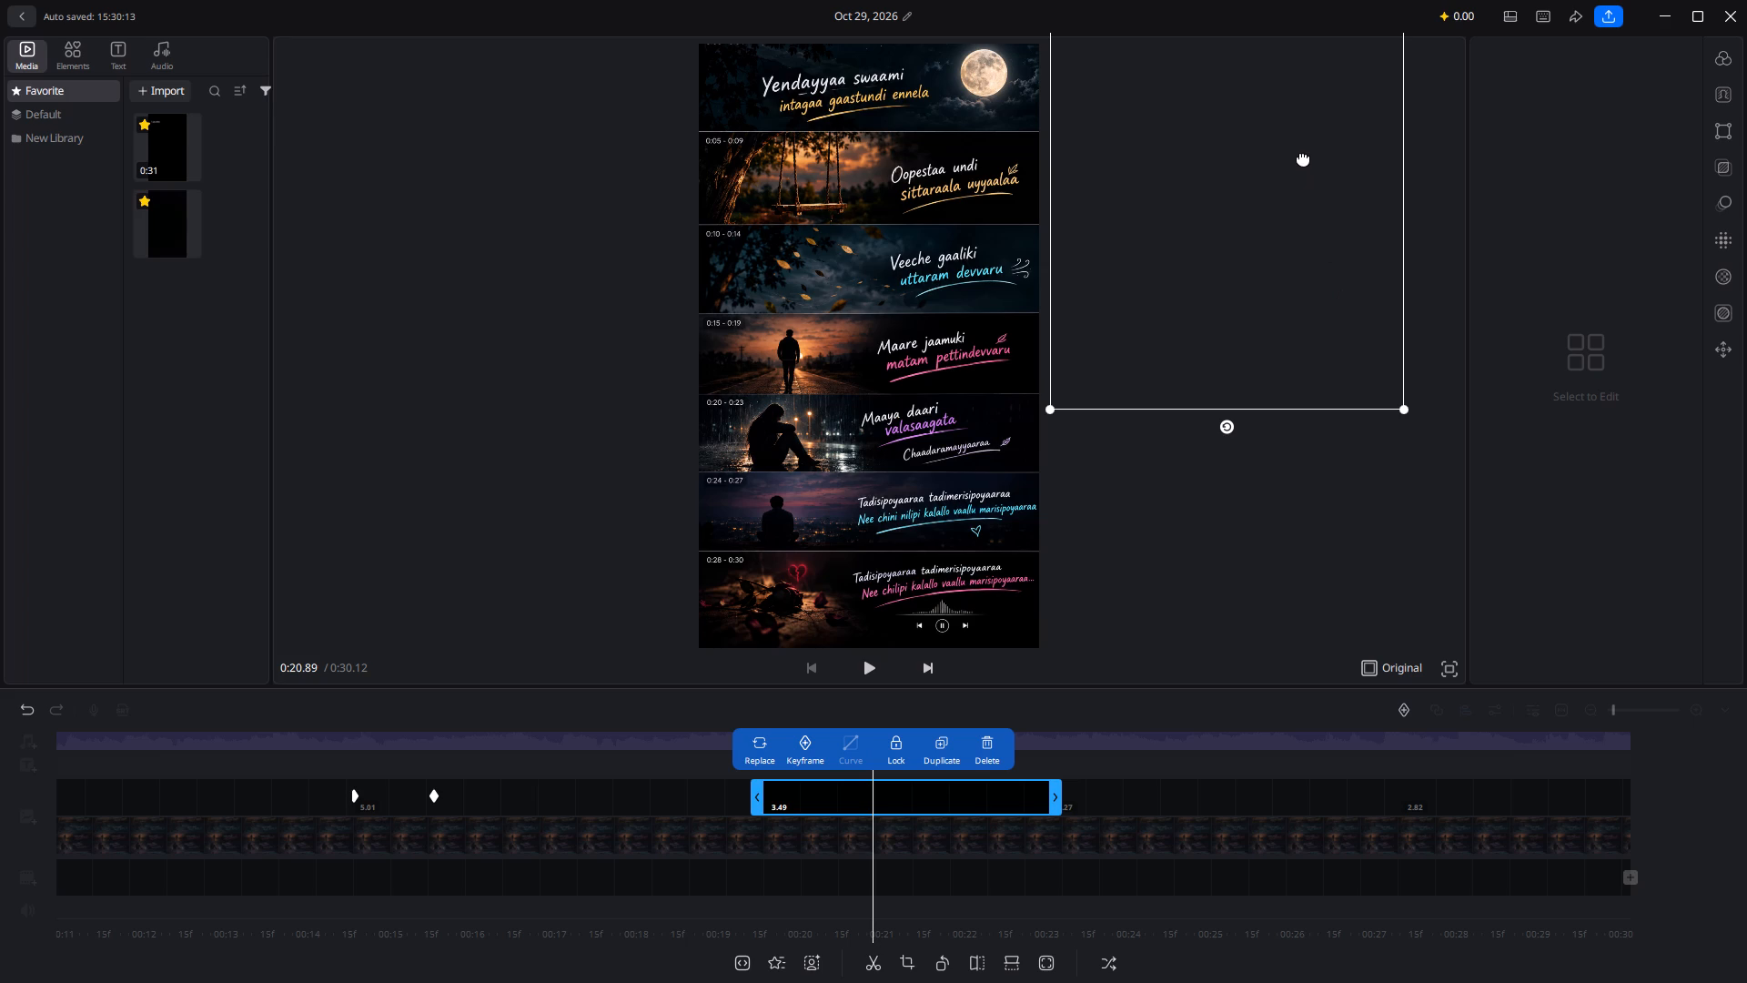
{"action": "scroll", "coordinate": [850, 836], "scroll_direction": "right", "scroll_amount": 2}
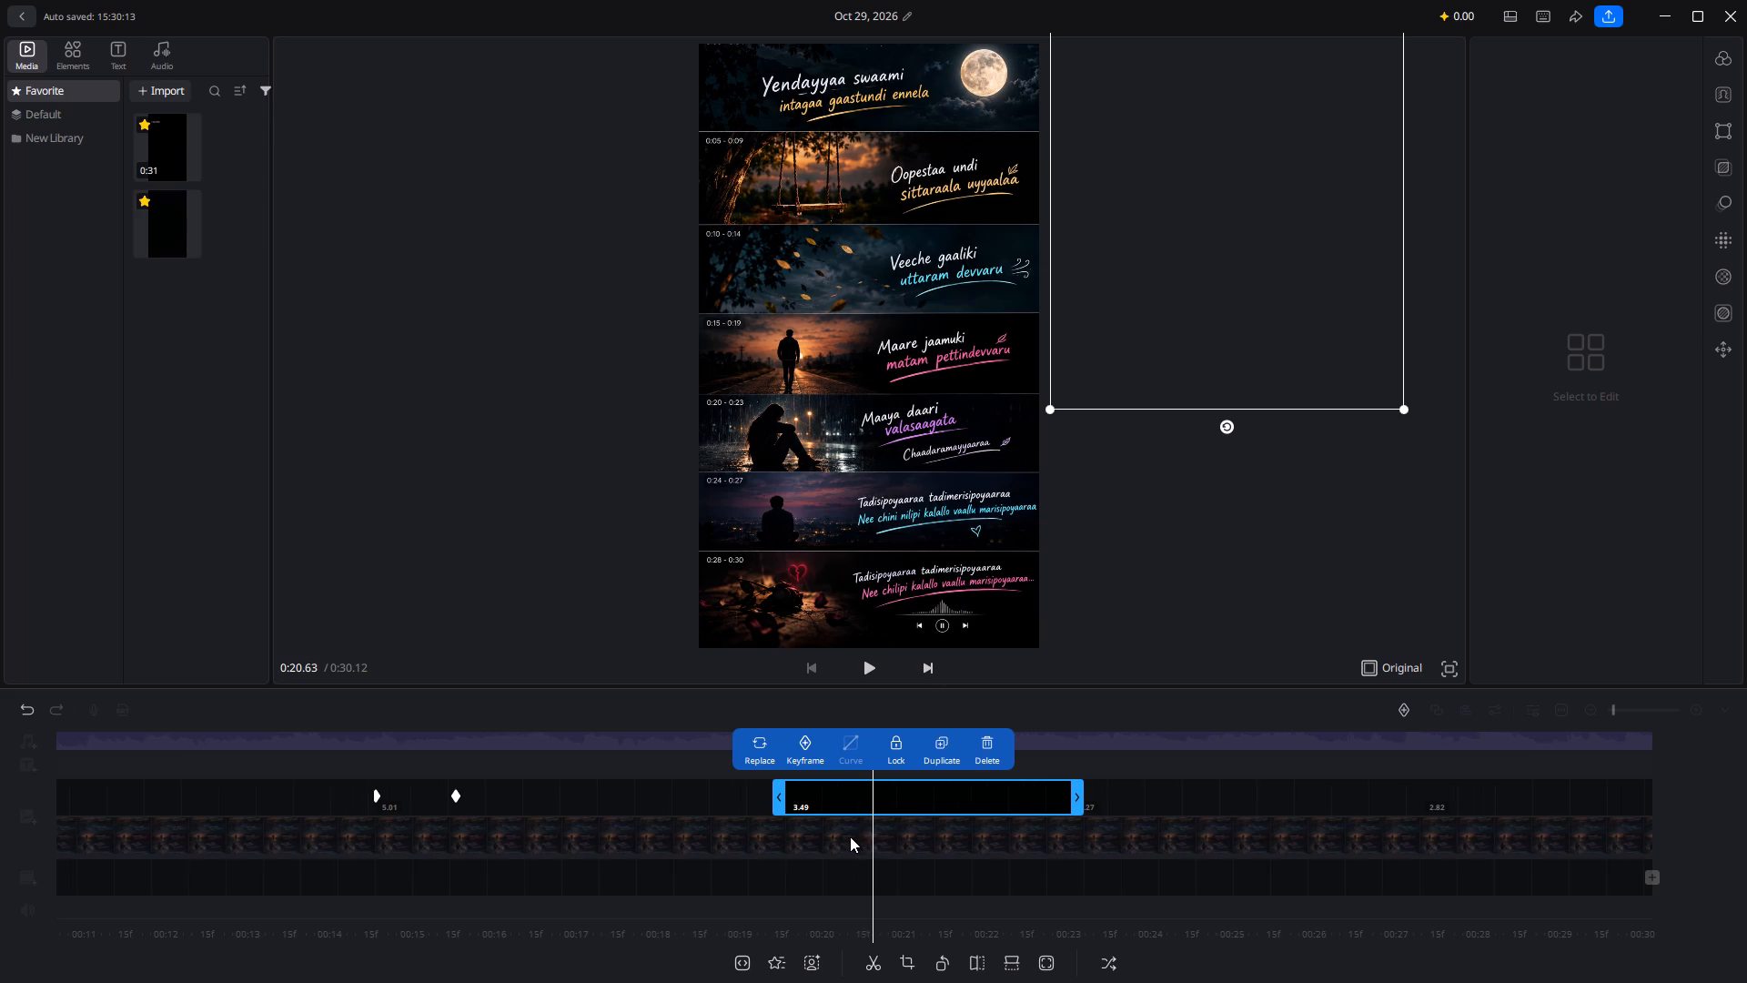
{"action": "scroll", "coordinate": [850, 836], "scroll_direction": "right", "scroll_amount": 4}
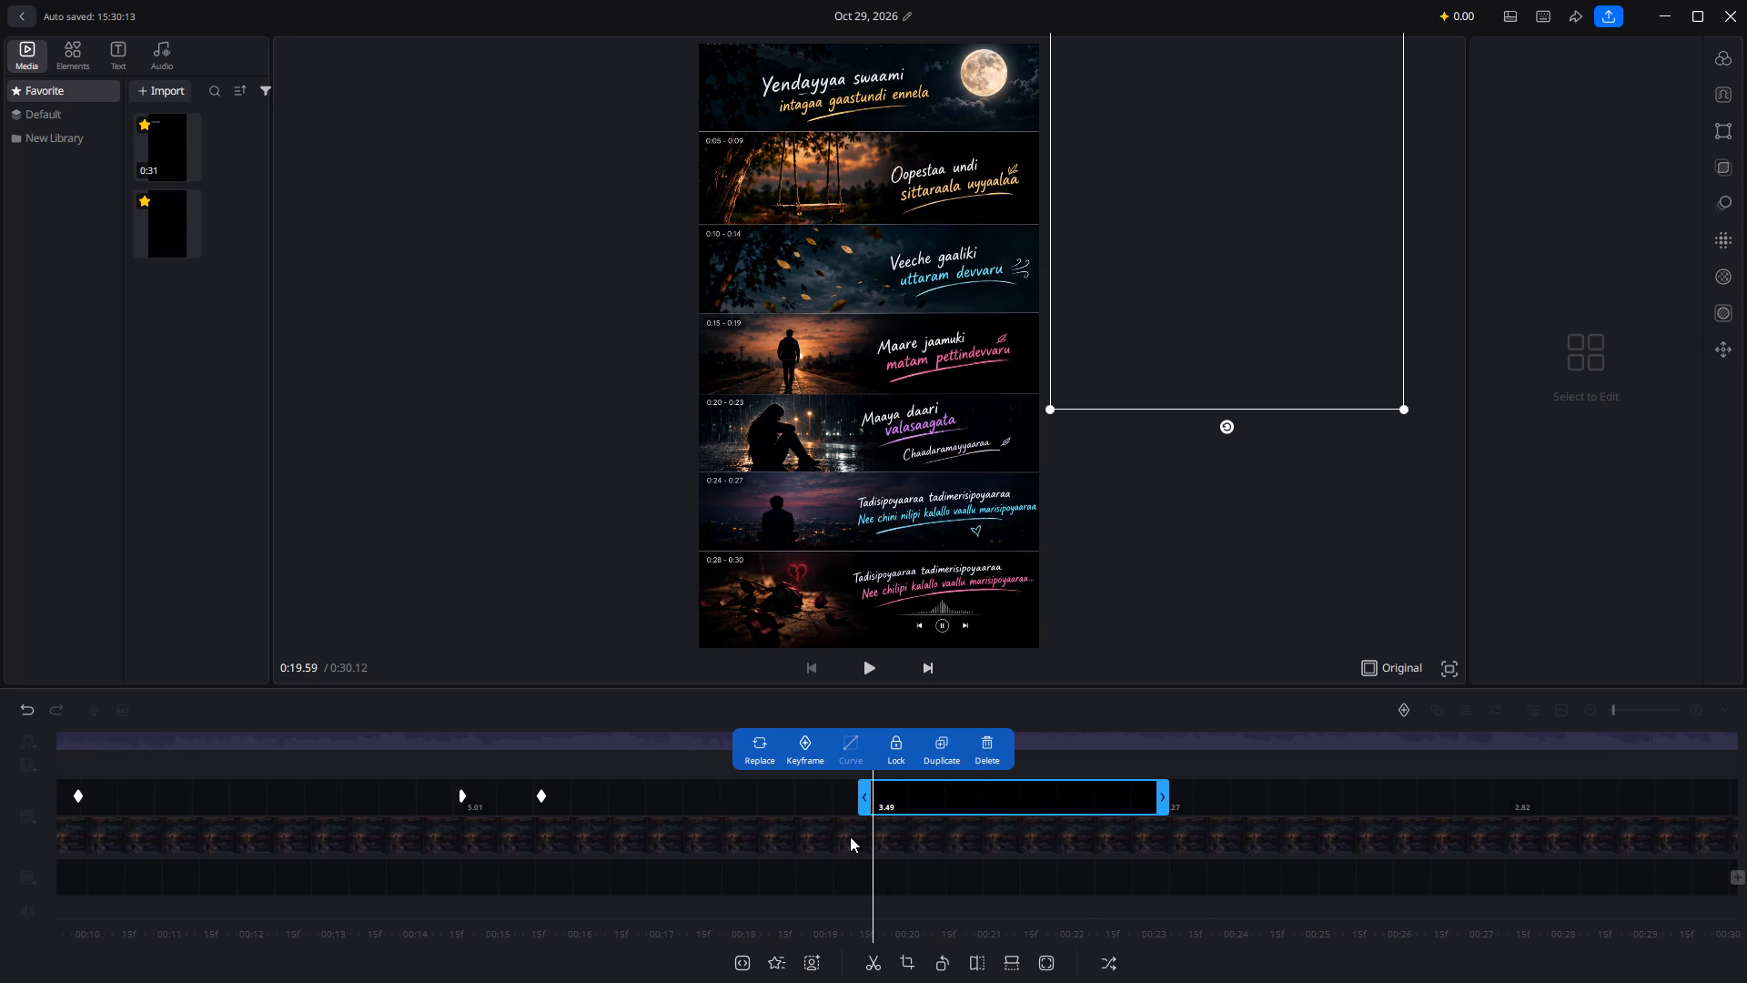
{"action": "scroll", "coordinate": [850, 836], "scroll_direction": "right", "scroll_amount": 2}
{"action": "left_click", "coordinate": [805, 752]}
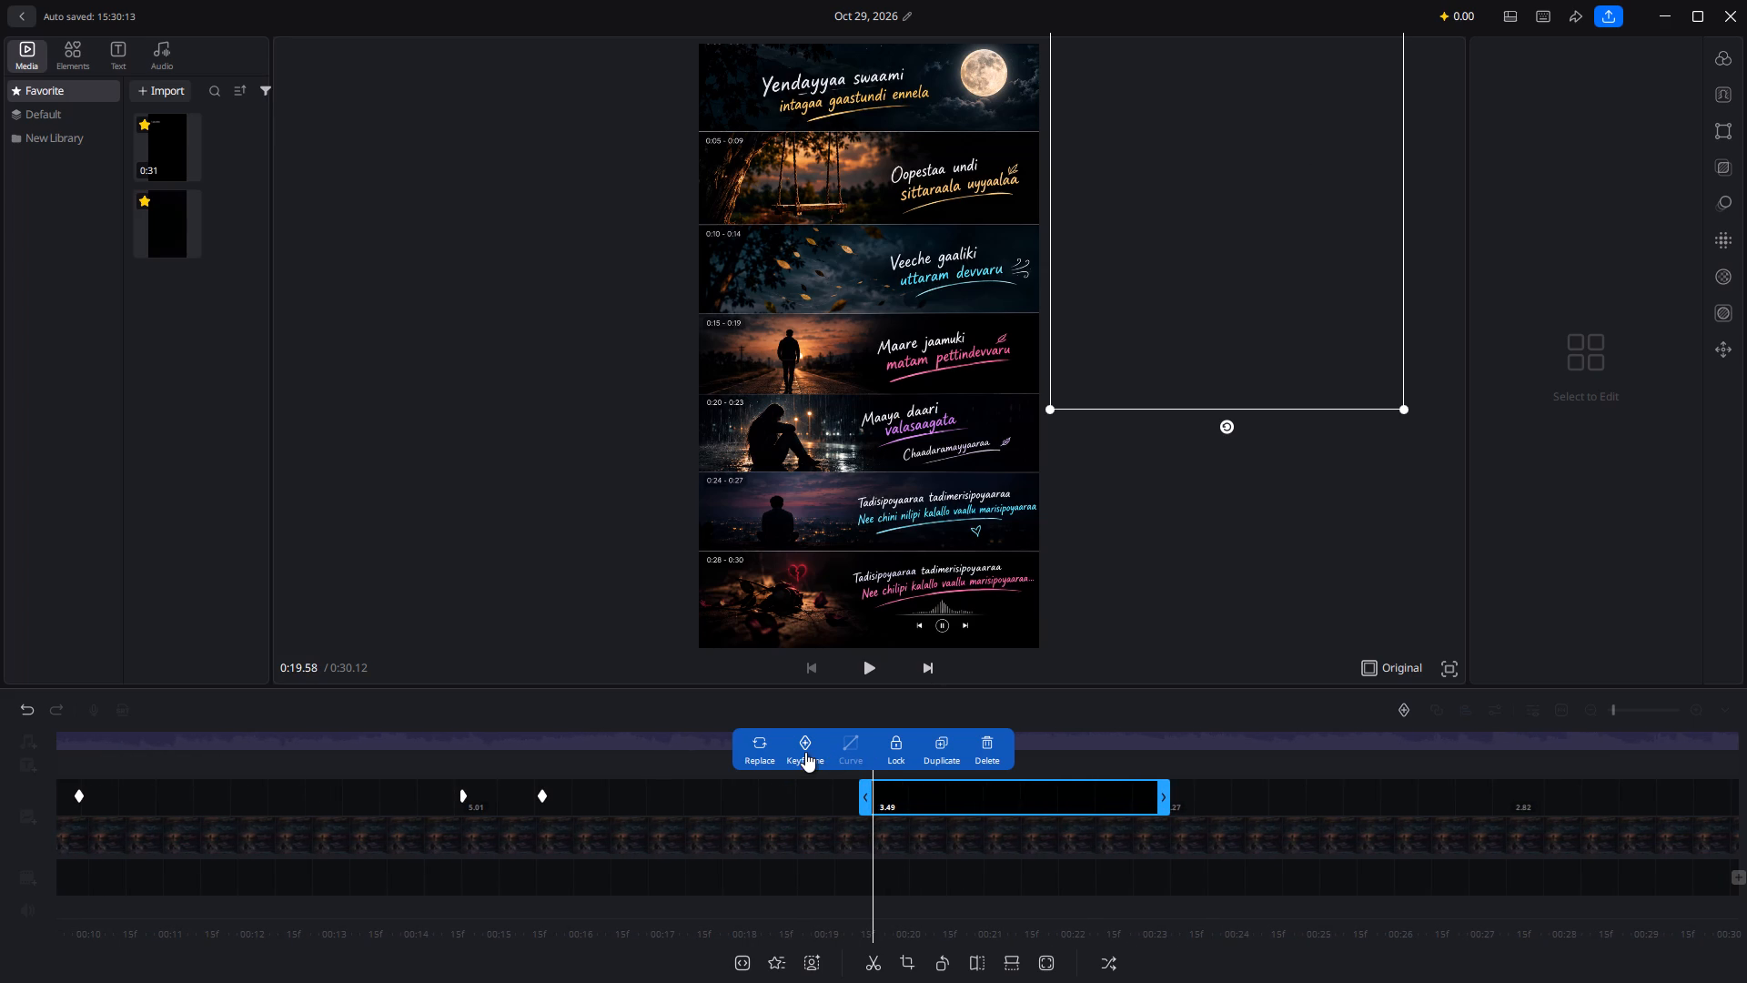
{"action": "left_click_drag", "start_coordinate": [1094, 290], "coordinate": [715, 754]}
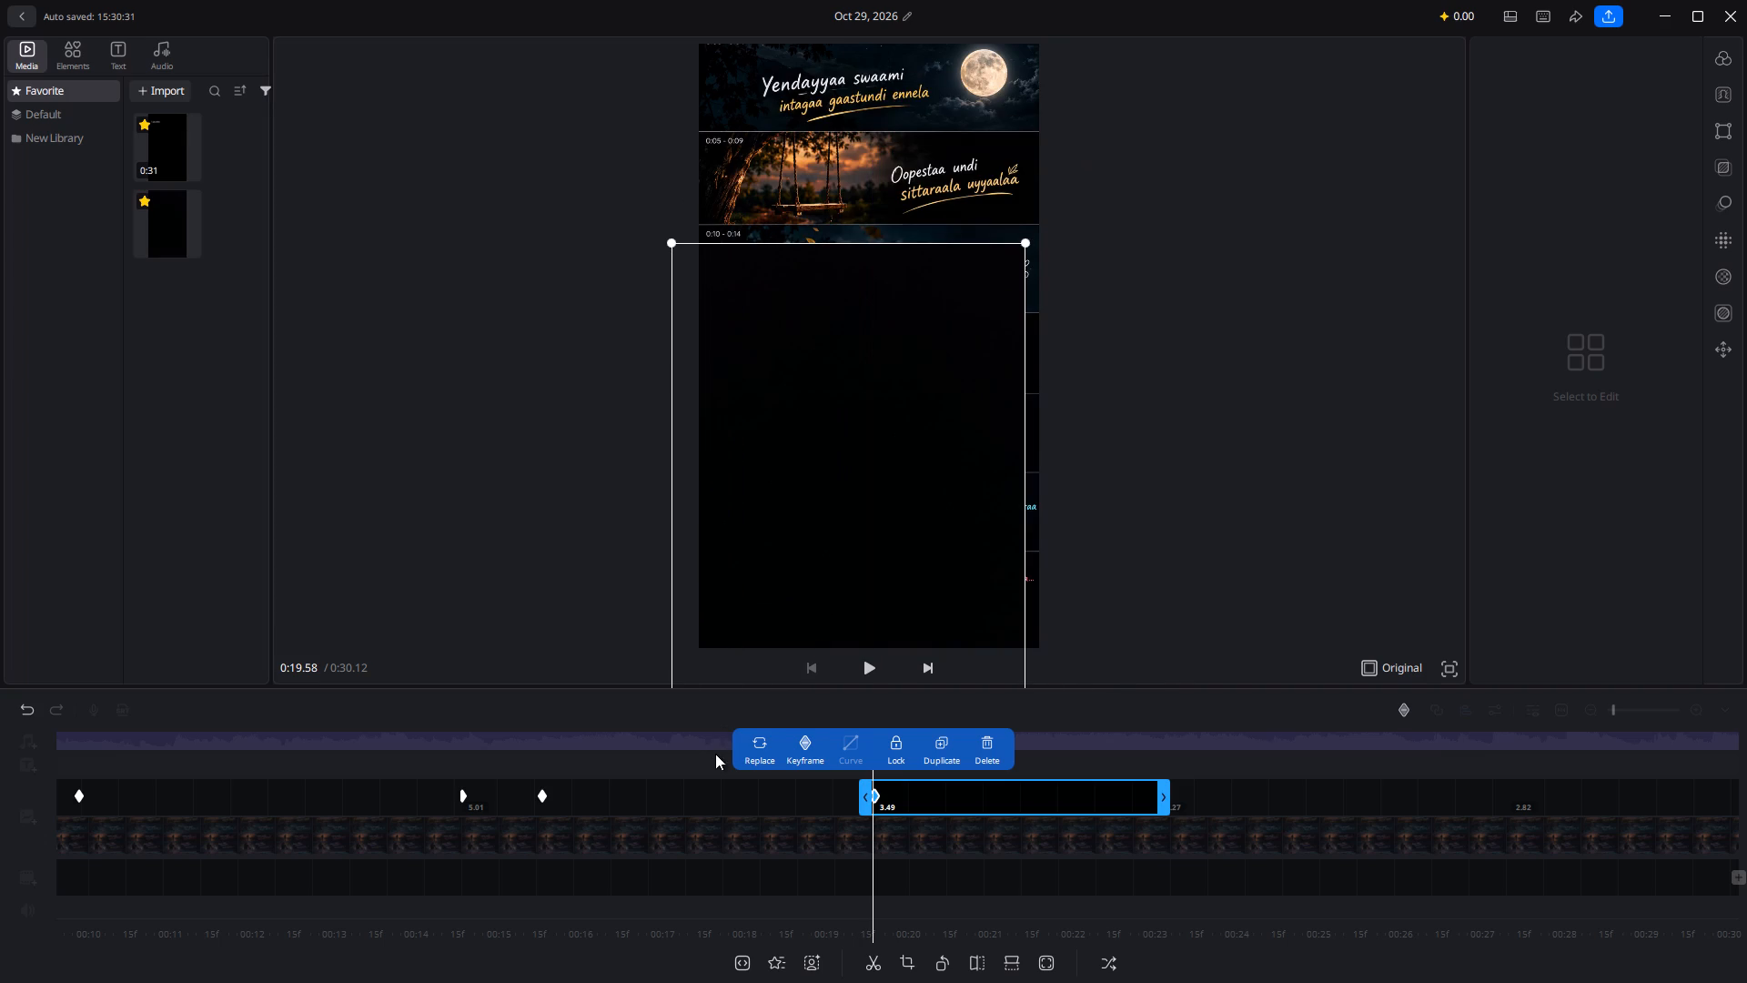
{"action": "left_click_drag", "start_coordinate": [833, 539], "coordinate": [853, 726]}
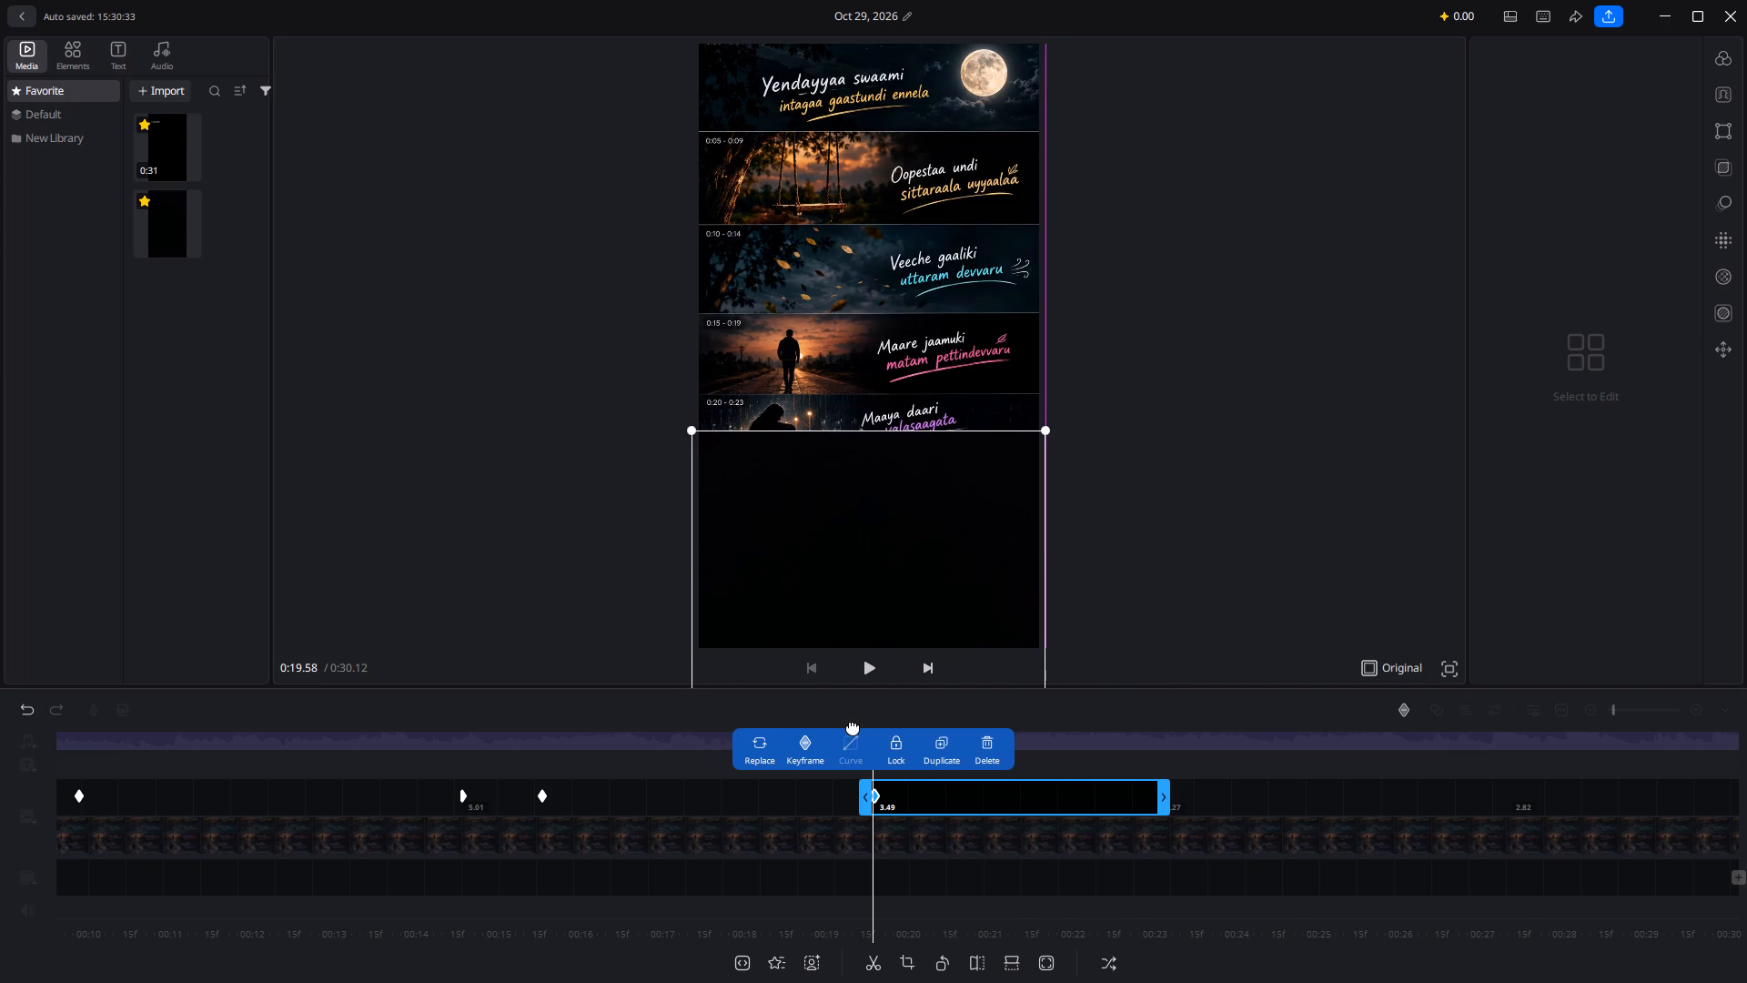
{"action": "left_click_drag", "start_coordinate": [853, 726], "coordinate": [853, 691]}
At 0:20.21, add a keyframe and move the fifth segment's overlay down to just below the "Maaya daari" strip.
{"action": "scroll", "coordinate": [961, 873], "scroll_direction": "left", "scroll_amount": 2}
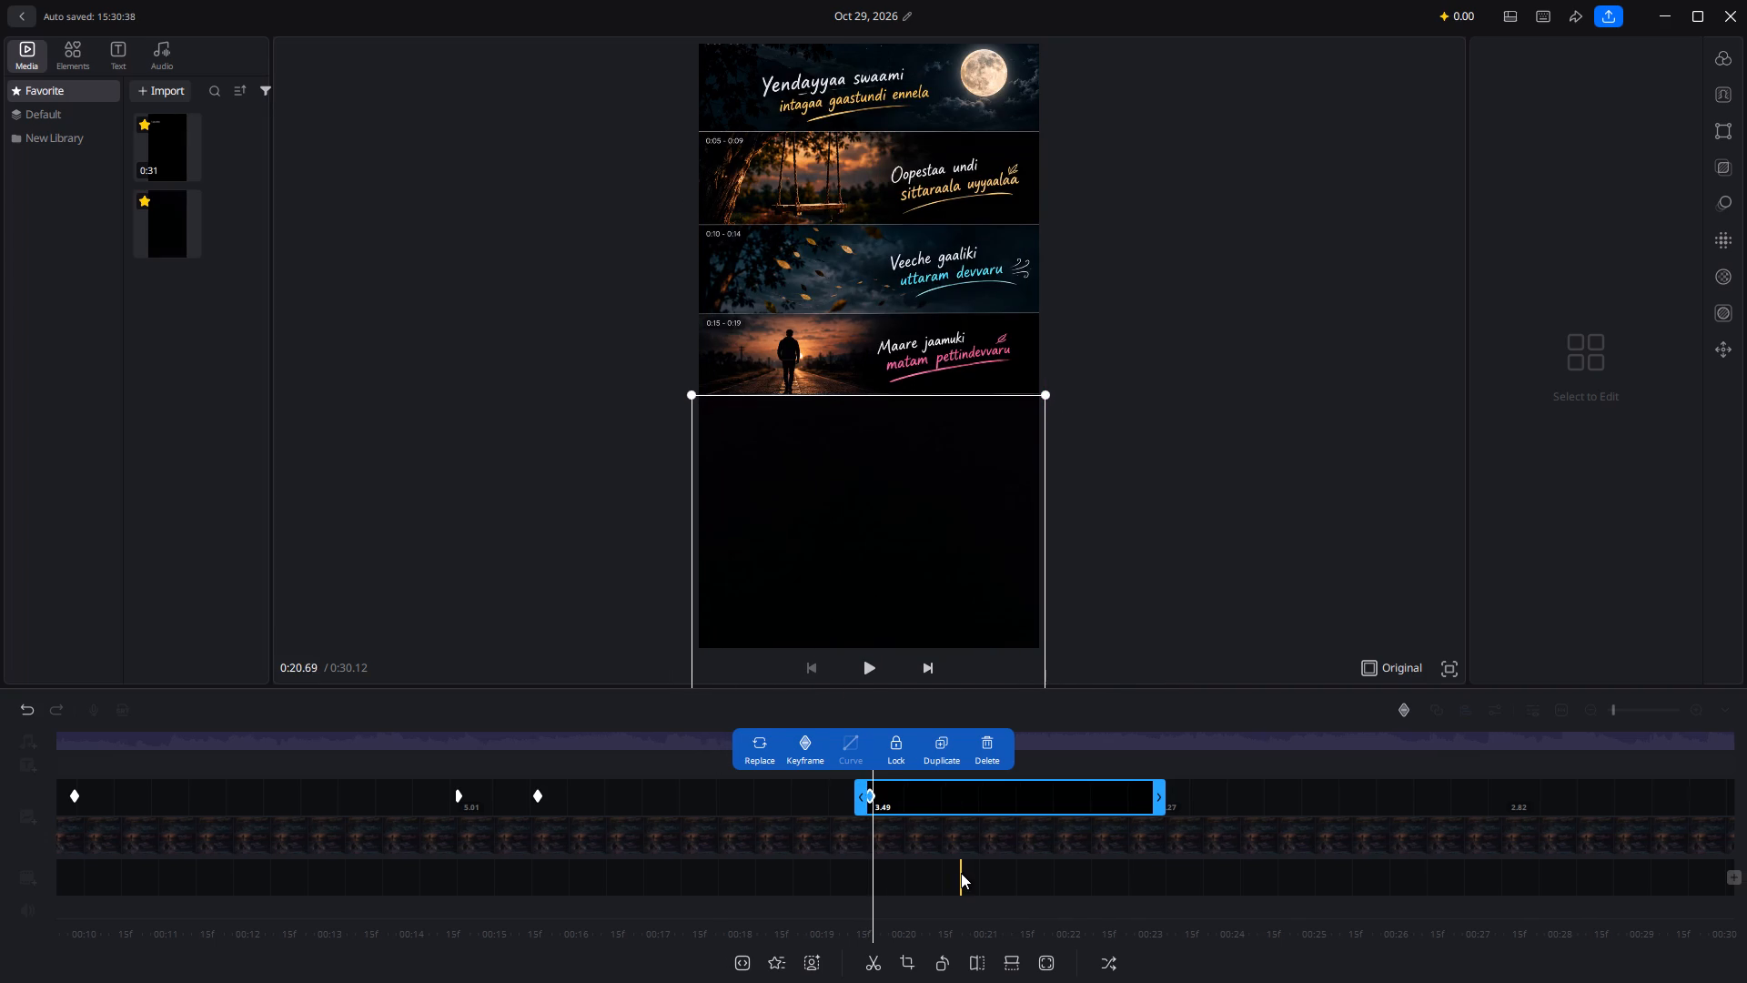
{"action": "scroll", "coordinate": [961, 873], "scroll_direction": "left", "scroll_amount": 9}
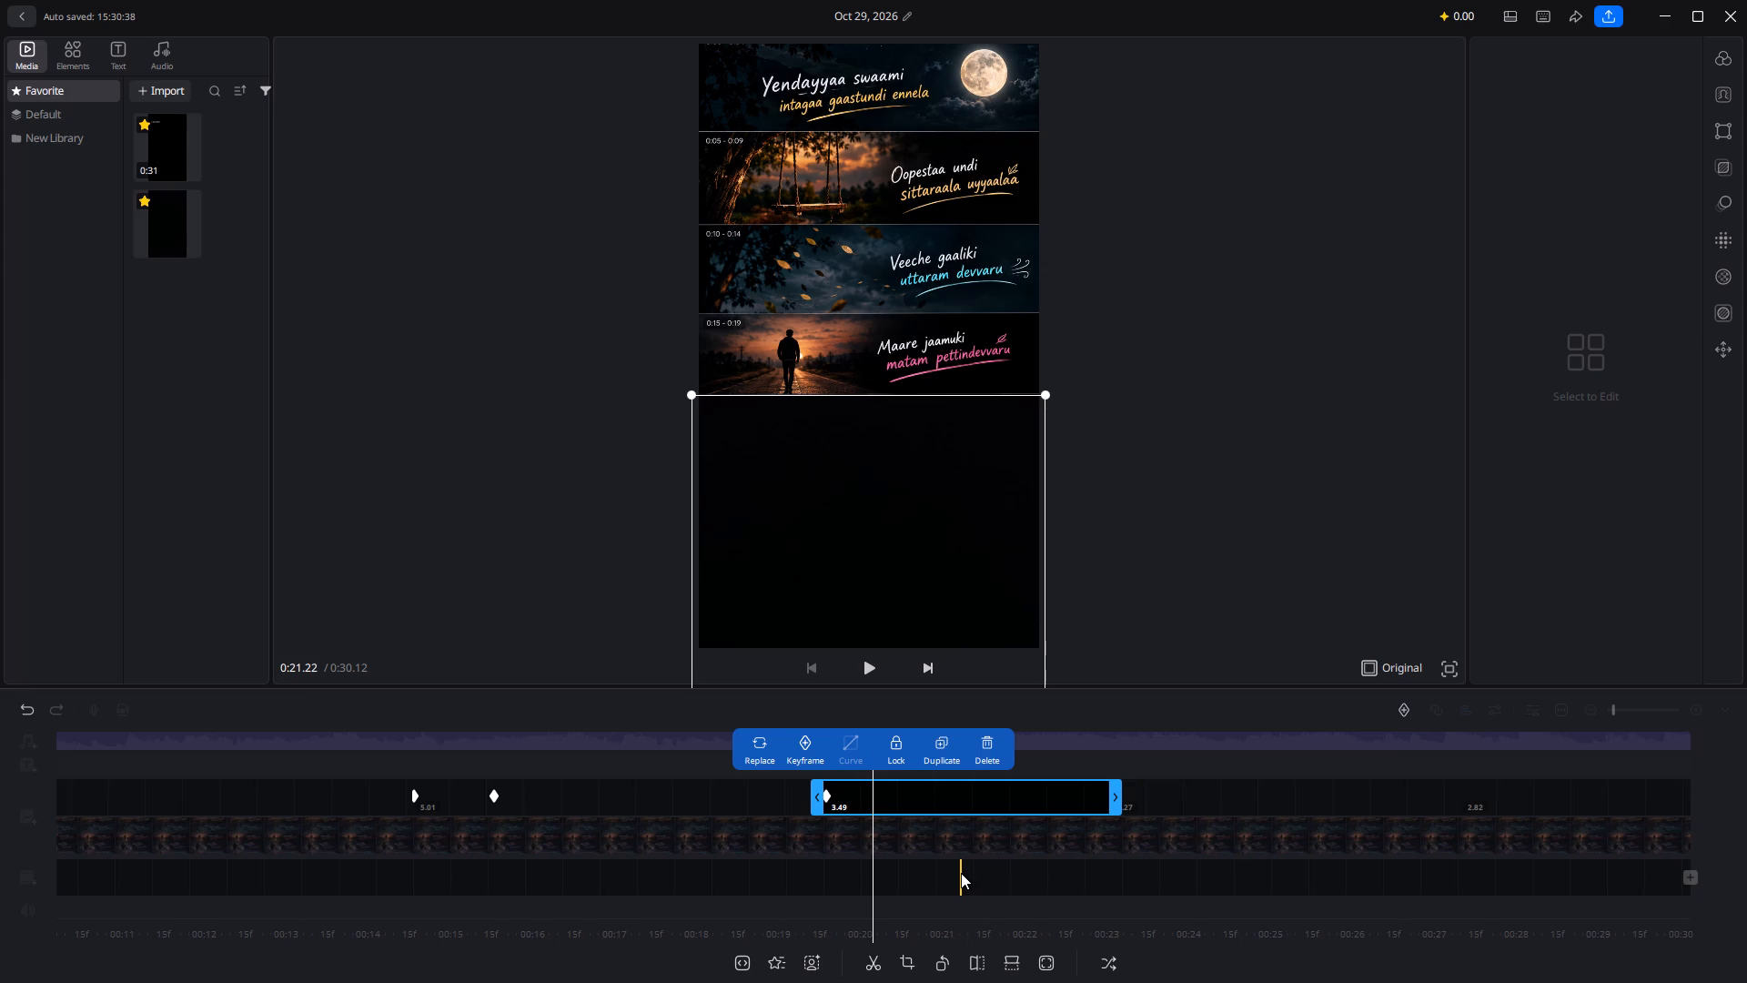
{"action": "scroll", "coordinate": [961, 873], "scroll_direction": "left", "scroll_amount": 1}
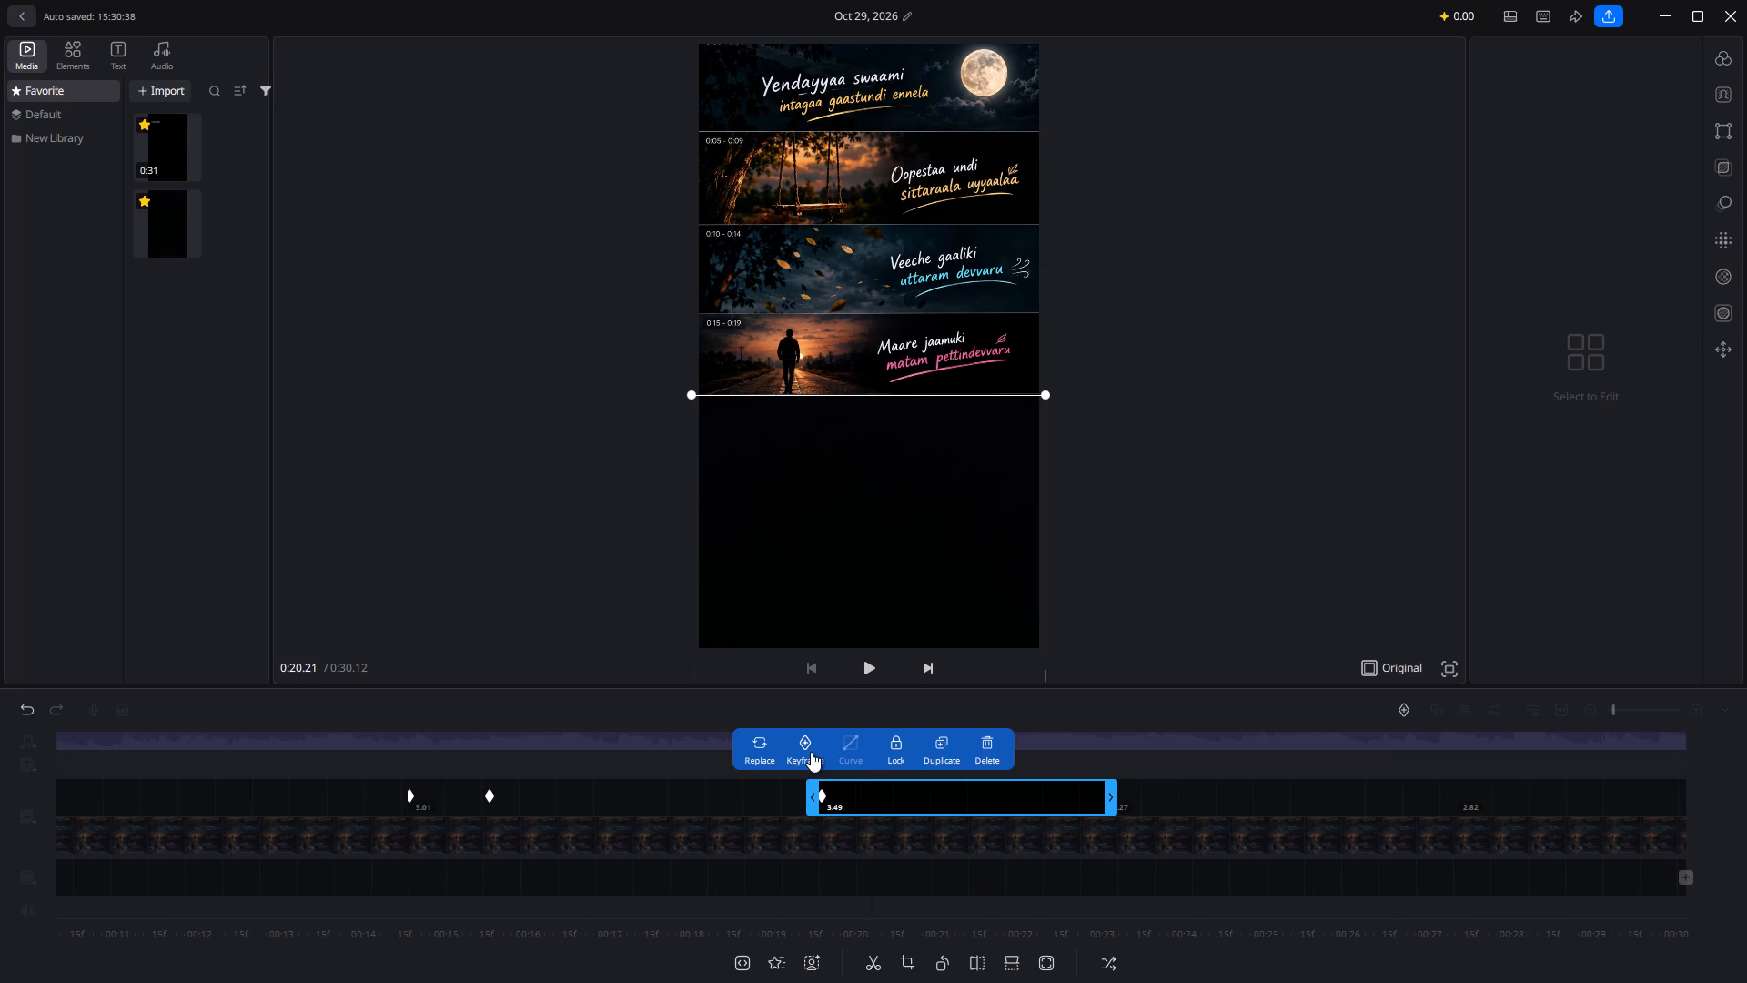
{"action": "left_click", "coordinate": [811, 752]}
{"action": "left_click_drag", "start_coordinate": [862, 583], "coordinate": [863, 602]}
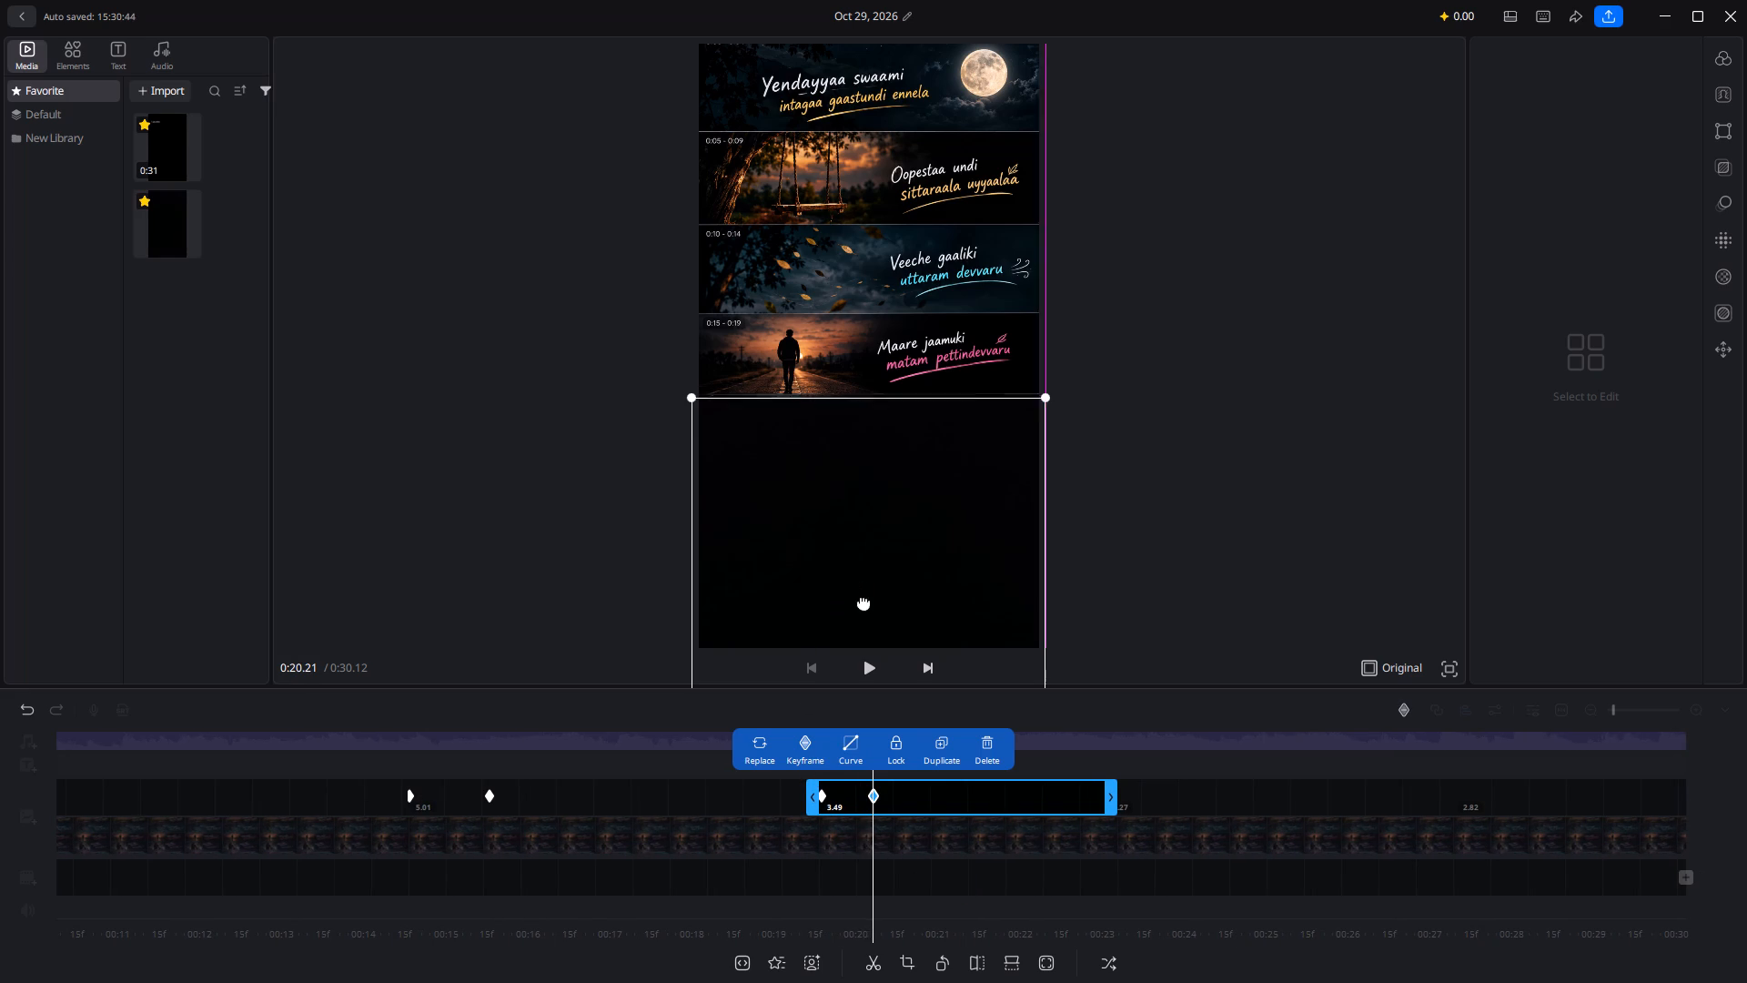
{"action": "left_click_drag", "start_coordinate": [863, 602], "coordinate": [861, 666]}
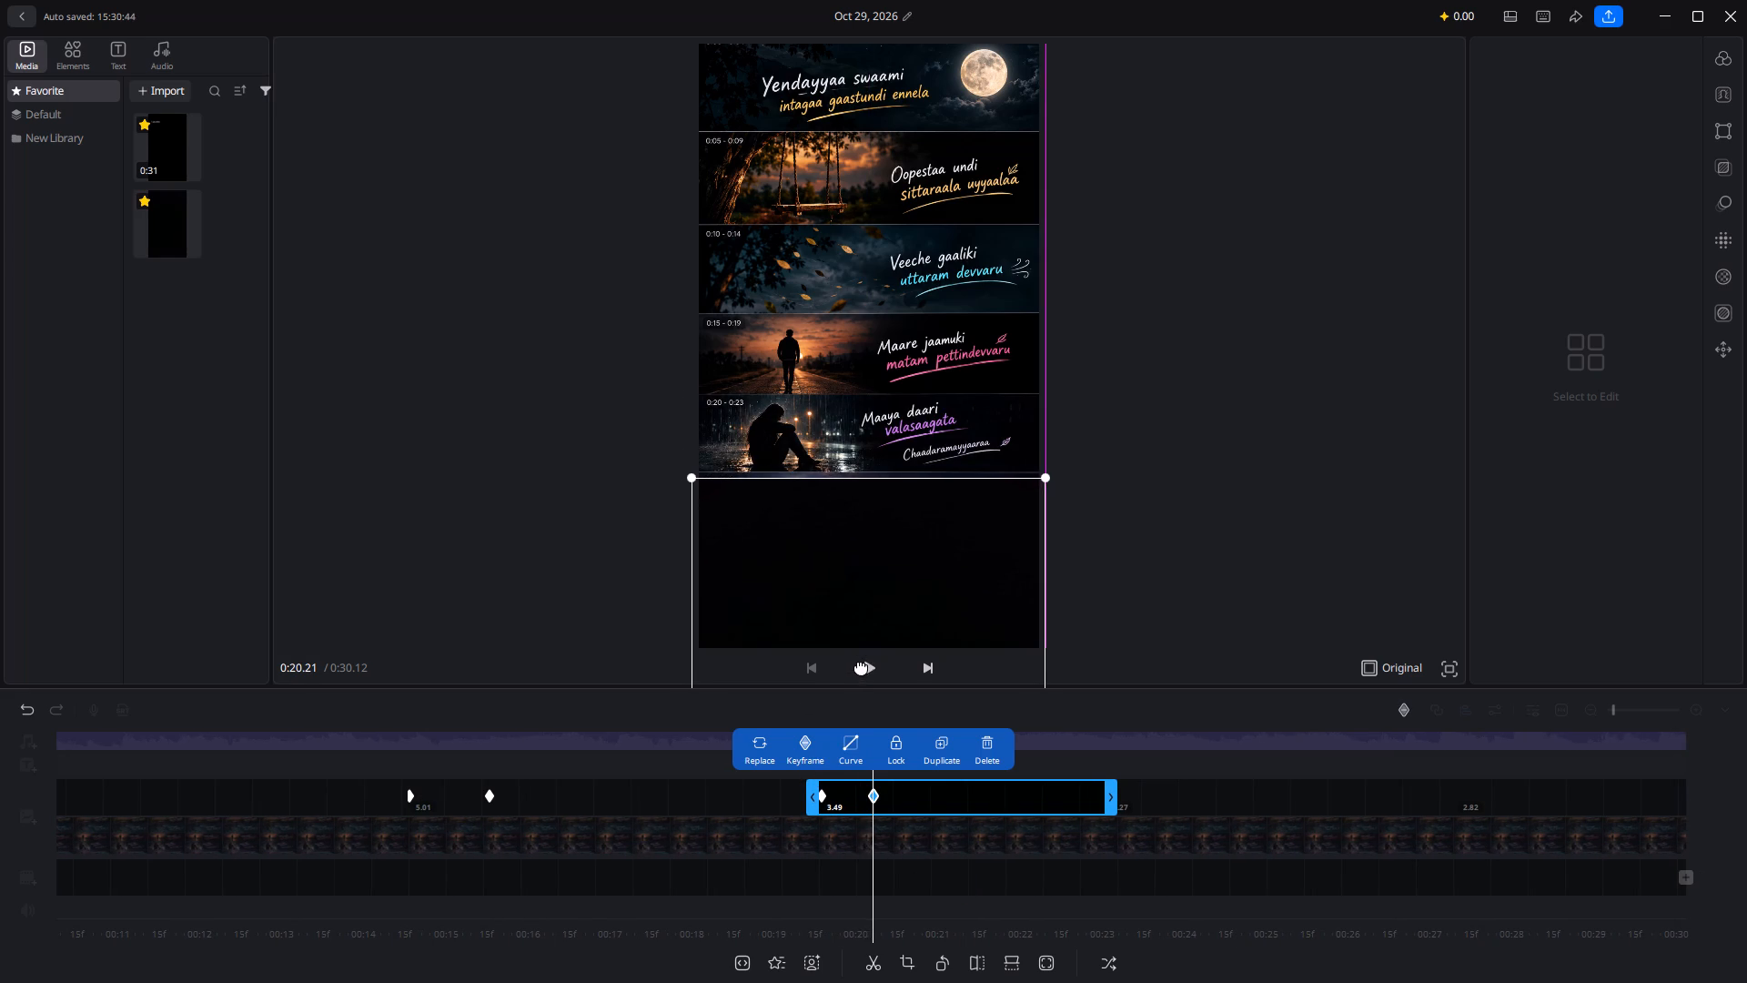
{"action": "left_click_drag", "start_coordinate": [861, 666], "coordinate": [859, 664]}
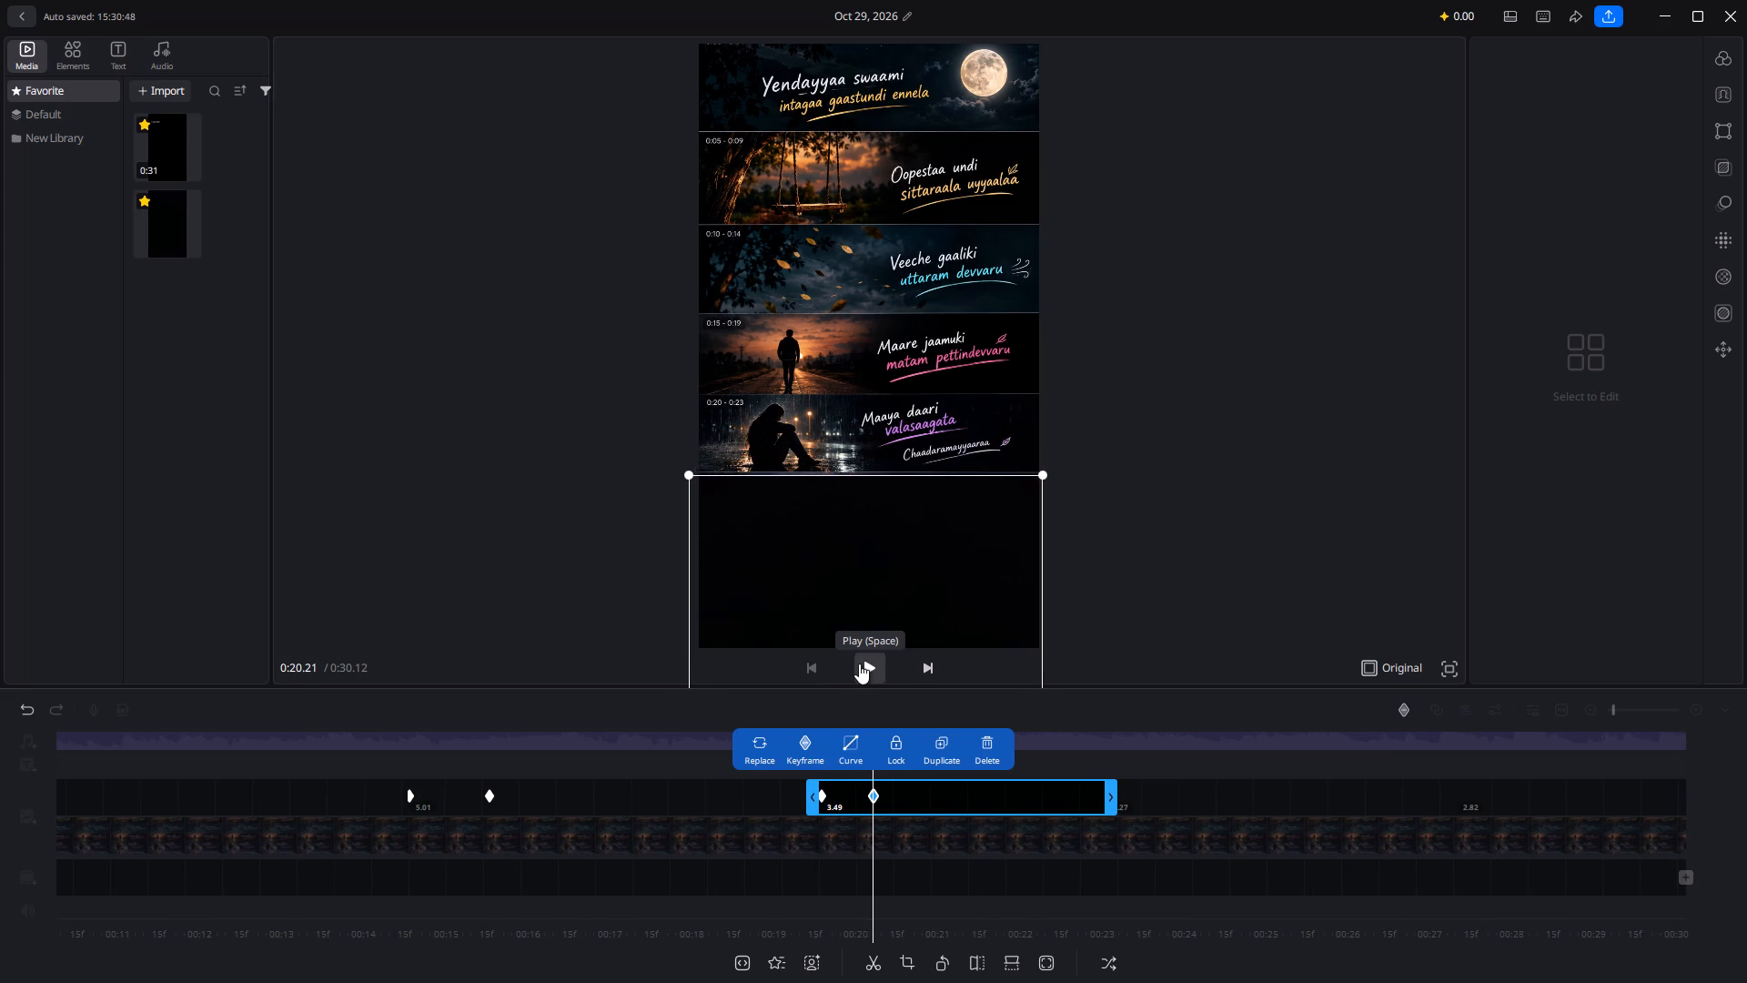
{"action": "left_click", "coordinate": [869, 619]}
Add a keyframe at 0:23.05 in the sixth black overlay segment and place the overlay just below the "Maaya daari" strip.
{"action": "left_click", "coordinate": [1163, 805]}
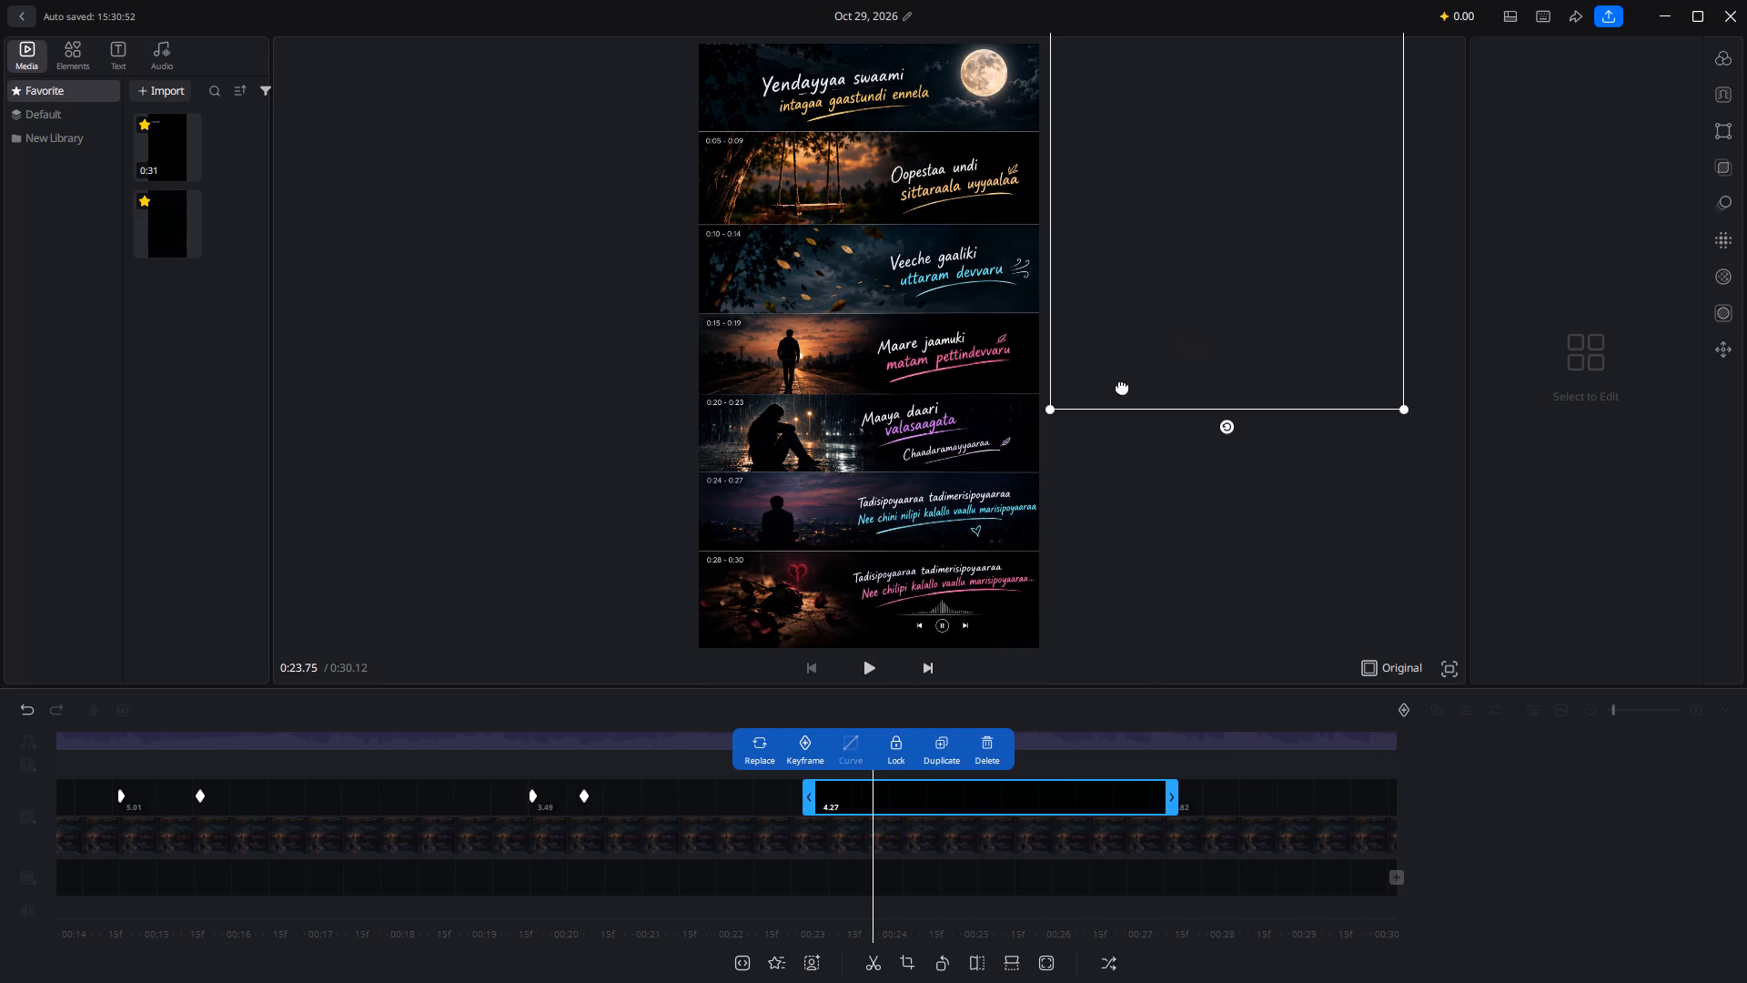
{"action": "scroll", "coordinate": [893, 869], "scroll_direction": "right", "scroll_amount": 2}
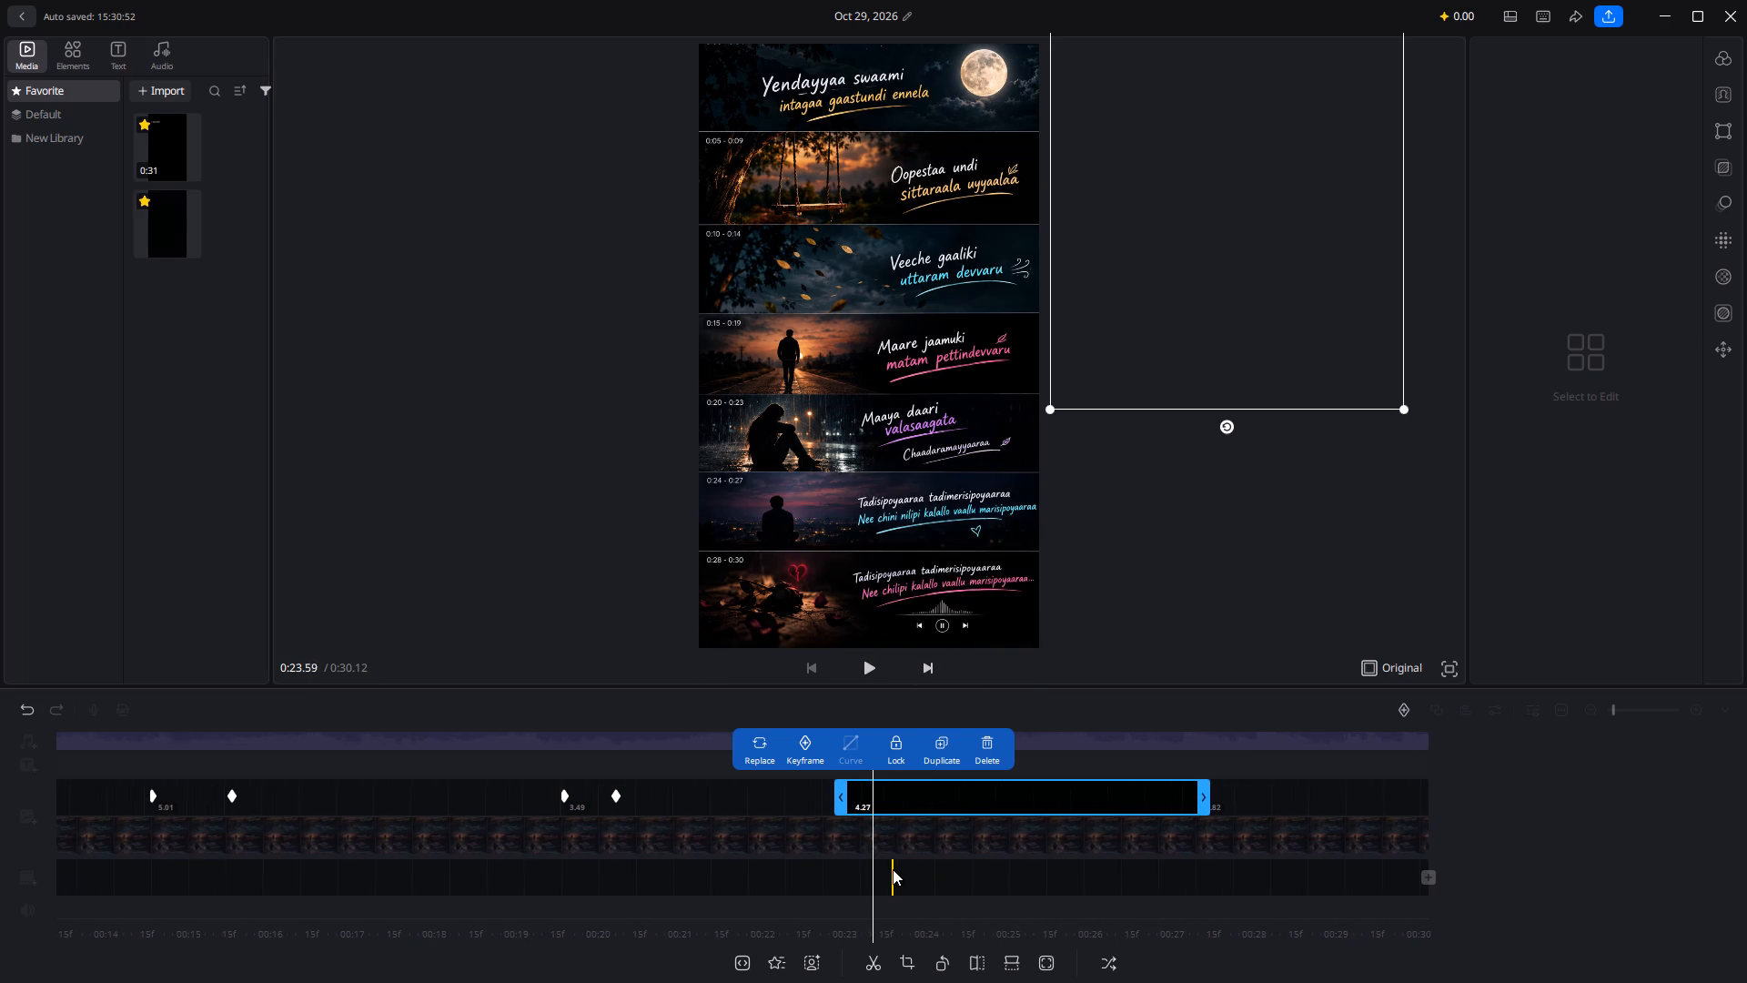
{"action": "scroll", "coordinate": [893, 869], "scroll_direction": "right", "scroll_amount": 4}
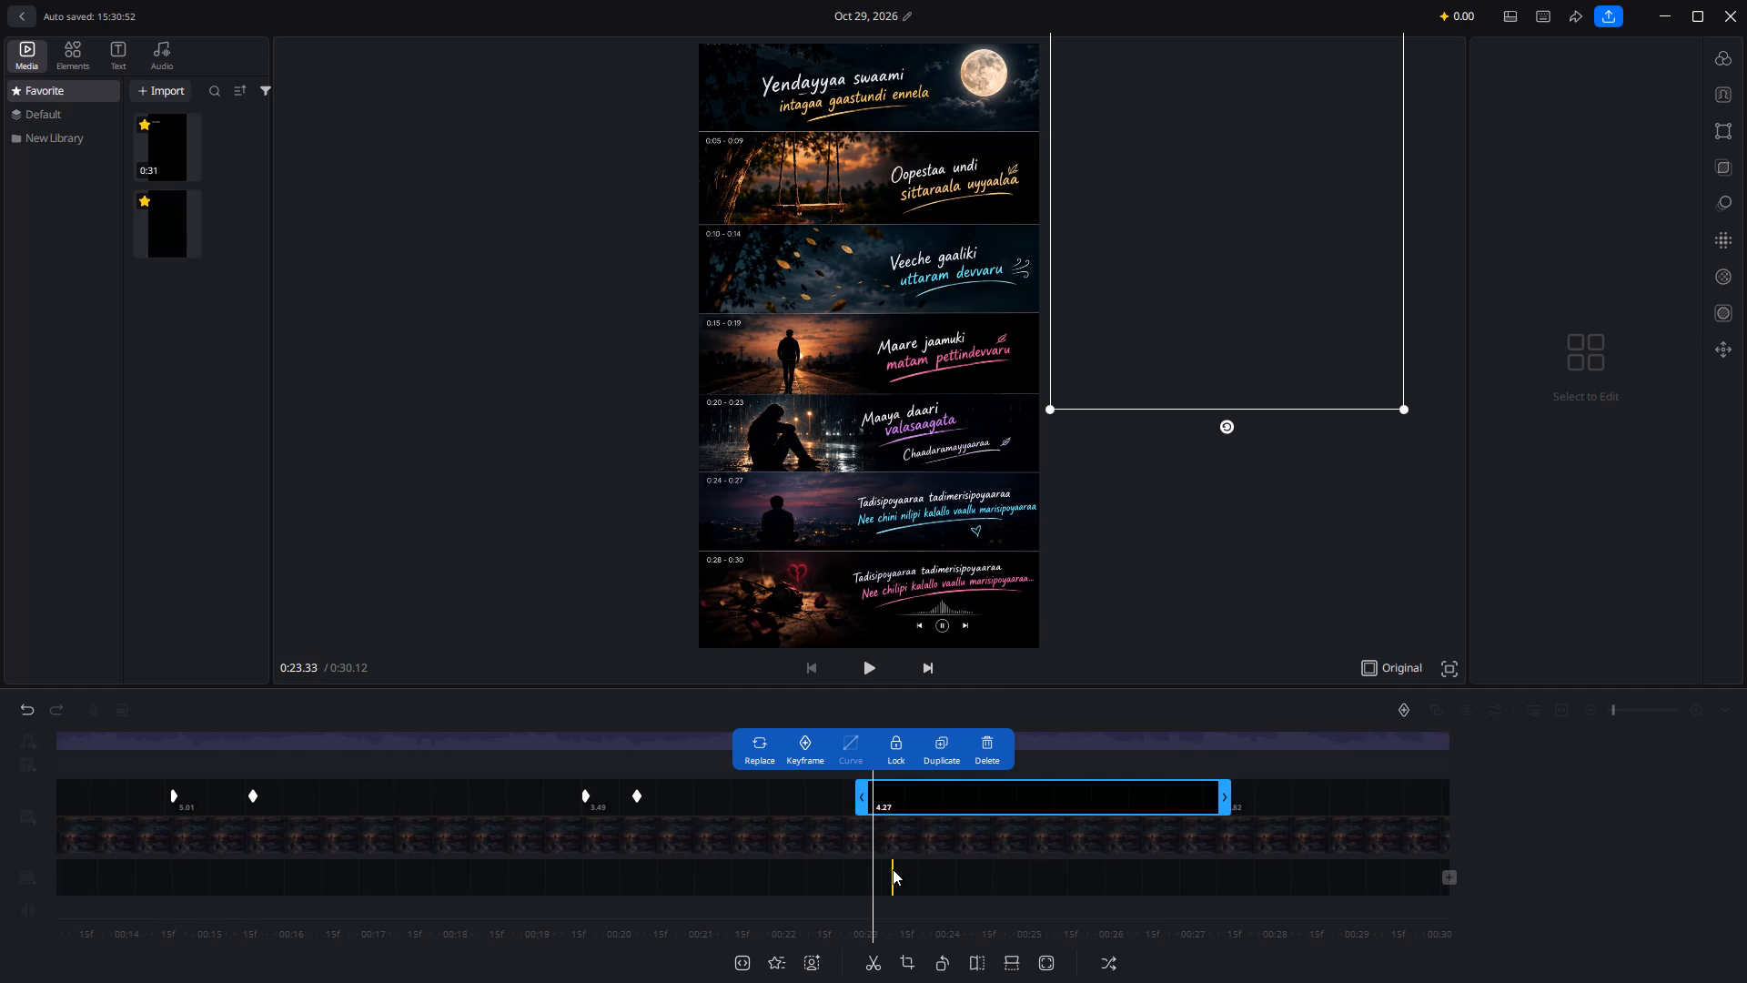
{"action": "scroll", "coordinate": [893, 869], "scroll_direction": "right", "scroll_amount": 2}
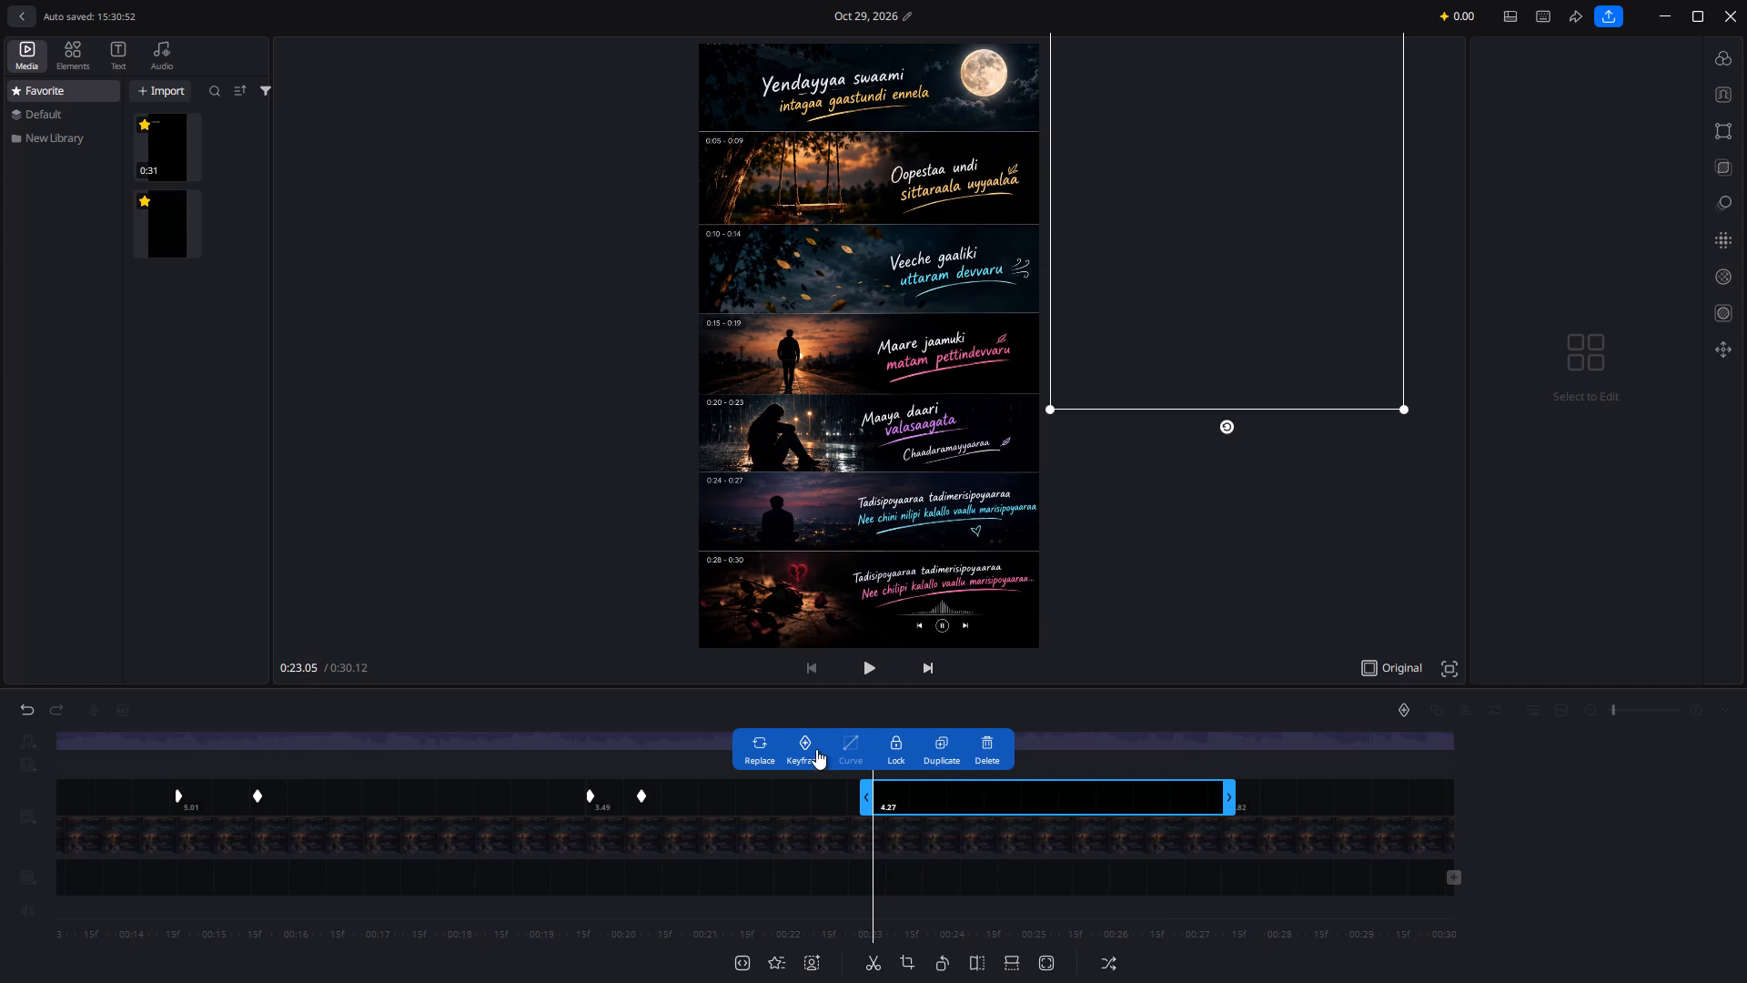
{"action": "left_click", "coordinate": [810, 747]}
{"action": "left_click_drag", "start_coordinate": [1131, 264], "coordinate": [758, 749]}
{"action": "left_click_drag", "start_coordinate": [831, 525], "coordinate": [817, 819]}
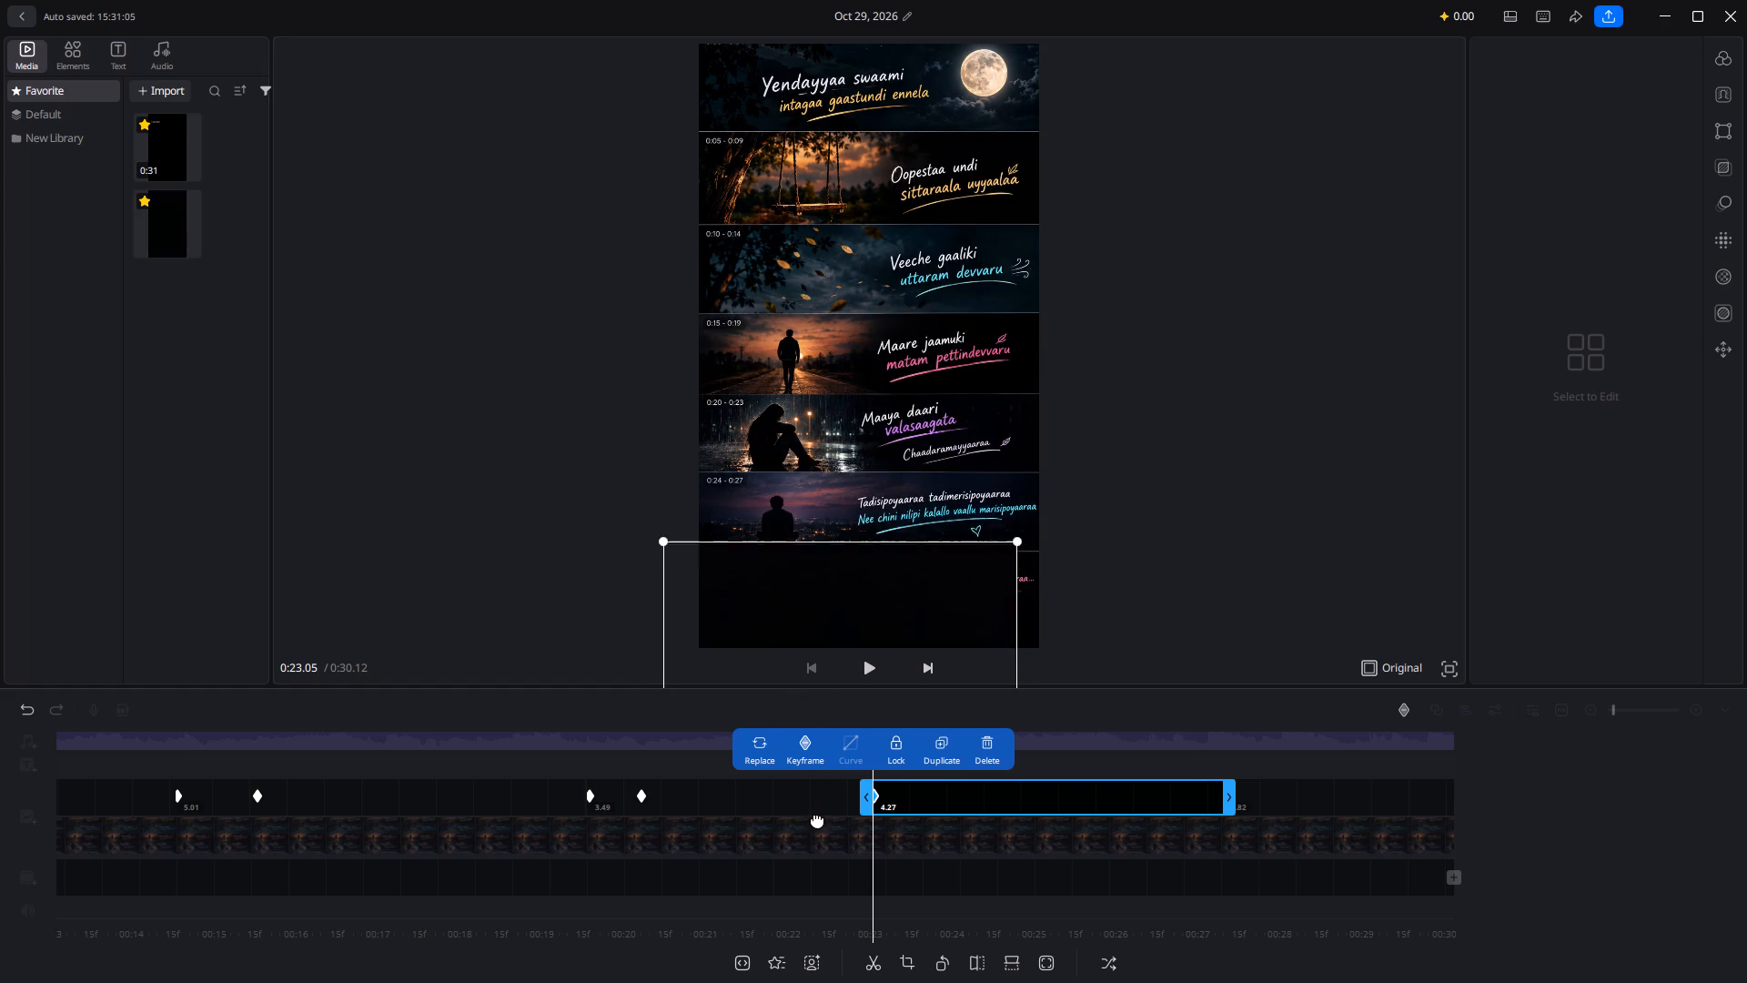
{"action": "left_click_drag", "start_coordinate": [817, 819], "coordinate": [824, 917]}
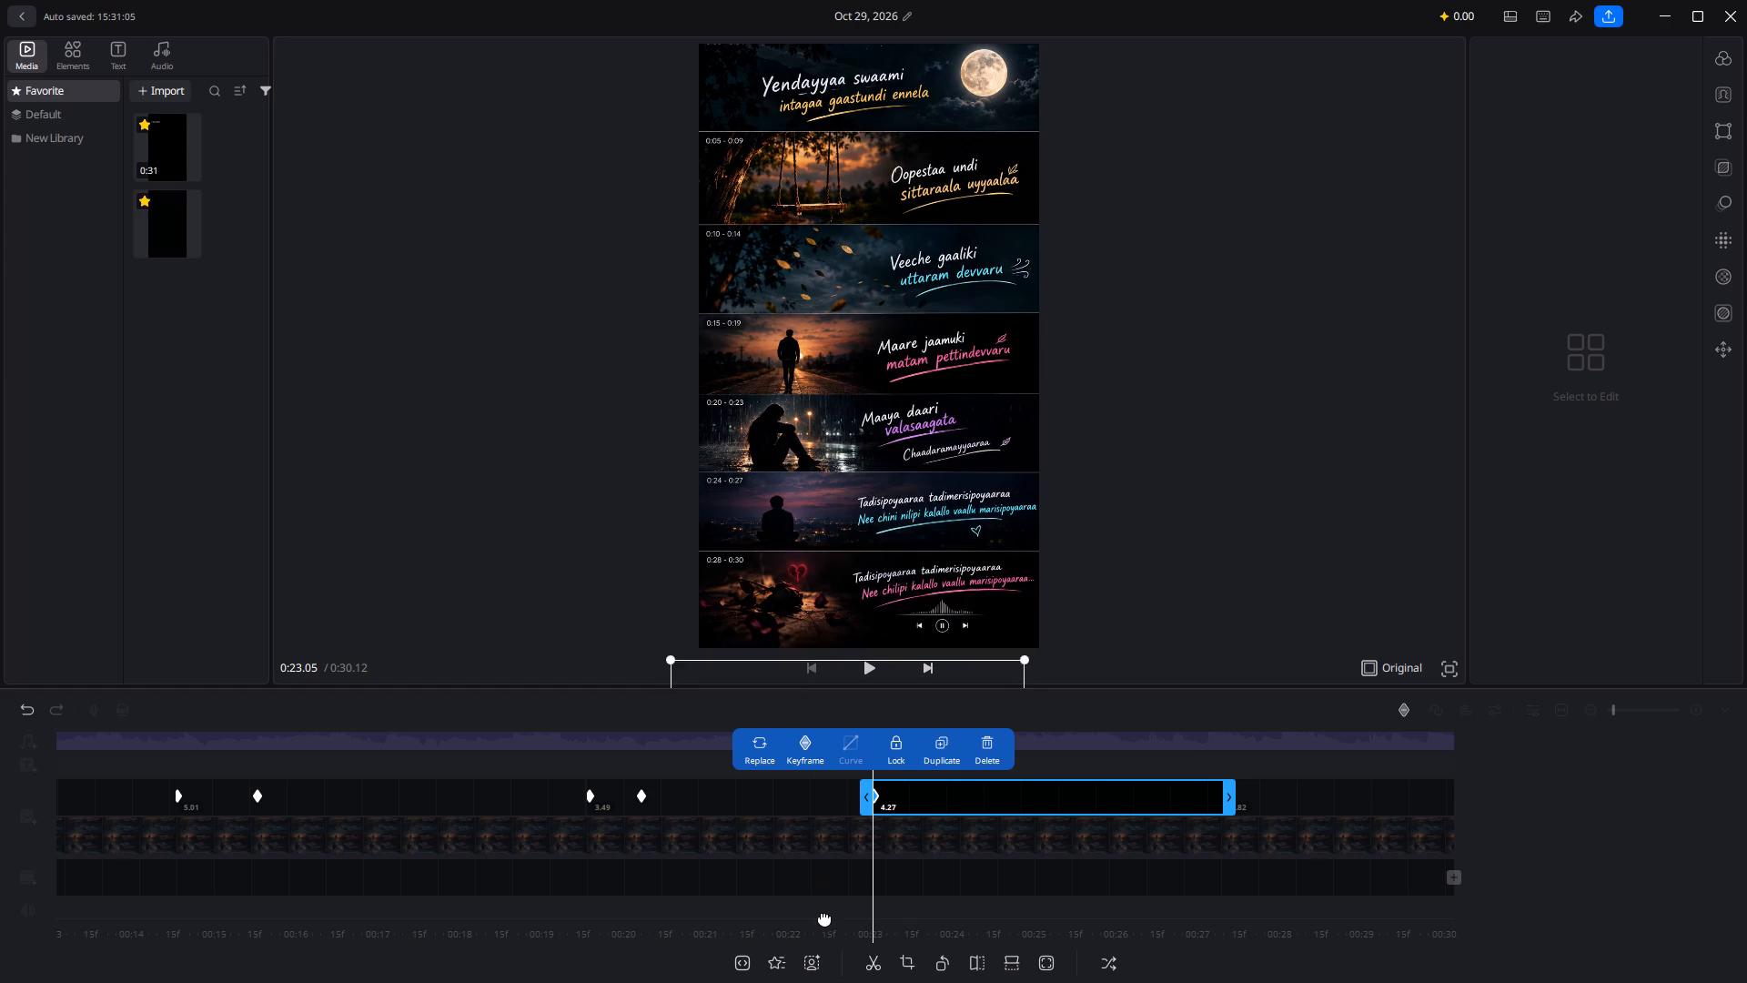
{"action": "left_click_drag", "start_coordinate": [824, 917], "coordinate": [837, 737]}
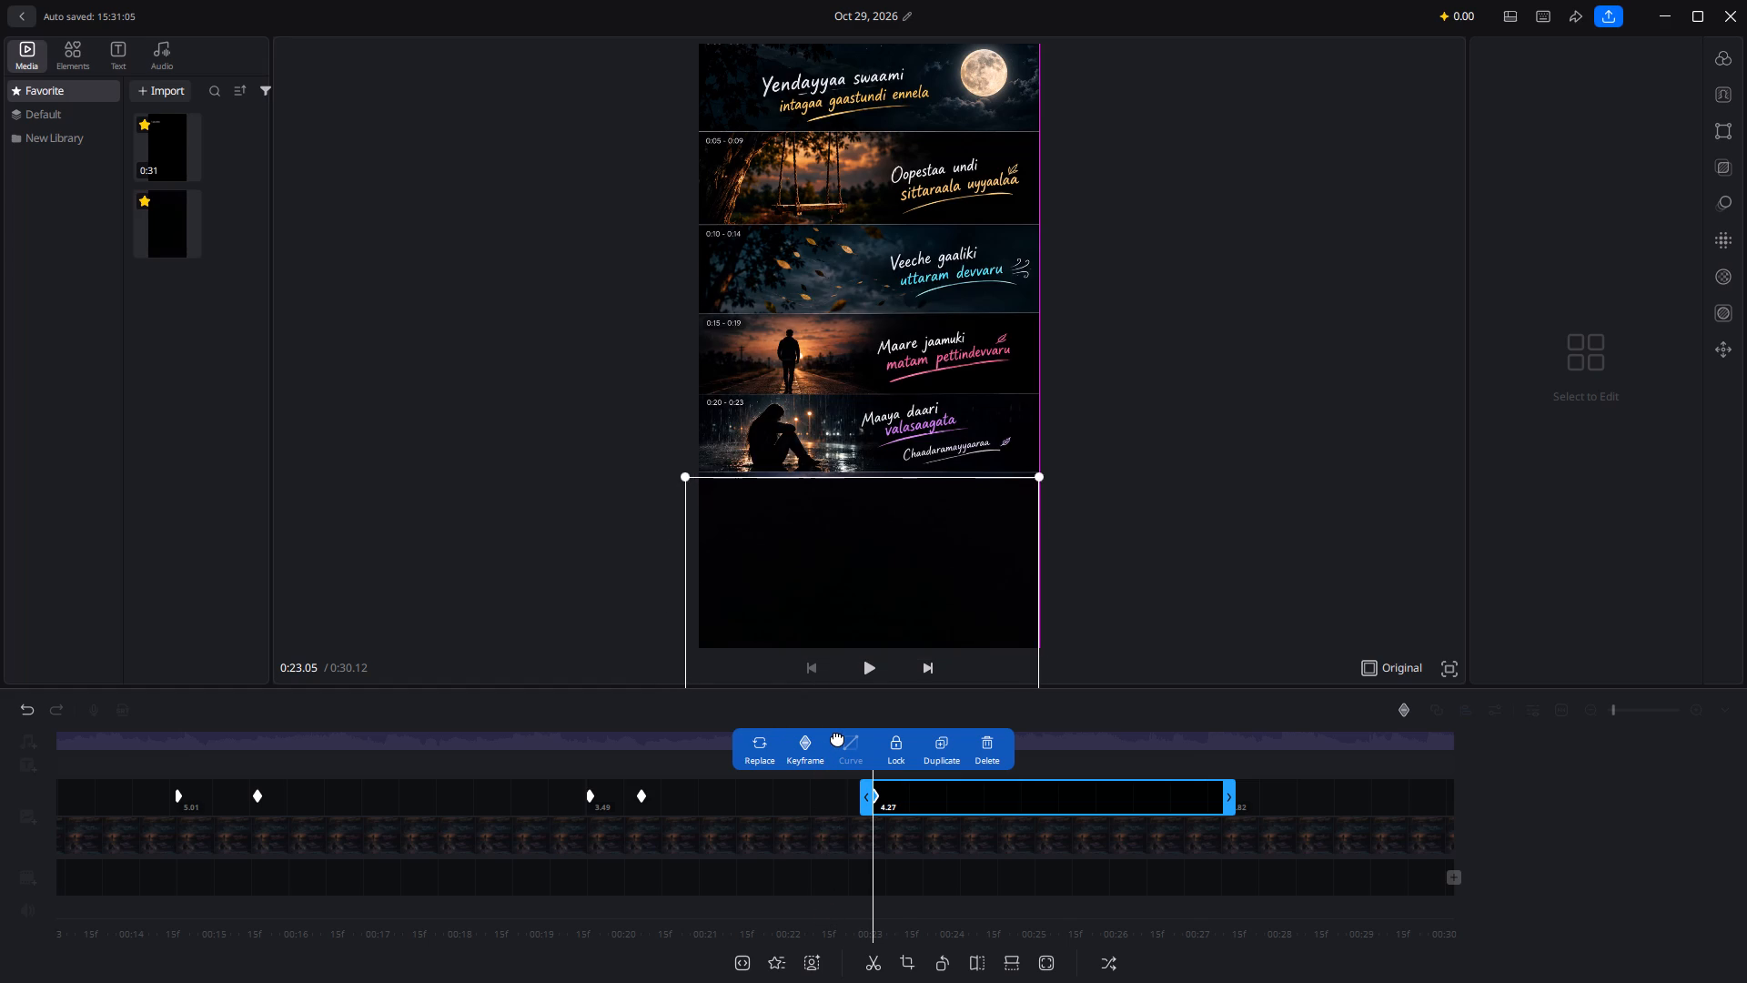
{"action": "left_click_drag", "start_coordinate": [837, 737], "coordinate": [838, 730]}
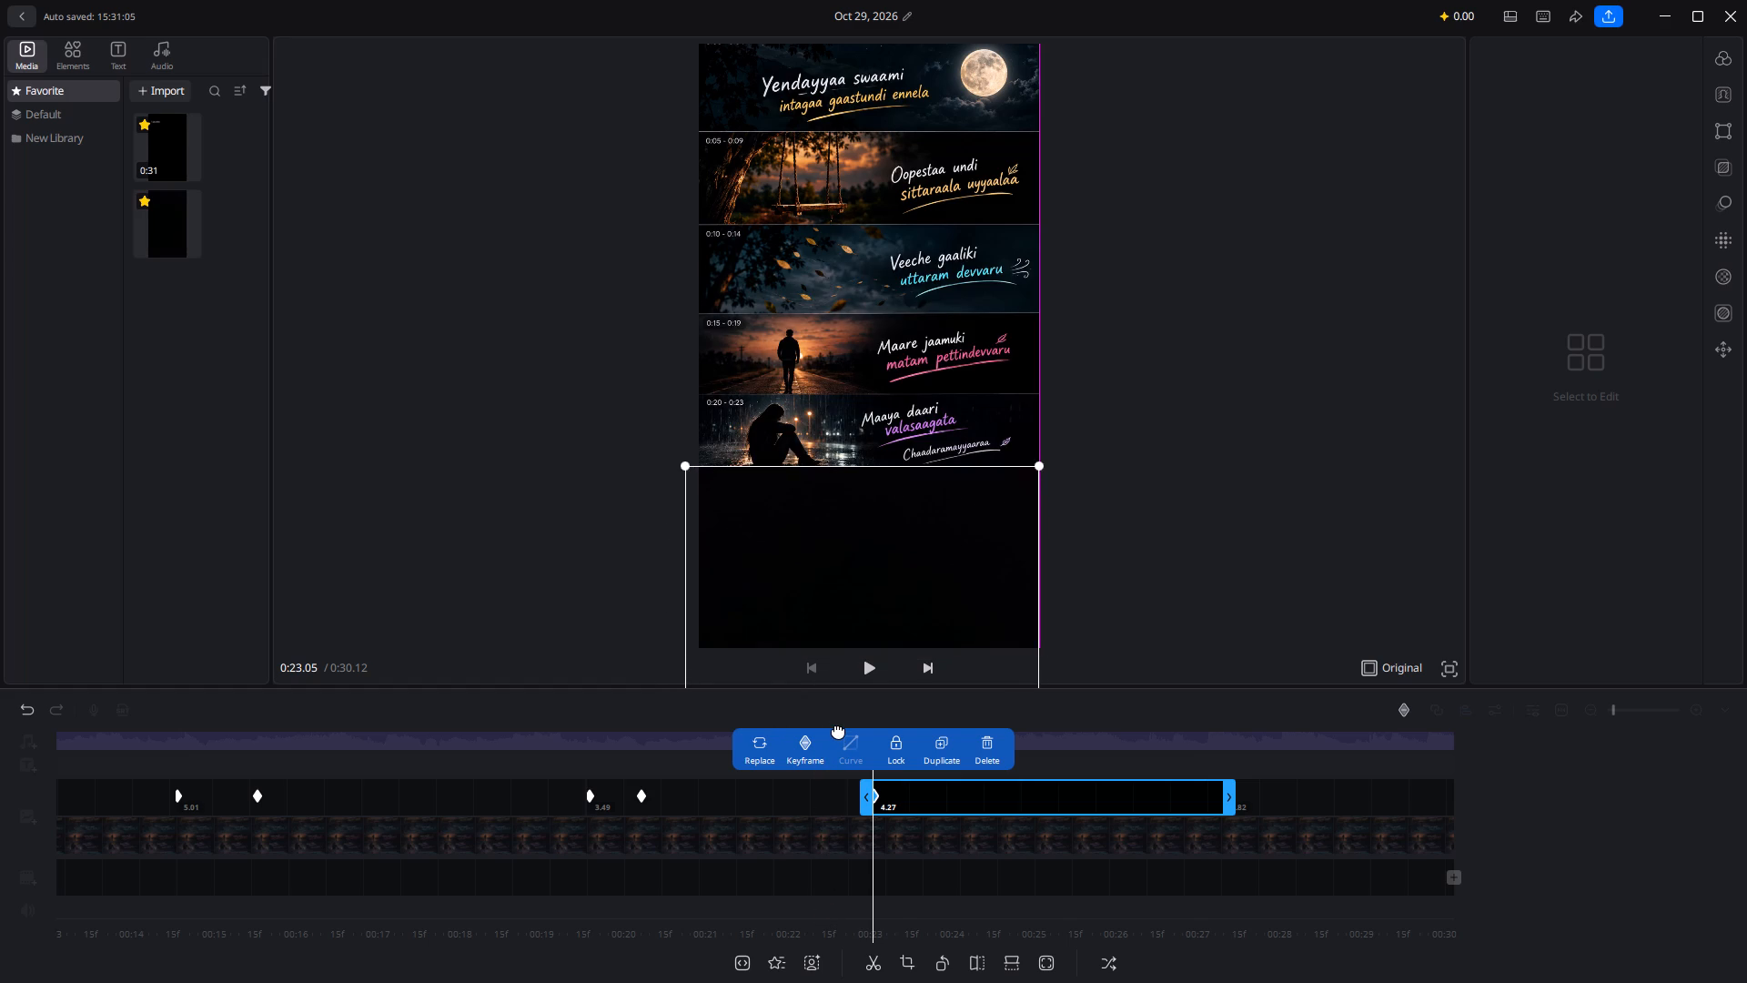
{"action": "left_click_drag", "start_coordinate": [838, 730], "coordinate": [838, 731]}
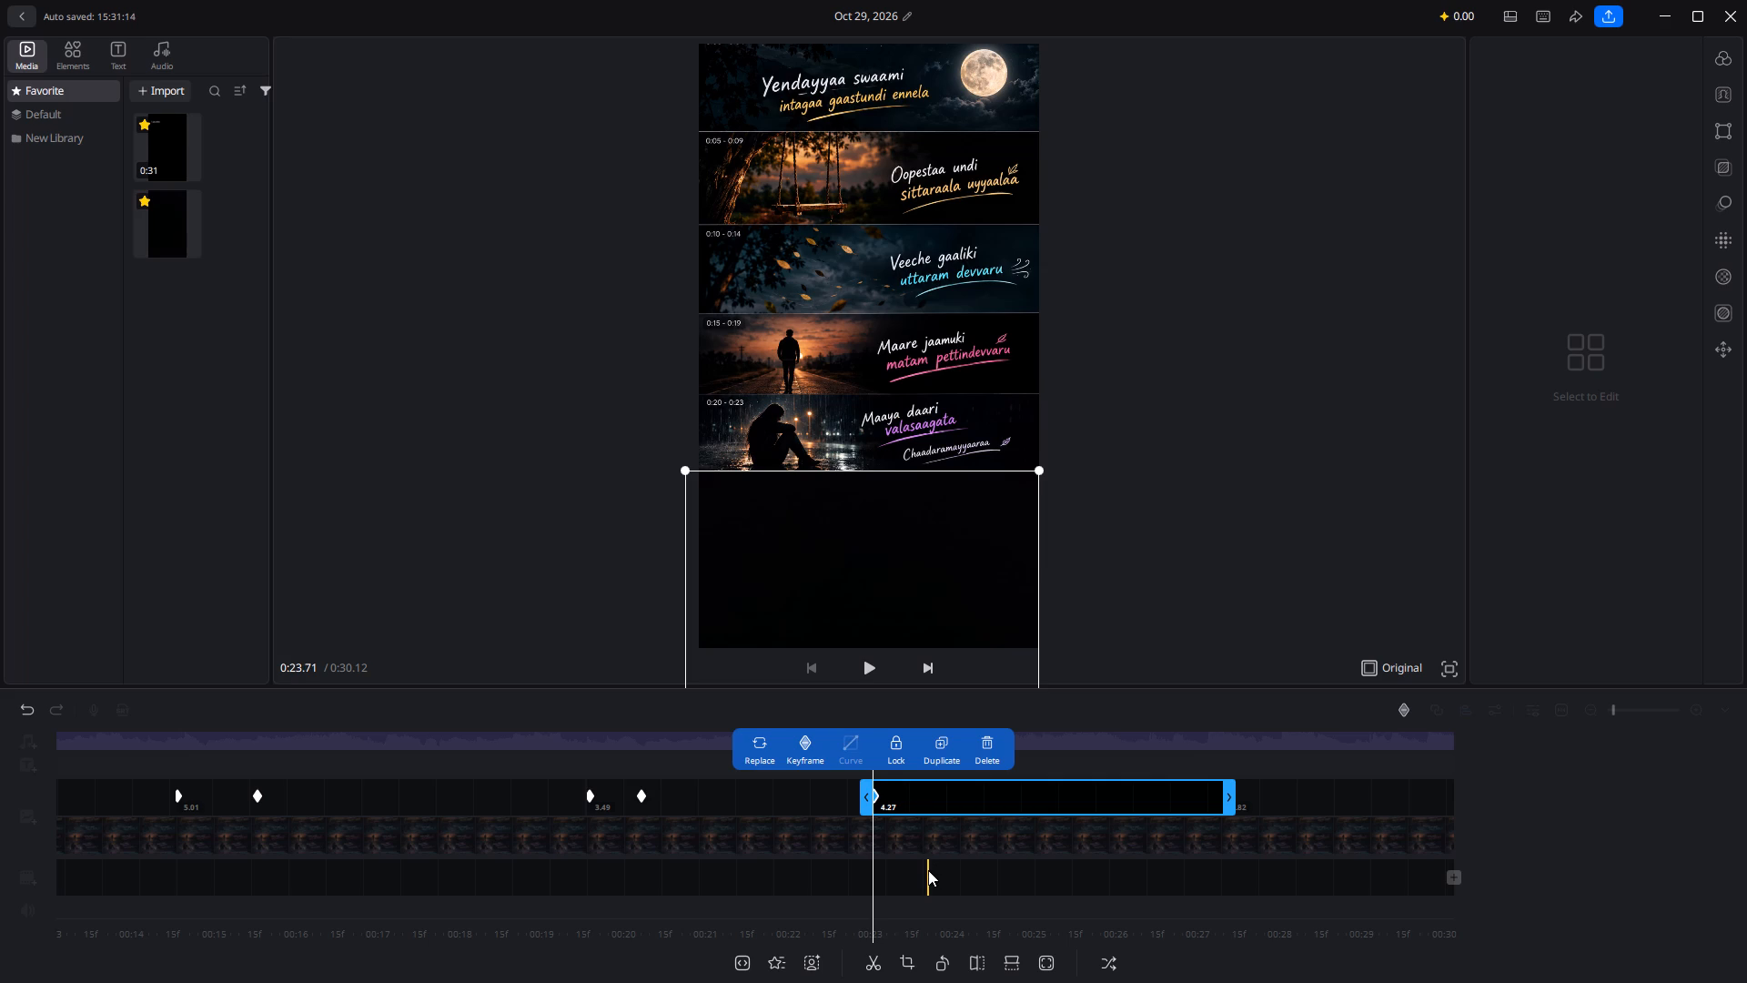
At 0:23.86, keyframe the sixth segment's overlay moved down to just below the 0:24 - 0:27 "Tadisipoyaaraa" strip.
{"action": "scroll", "coordinate": [928, 870], "scroll_direction": "left", "scroll_amount": 7}
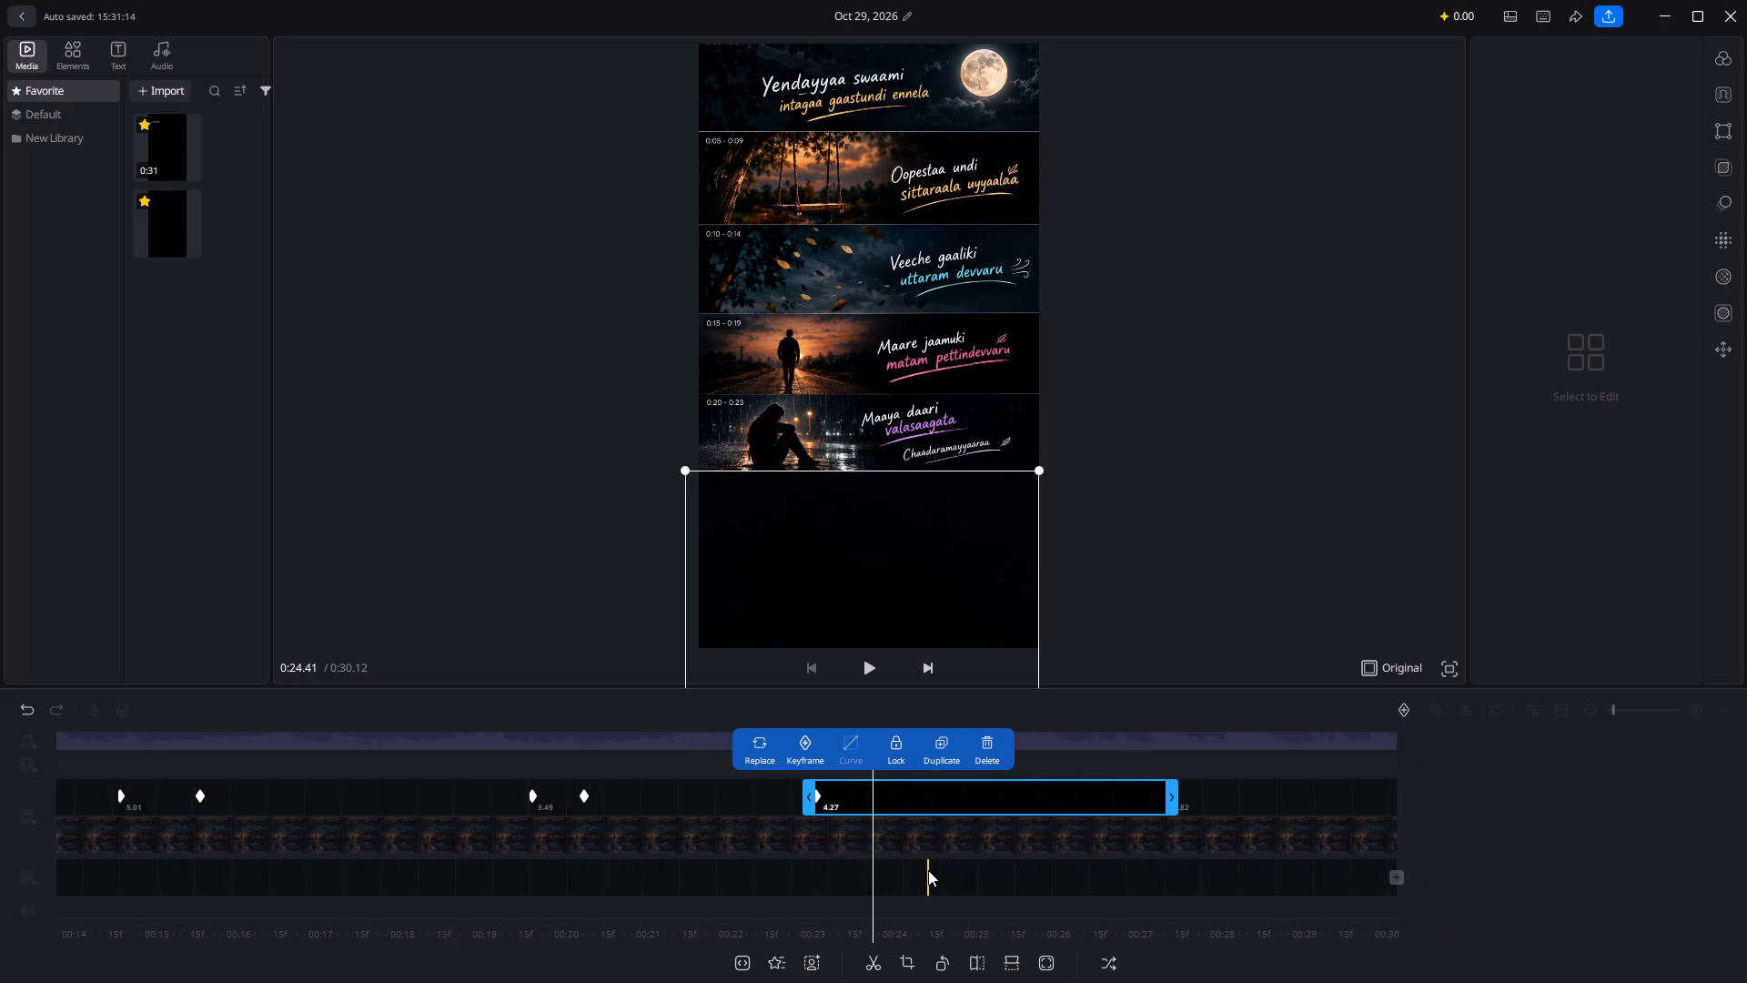
{"action": "scroll", "coordinate": [928, 870], "scroll_direction": "left", "scroll_amount": 3}
{"action": "scroll", "coordinate": [928, 870], "scroll_direction": "right", "scroll_amount": 1}
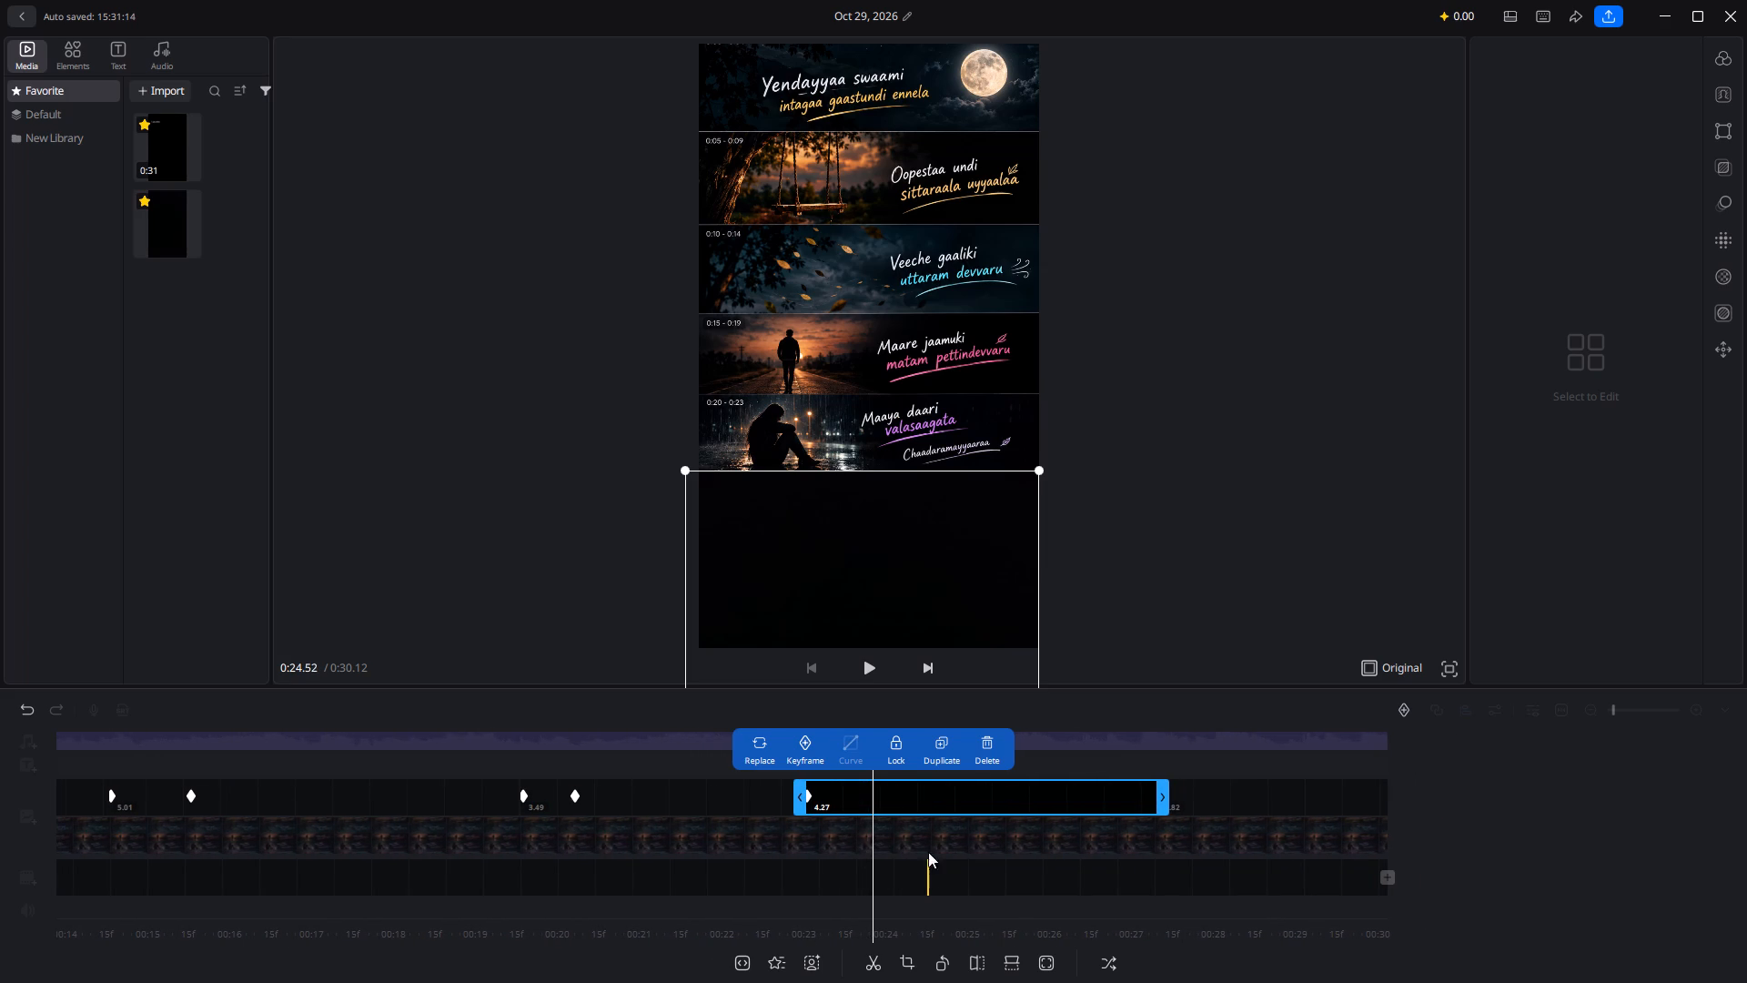
{"action": "left_click_drag", "start_coordinate": [932, 578], "coordinate": [926, 707]}
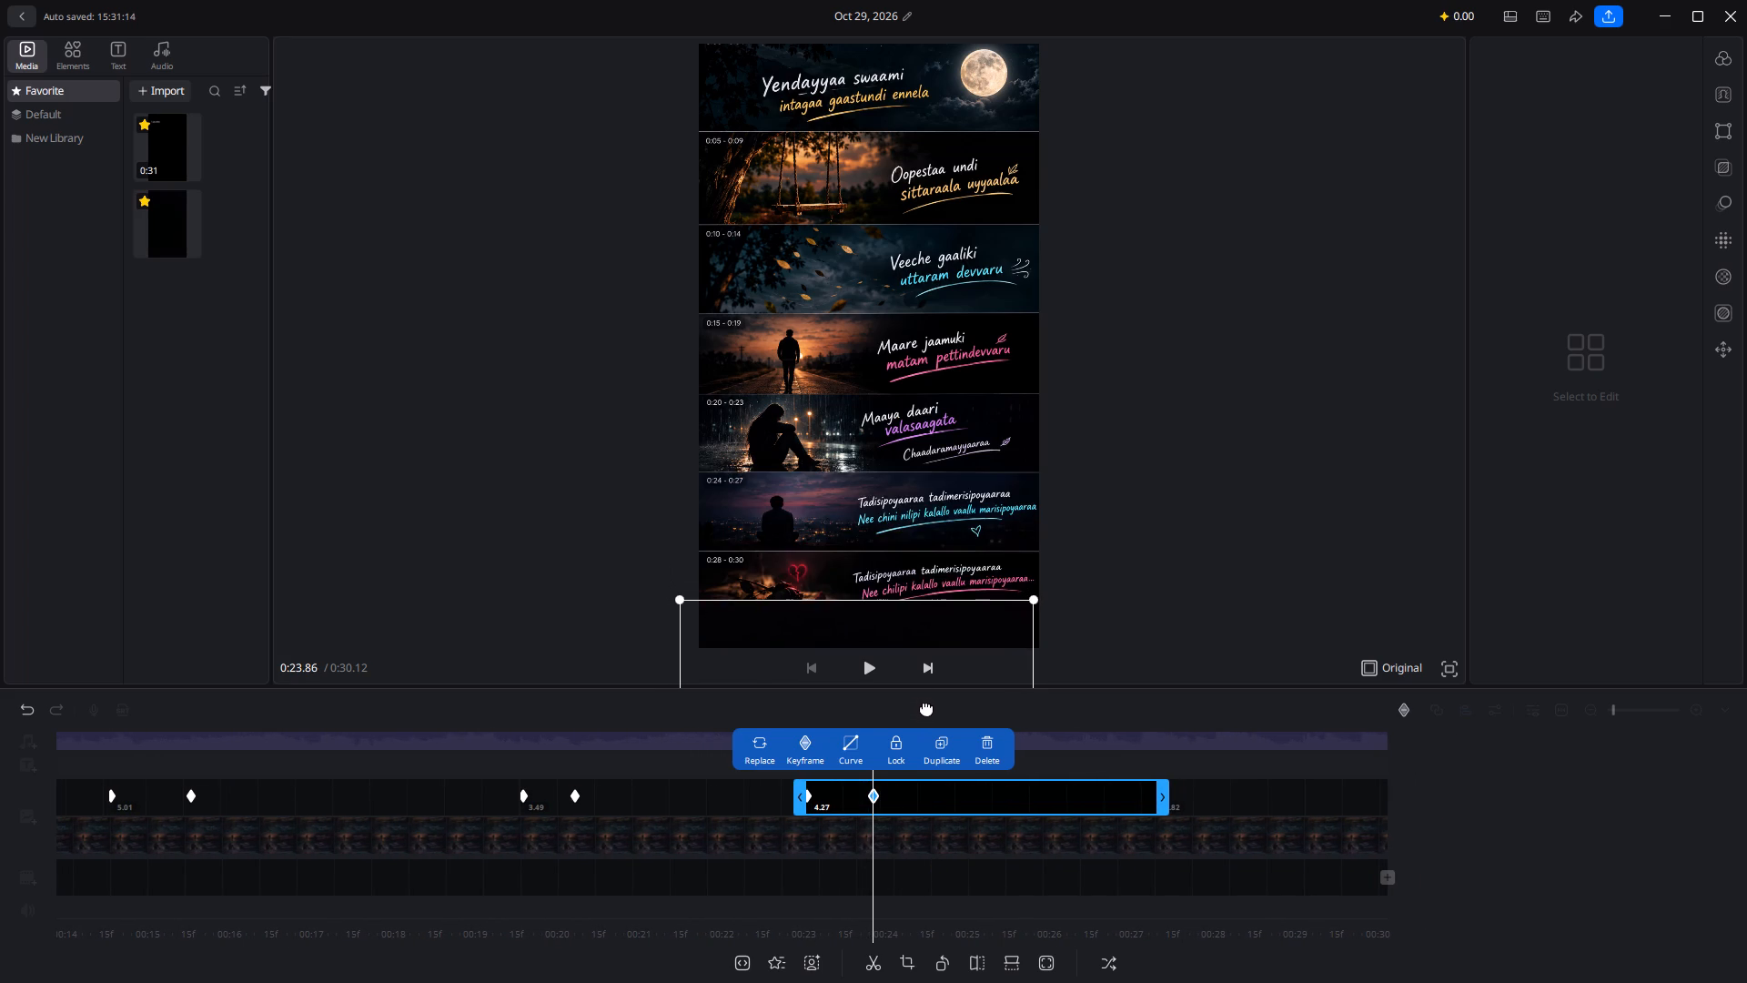
{"action": "left_click_drag", "start_coordinate": [926, 707], "coordinate": [926, 664]}
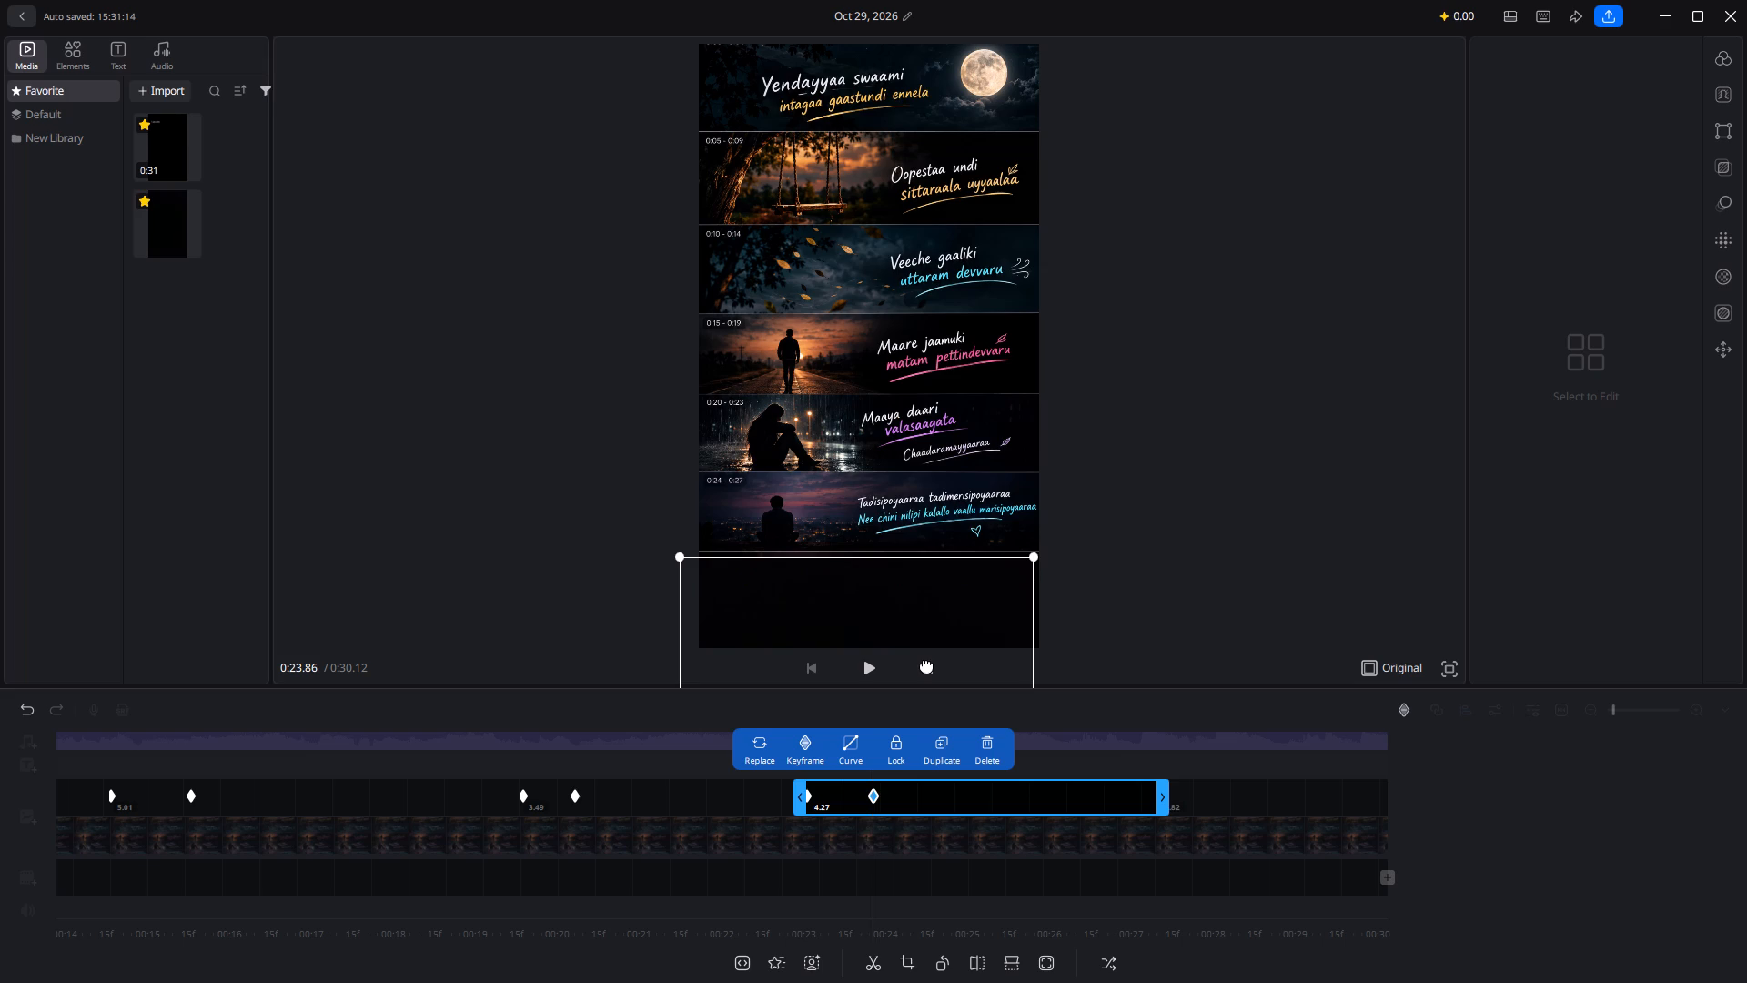
{"action": "left_click_drag", "start_coordinate": [926, 664], "coordinate": [928, 661]}
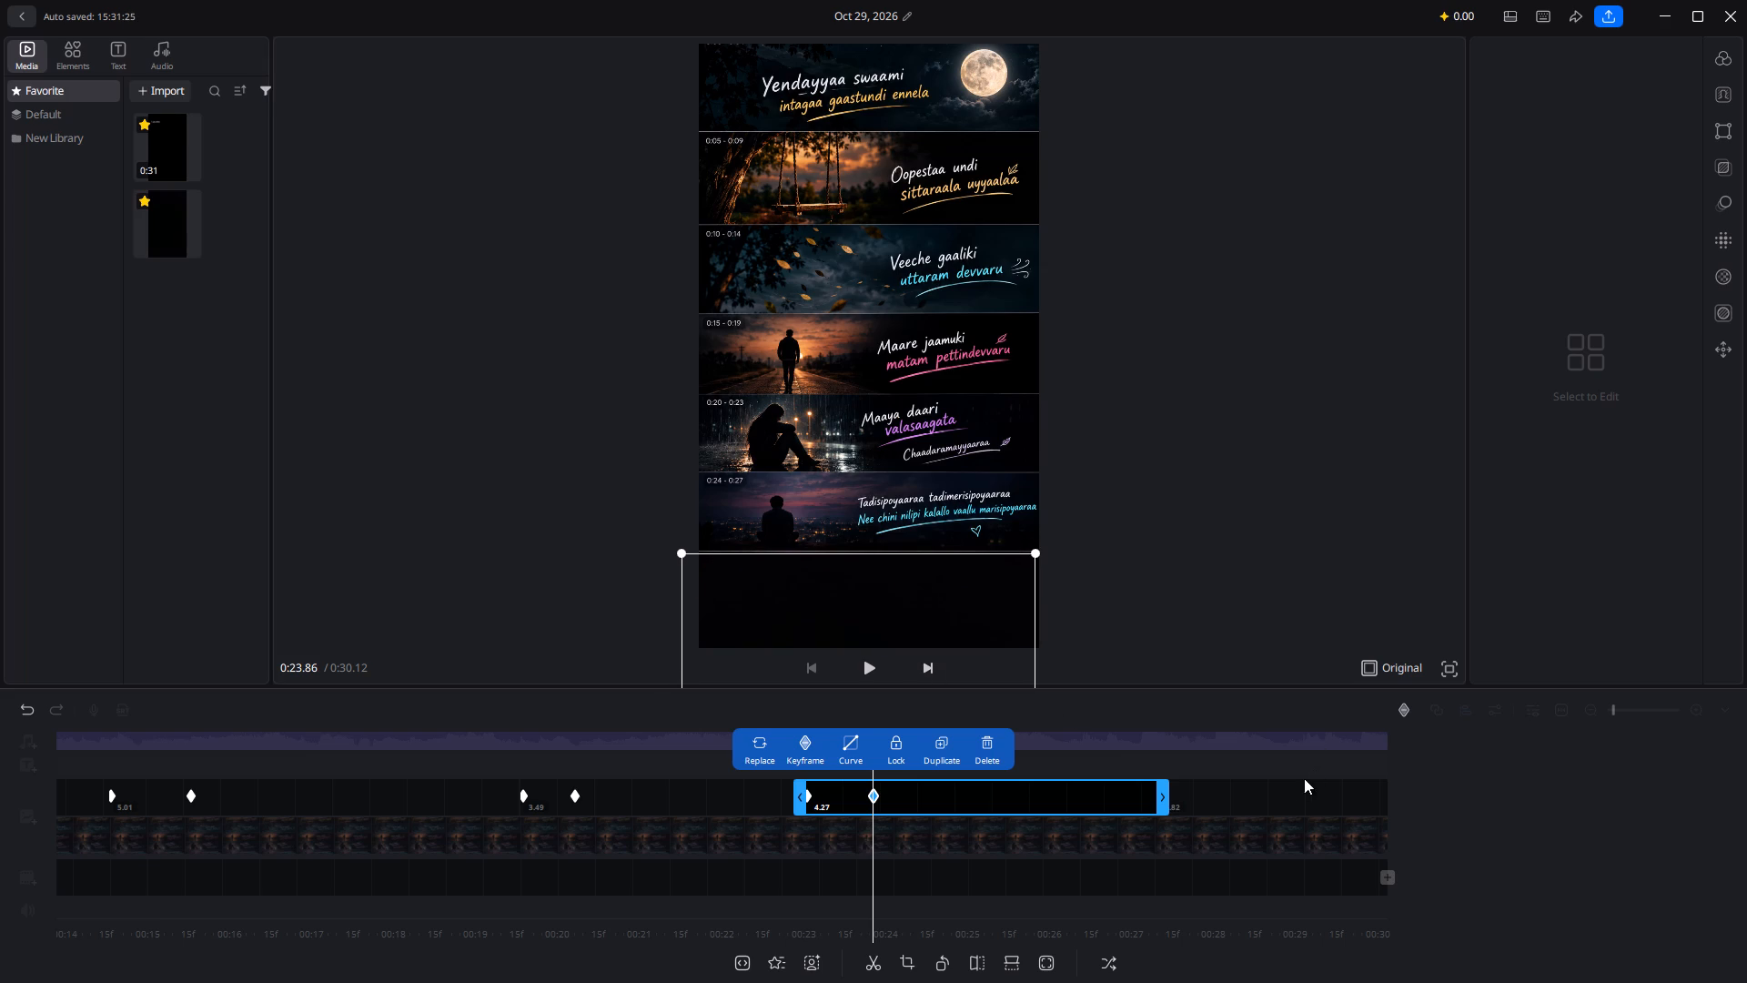
Add a keyframe at 0:27.34 in the last black overlay segment and place the overlay just below the 0:24 - 0:27 strip.
{"action": "left_click", "coordinate": [1284, 801]}
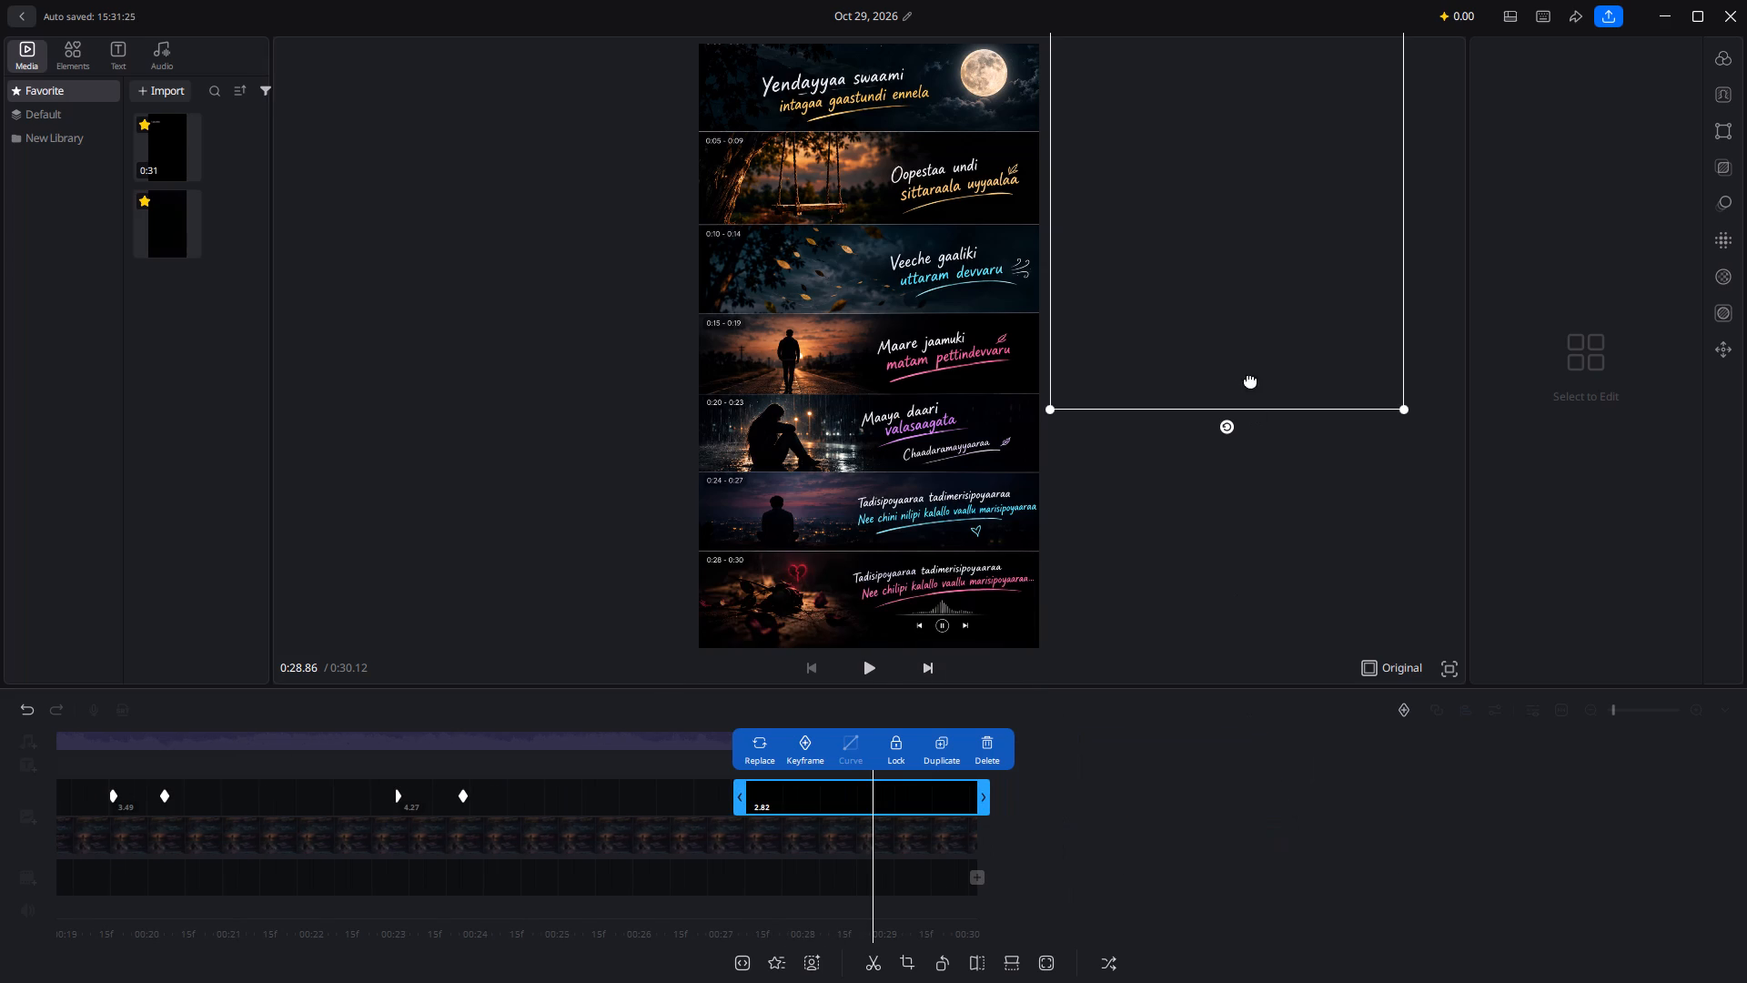
{"action": "scroll", "coordinate": [794, 846], "scroll_direction": "right", "scroll_amount": 4}
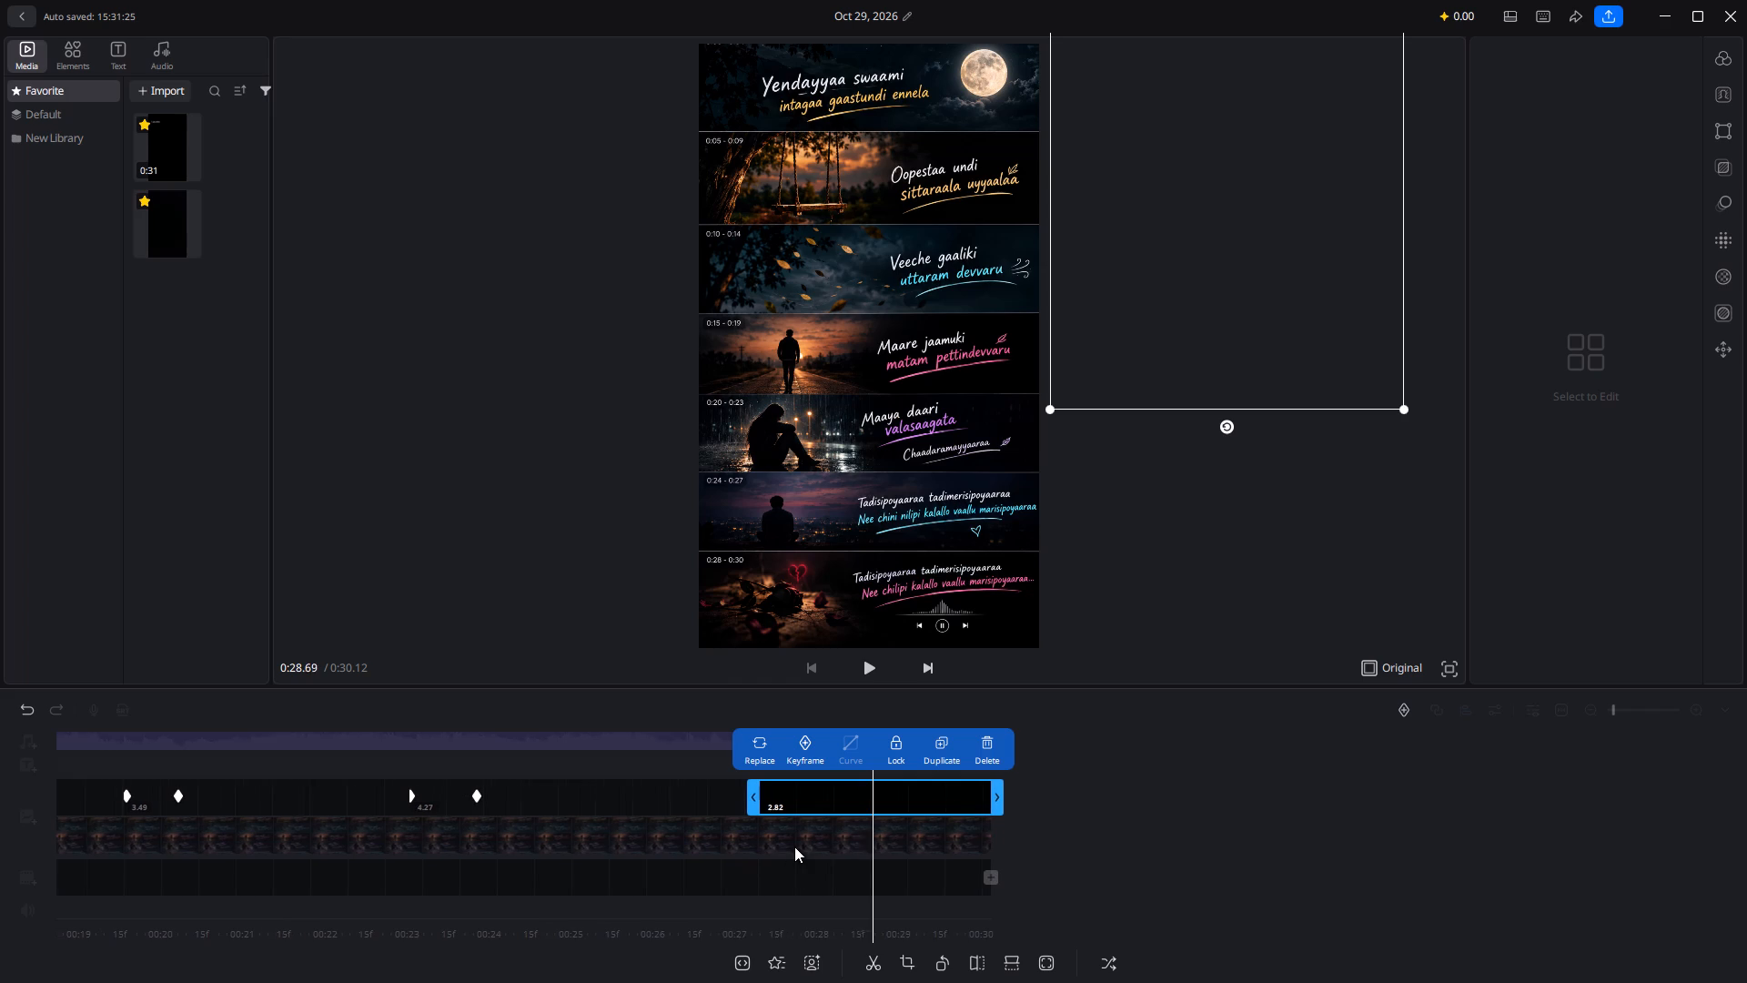
{"action": "scroll", "coordinate": [794, 846], "scroll_direction": "right", "scroll_amount": 9}
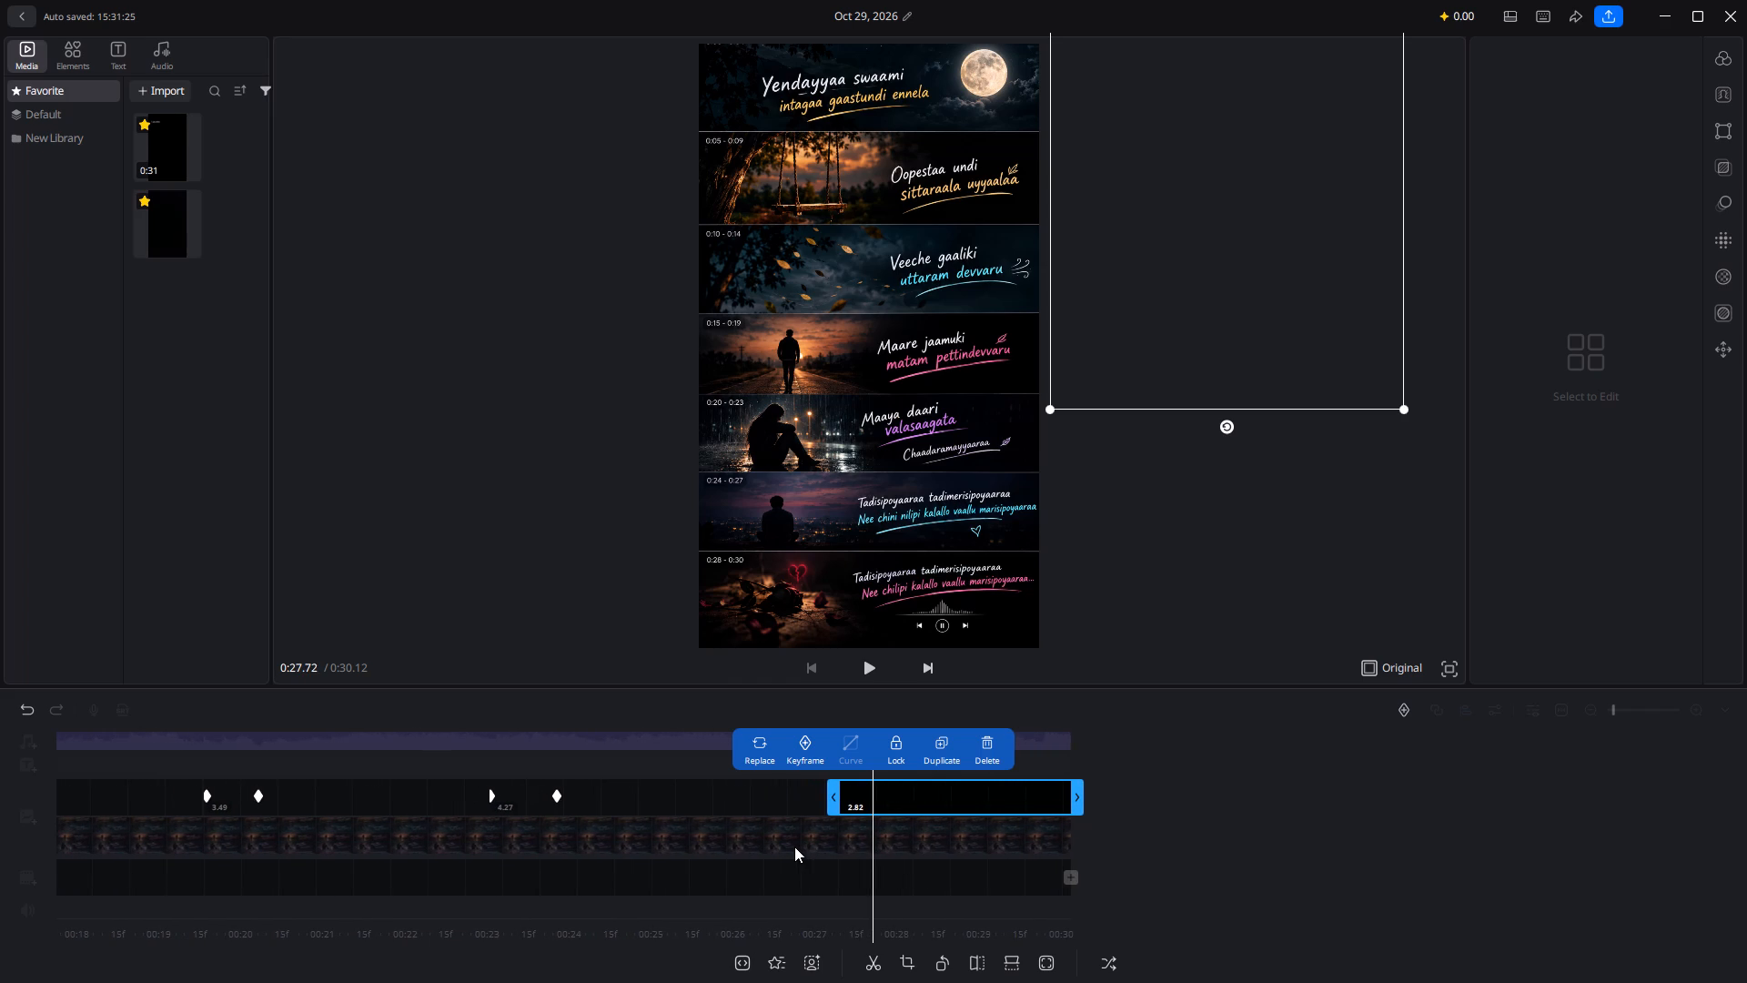
{"action": "scroll", "coordinate": [794, 846], "scroll_direction": "right", "scroll_amount": 4}
{"action": "scroll", "coordinate": [794, 846], "scroll_direction": "left", "scroll_amount": 1}
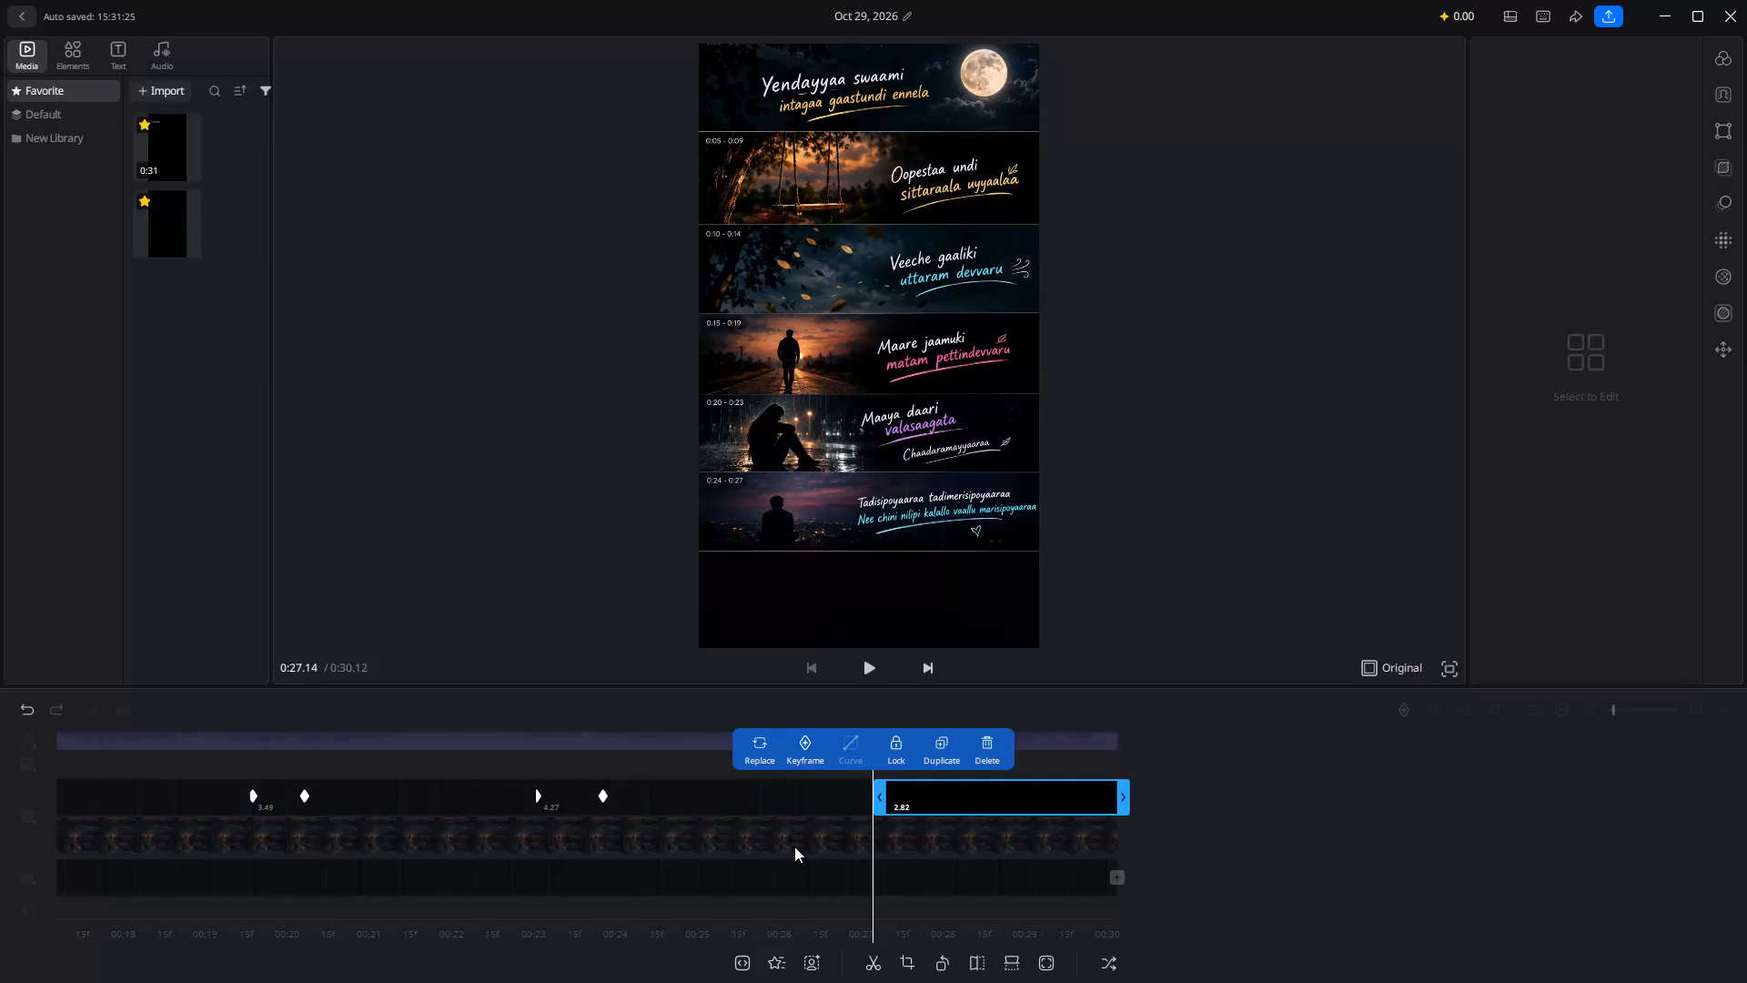
{"action": "scroll", "coordinate": [794, 846], "scroll_direction": "left", "scroll_amount": 2}
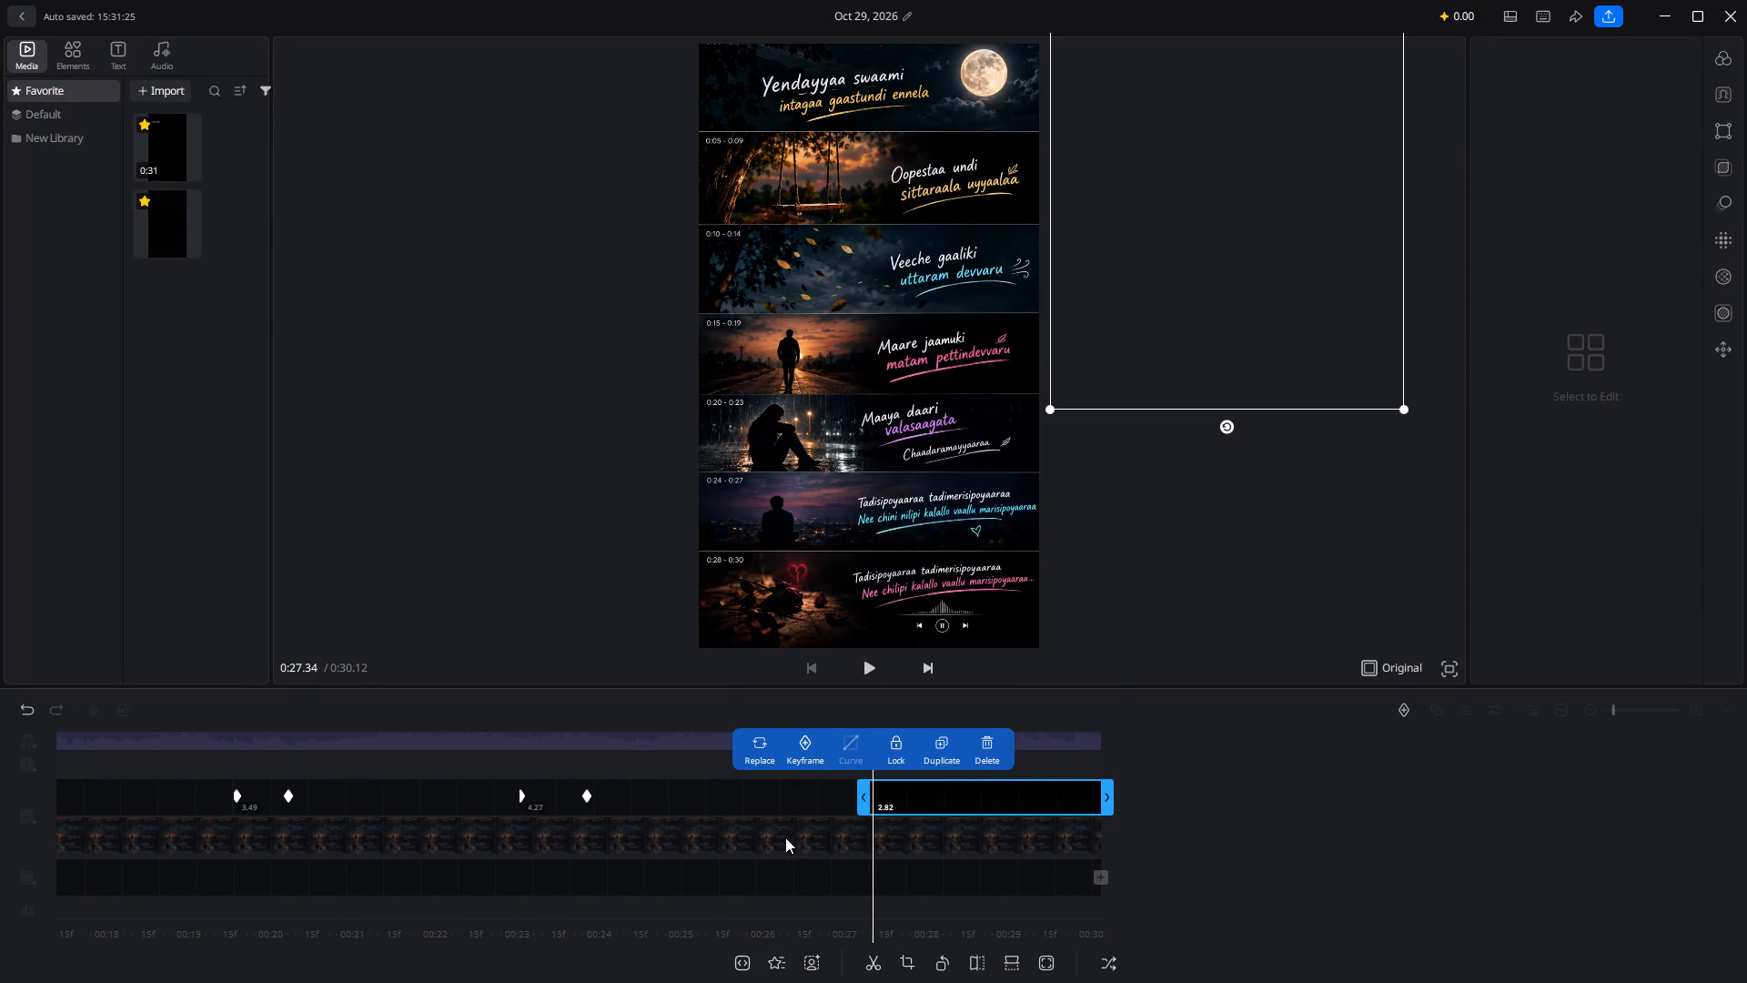
{"action": "left_click", "coordinate": [803, 755]}
{"action": "left_click_drag", "start_coordinate": [1149, 335], "coordinate": [794, 982]}
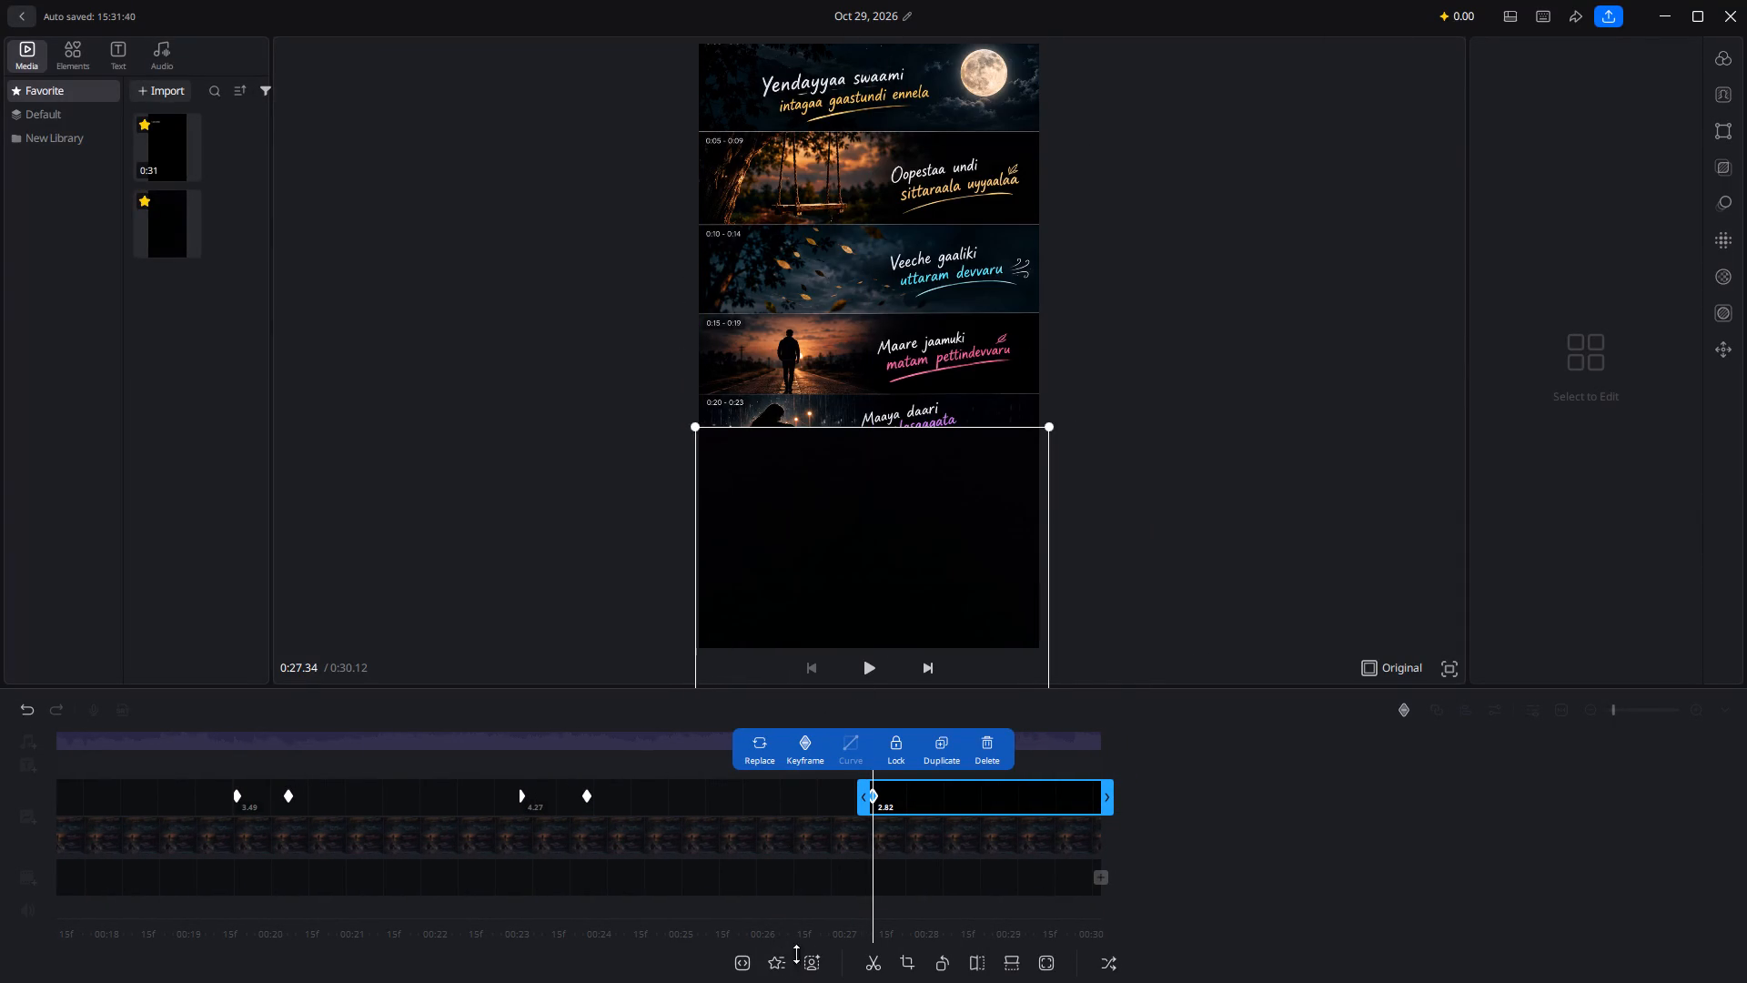
{"action": "left_click_drag", "start_coordinate": [849, 590], "coordinate": [839, 727]}
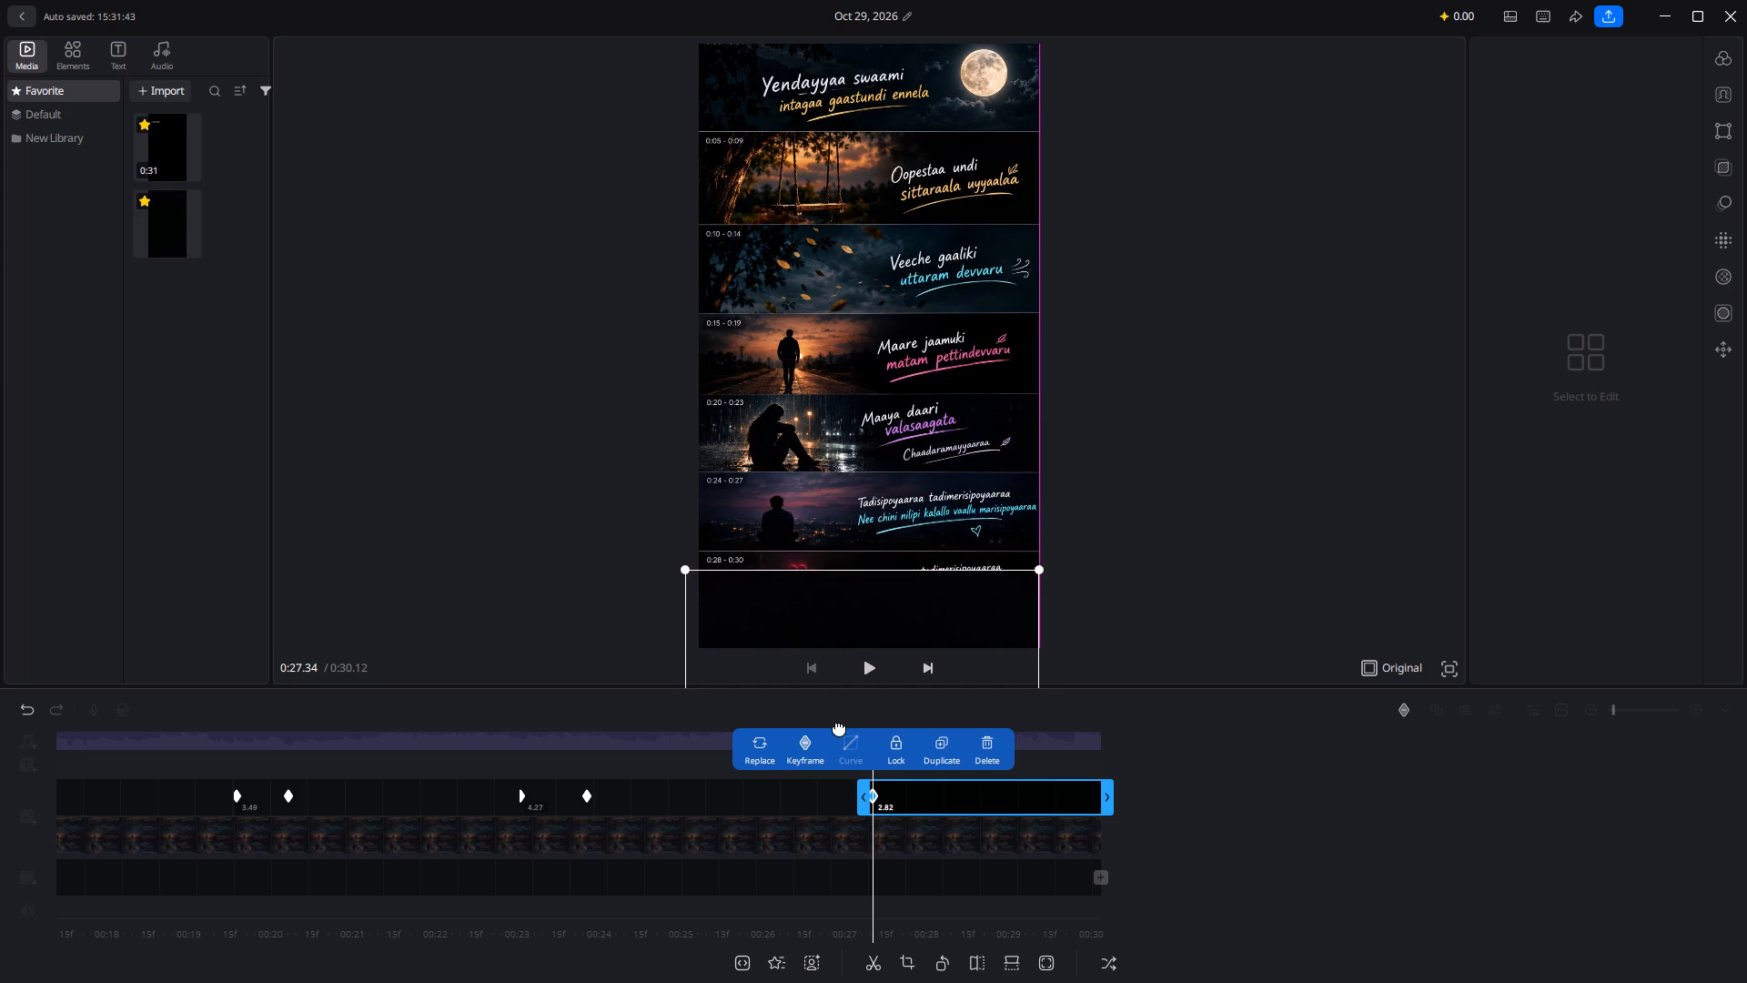
{"action": "left_click_drag", "start_coordinate": [839, 727], "coordinate": [839, 715]}
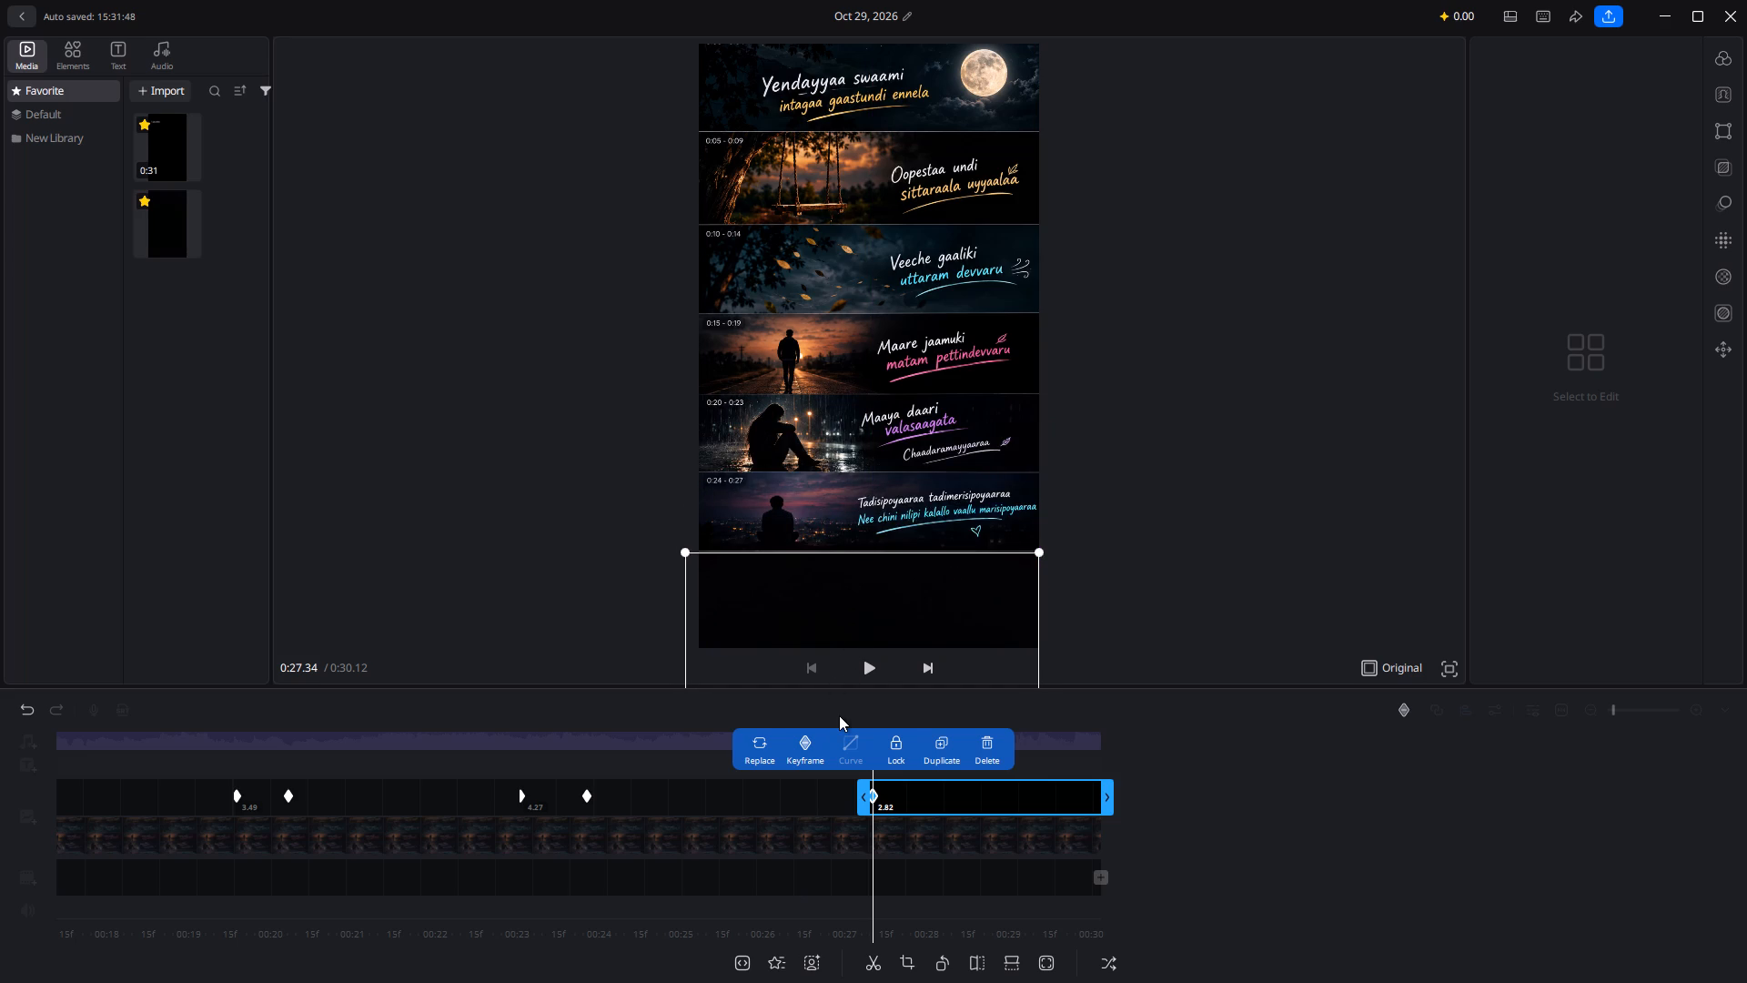
At 0:27.90, keyframe the last segment's overlay moved down completely out of the frame, uncovering the 0:28 - 0:30 strip.
{"action": "scroll", "coordinate": [934, 798], "scroll_direction": "left", "scroll_amount": 7}
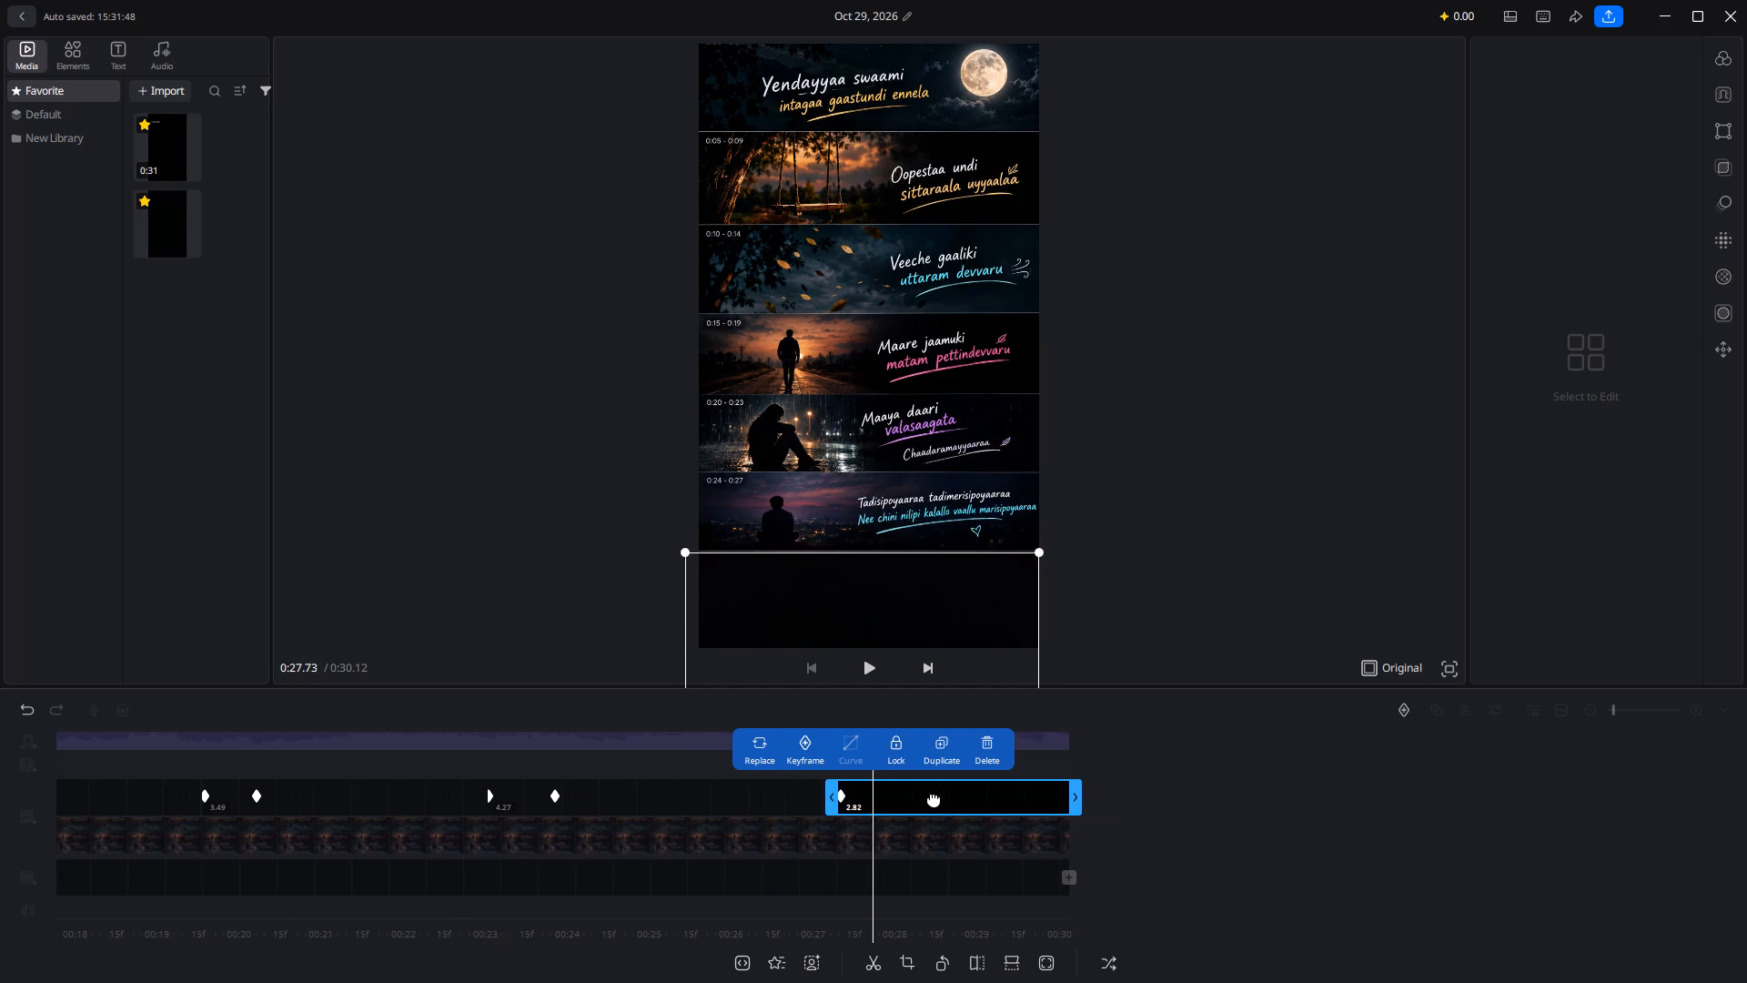
{"action": "scroll", "coordinate": [934, 798], "scroll_direction": "left", "scroll_amount": 3}
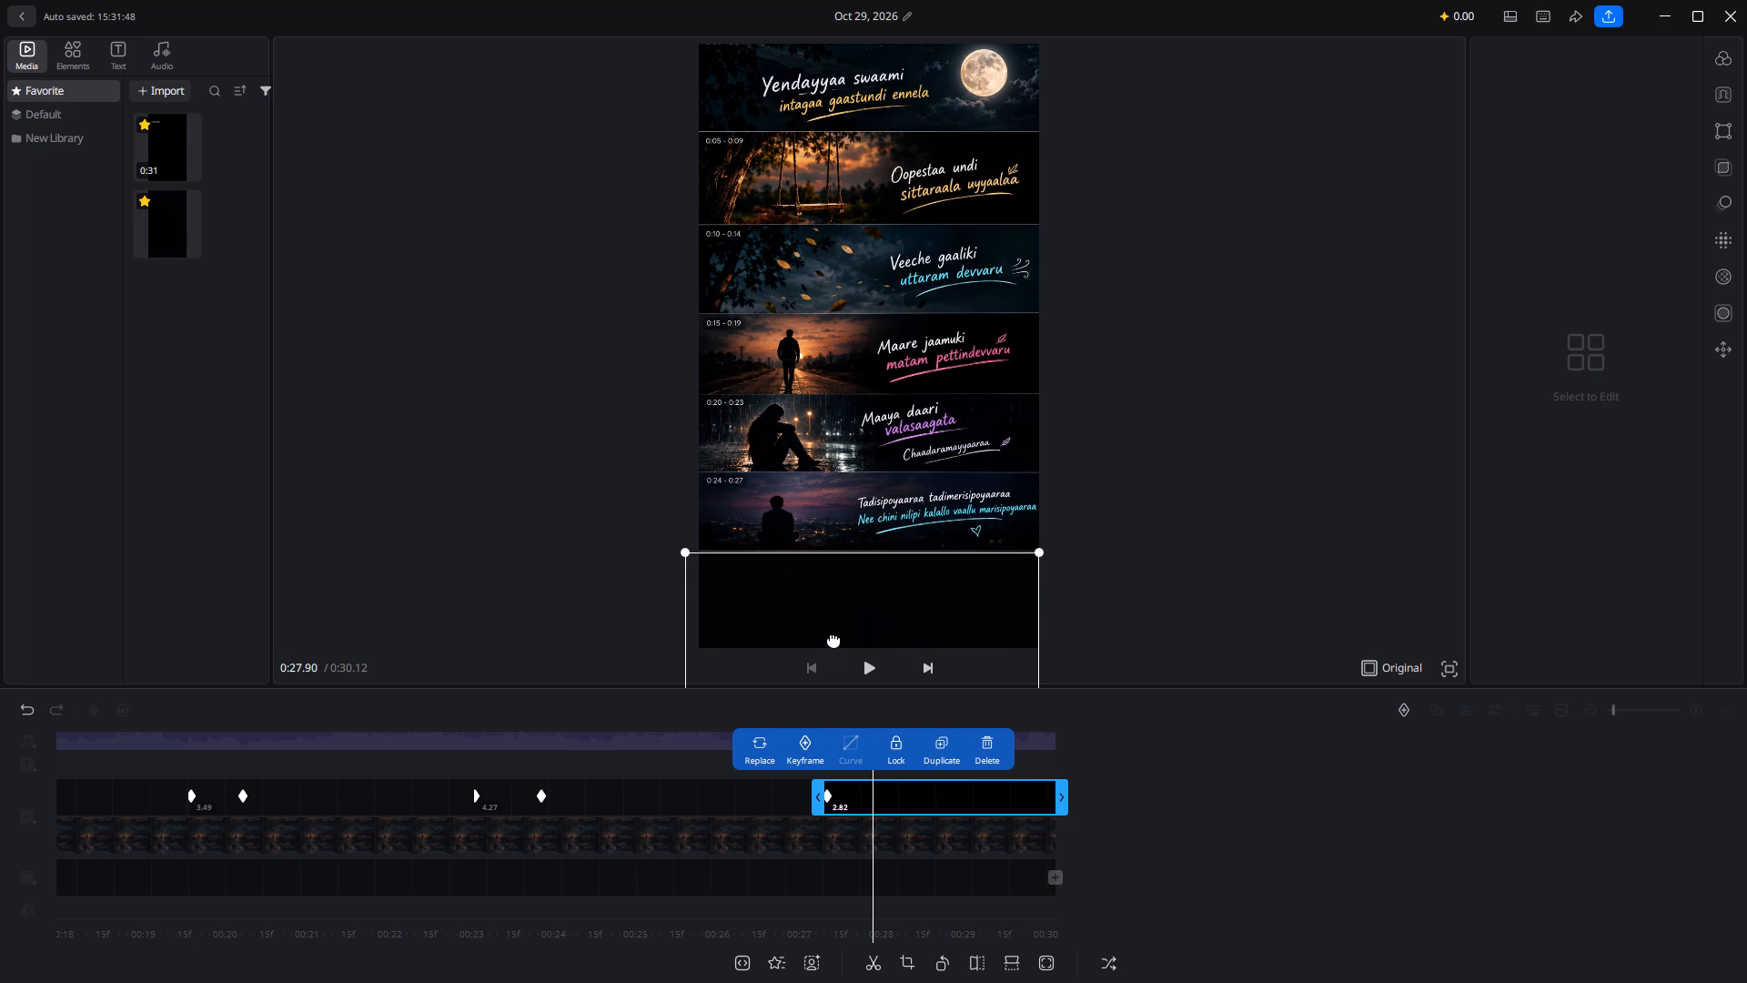
{"action": "left_click_drag", "start_coordinate": [837, 613], "coordinate": [826, 822]}
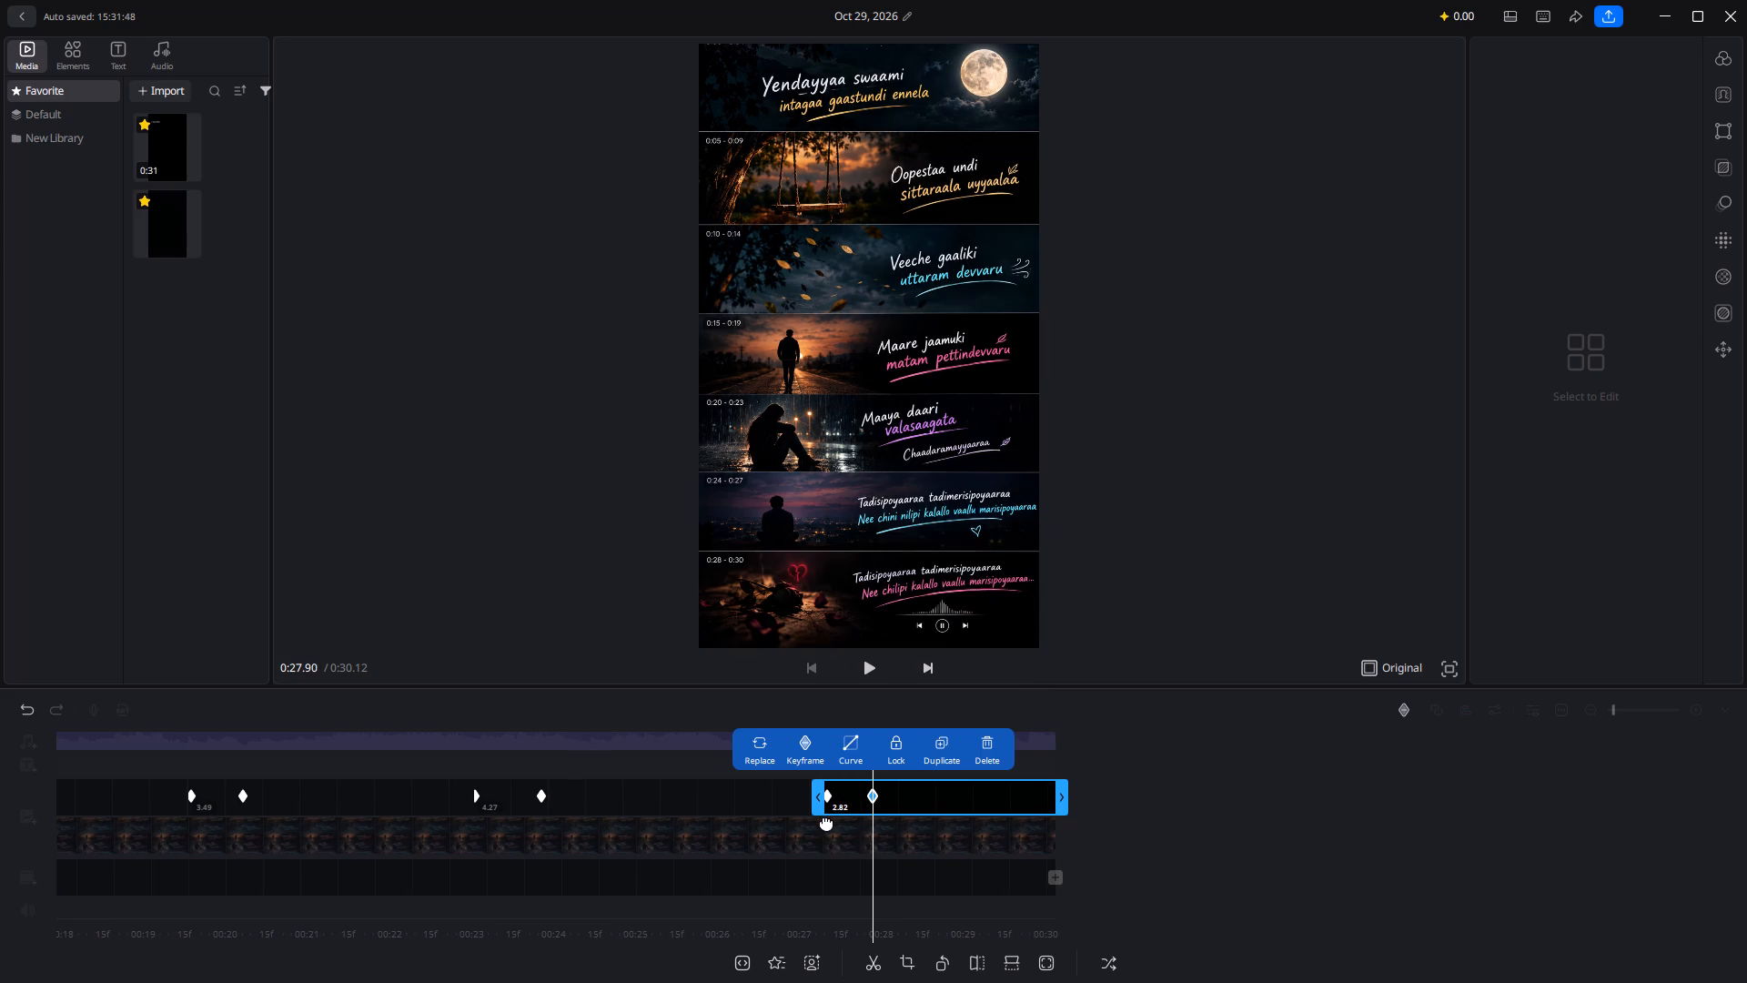
{"action": "left_click_drag", "start_coordinate": [826, 822], "coordinate": [827, 821]}
Apply the CubicOut motion curve to the first black overlay segment's keyframed move, after previewing the EaseIn curve.
{"action": "scroll", "coordinate": [910, 817], "scroll_direction": "right", "scroll_amount": 18}
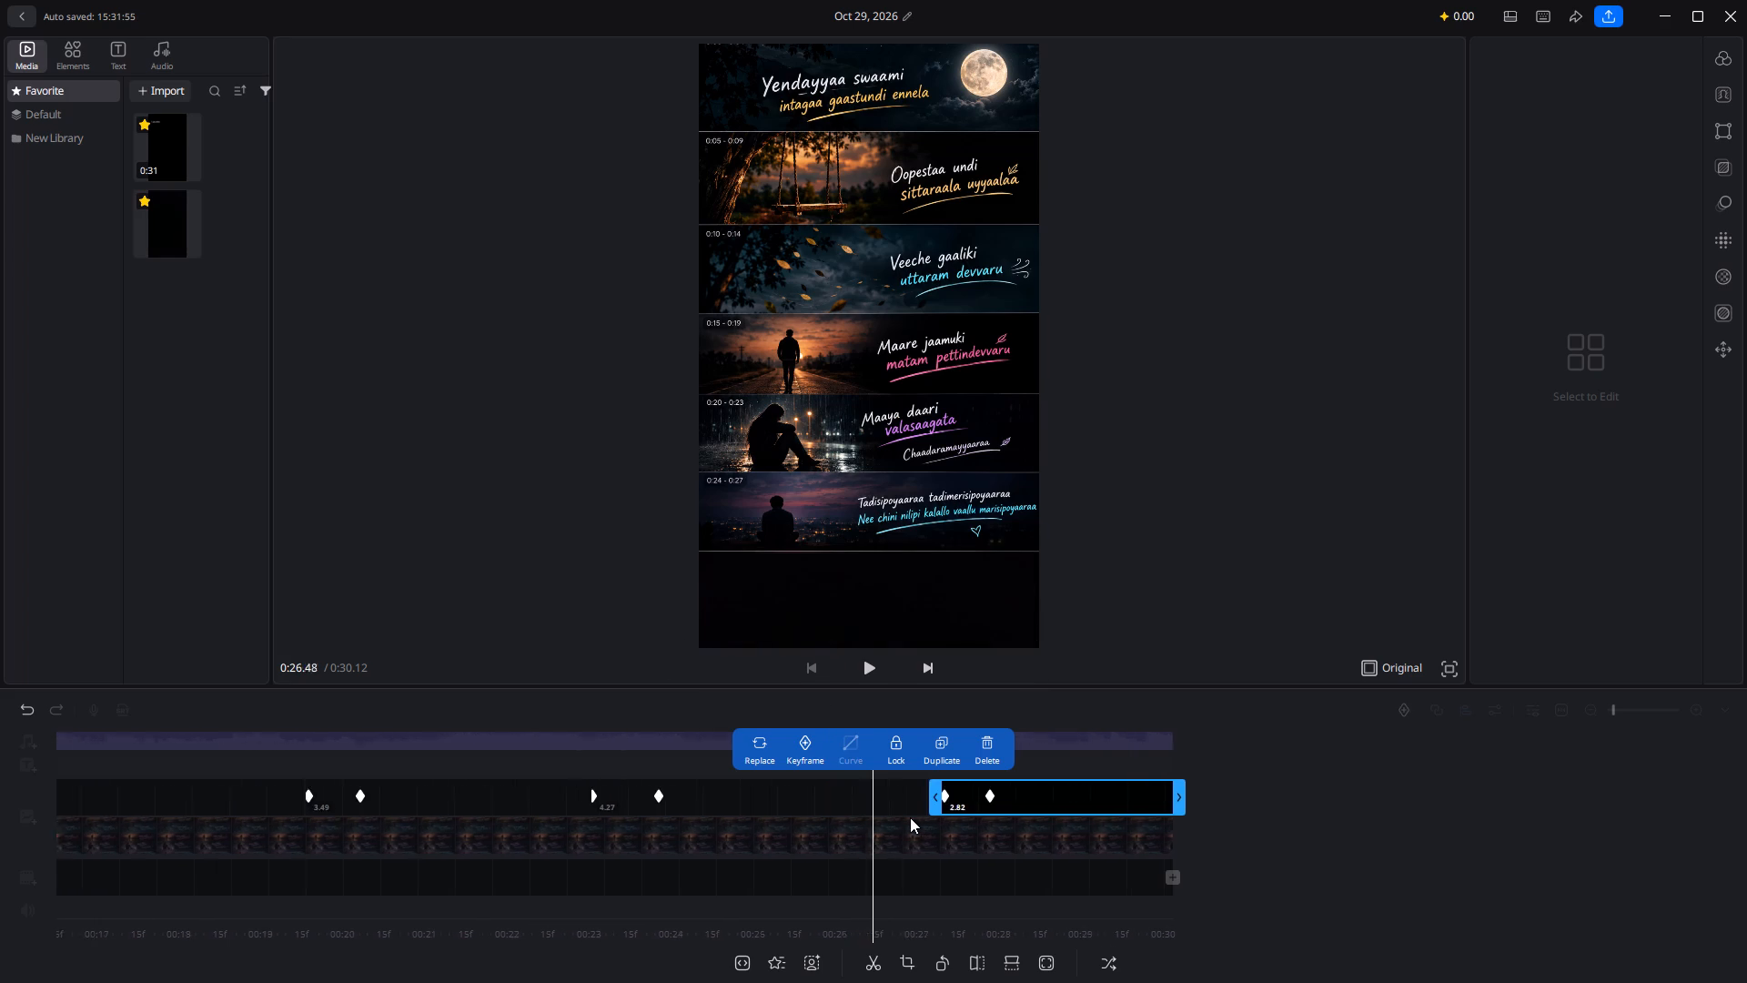
{"action": "scroll", "coordinate": [910, 817], "scroll_direction": "right", "scroll_amount": 20}
{"action": "scroll", "coordinate": [910, 817], "scroll_direction": "right", "scroll_amount": 20}
{"action": "scroll", "coordinate": [910, 817], "scroll_direction": "right", "scroll_amount": 13}
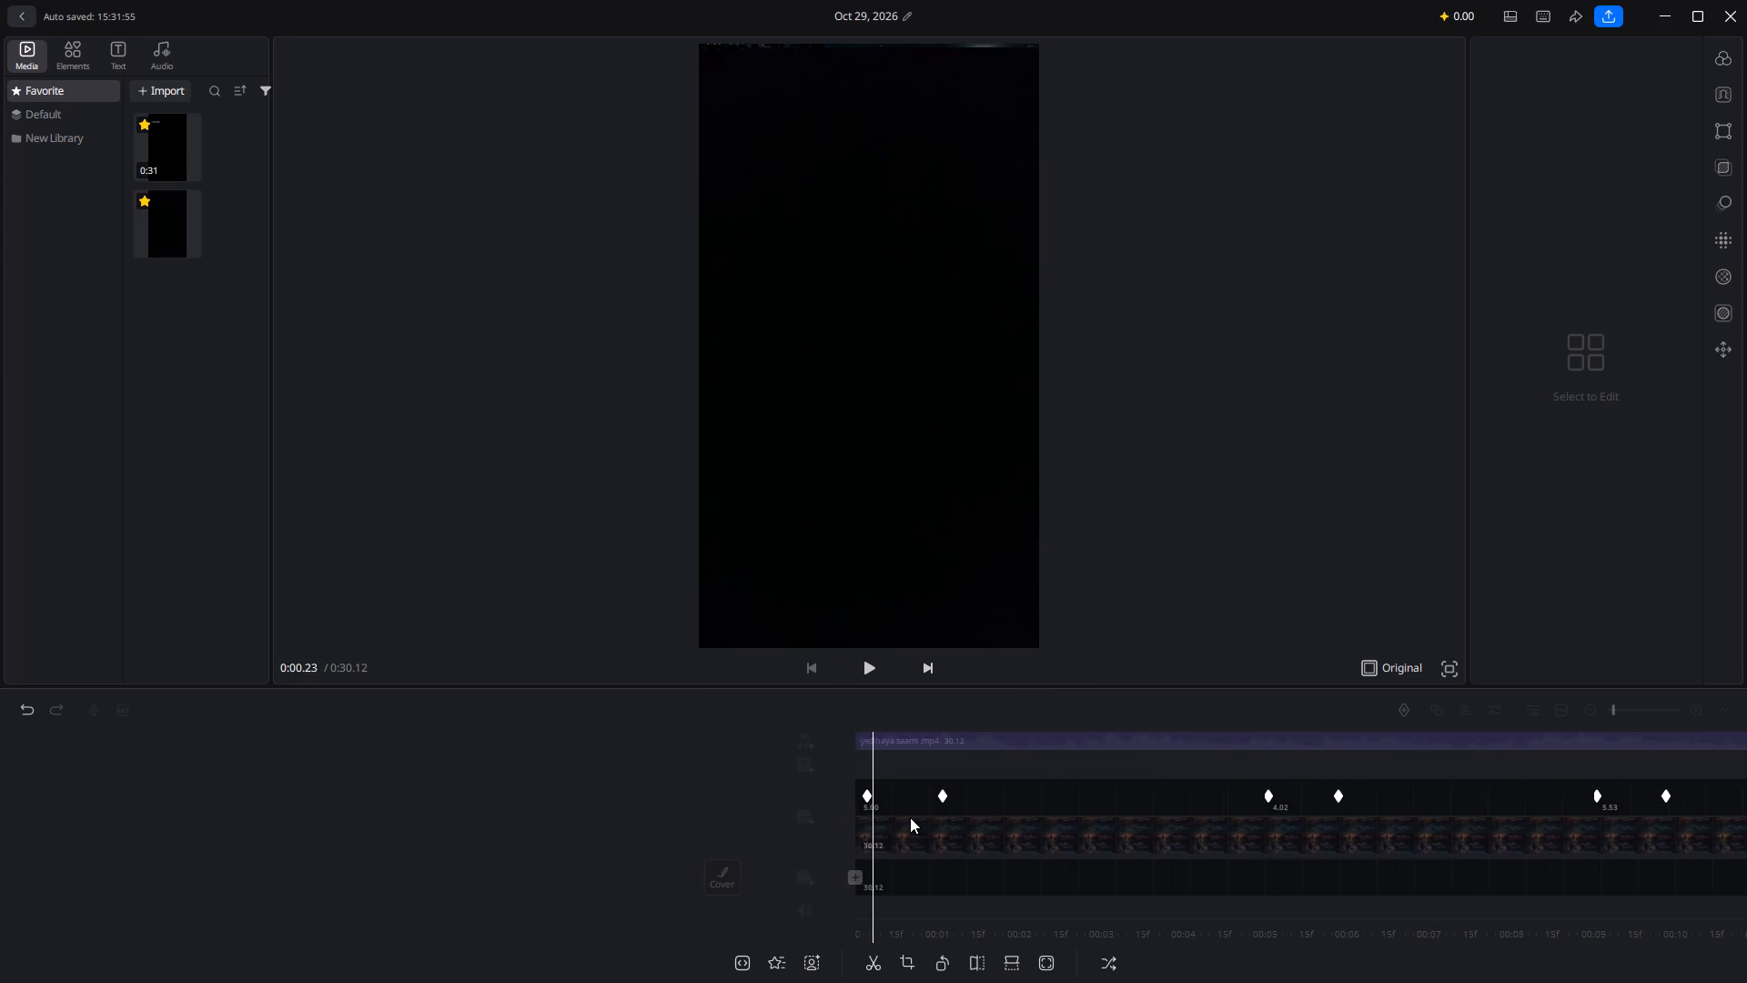
{"action": "scroll", "coordinate": [910, 817], "scroll_direction": "right", "scroll_amount": 5}
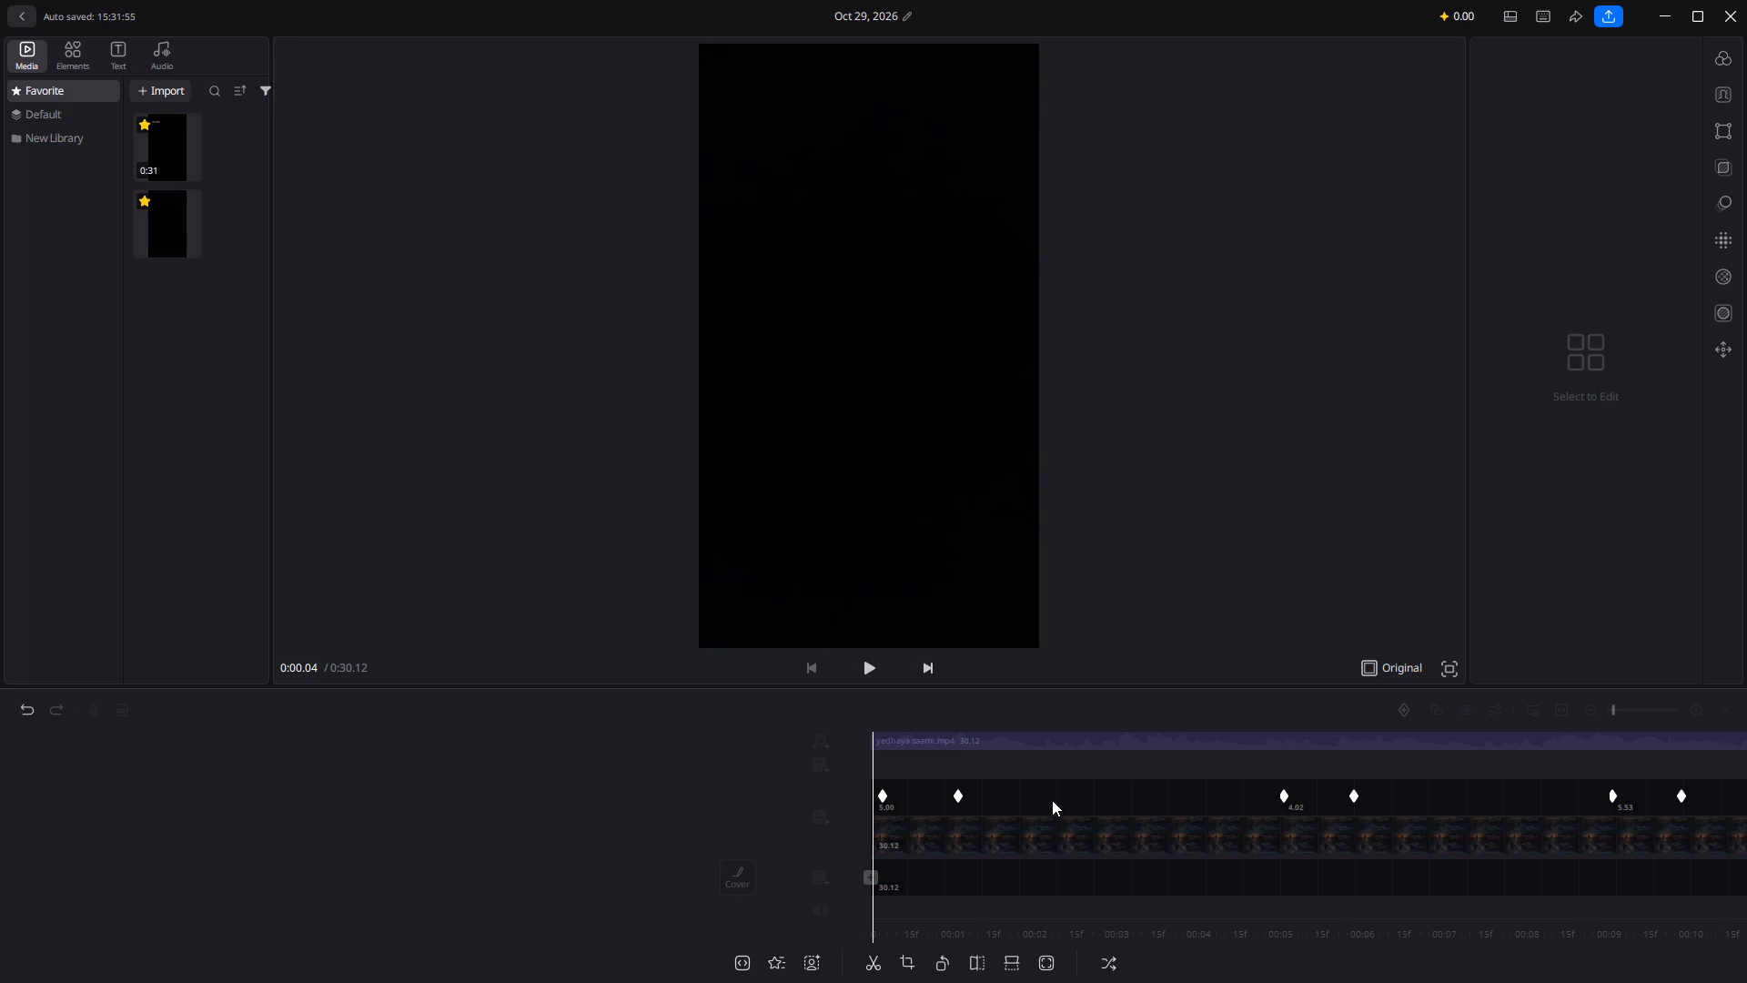
{"action": "left_click", "coordinate": [1026, 801]}
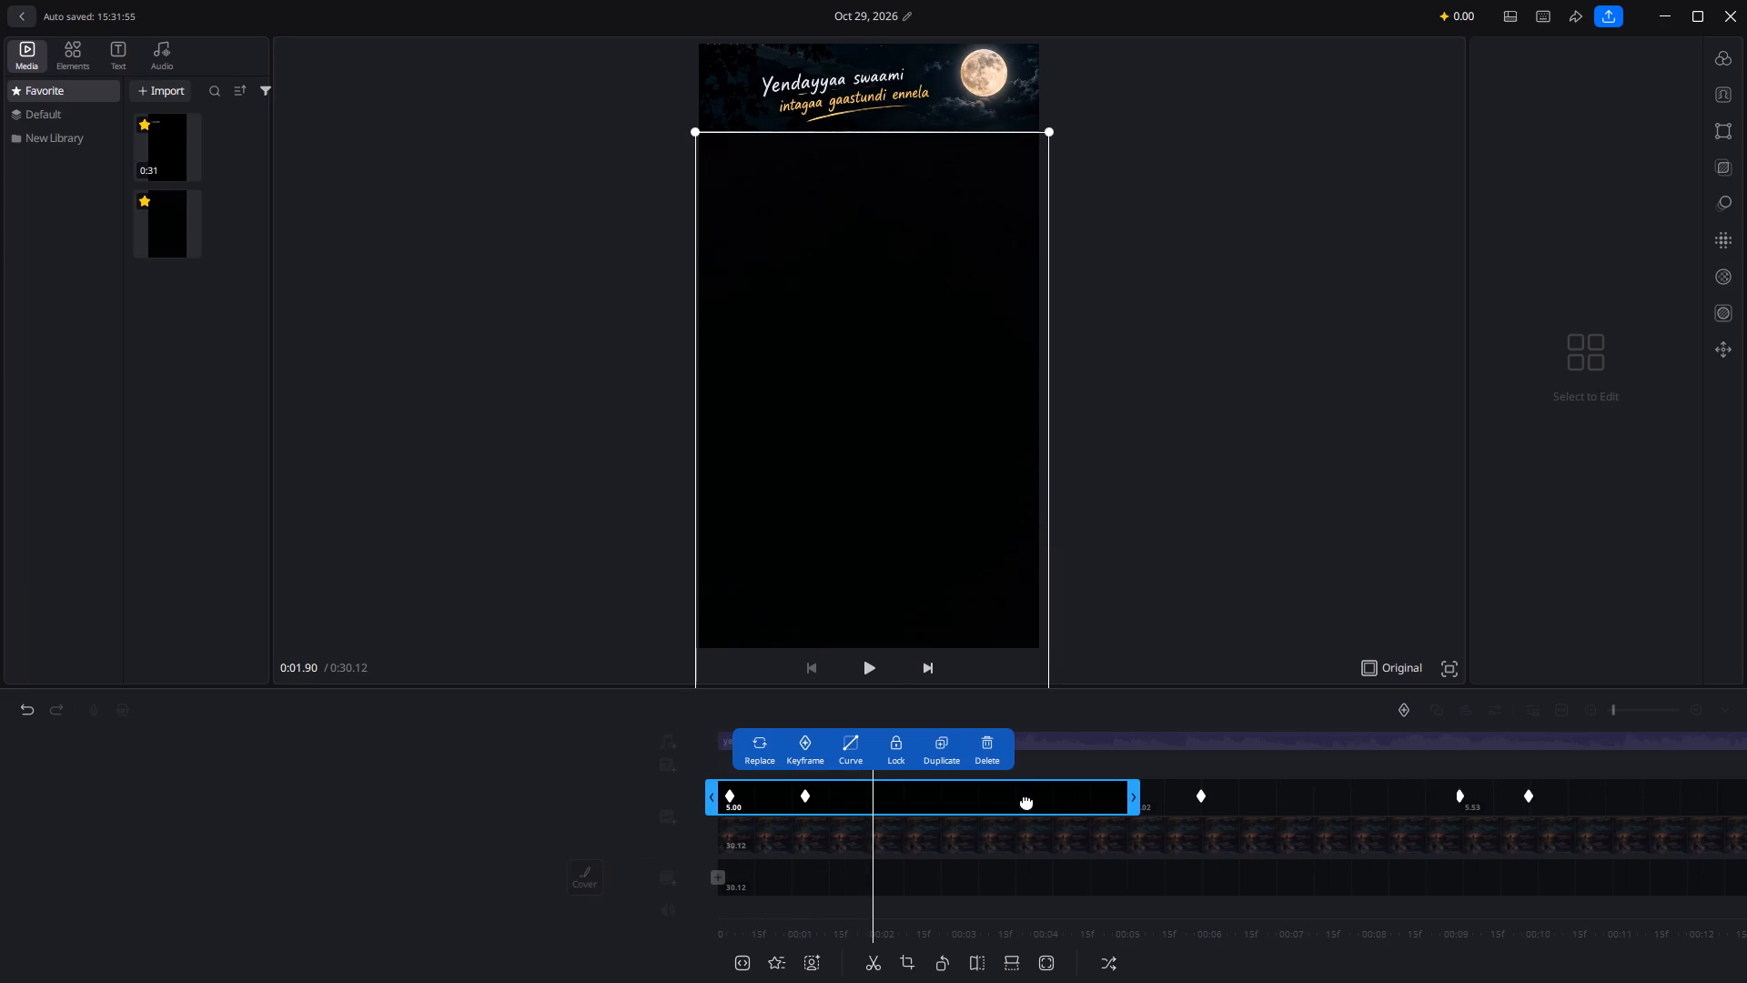
{"action": "left_click", "coordinate": [858, 753]}
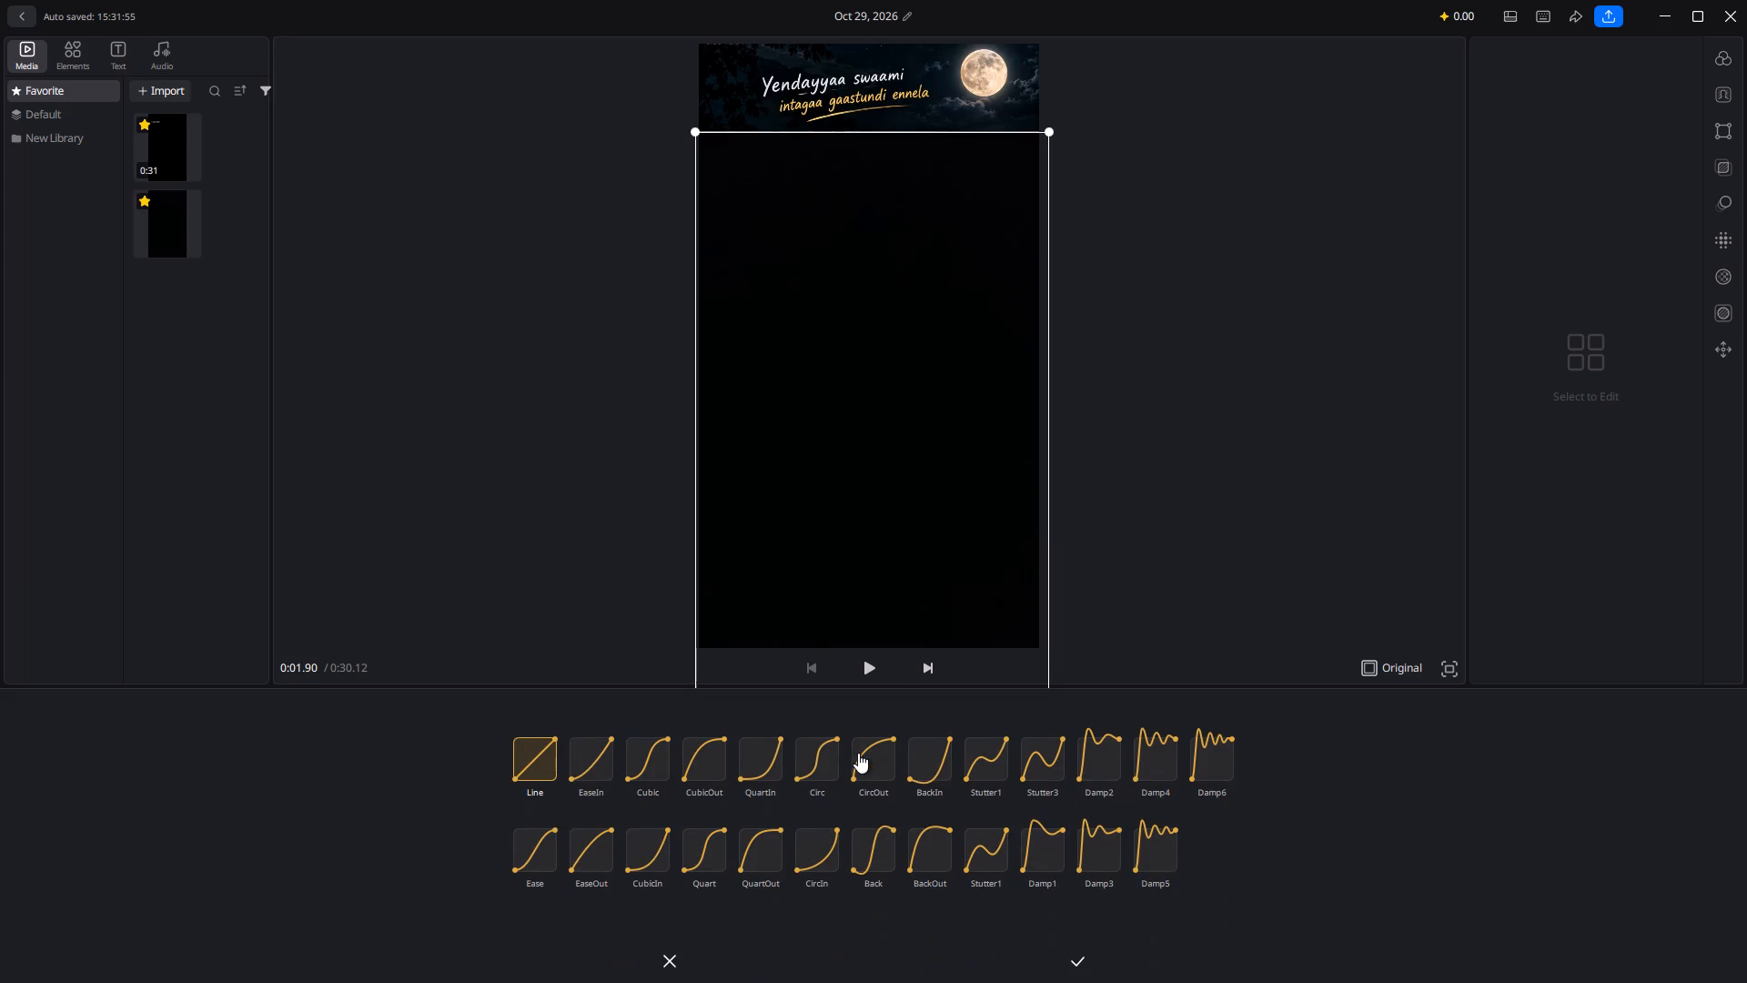
{"action": "left_click", "coordinate": [712, 765]}
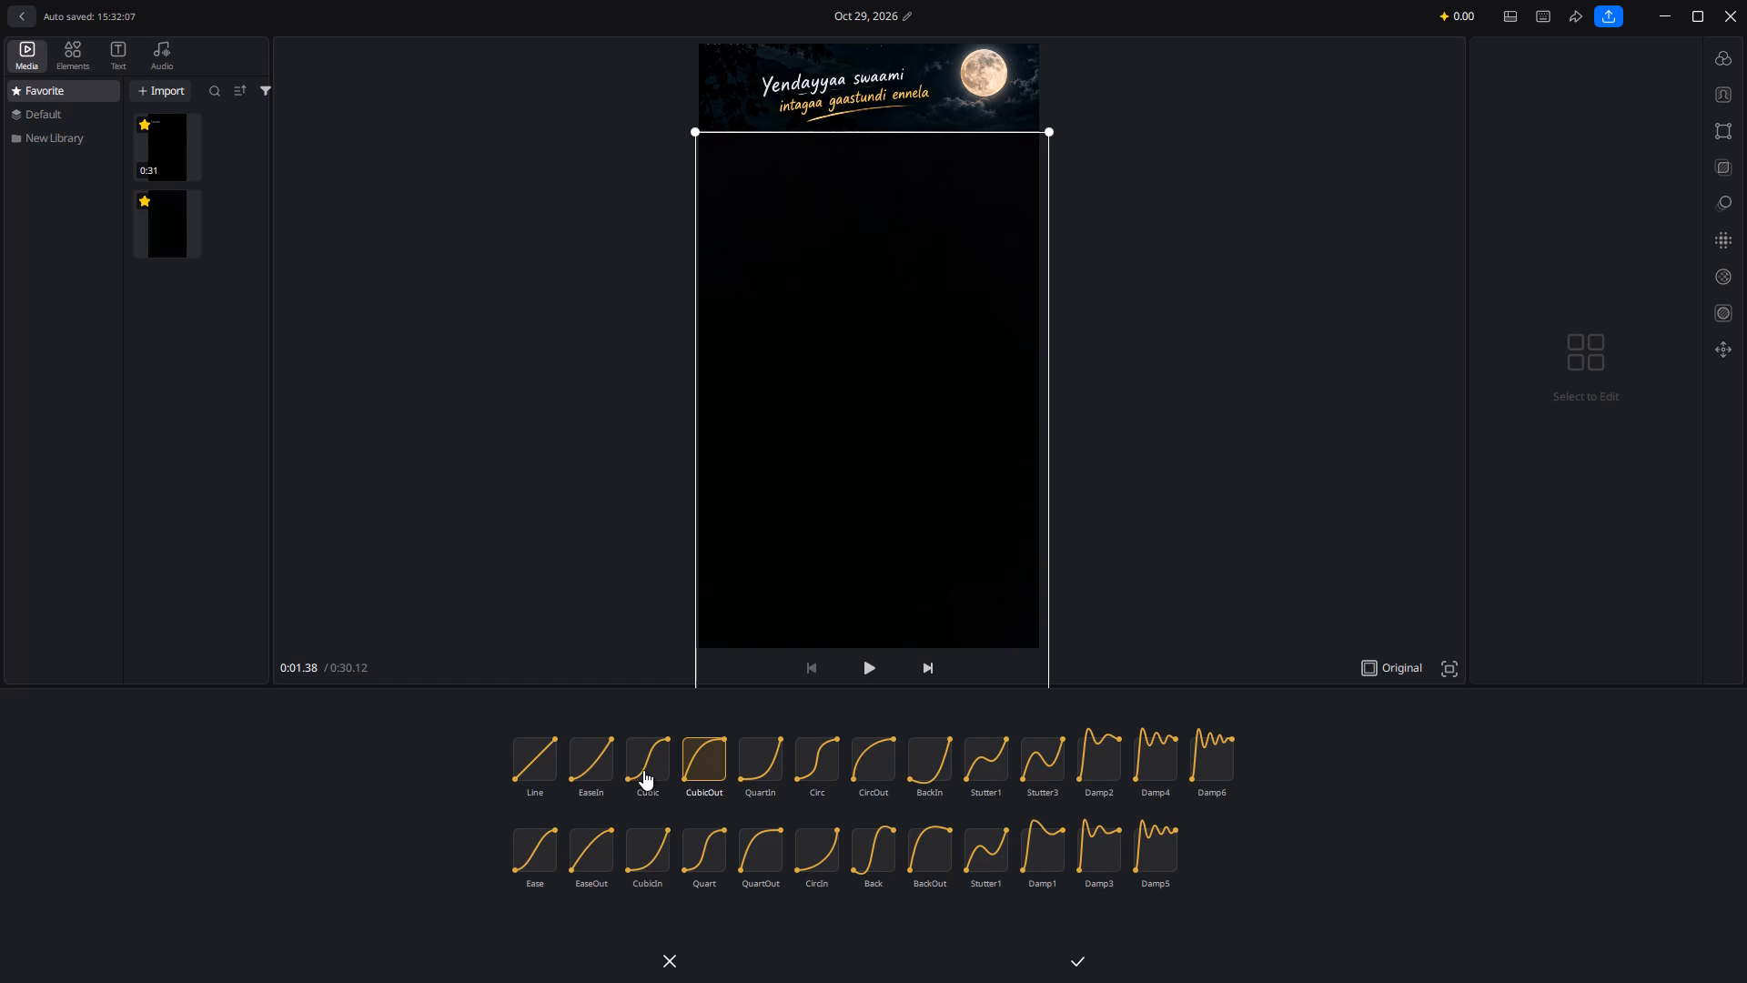
{"action": "left_click", "coordinate": [599, 770]}
{"action": "left_click", "coordinate": [702, 765]}
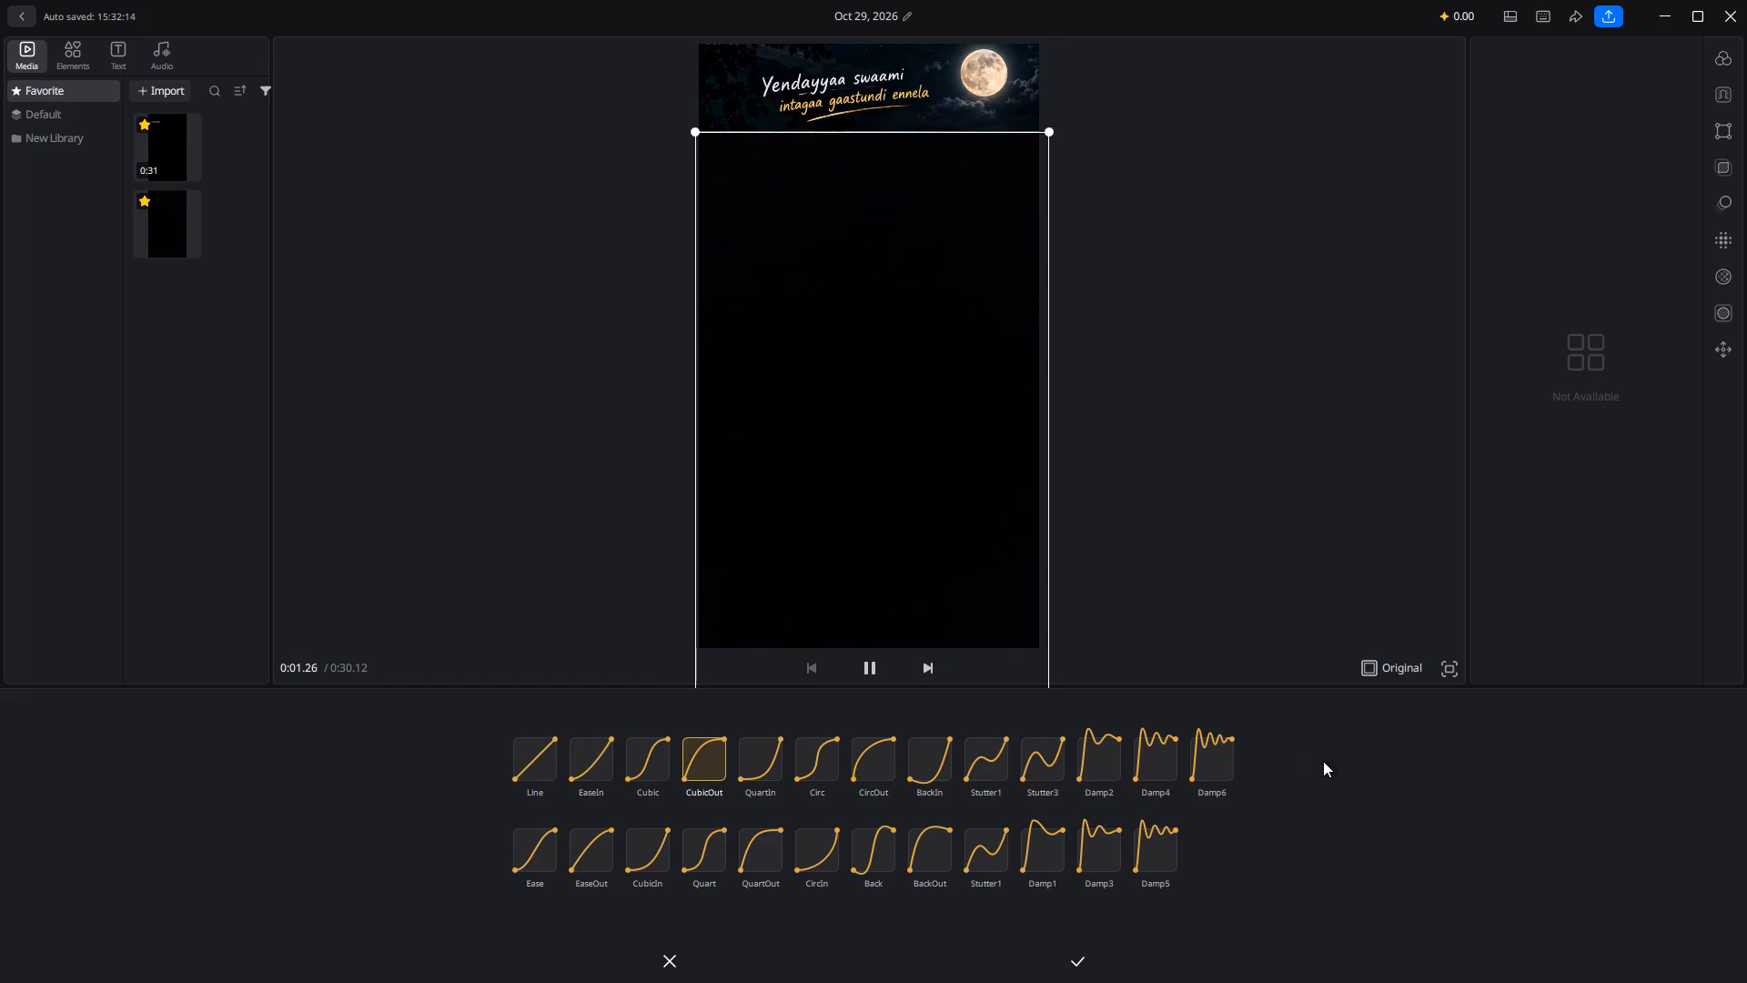
{"action": "left_click", "coordinate": [1082, 964]}
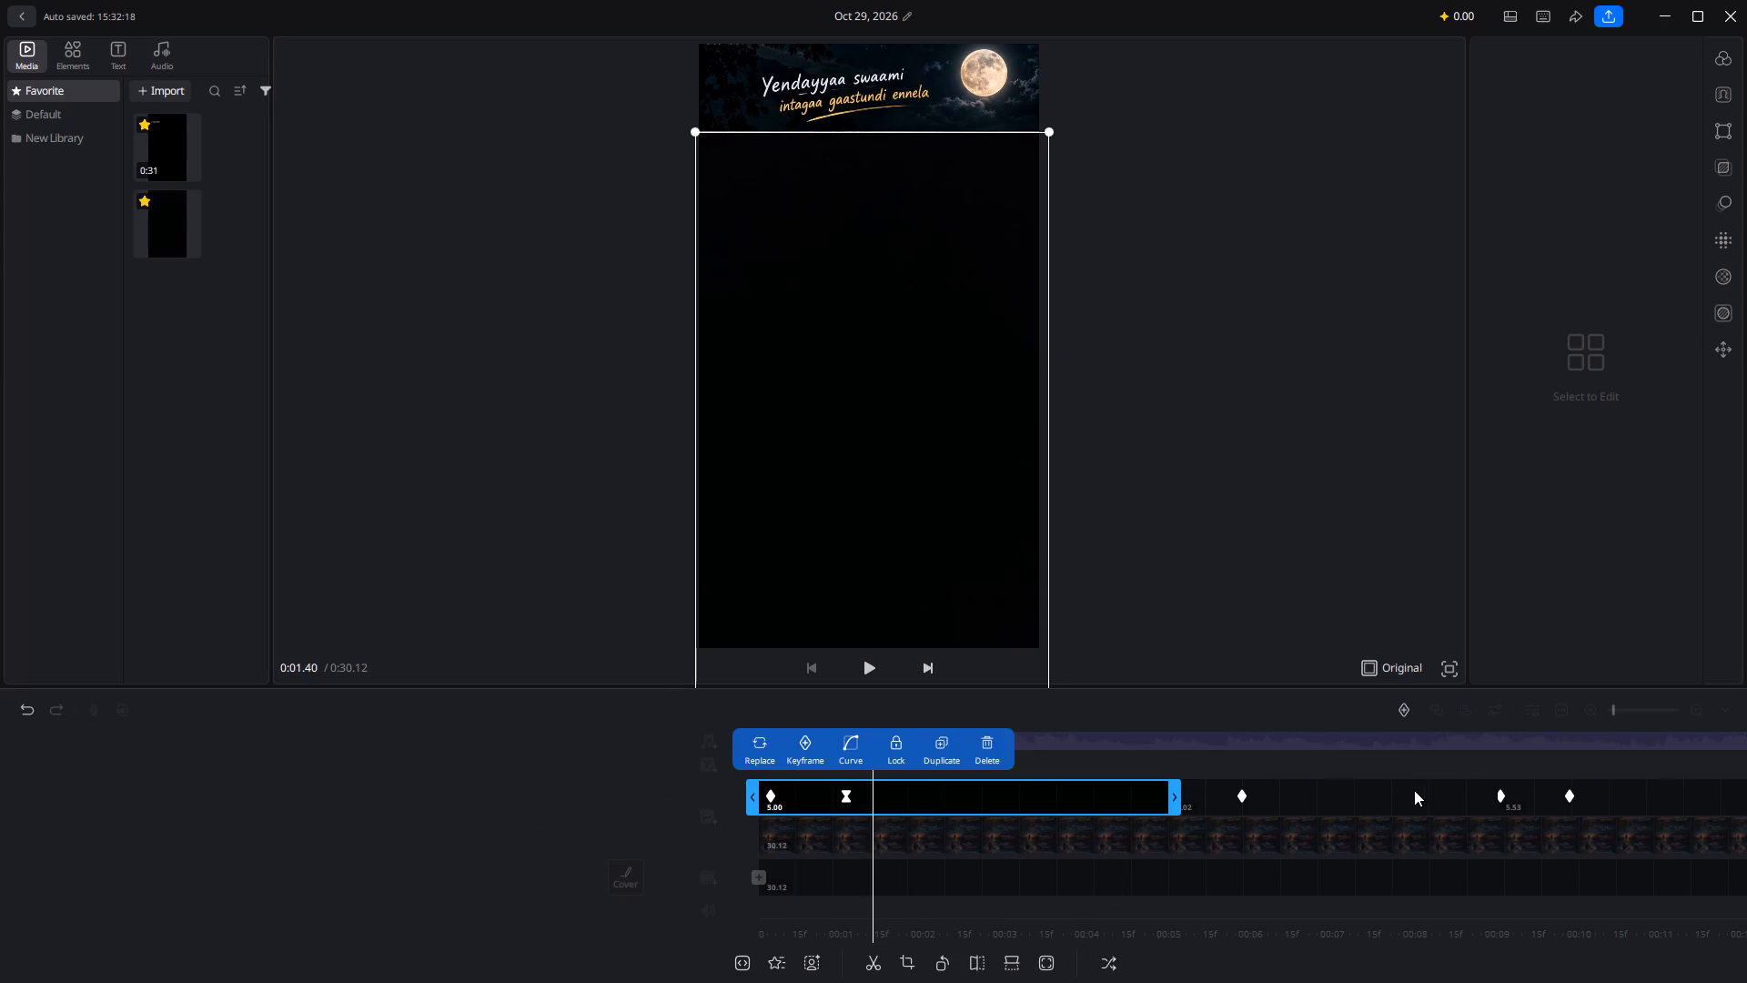
Apply the Circ motion curve to the second black overlay segment, which uncovers the "Oopestaa undi" strip.
{"action": "left_click", "coordinate": [1414, 790]}
{"action": "left_click", "coordinate": [862, 751]}
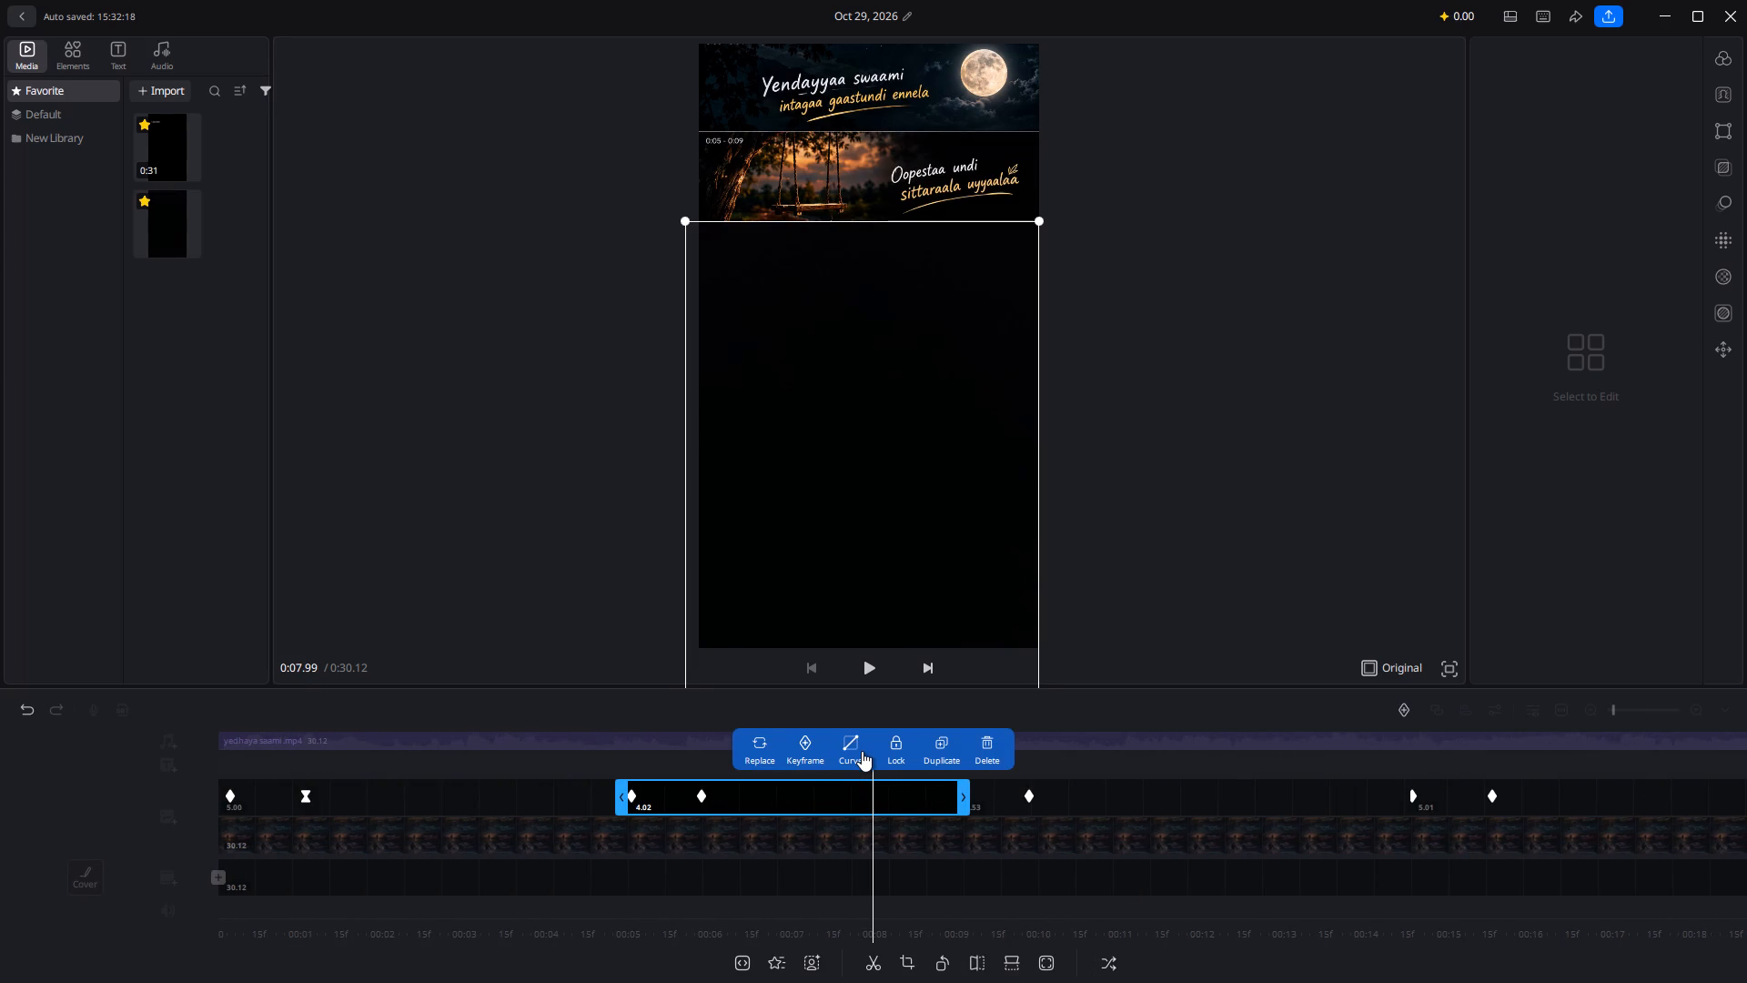
{"action": "left_click", "coordinate": [802, 753]}
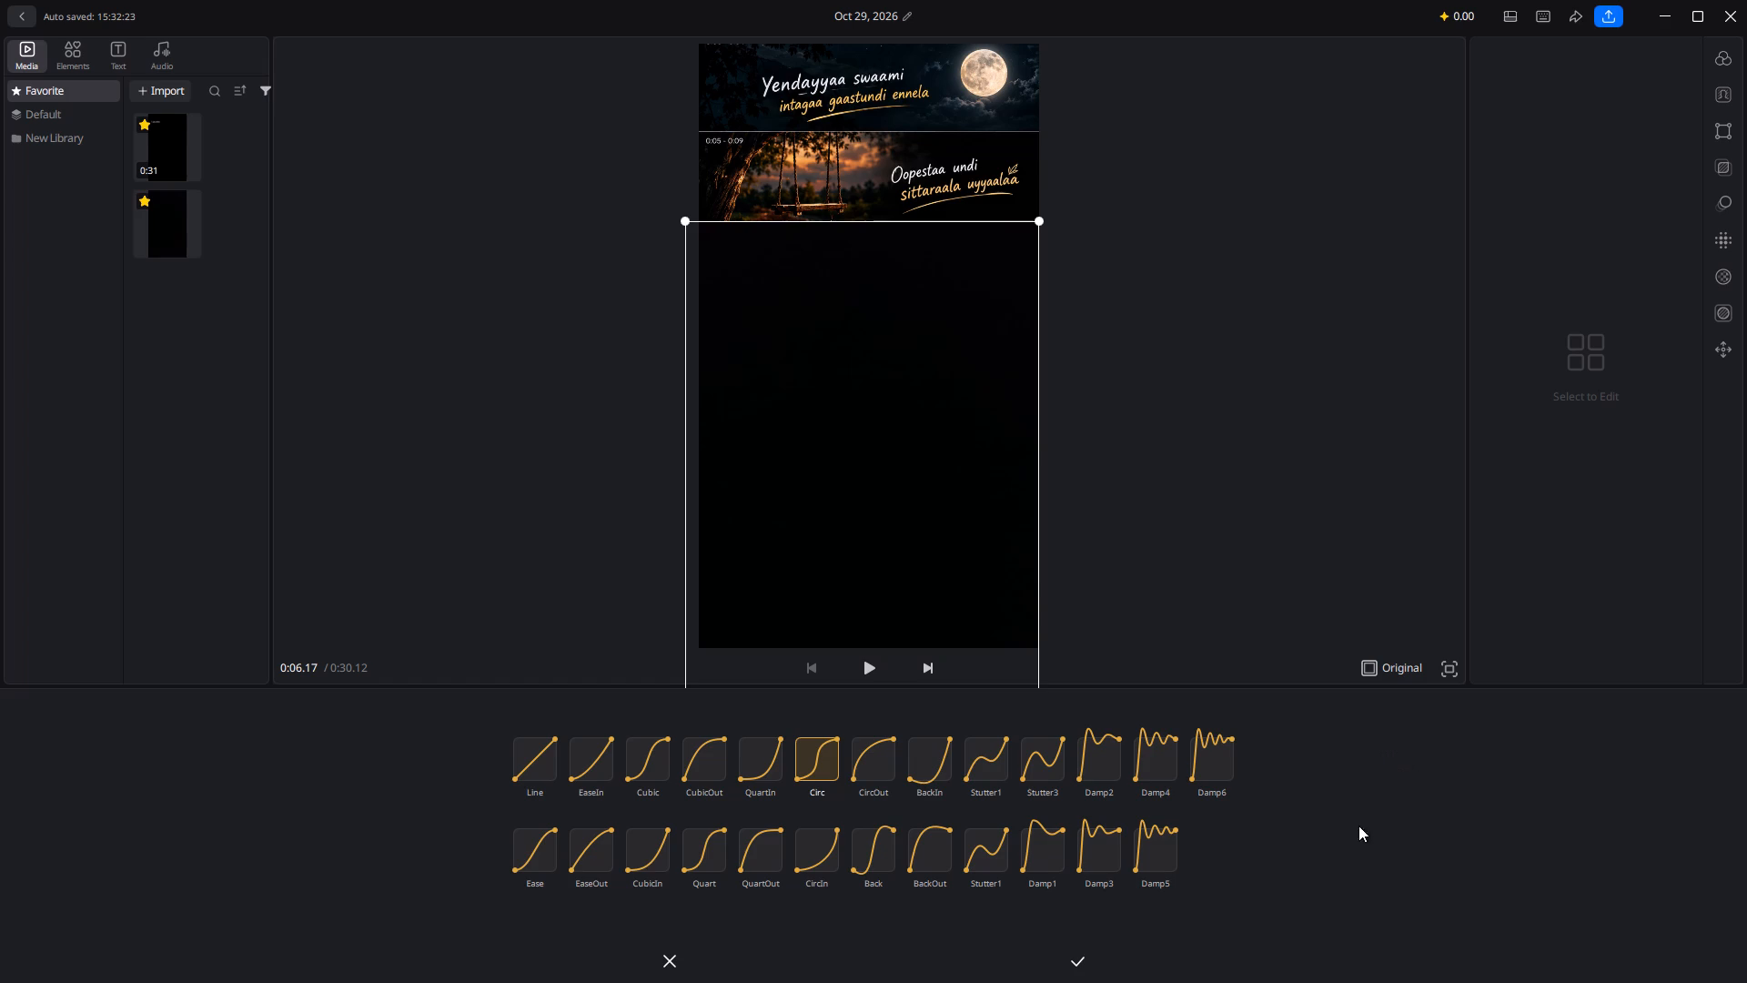
{"action": "left_click", "coordinate": [1075, 953]}
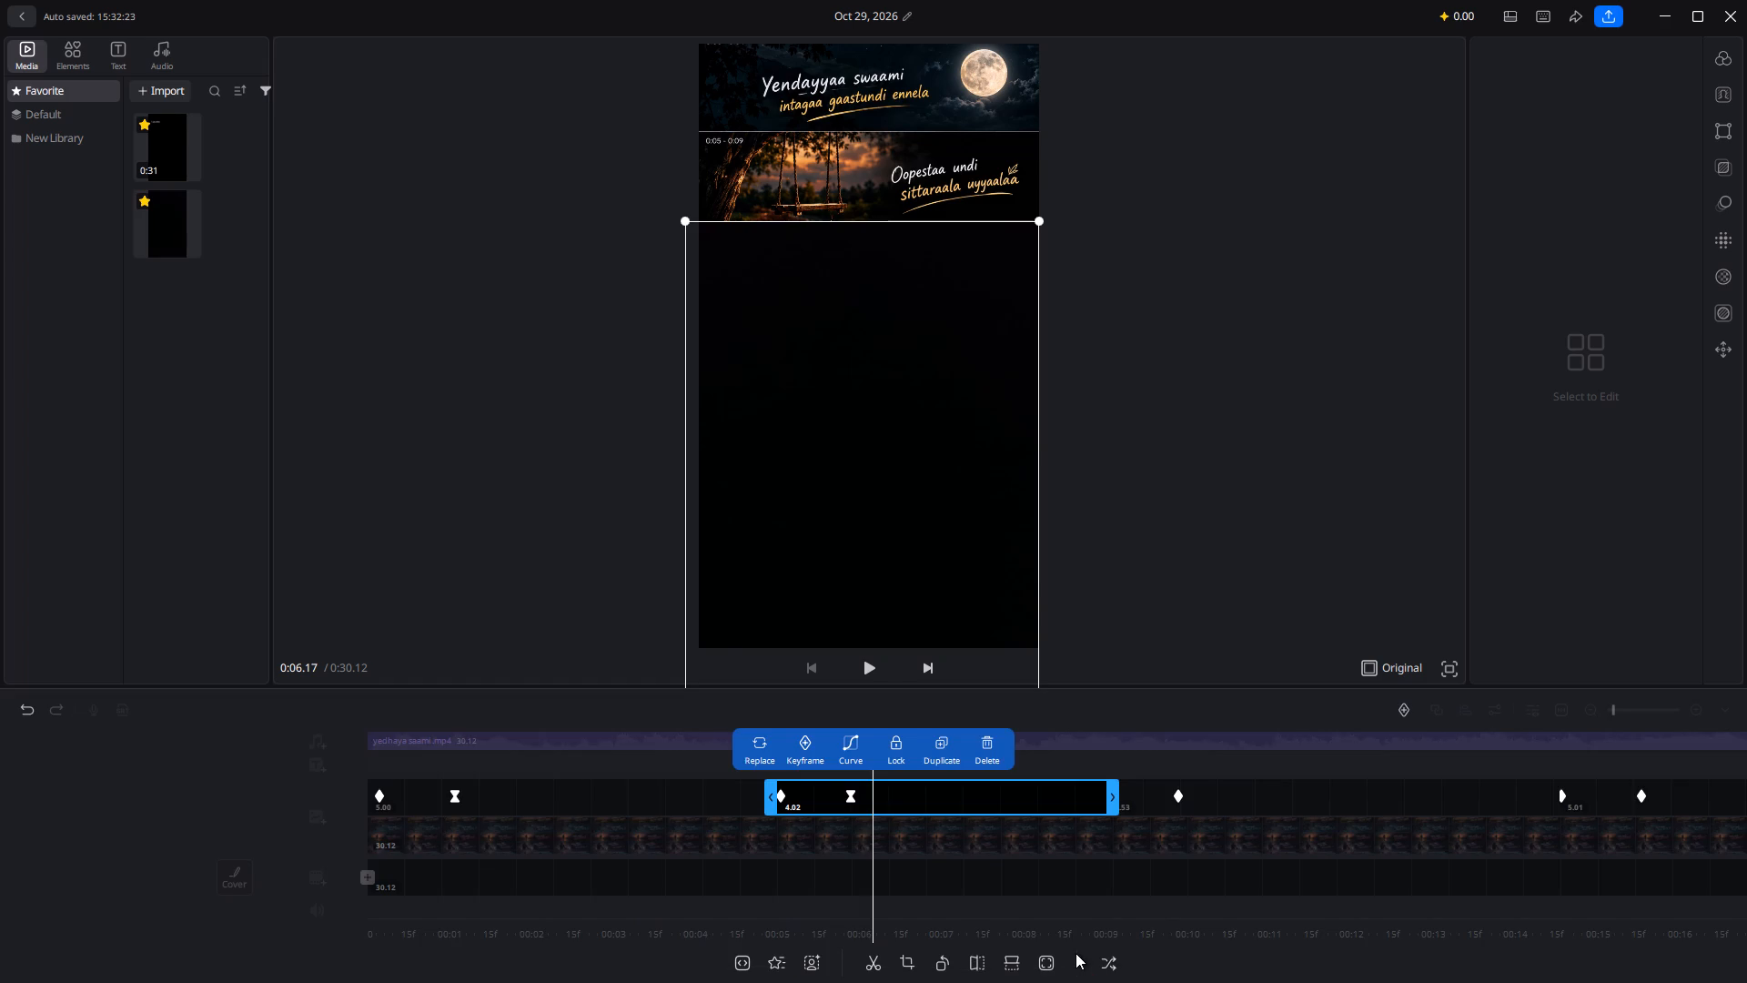
Apply the Circ motion curve to the third black overlay segment, which uncovers the "Veeche gaaliki" strip.
{"action": "left_click", "coordinate": [1279, 793]}
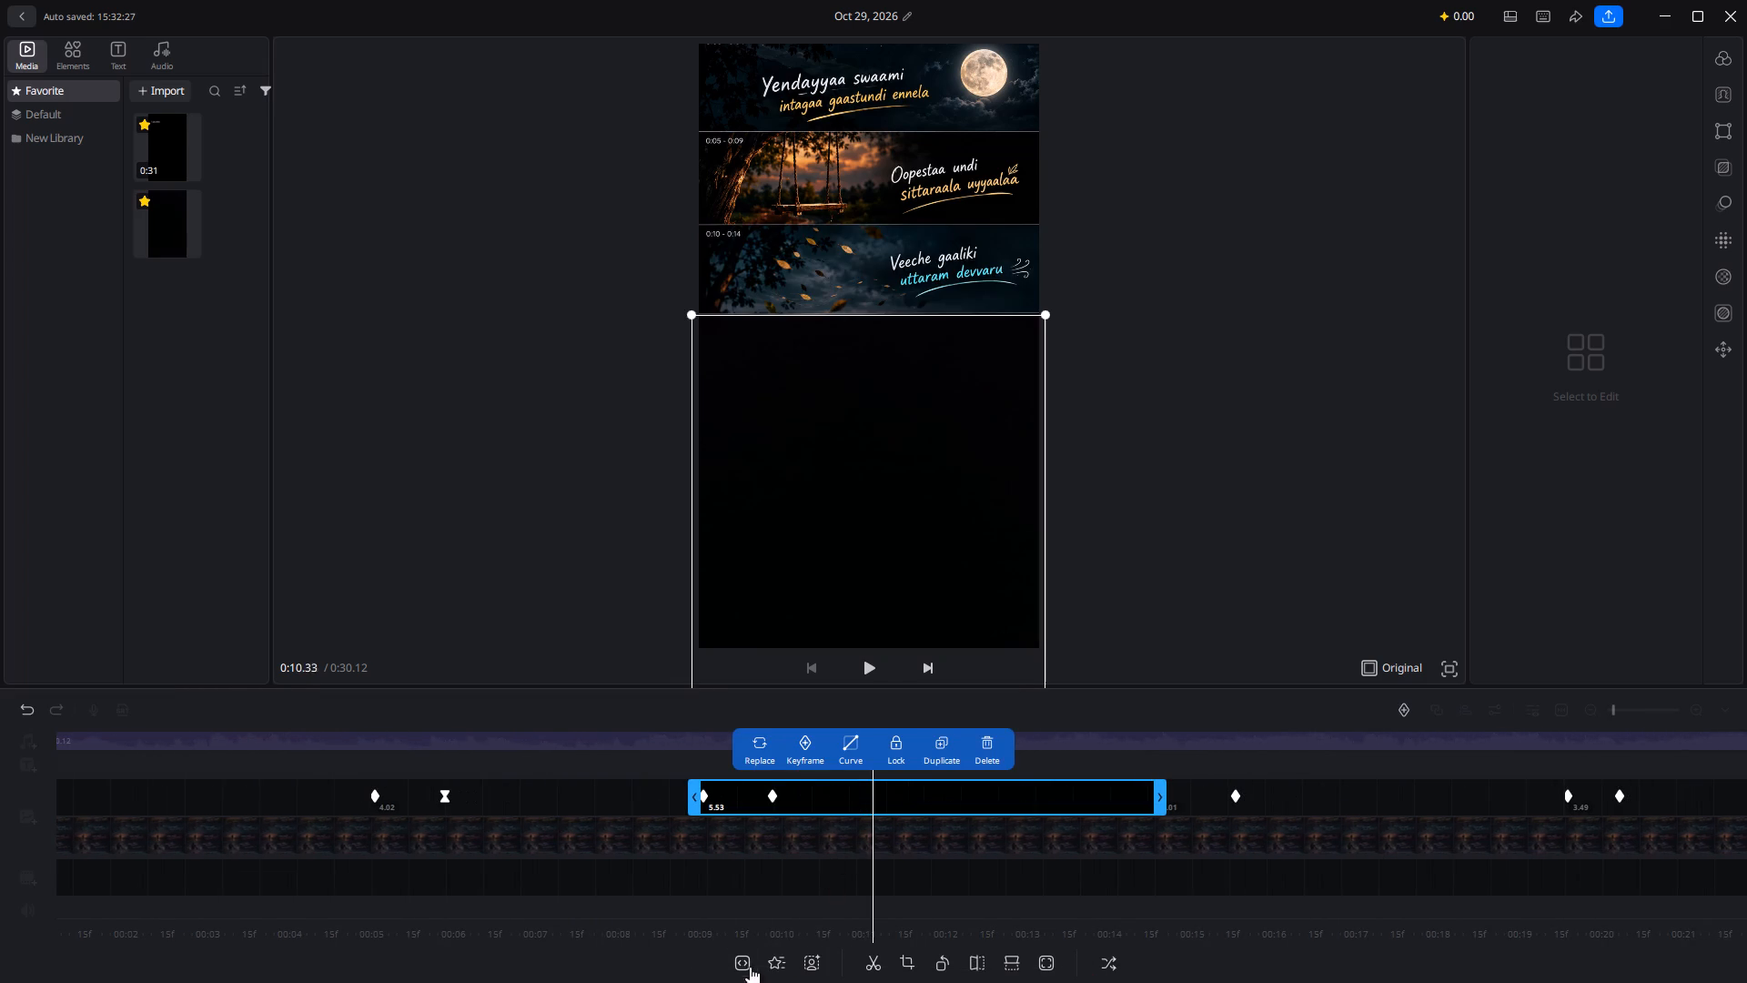
{"action": "left_click", "coordinate": [851, 750]}
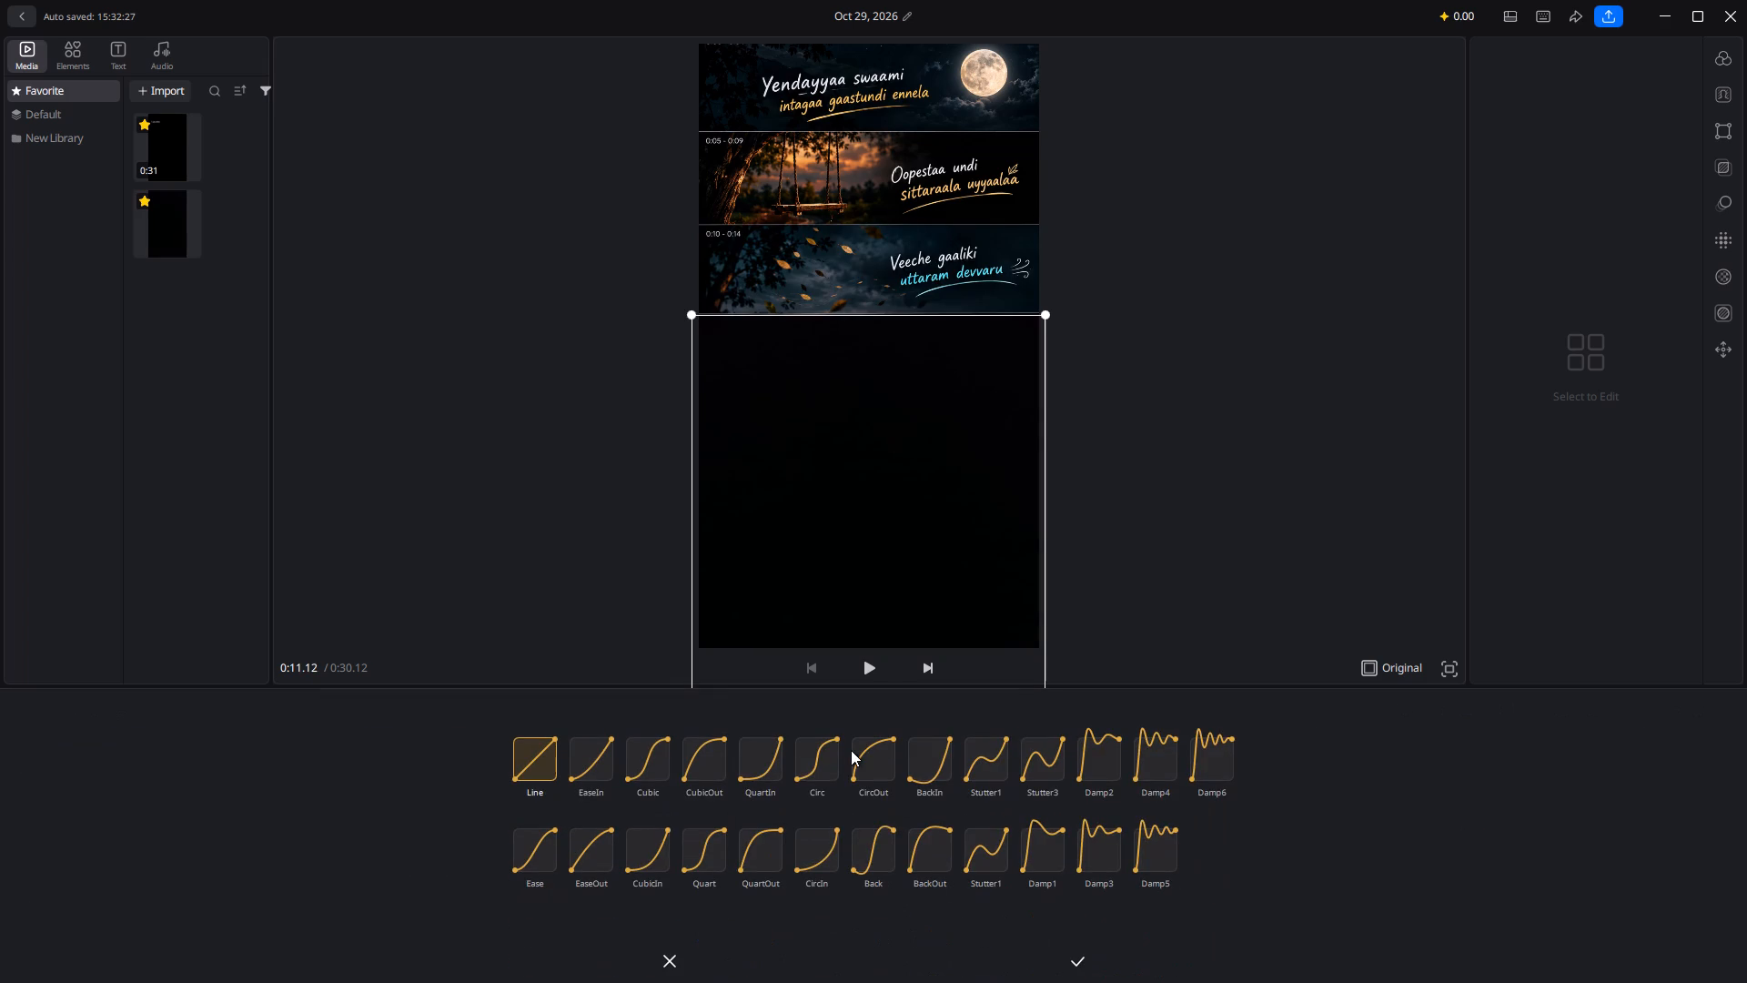
{"action": "left_click", "coordinate": [803, 768]}
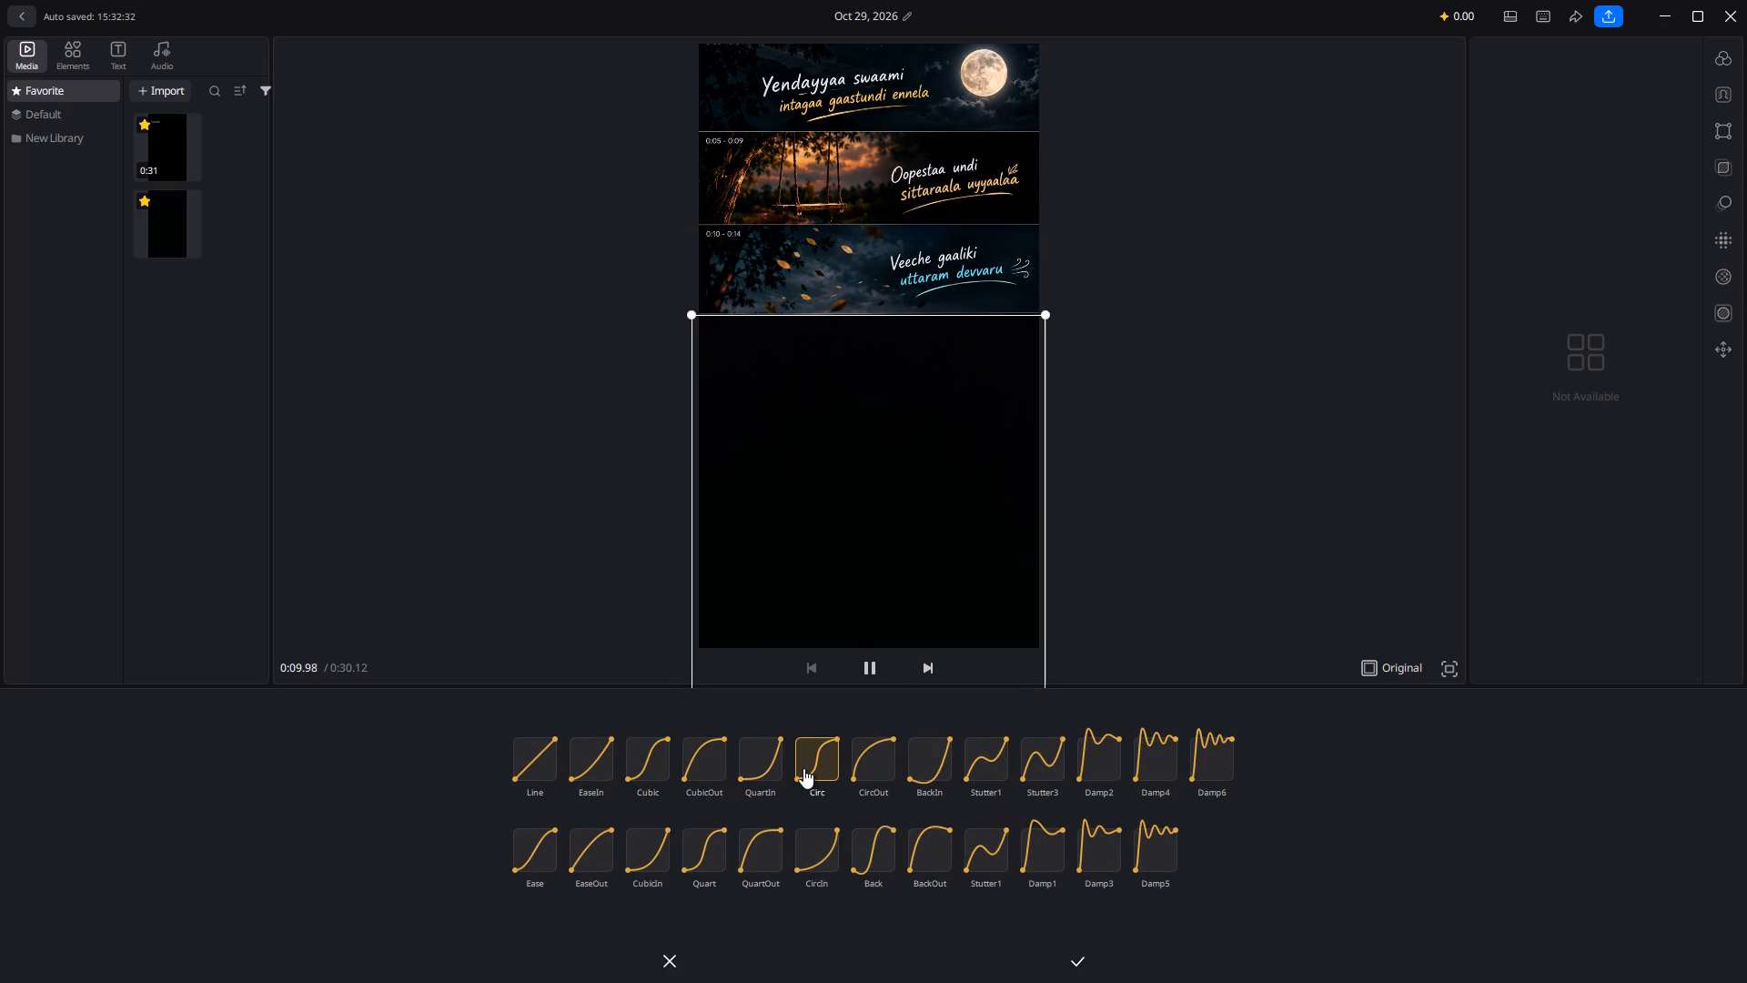
{"action": "left_click", "coordinate": [1090, 955]}
{"action": "left_click", "coordinate": [1078, 967]}
Apply the Circ motion curve to the fourth black overlay segment, which uncovers the "Maare jaamuki" strip.
{"action": "left_click", "coordinate": [1373, 791]}
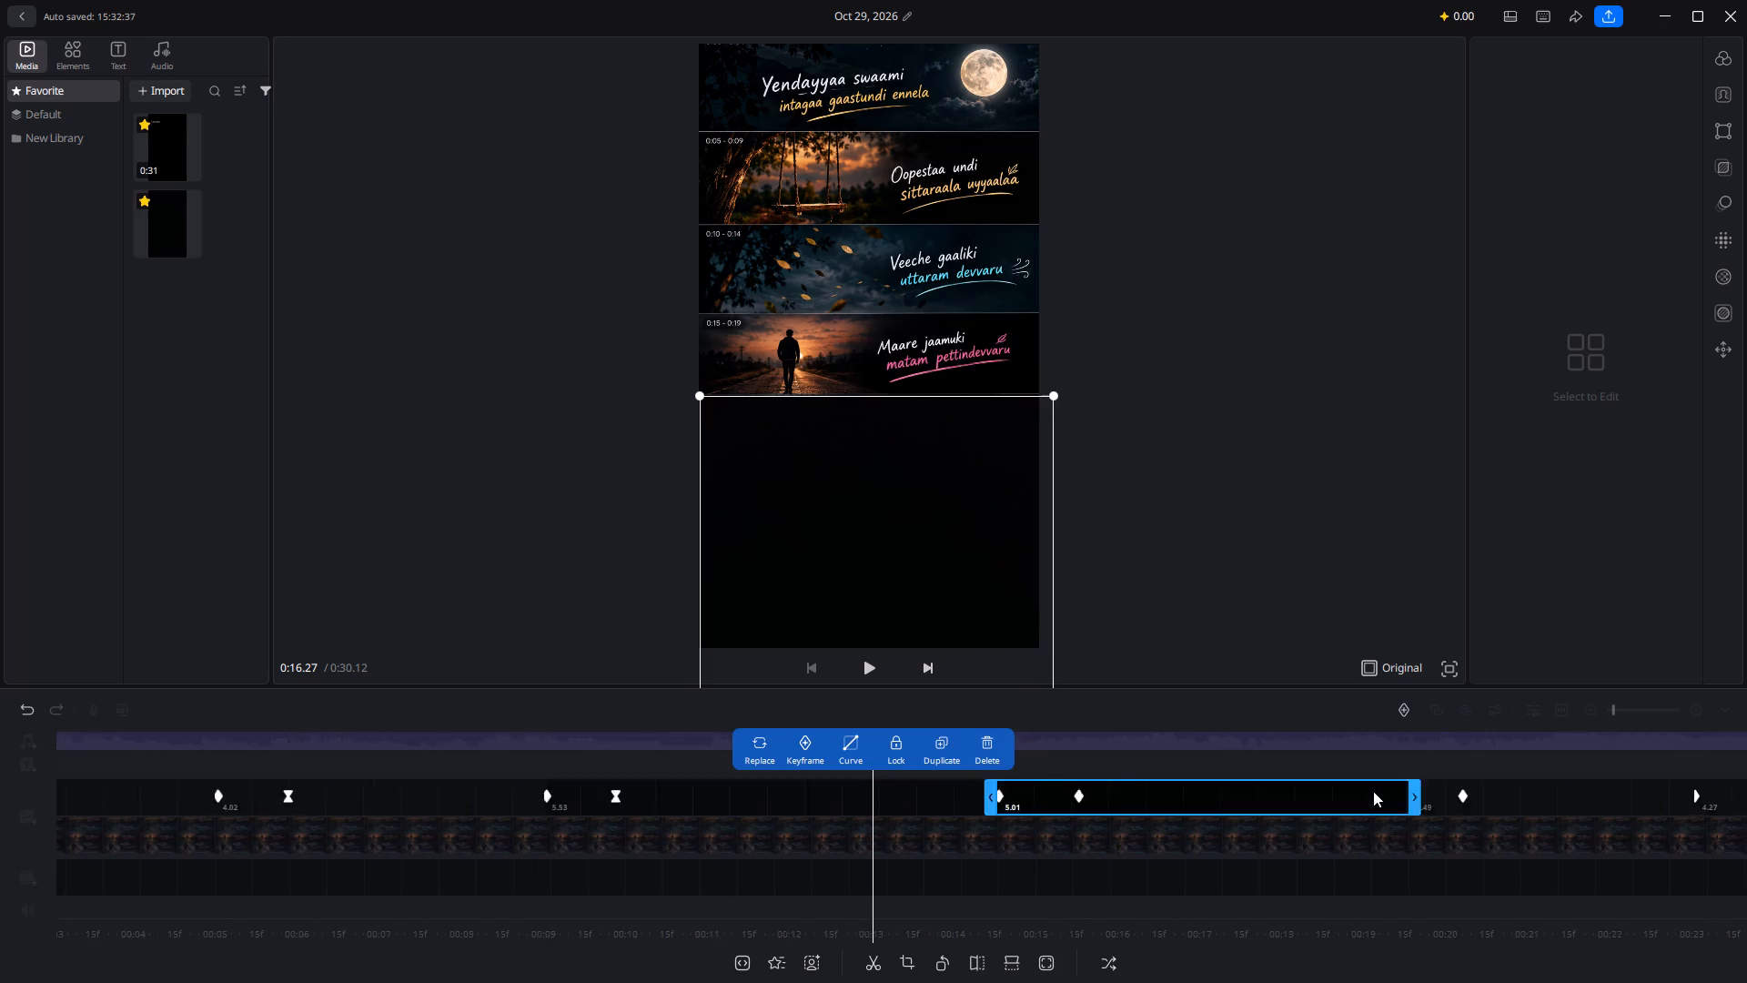
{"action": "left_click", "coordinate": [850, 746]}
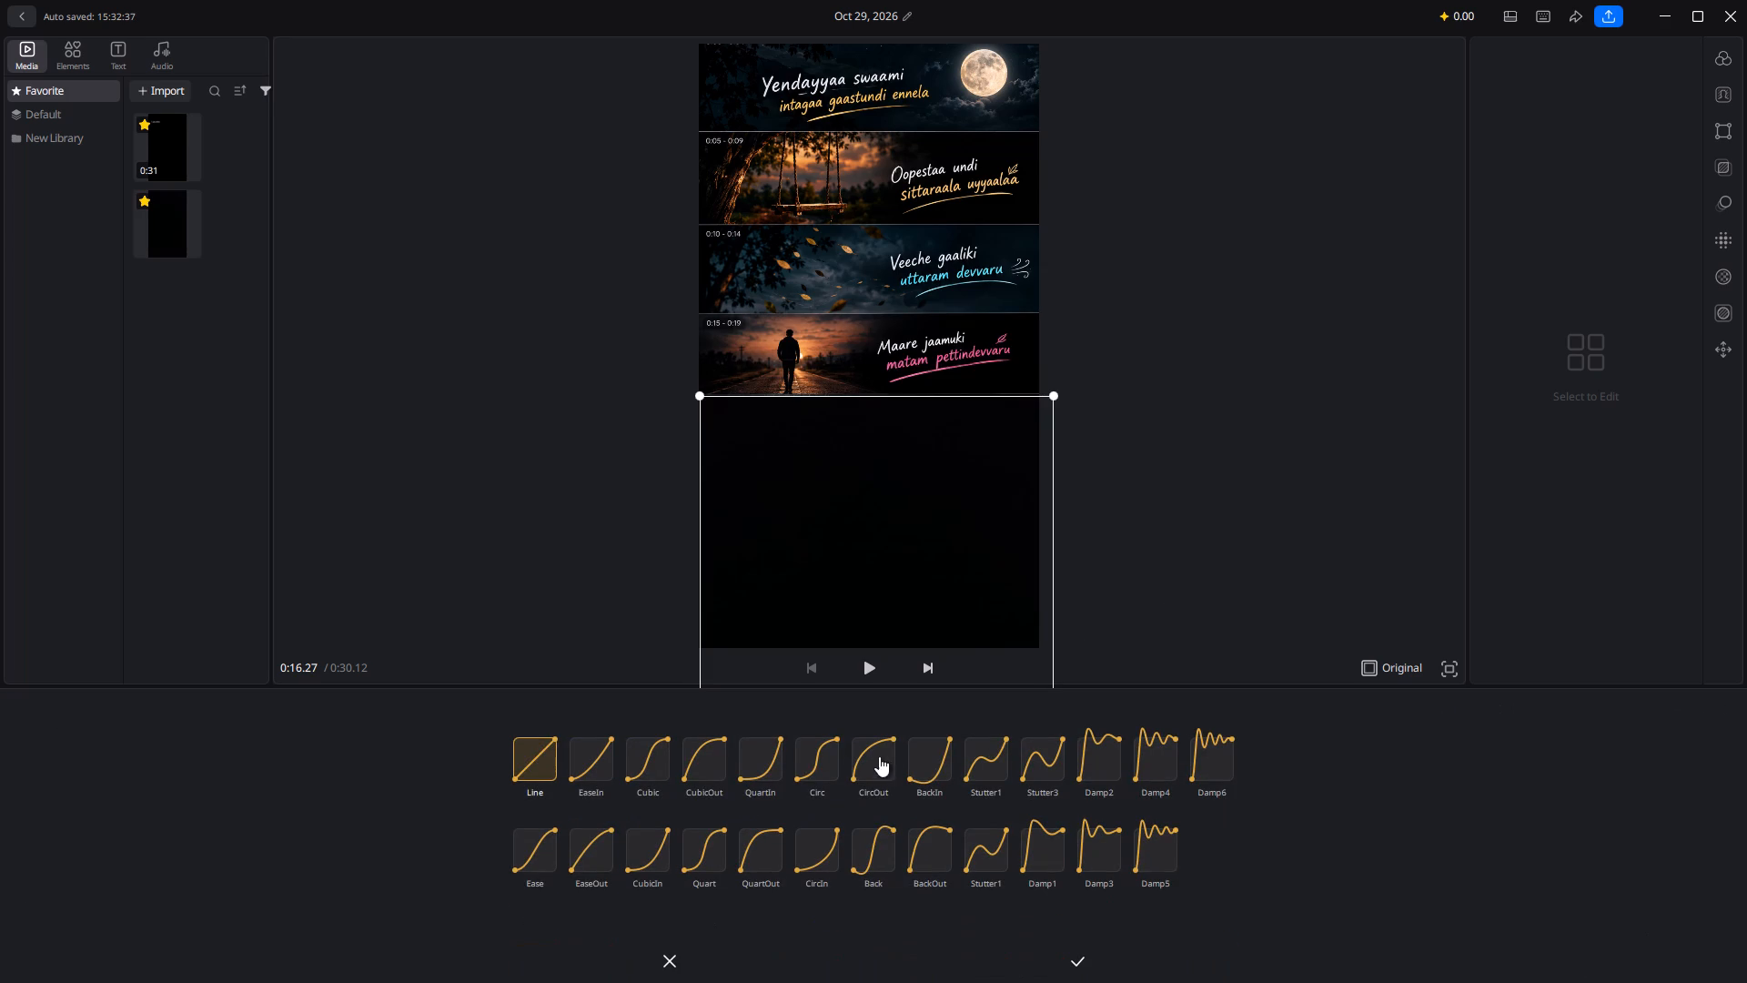
{"action": "left_click", "coordinate": [807, 749]}
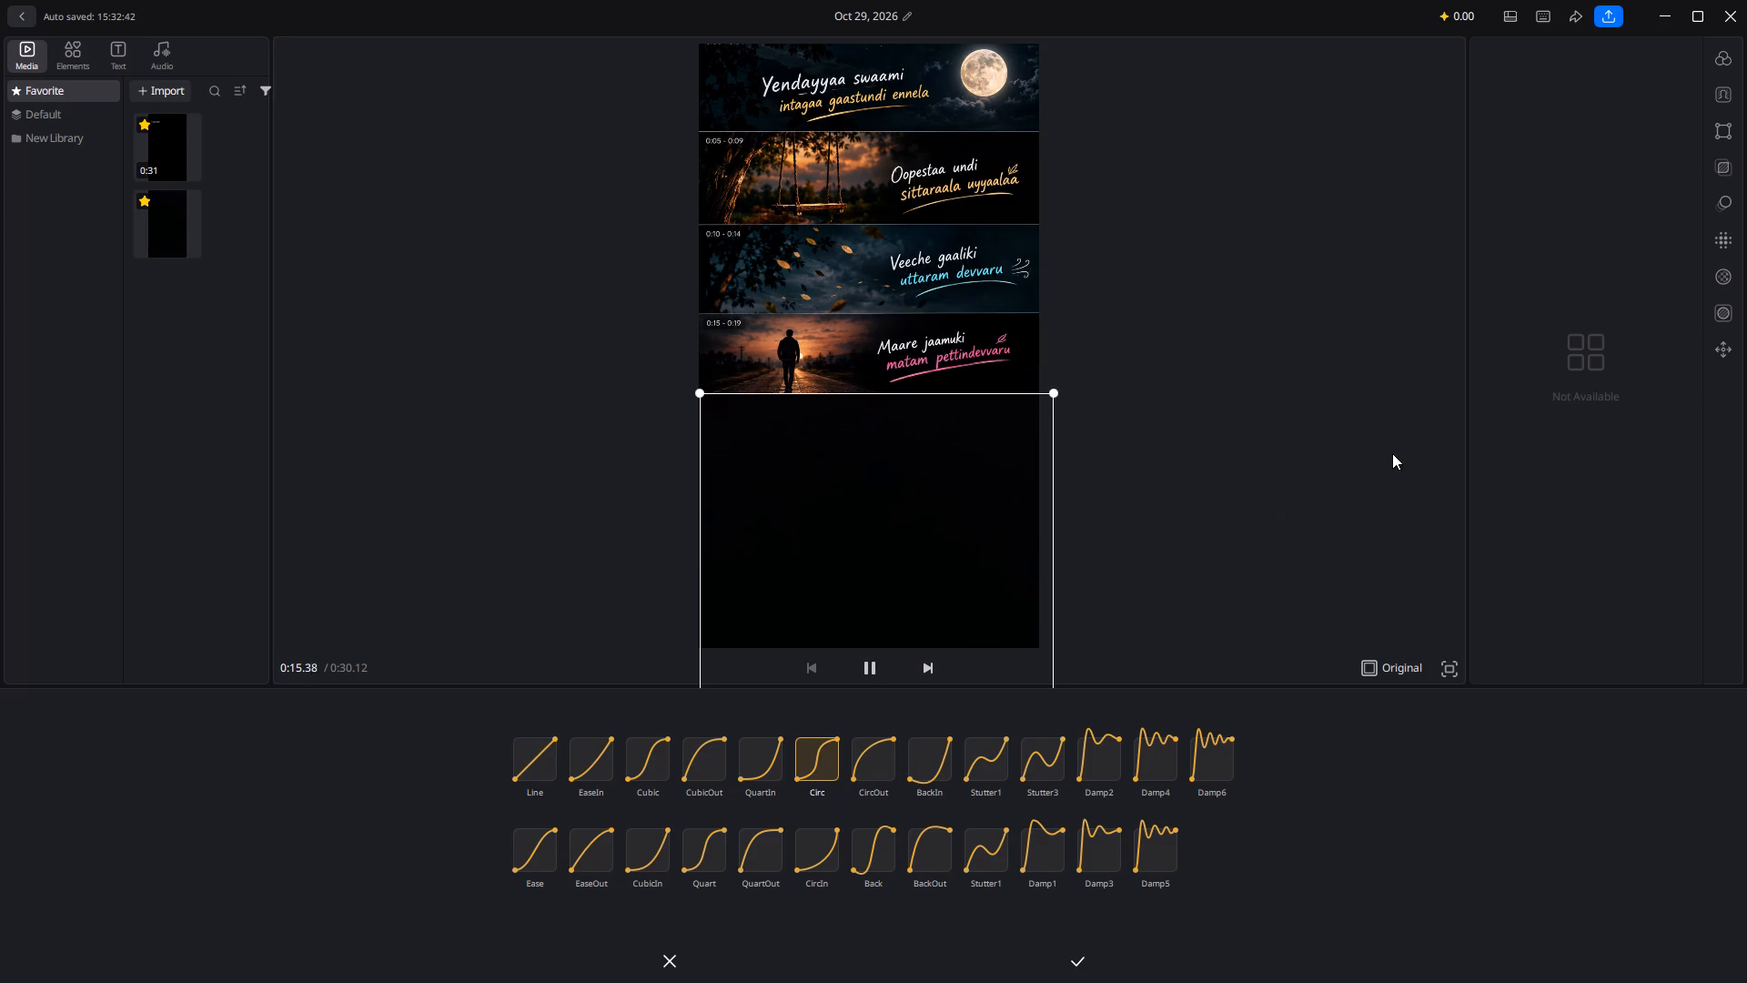
{"action": "left_click", "coordinate": [1086, 958]}
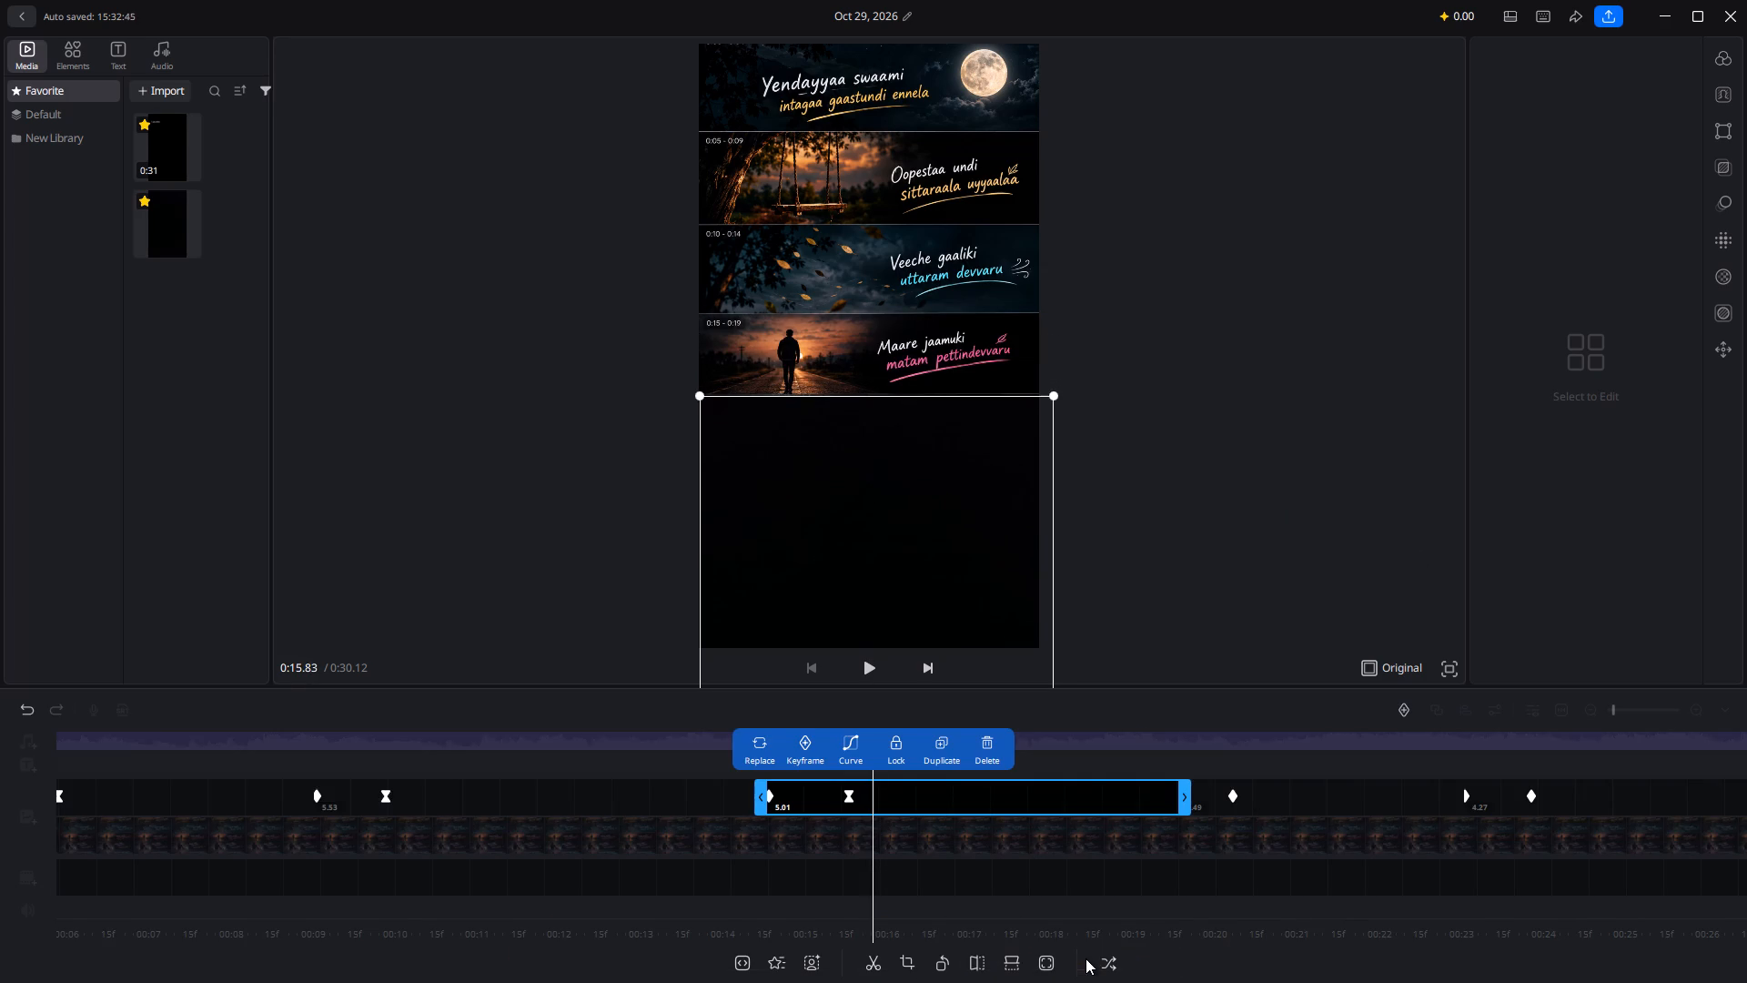
Apply the Circ motion curve to the fifth black overlay segment, which uncovers the "Maaya daari" strip.
{"action": "left_click", "coordinate": [1282, 790]}
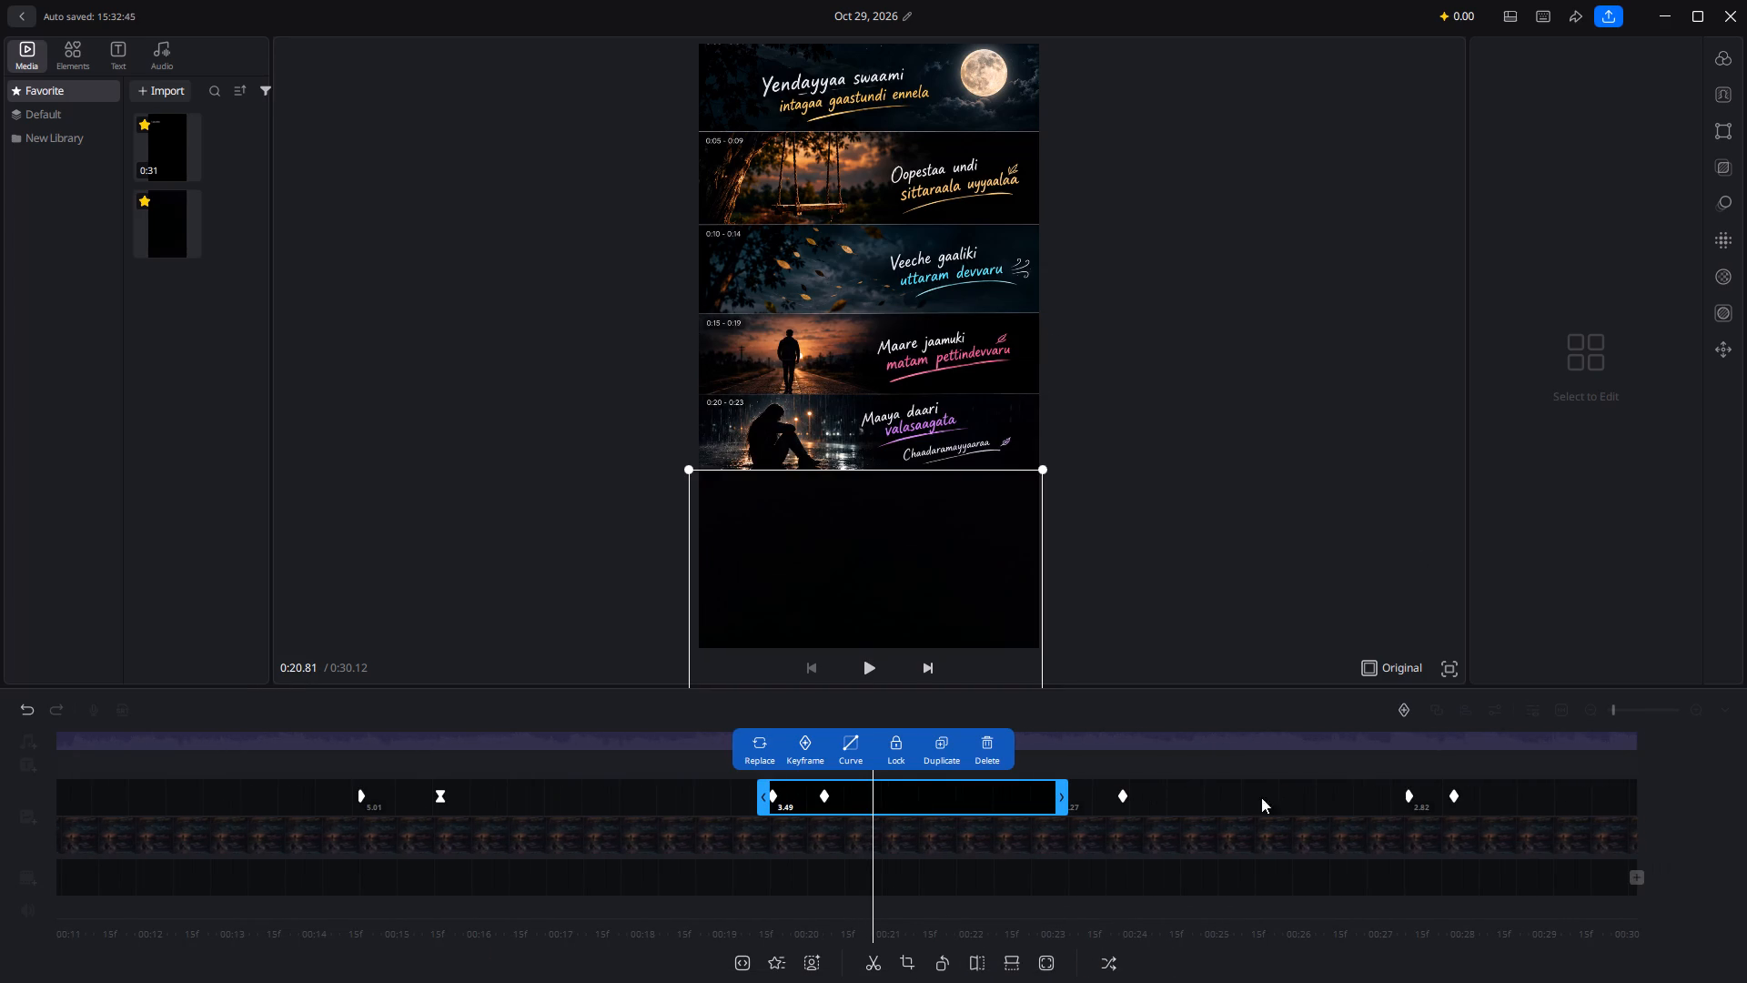
{"action": "left_click", "coordinate": [854, 742]}
{"action": "left_click", "coordinate": [804, 768]}
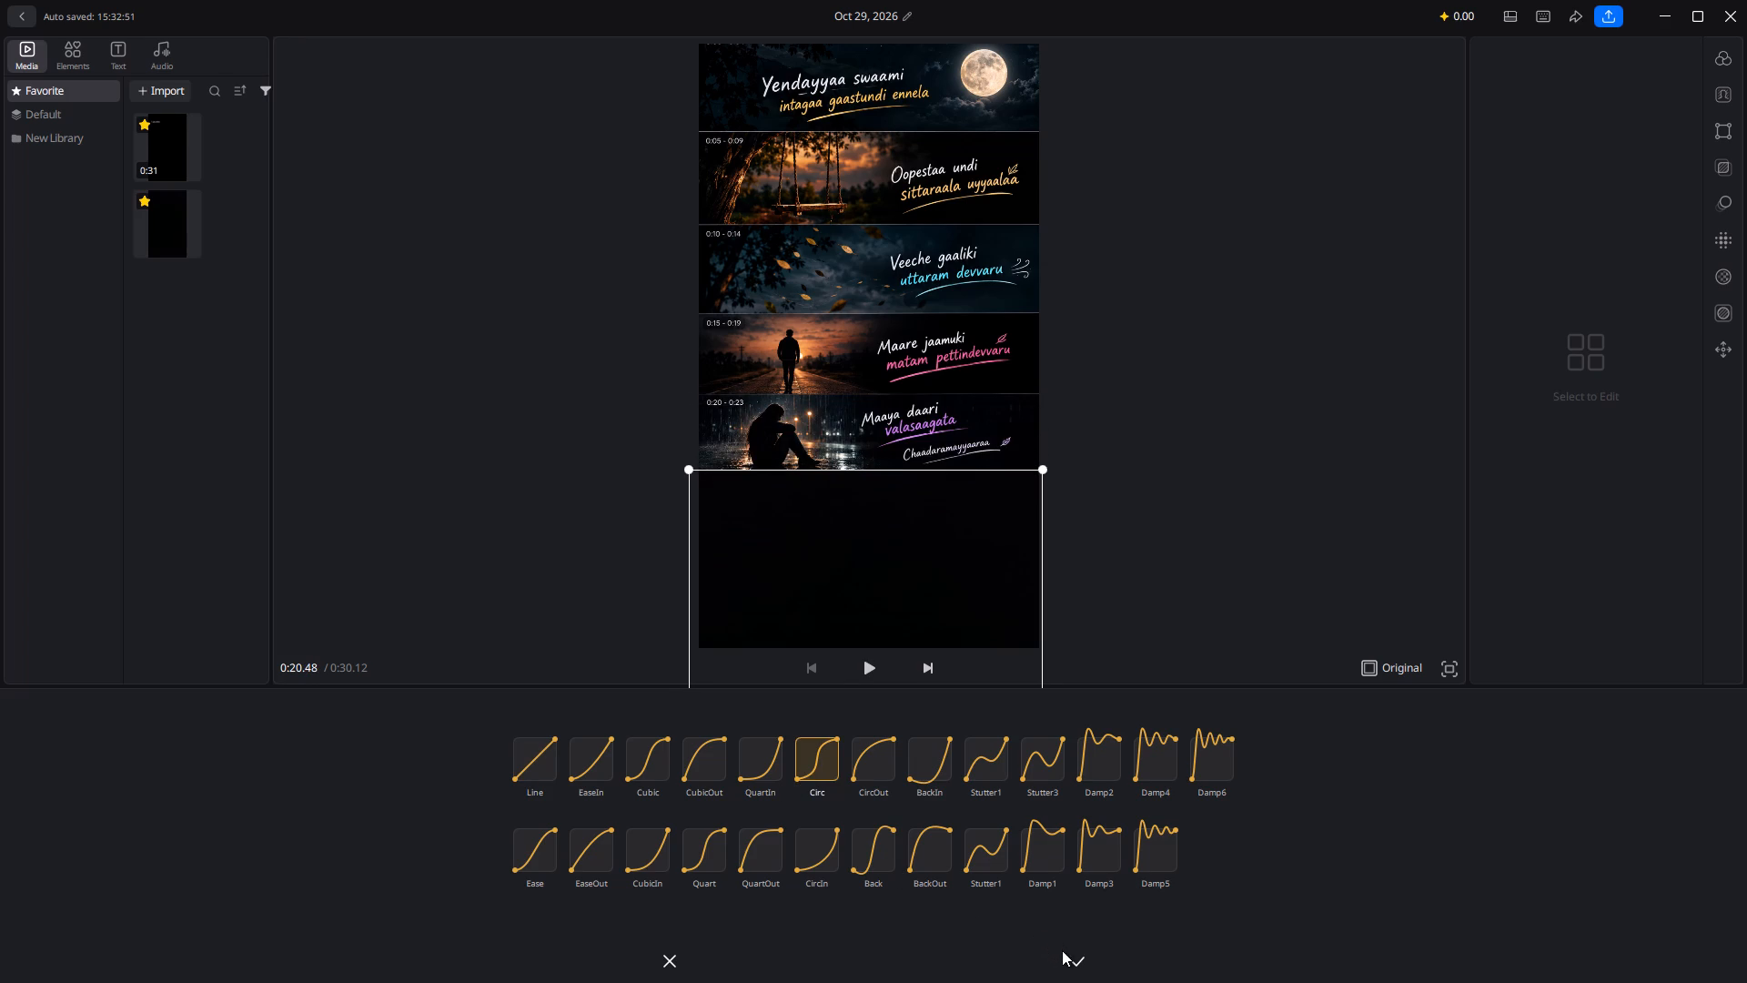
{"action": "left_click", "coordinate": [1082, 966]}
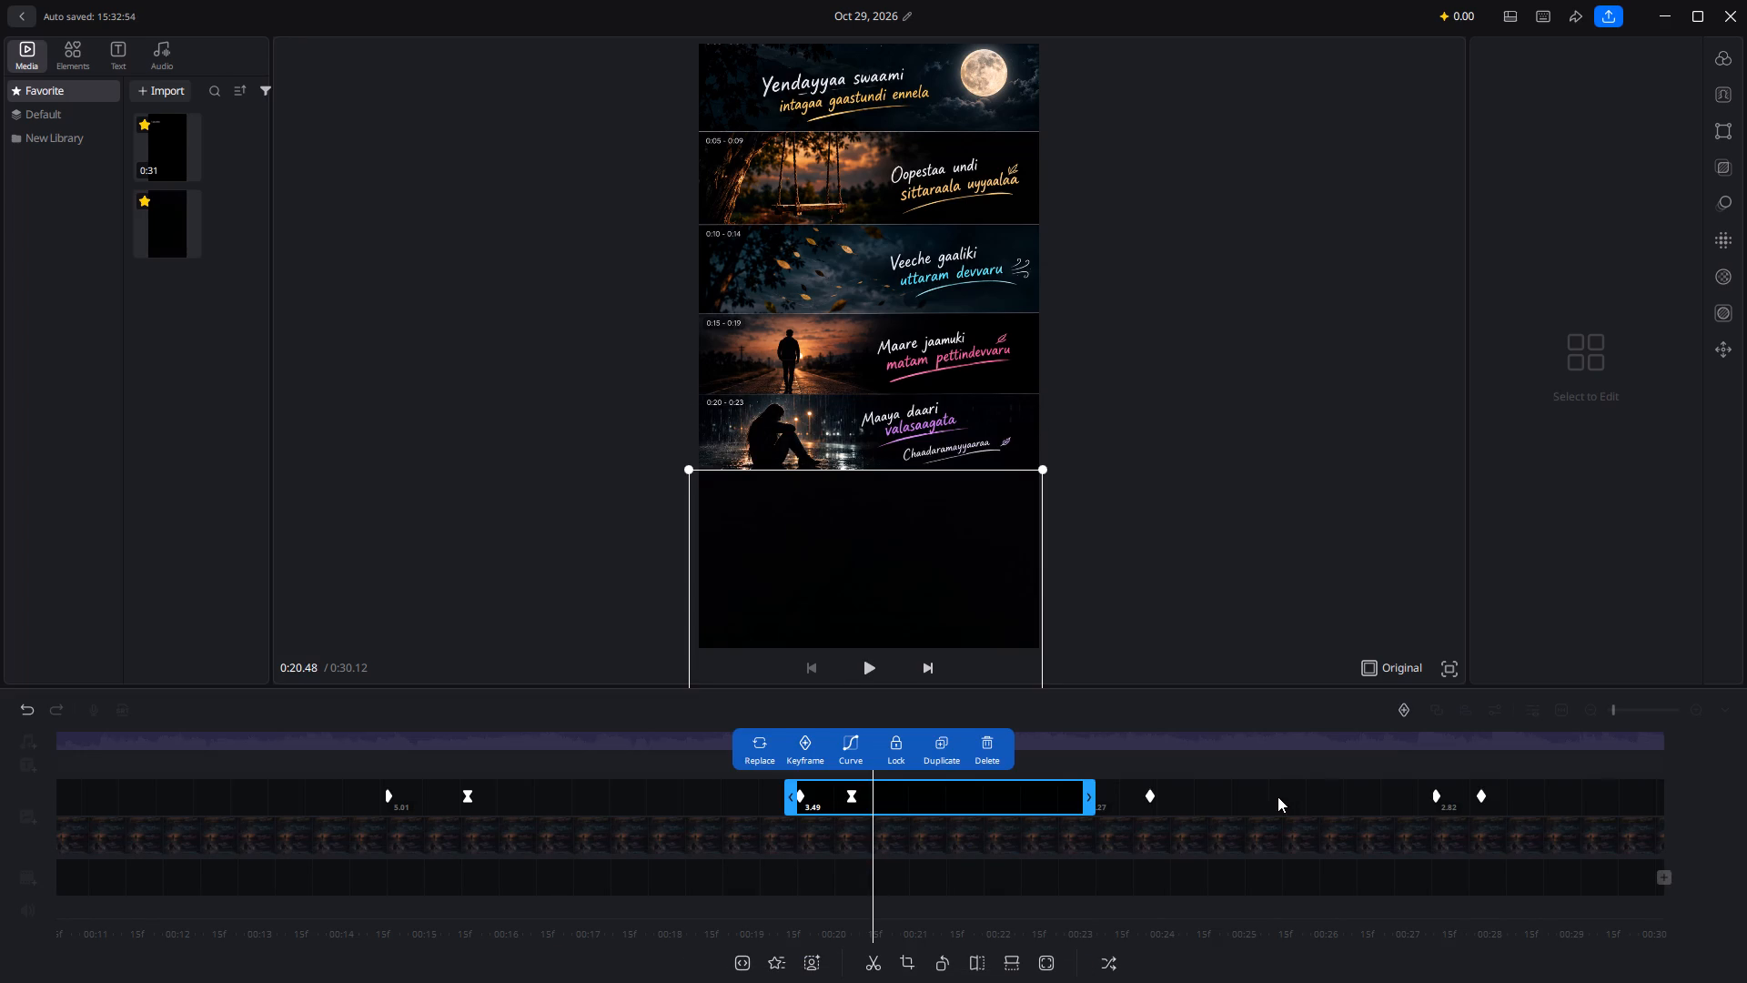
Apply the Circ motion curve to the sixth black overlay segment, which uncovers the 0:24 - 0:27 strip.
{"action": "left_click", "coordinate": [1277, 796]}
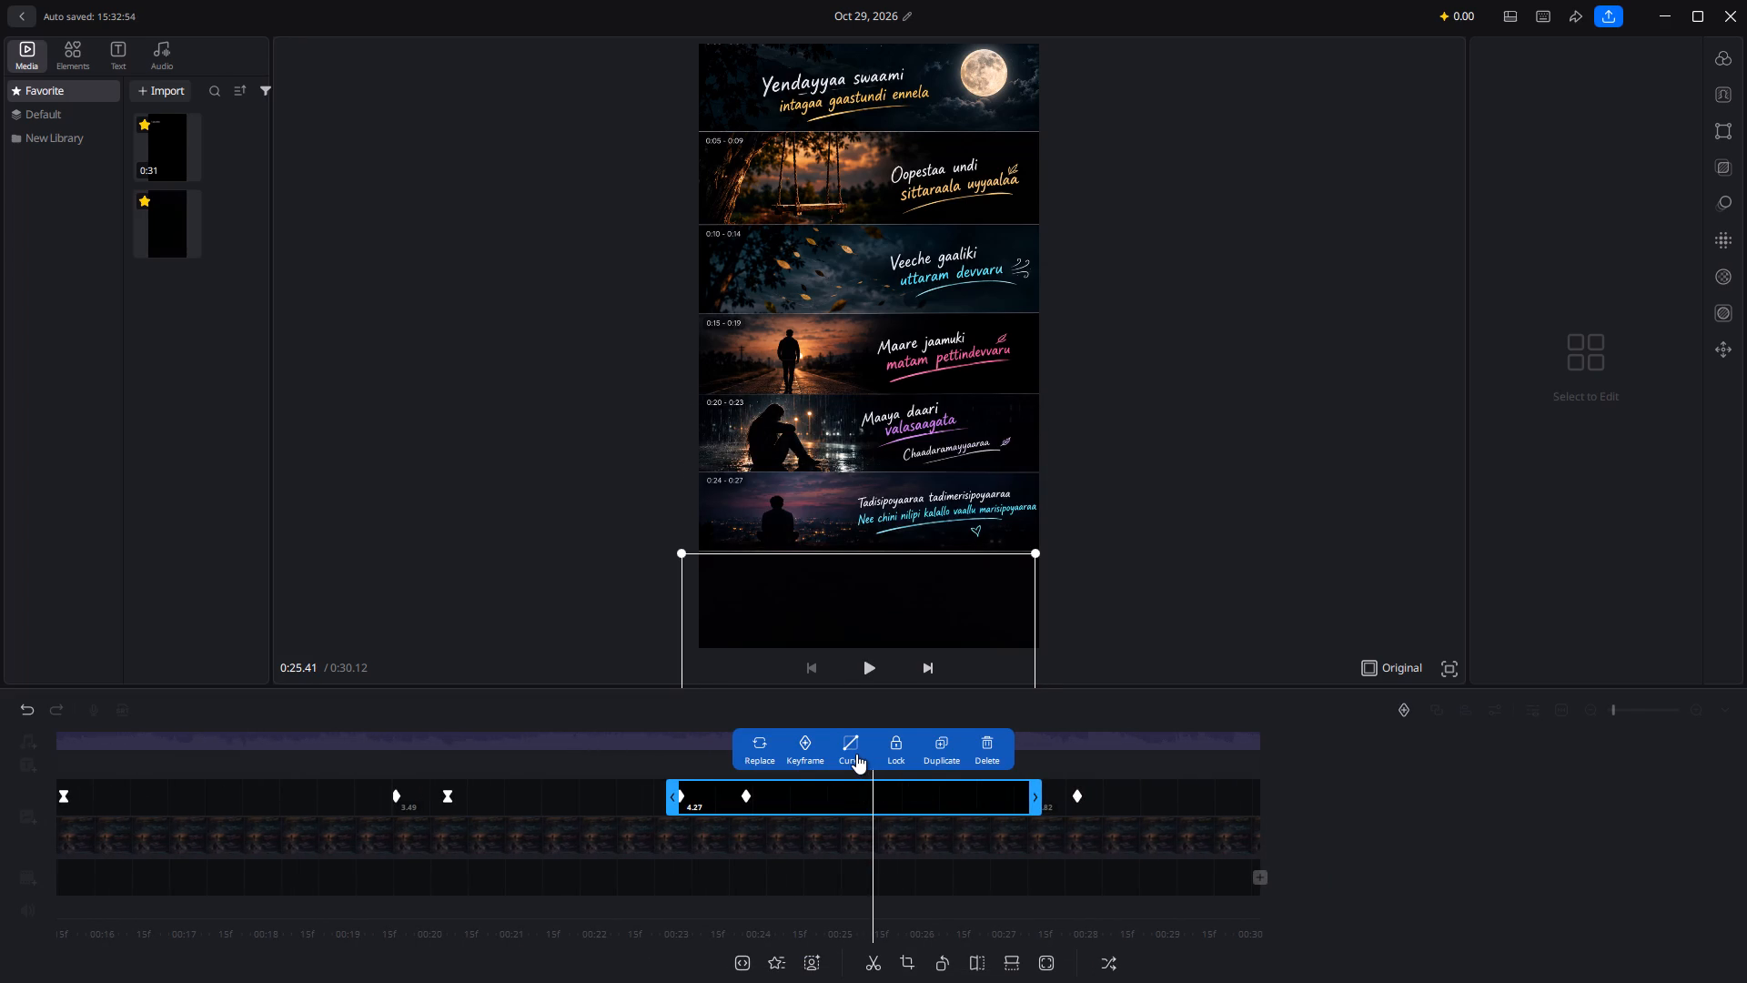
{"action": "left_click", "coordinate": [854, 754]}
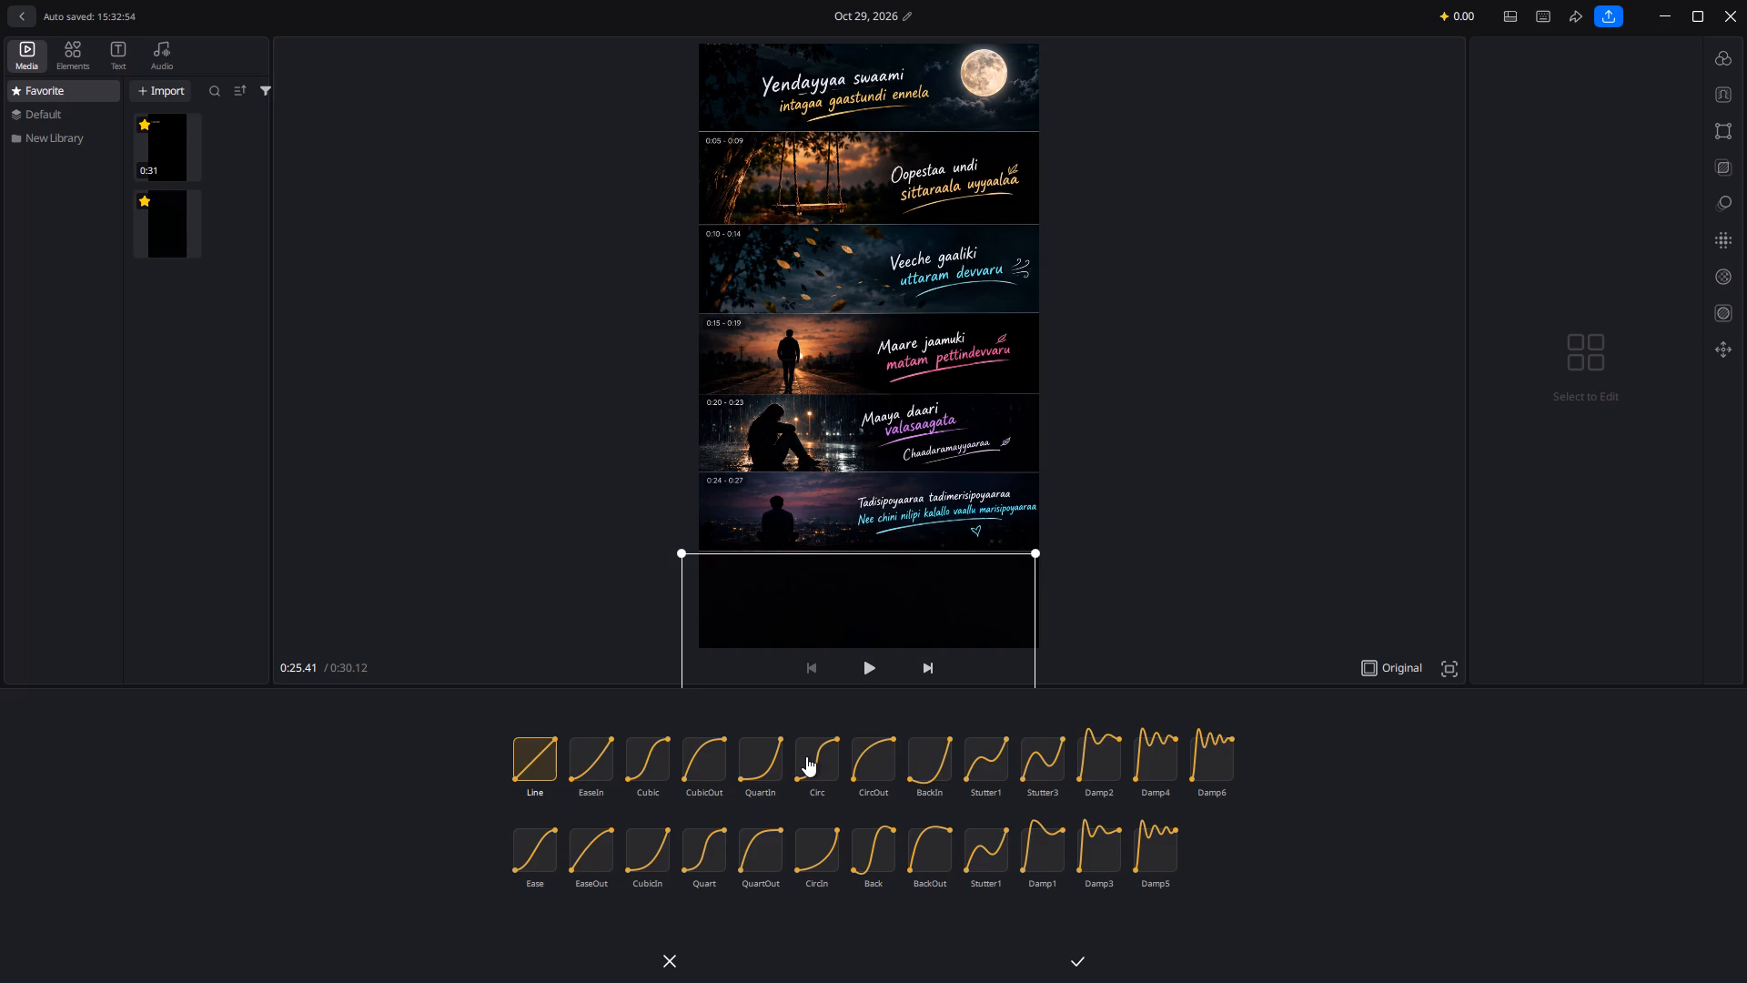
{"action": "left_click", "coordinate": [806, 756]}
{"action": "left_click", "coordinate": [1074, 965]}
Try several motion curves on the seventh black overlay segment, which uncovers the 0:28 - 0:30 strip, and apply CircIn.
{"action": "left_click", "coordinate": [1211, 800]}
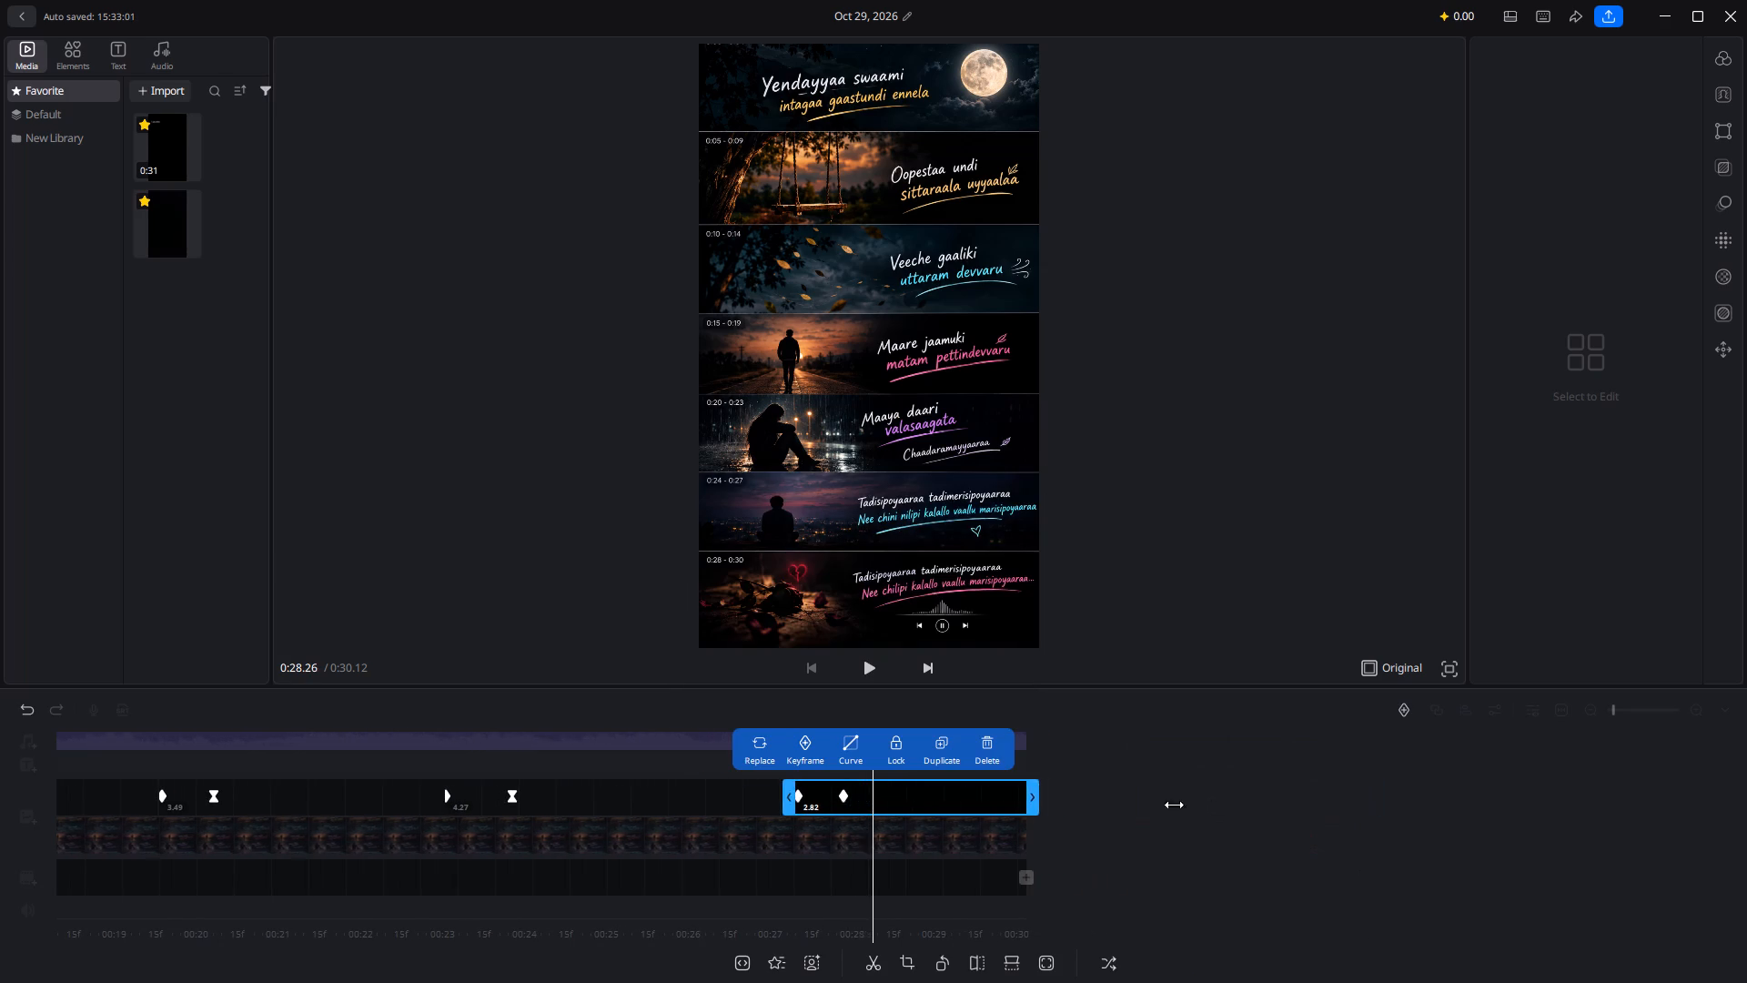
{"action": "left_click", "coordinate": [844, 753]}
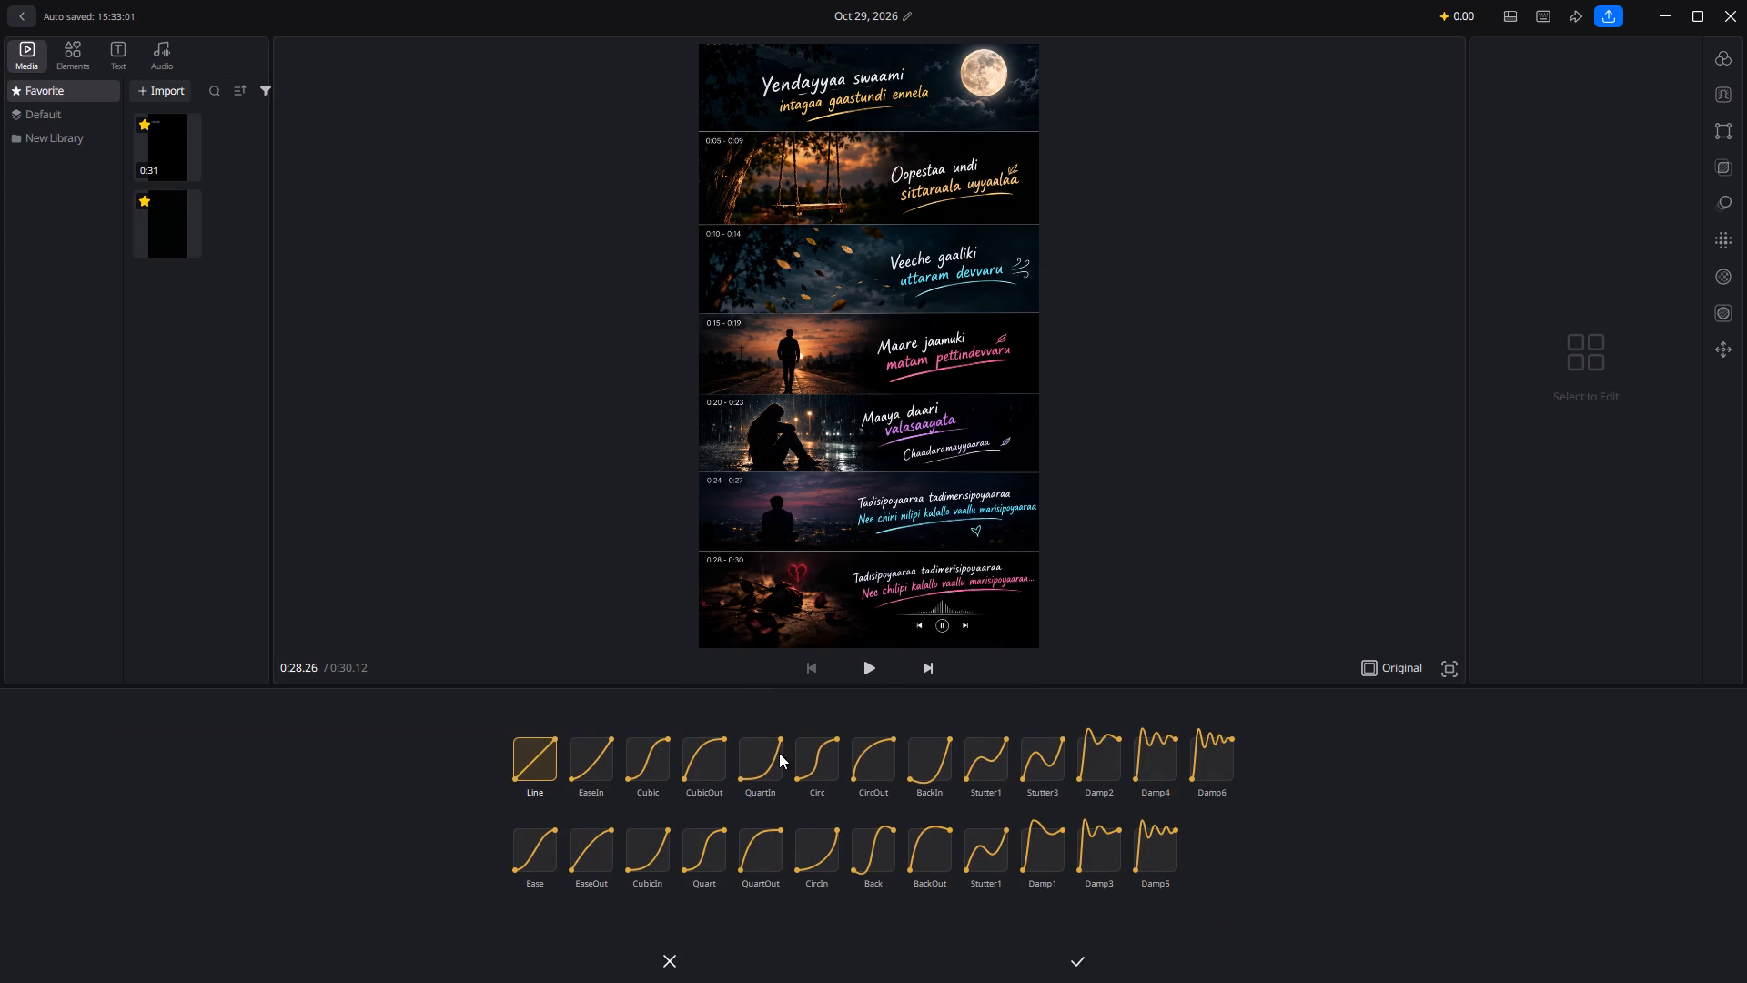
{"action": "left_click", "coordinate": [699, 755]}
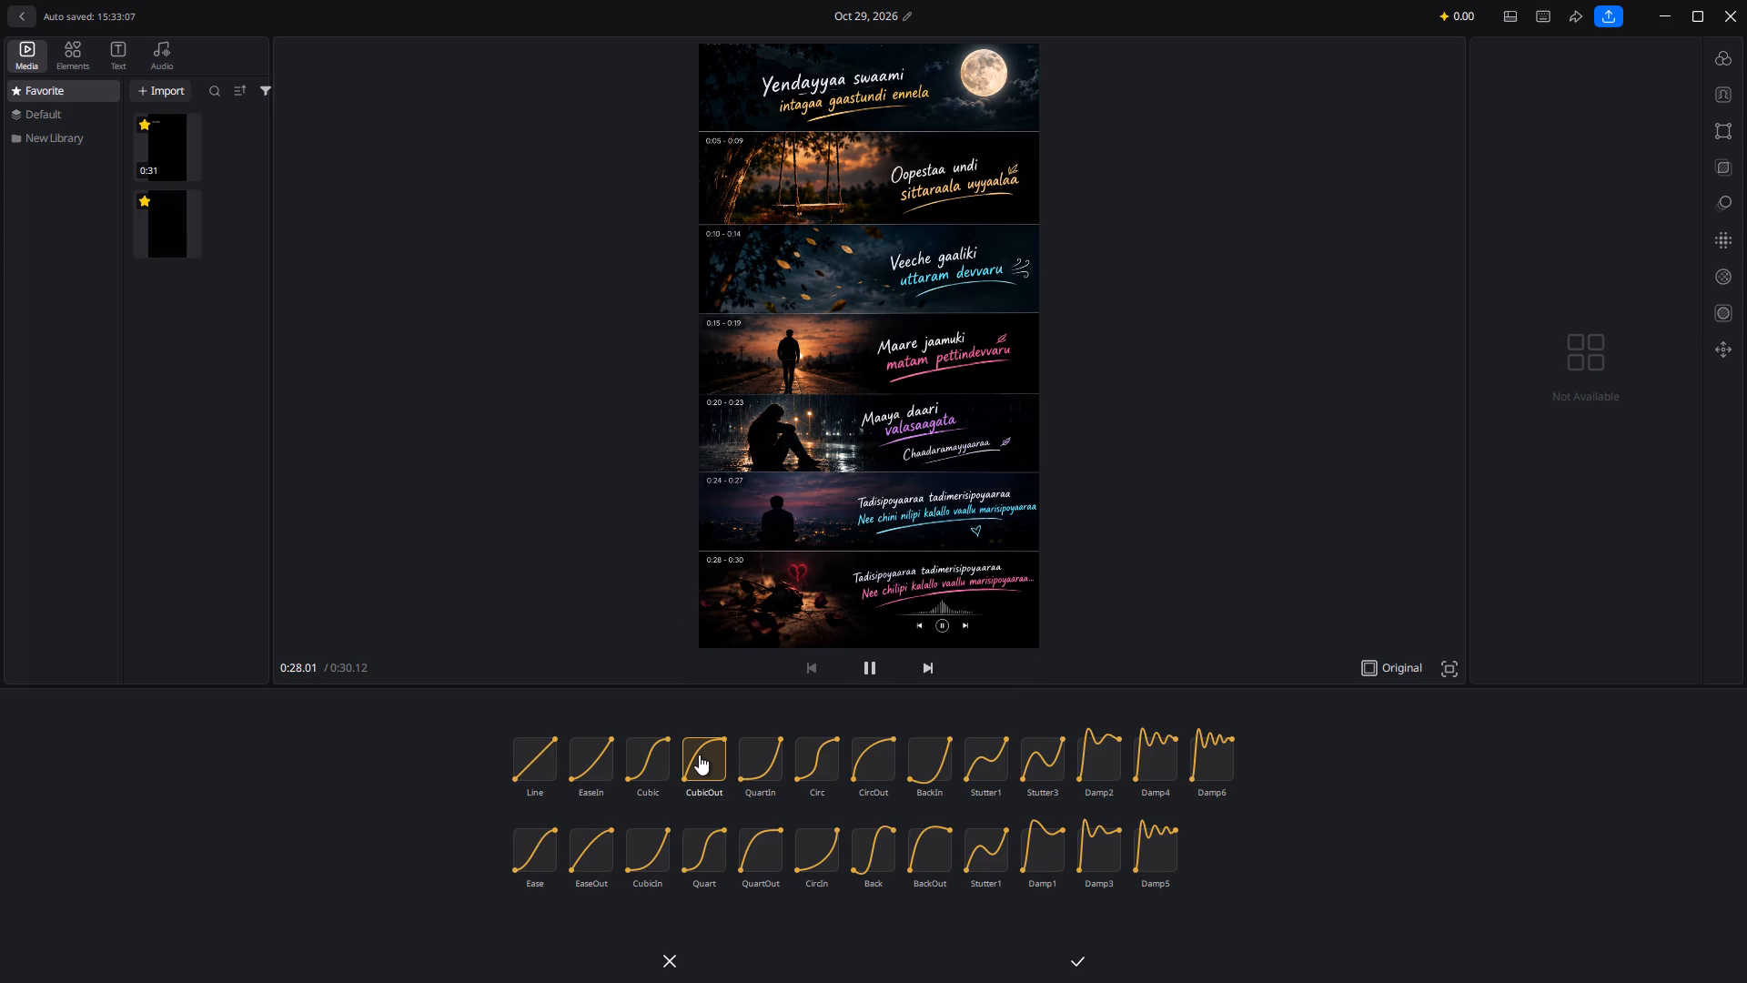
{"action": "left_click", "coordinate": [762, 757]}
{"action": "left_click", "coordinate": [801, 762]}
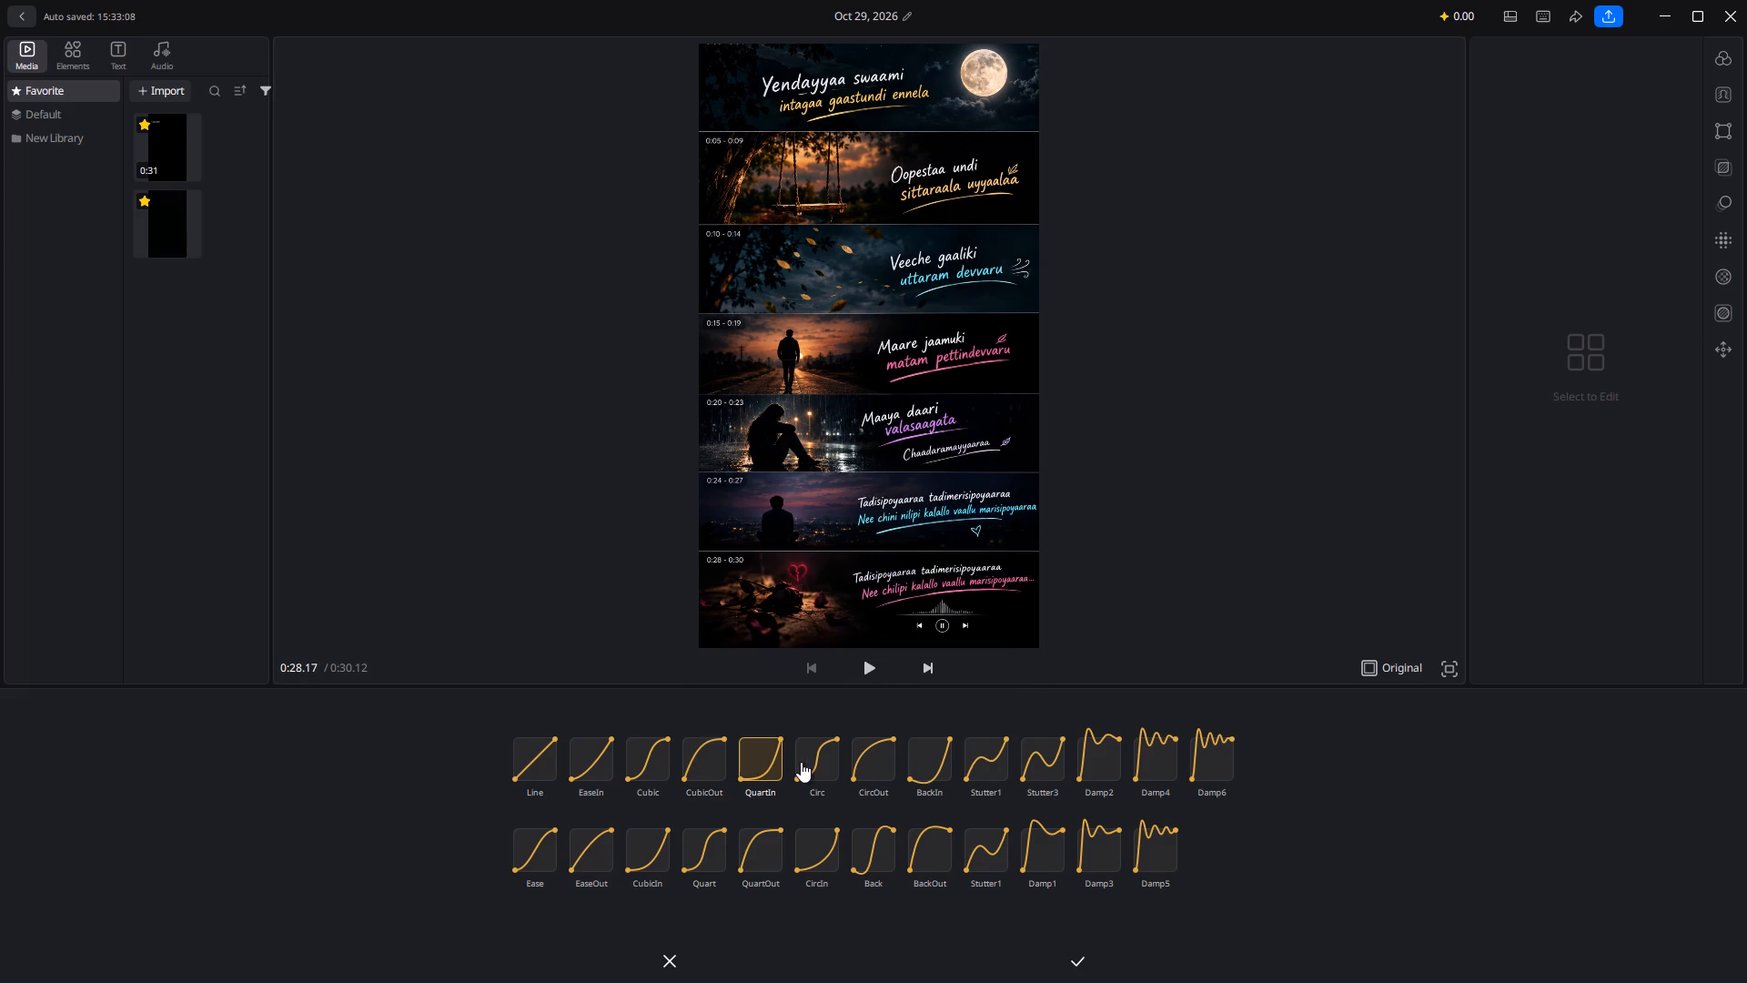
{"action": "left_click", "coordinate": [796, 760]}
{"action": "left_click", "coordinate": [765, 760]}
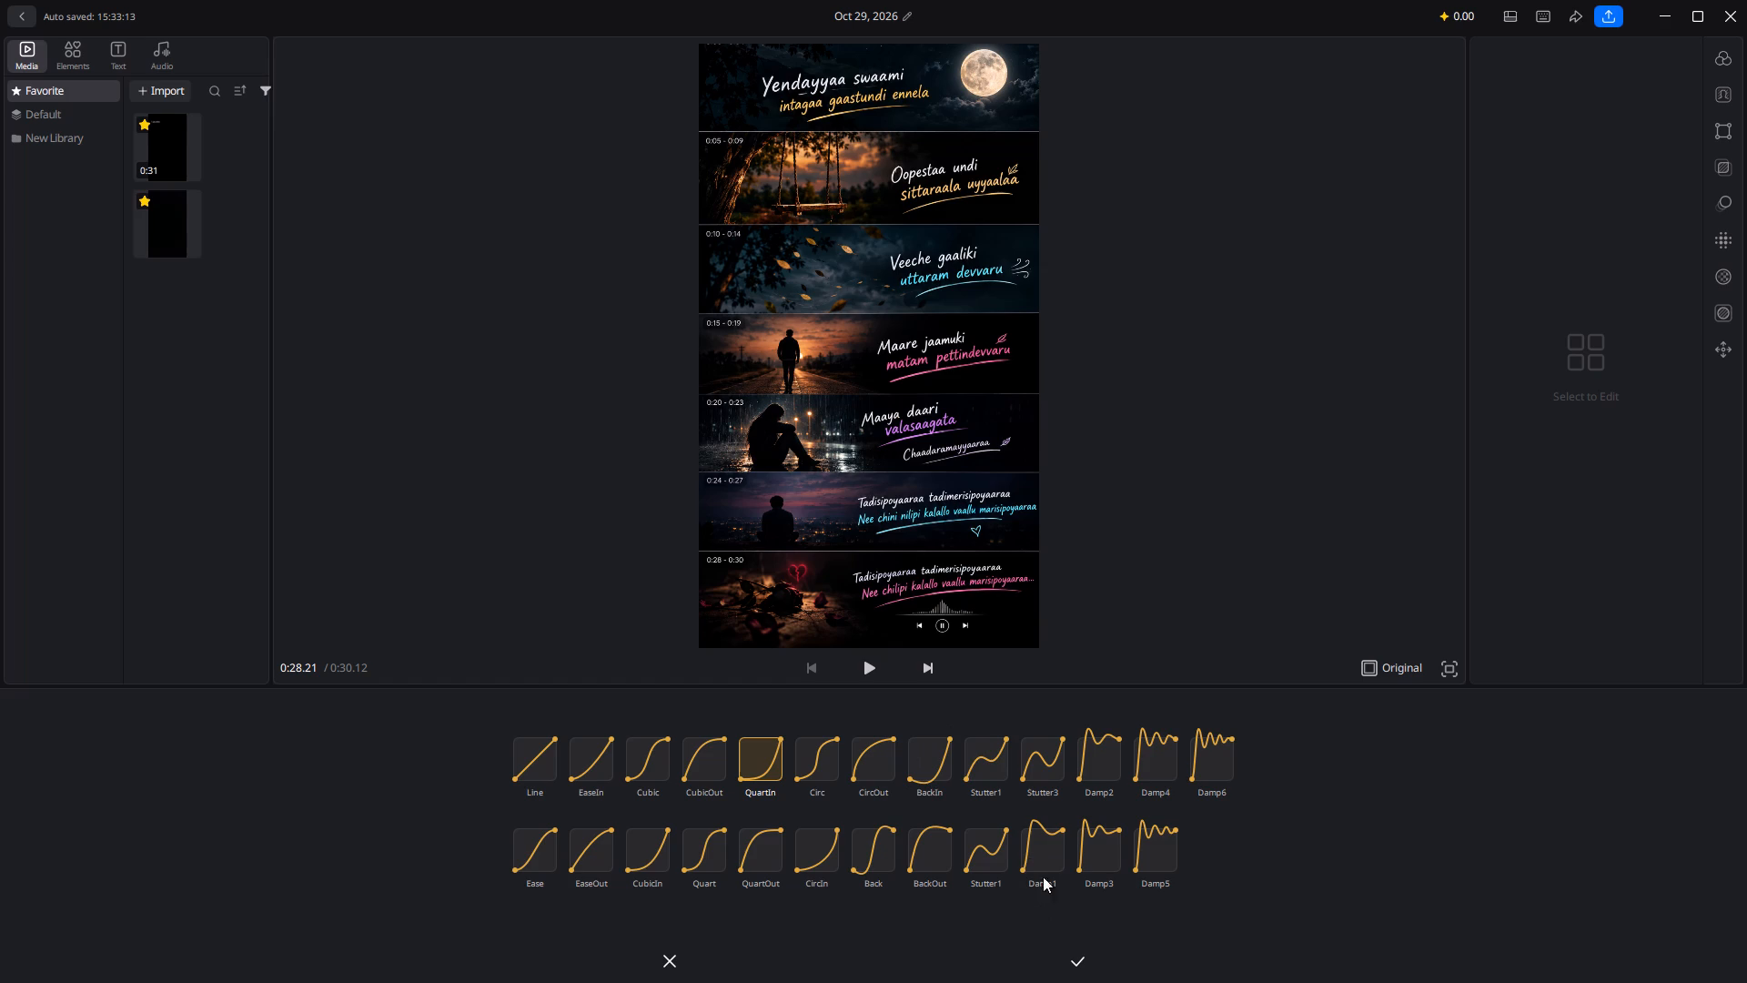
{"action": "left_click", "coordinate": [915, 781]}
{"action": "left_click", "coordinate": [917, 763]}
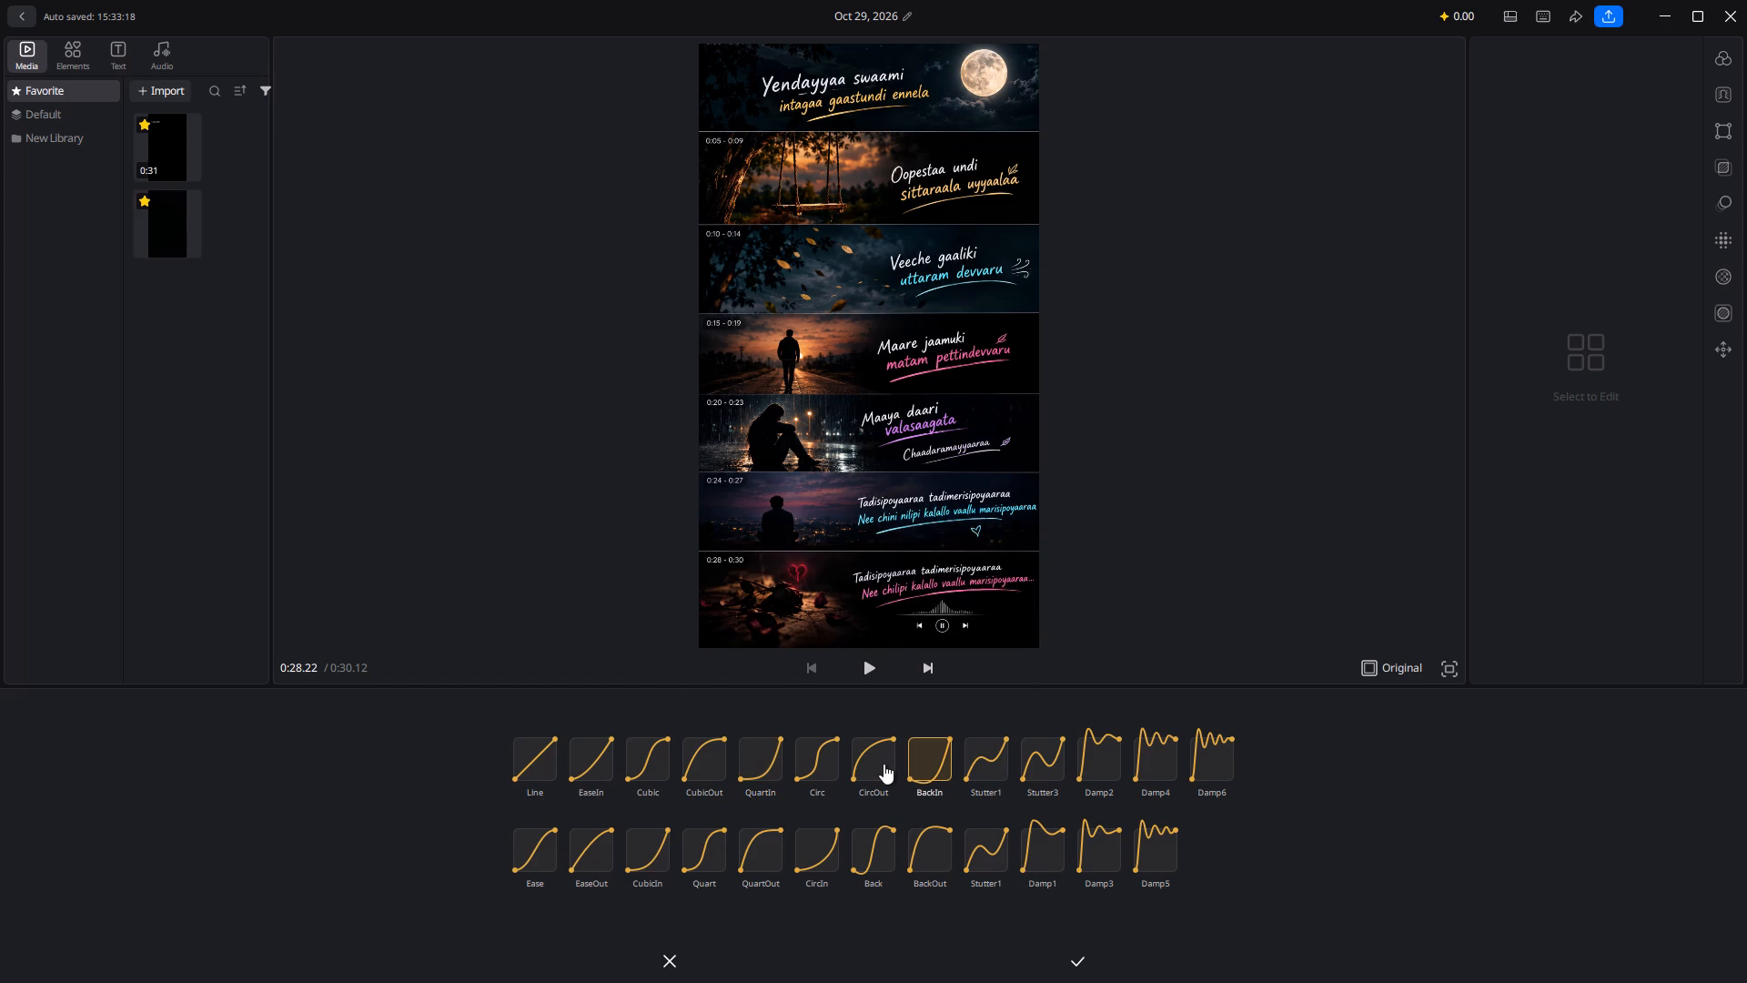
{"action": "left_click", "coordinate": [867, 764]}
{"action": "left_click", "coordinate": [905, 763]}
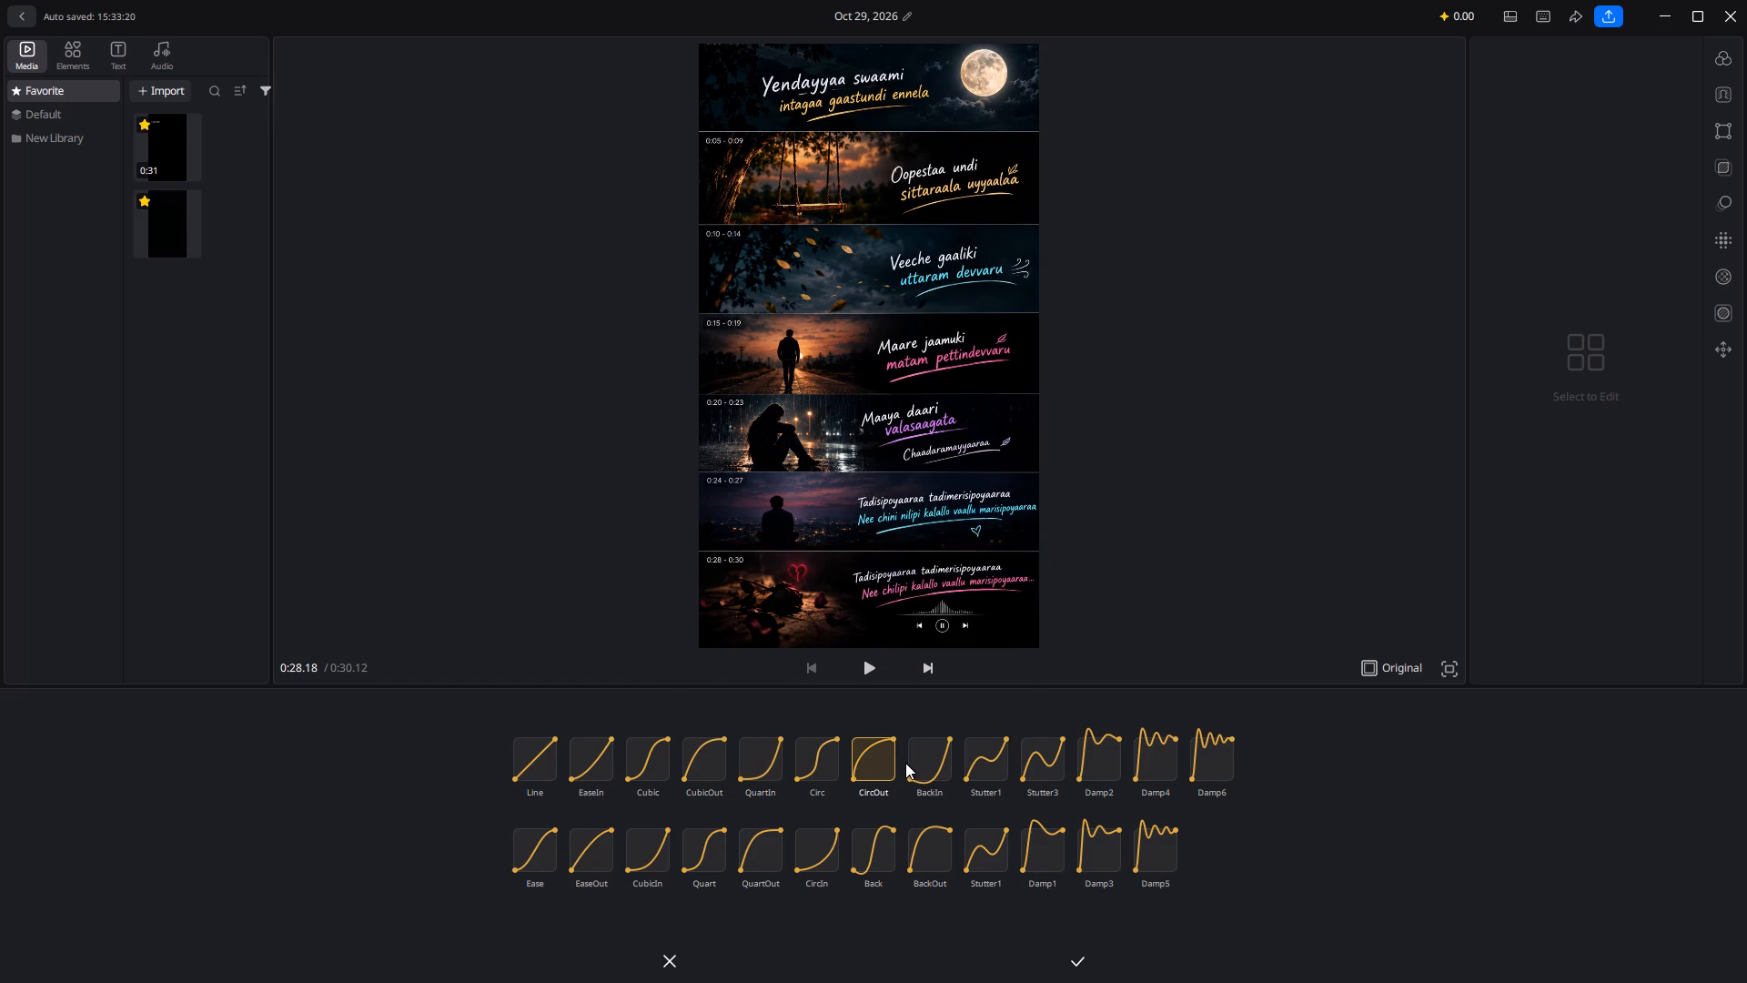
{"action": "left_click", "coordinate": [920, 763]}
{"action": "left_click", "coordinate": [826, 852]}
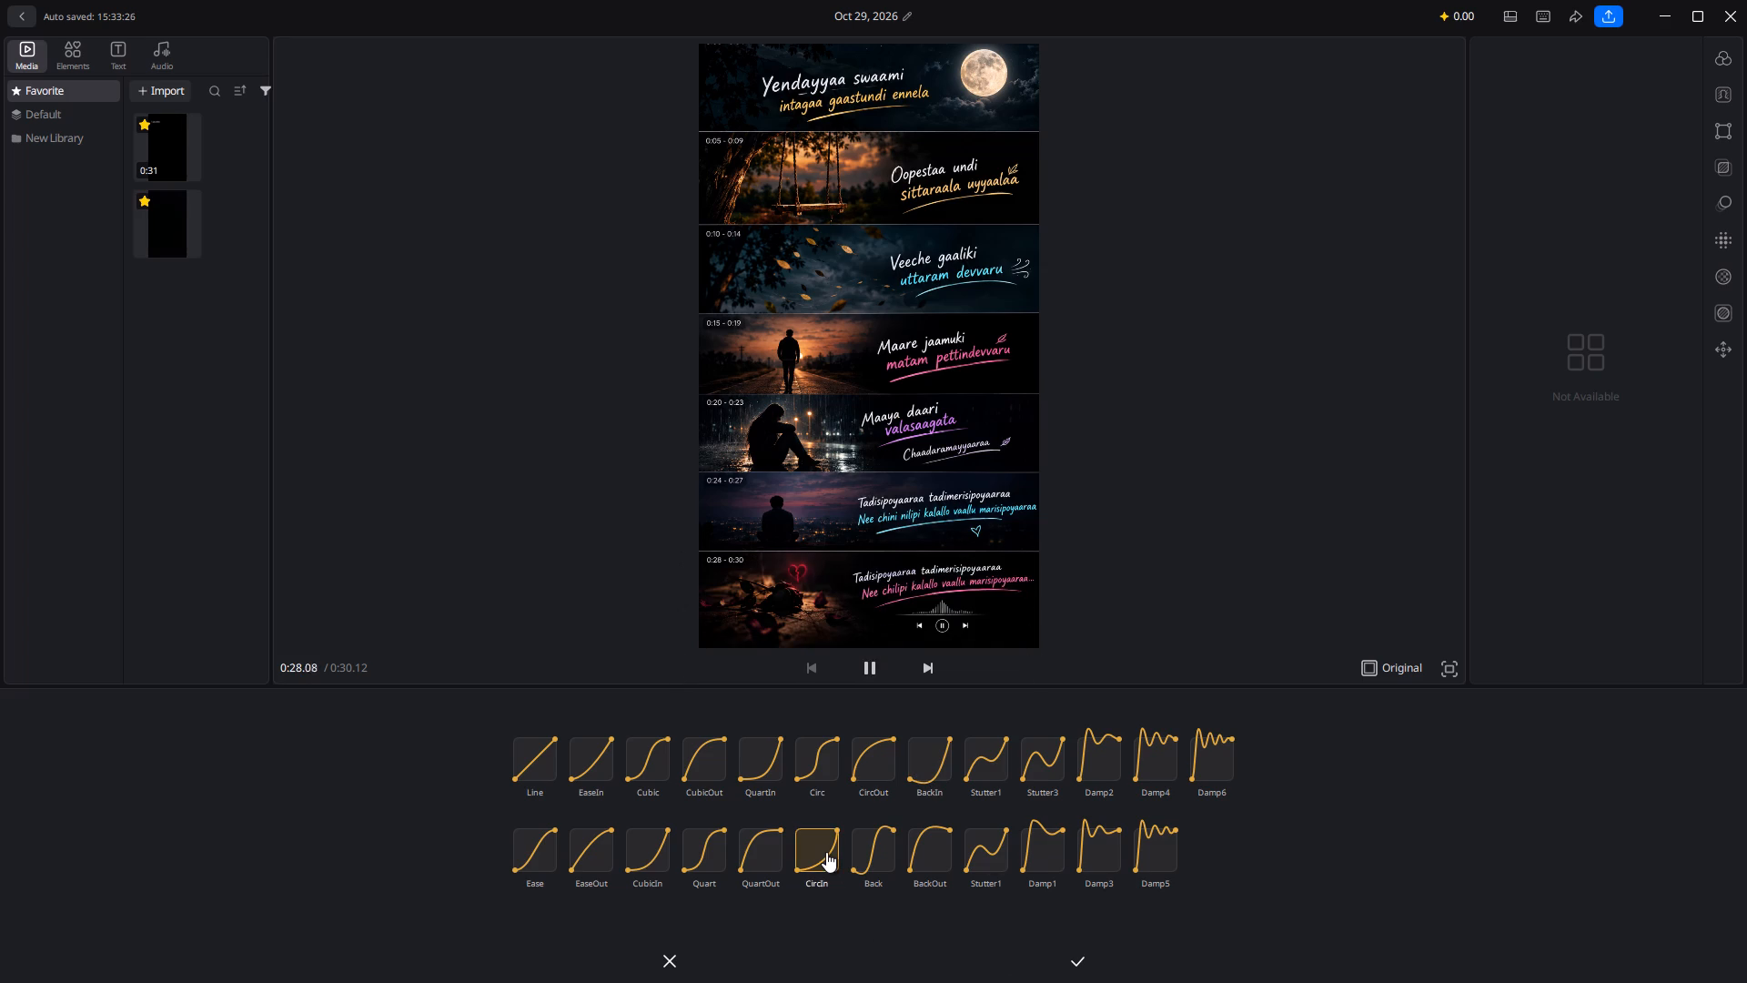
{"action": "left_click", "coordinate": [1085, 960]}
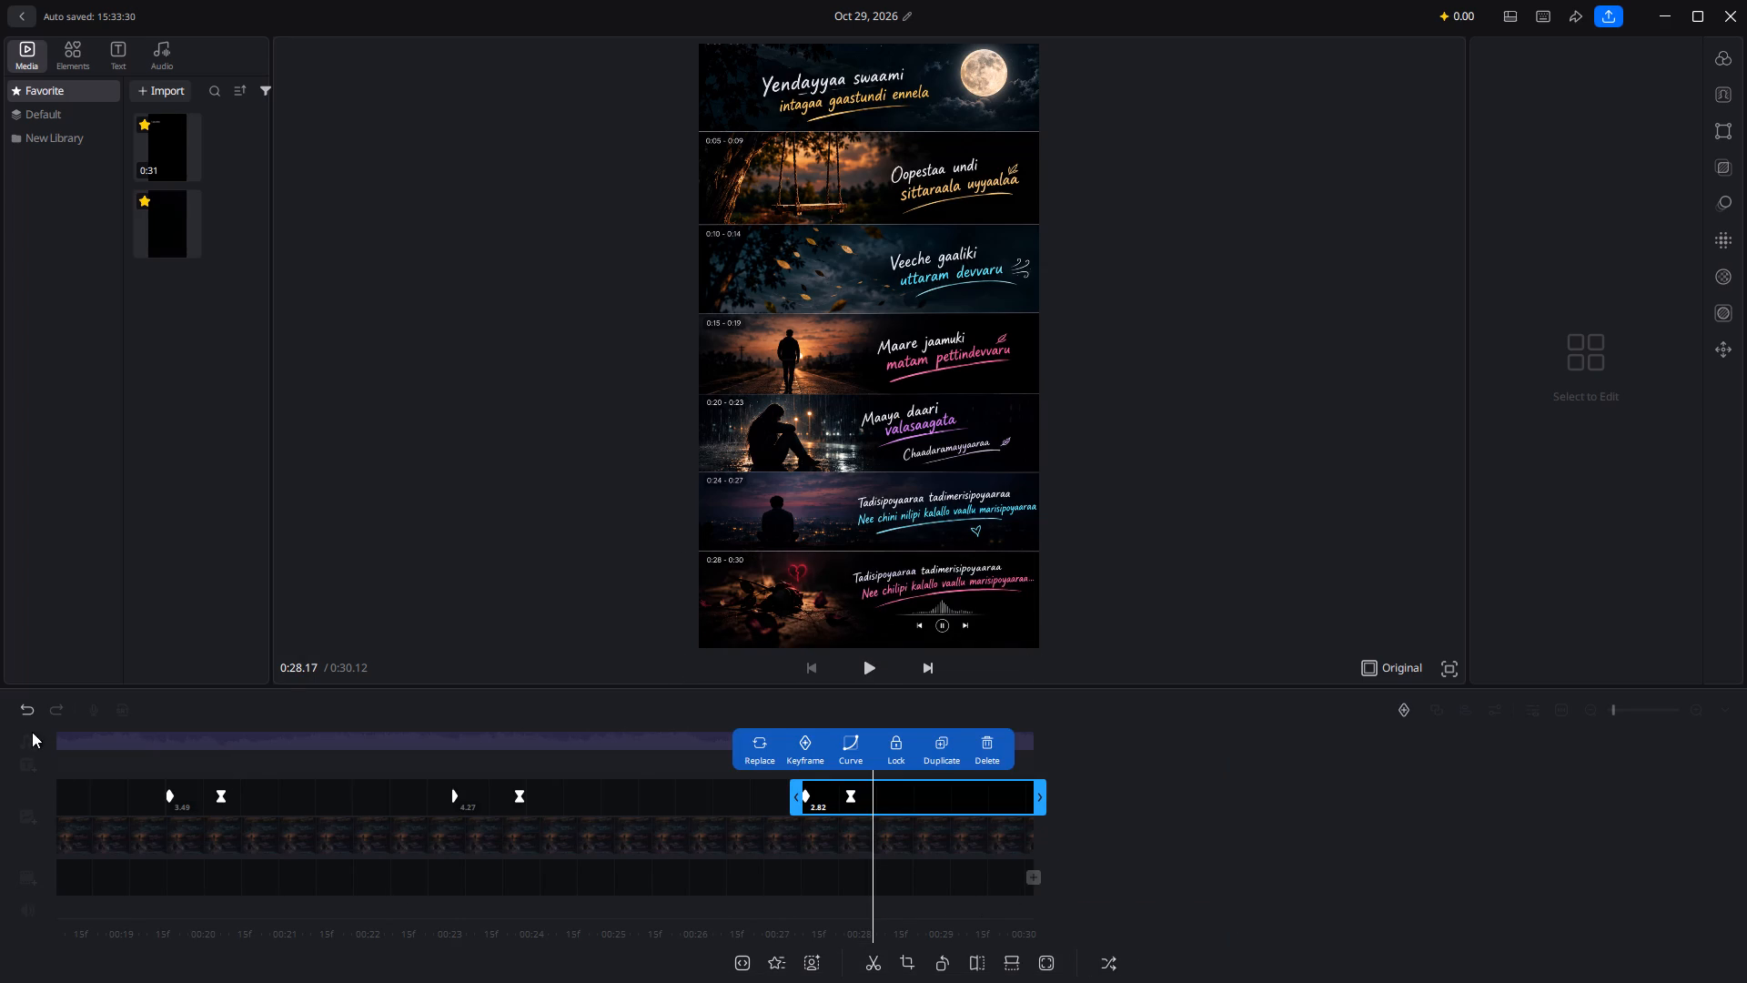
Play the lyrics video from near its beginning to review the eased strip reveals.
{"action": "scroll", "coordinate": [205, 892], "scroll_direction": "right", "scroll_amount": 20}
{"action": "scroll", "coordinate": [205, 892], "scroll_direction": "right", "scroll_amount": 20}
{"action": "scroll", "coordinate": [205, 892], "scroll_direction": "right", "scroll_amount": 20}
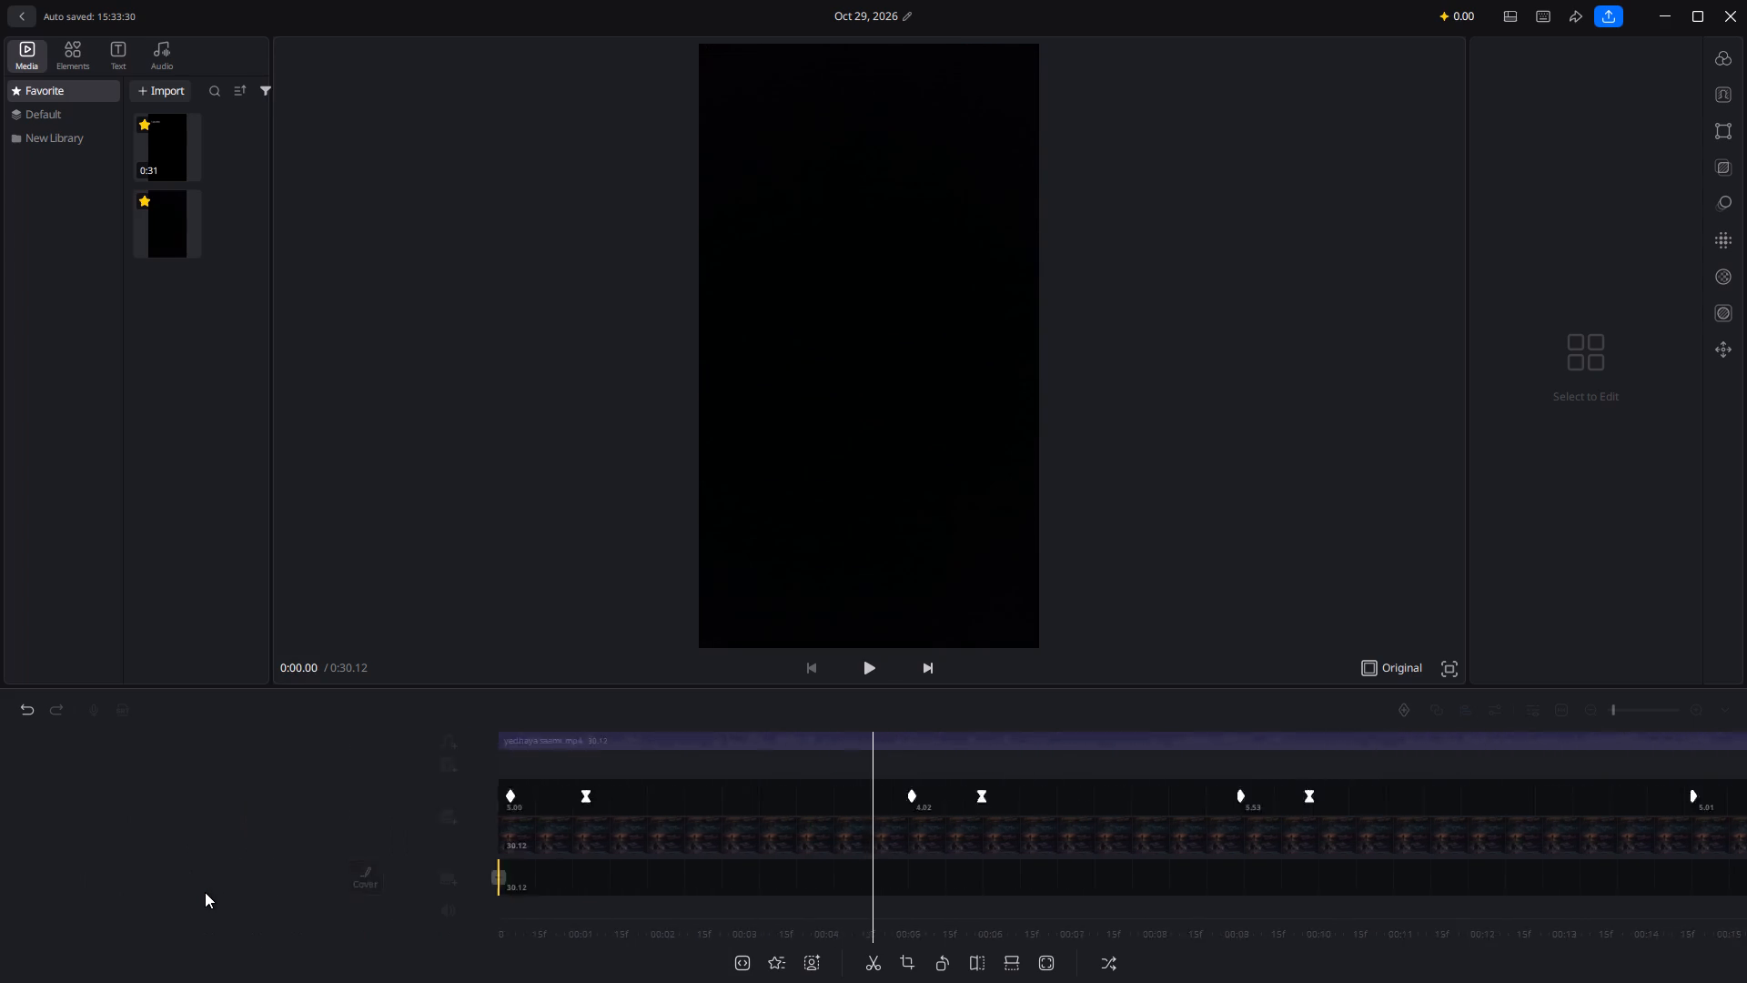
{"action": "scroll", "coordinate": [407, 868], "scroll_direction": "right", "scroll_amount": 5}
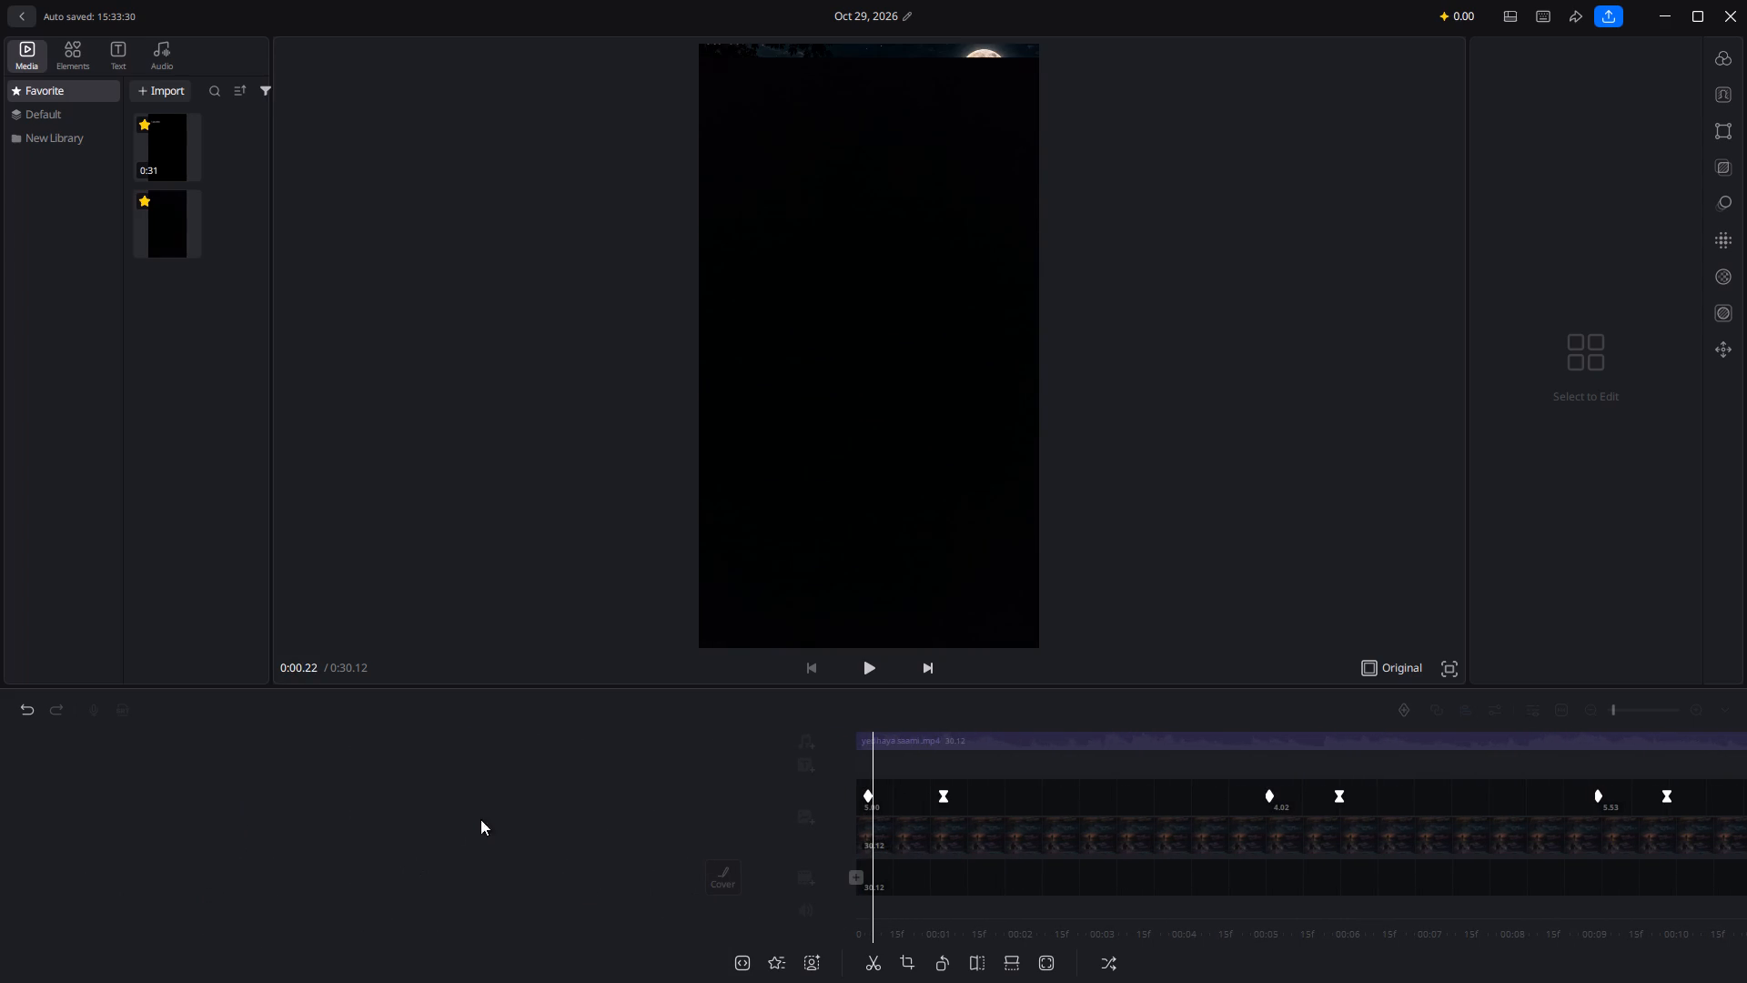
{"action": "left_click", "coordinate": [870, 664]}
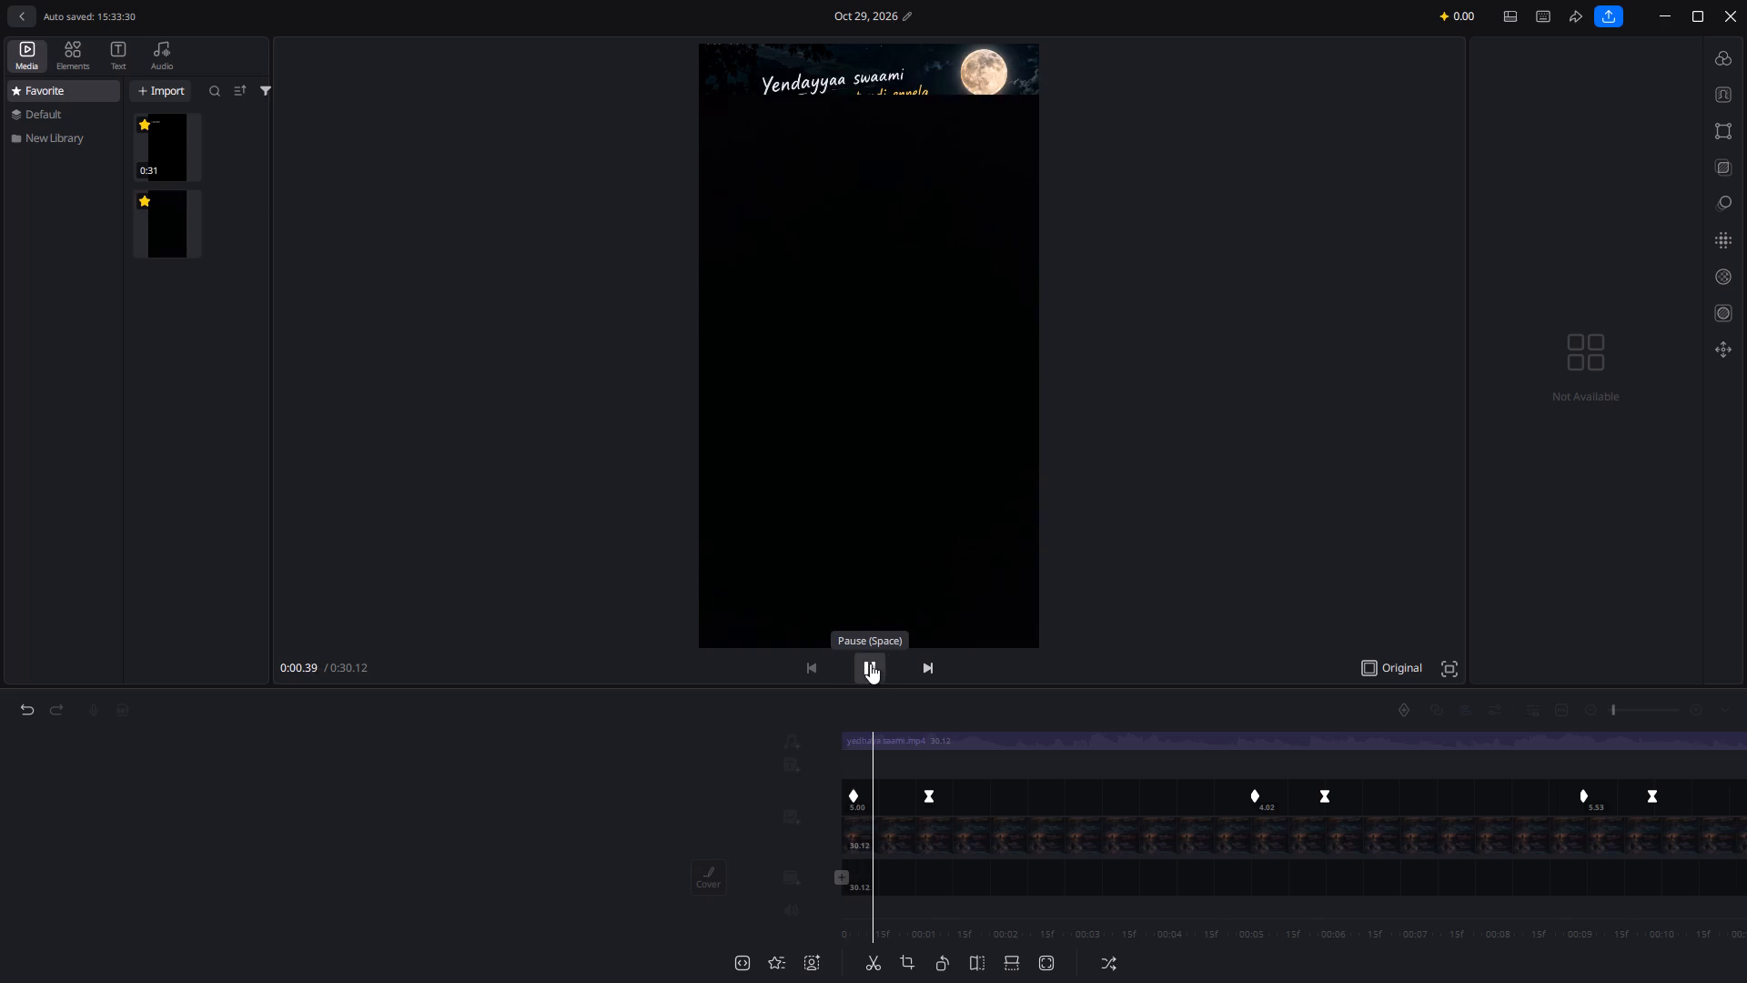
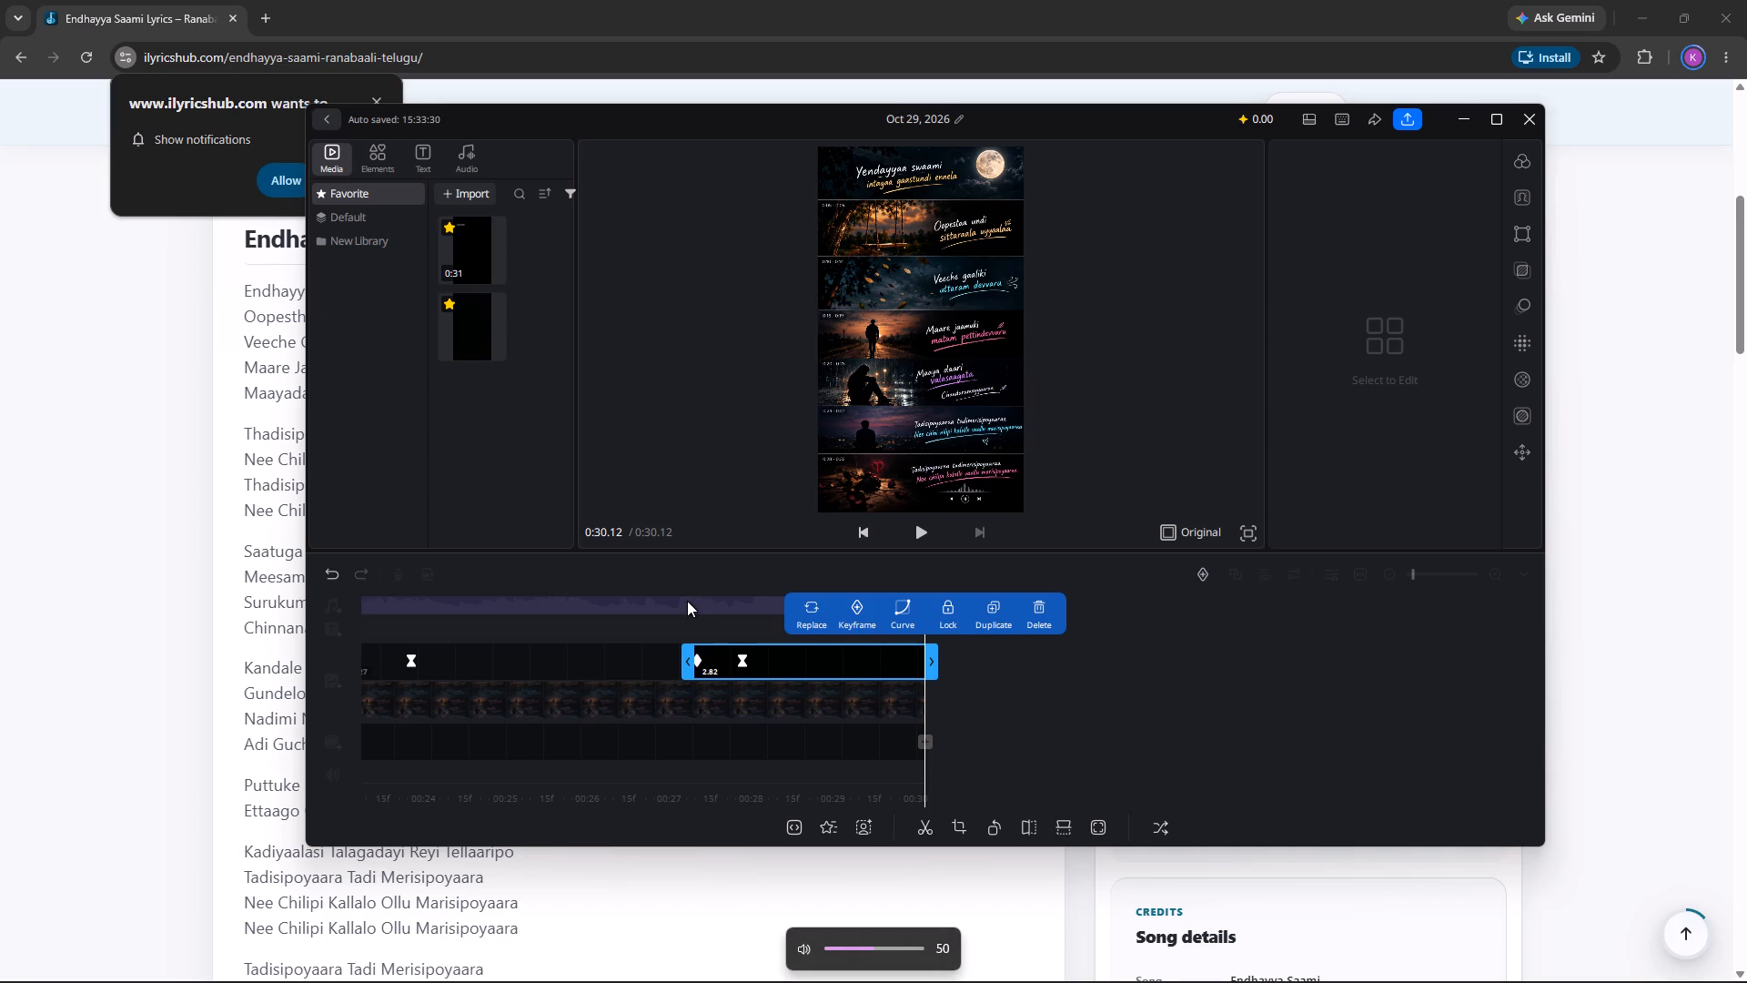
Replay the closing part of the video to review the reveals of the last lyric strips.
{"action": "scroll", "coordinate": [665, 732], "scroll_direction": "right", "scroll_amount": 12}
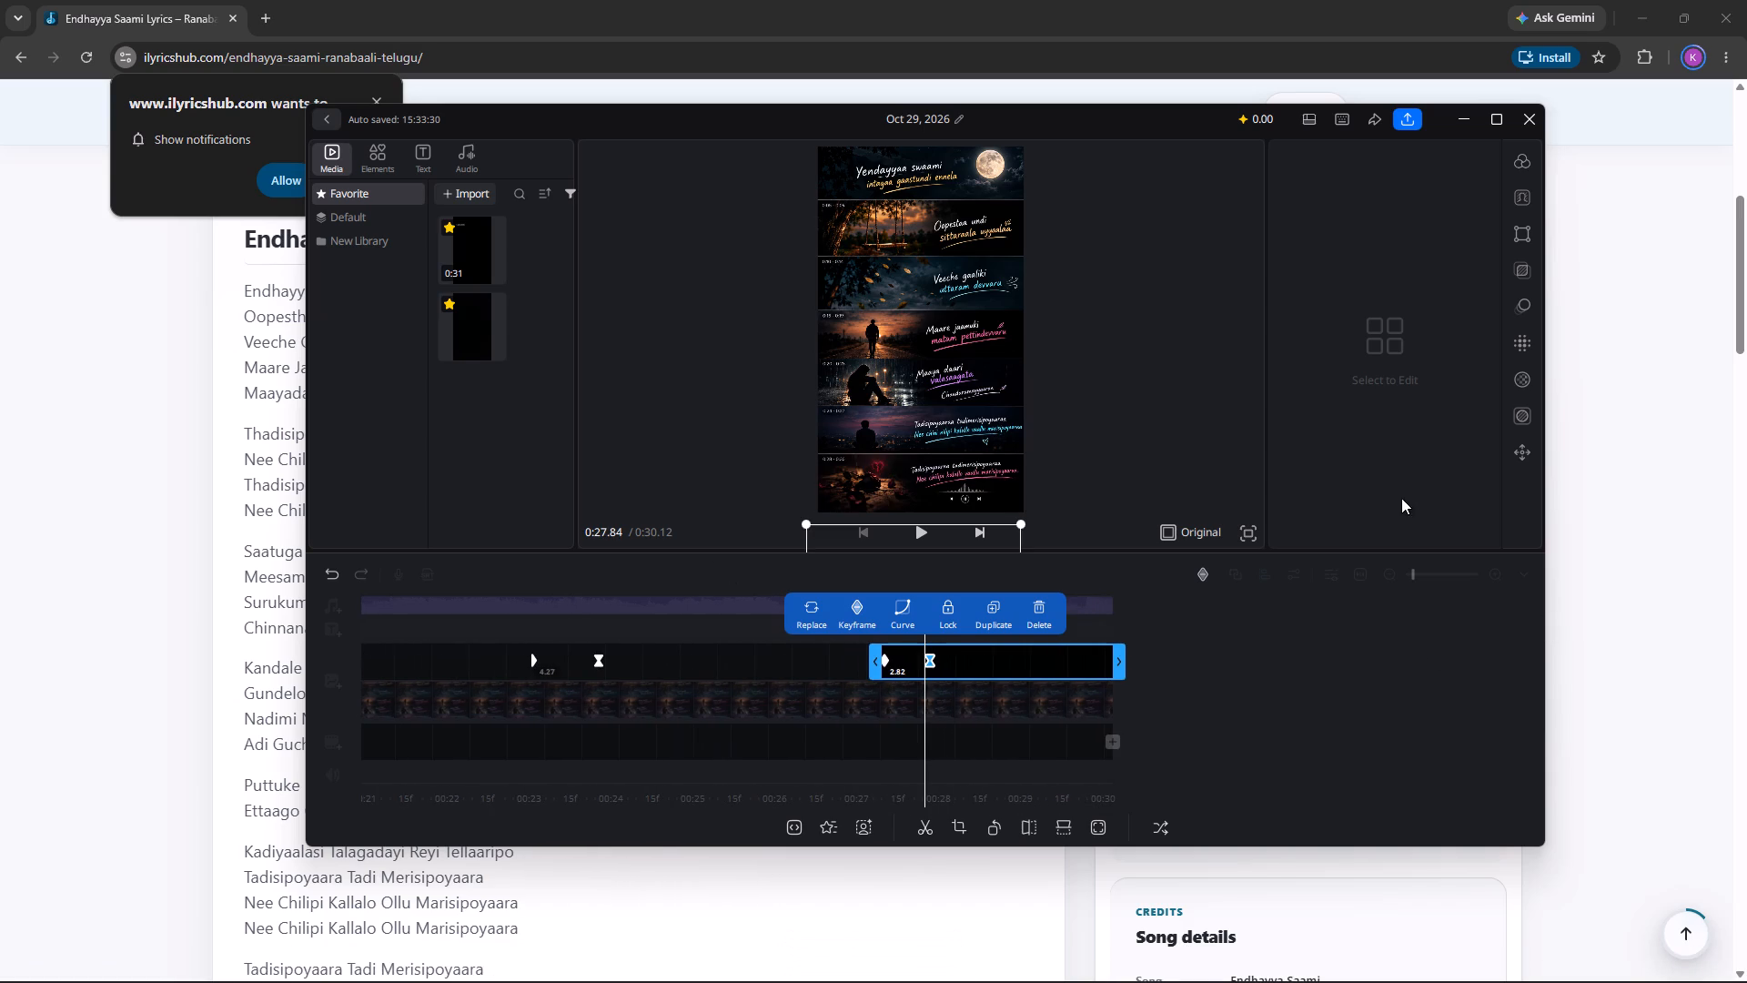
{"action": "left_click", "coordinate": [929, 532]}
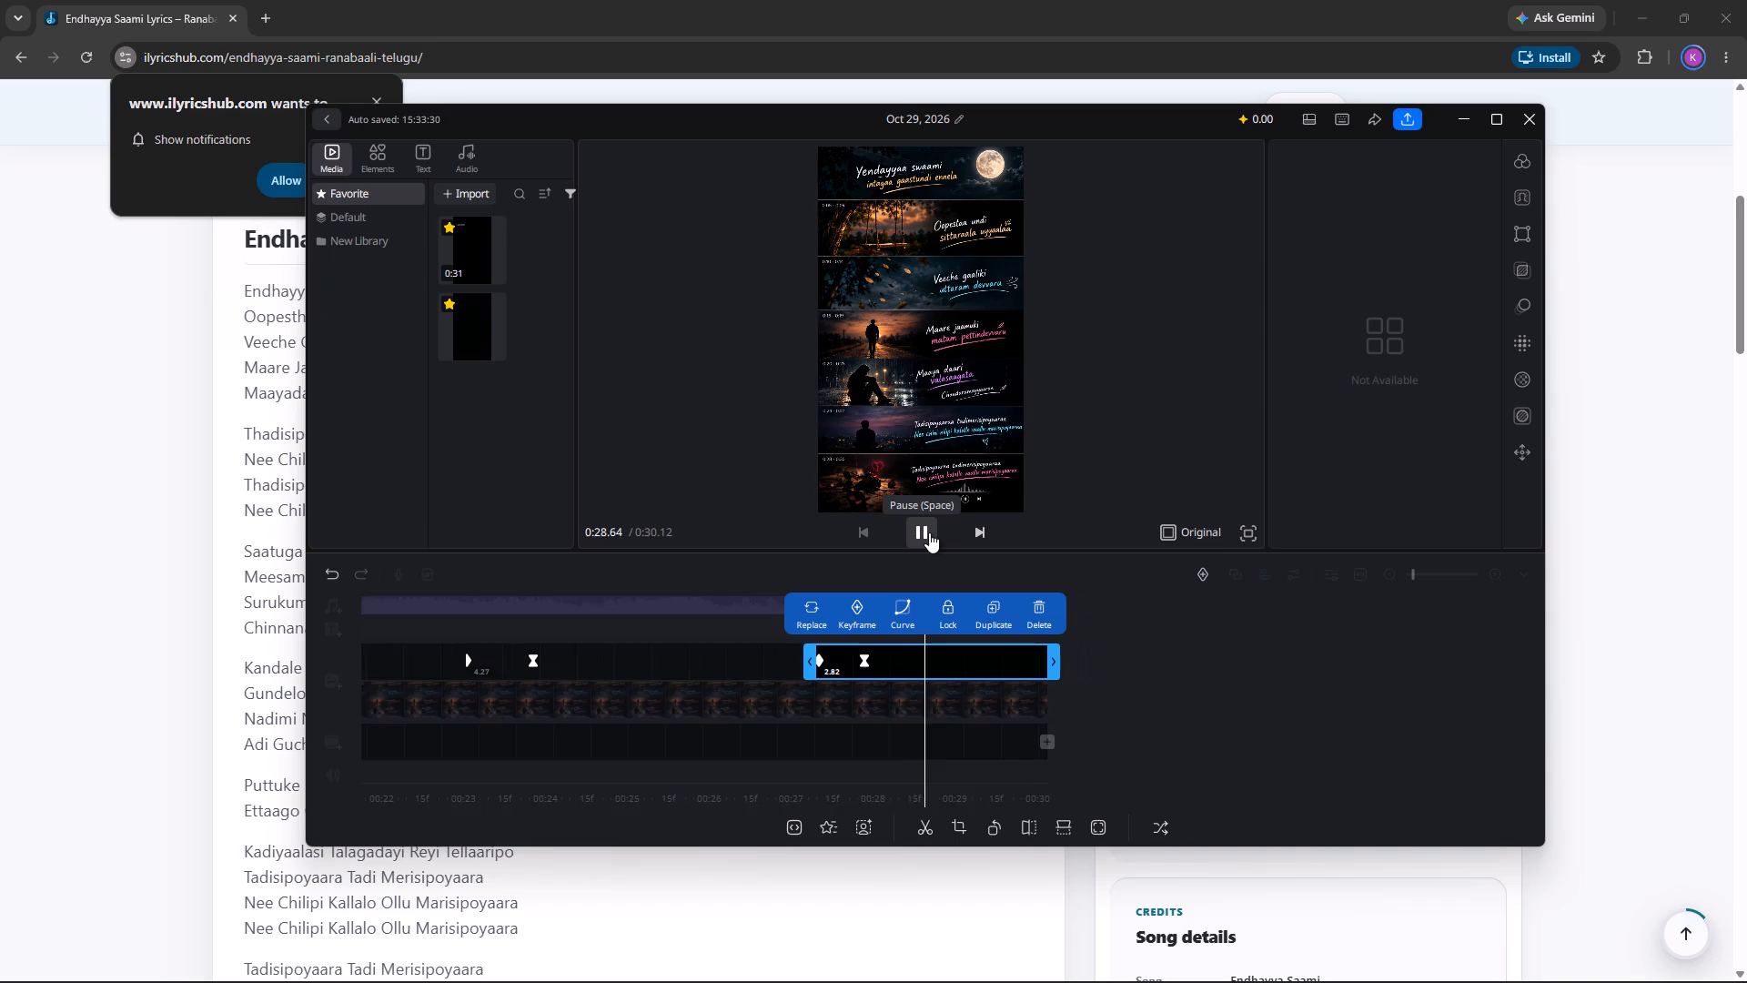
{"action": "scroll", "coordinate": [645, 578], "scroll_direction": "right", "scroll_amount": 6}
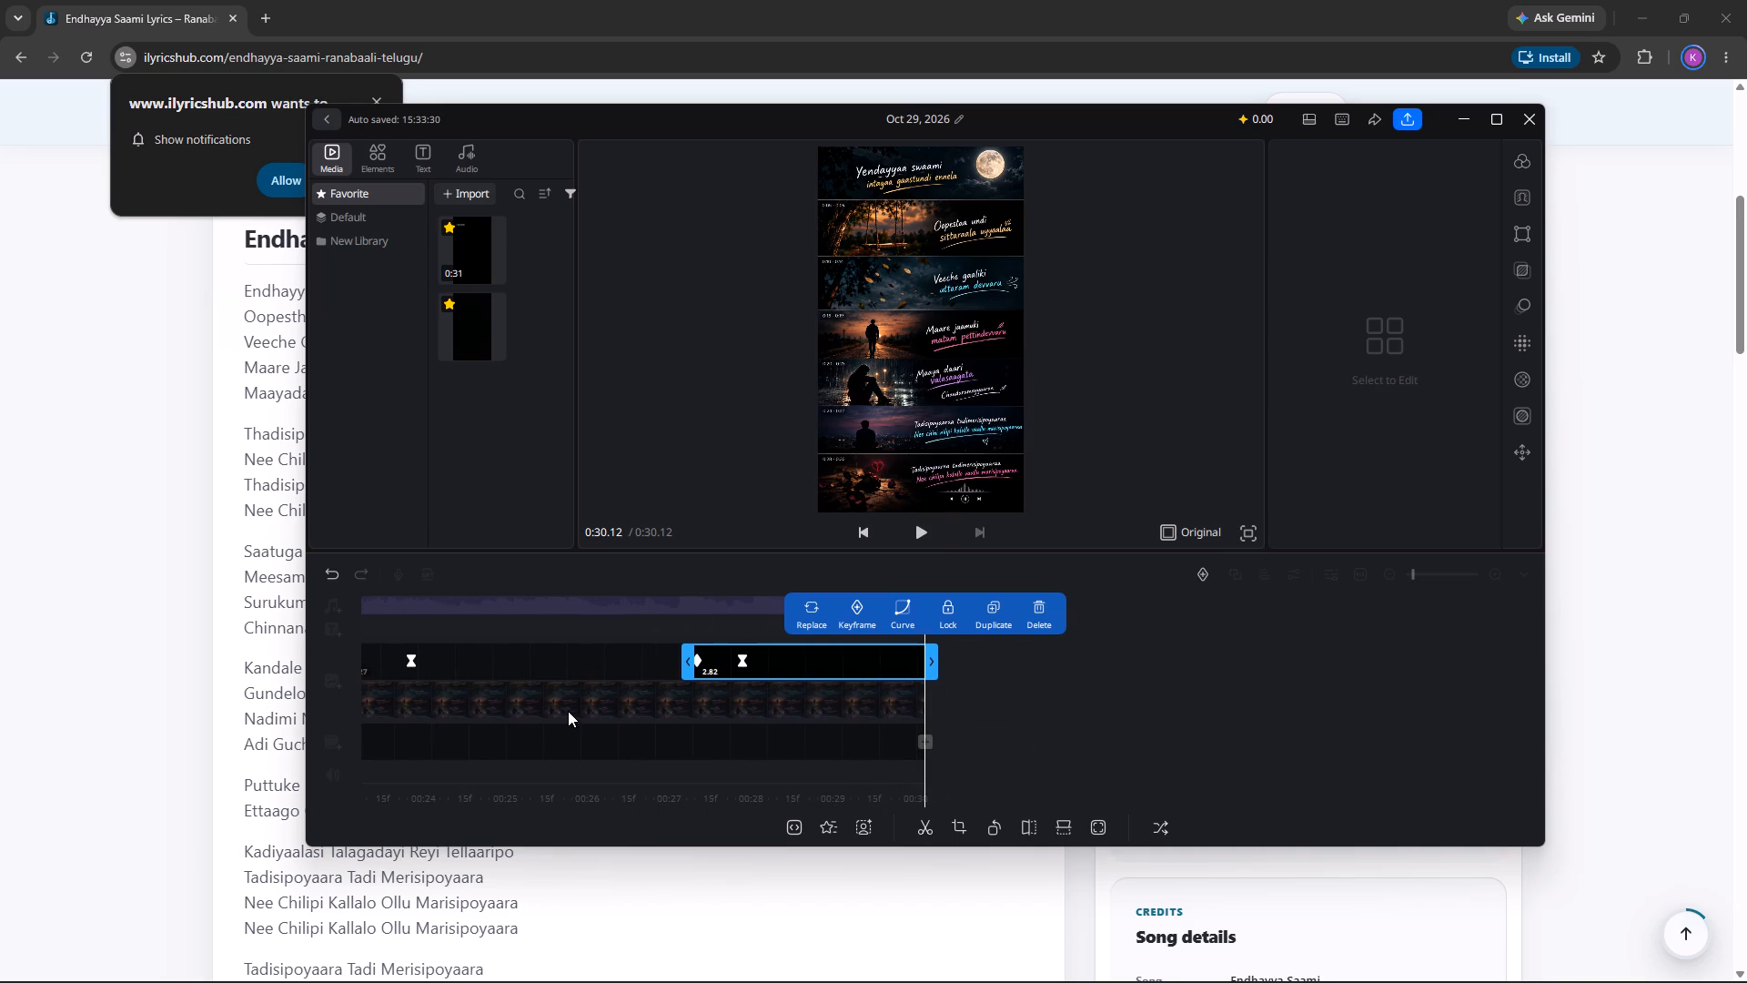
{"action": "right_click", "coordinate": [568, 711]}
{"action": "scroll", "coordinate": [568, 711], "scroll_direction": "right", "scroll_amount": 20}
{"action": "scroll", "coordinate": [568, 711], "scroll_direction": "right", "scroll_amount": 3}
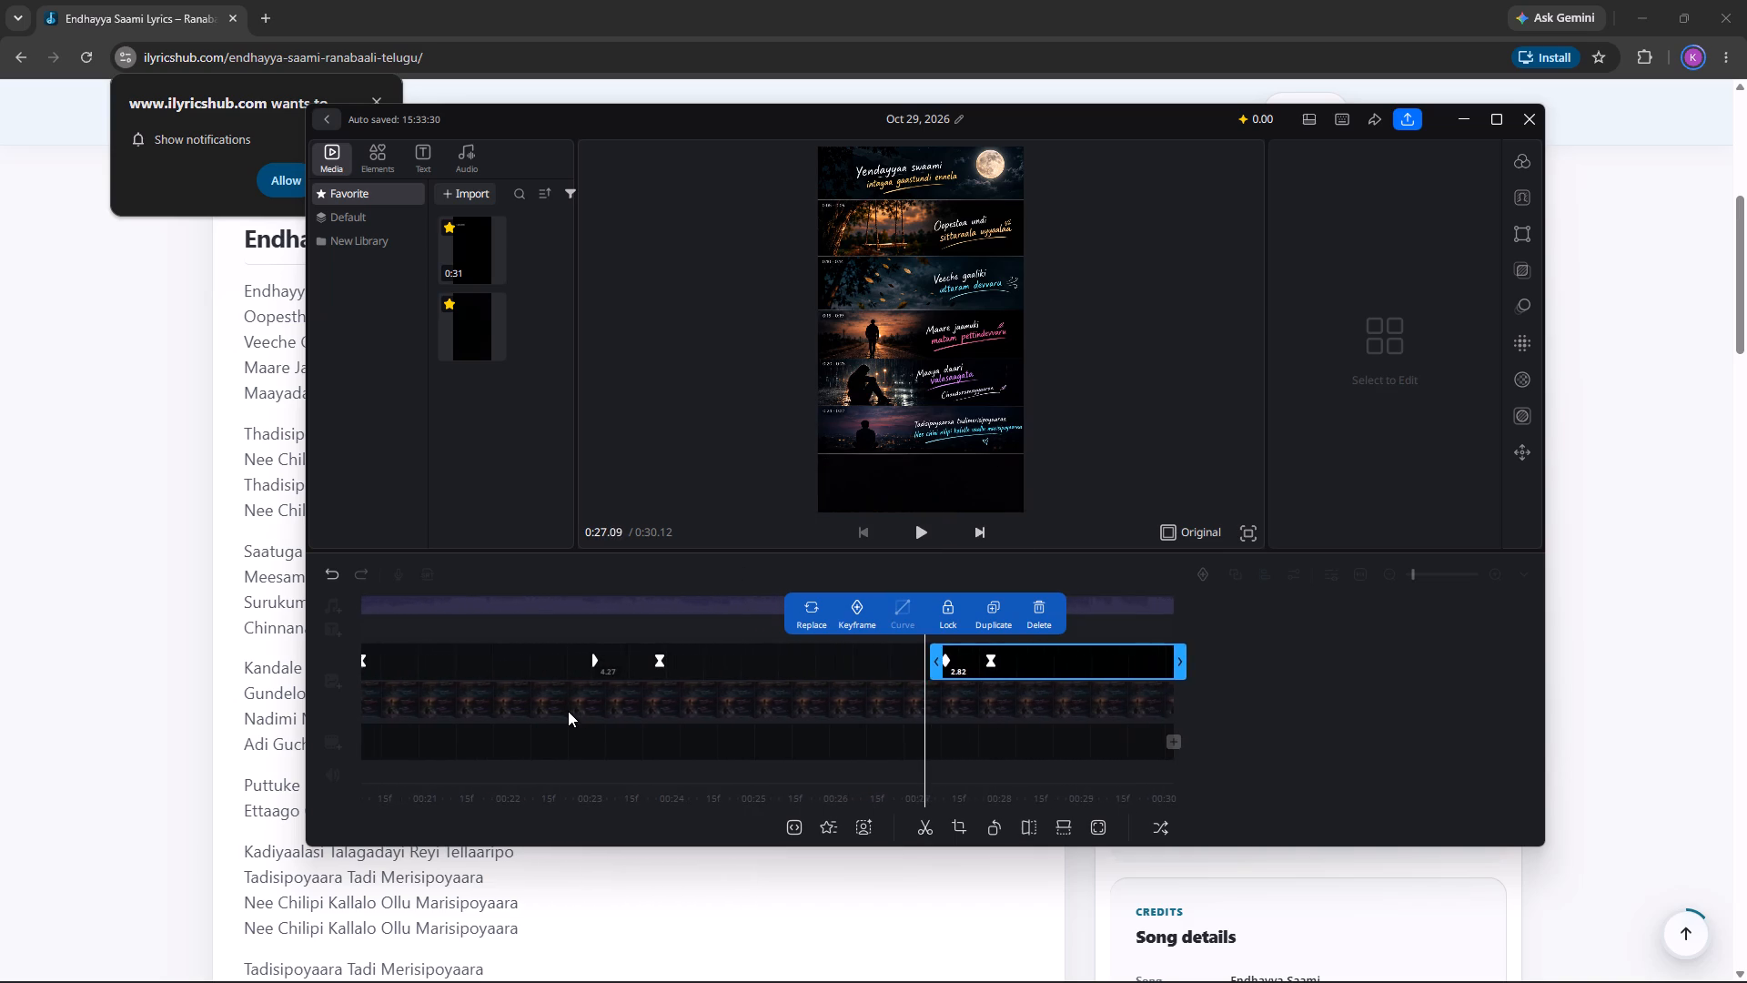
{"action": "left_click", "coordinate": [568, 711]}
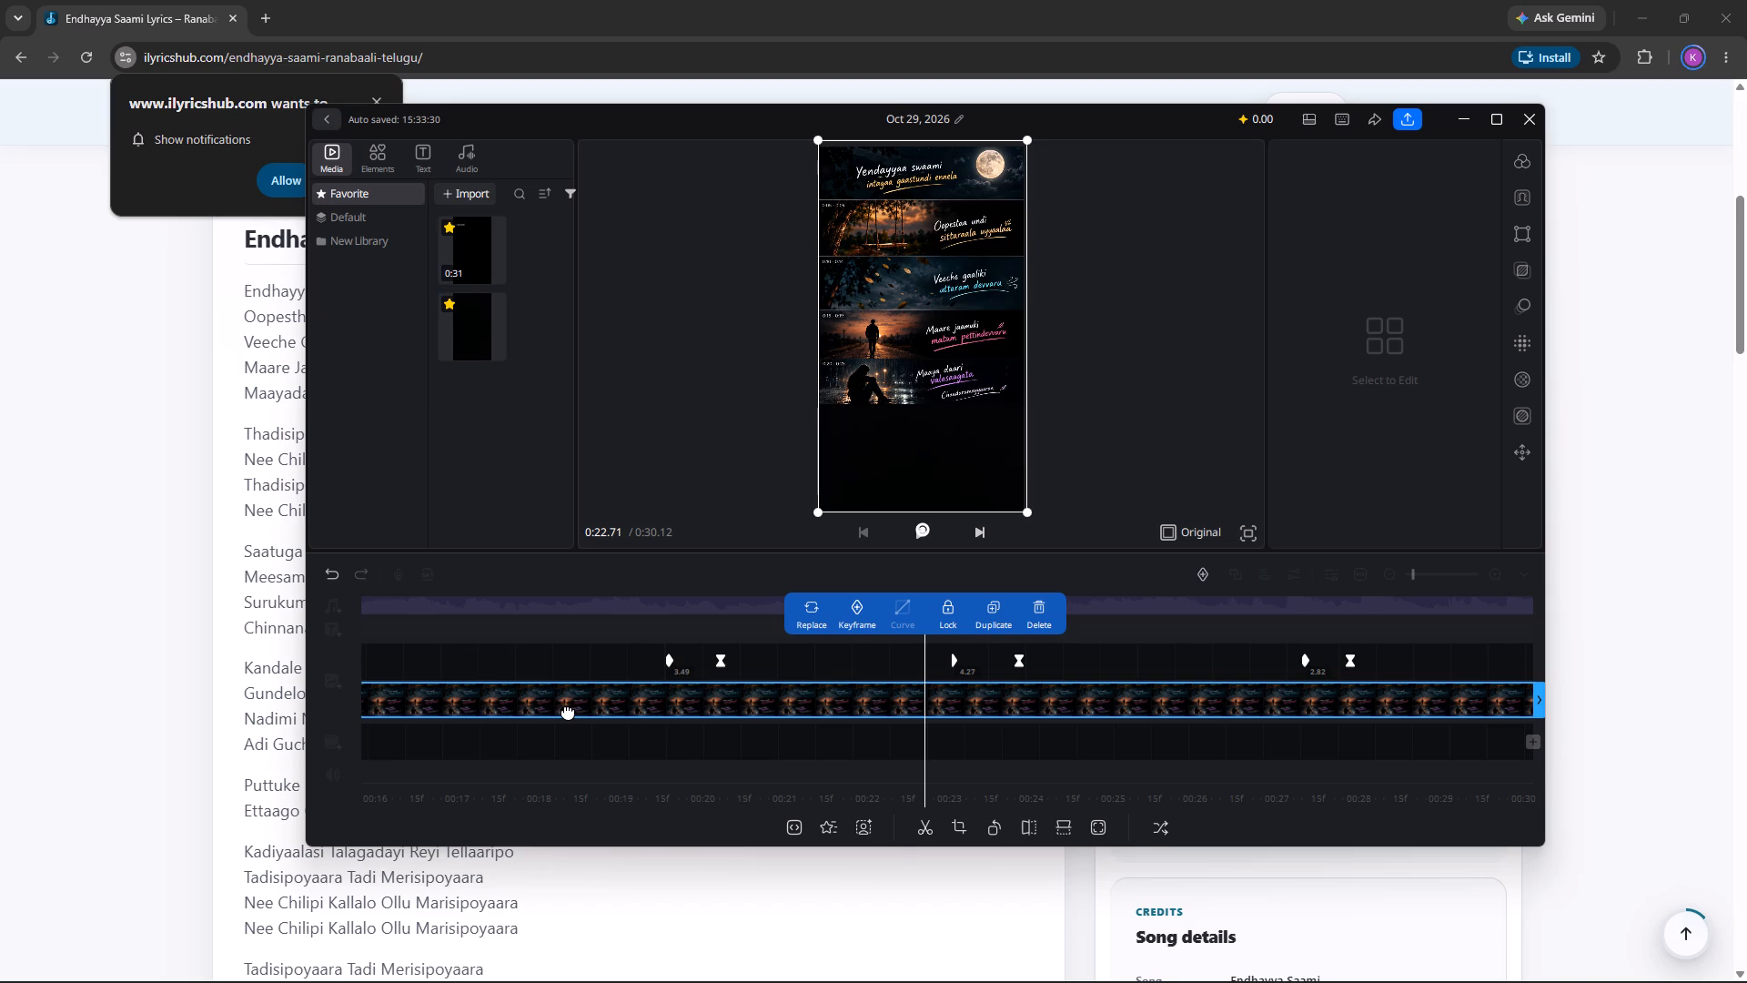
{"action": "left_click", "coordinate": [923, 526]}
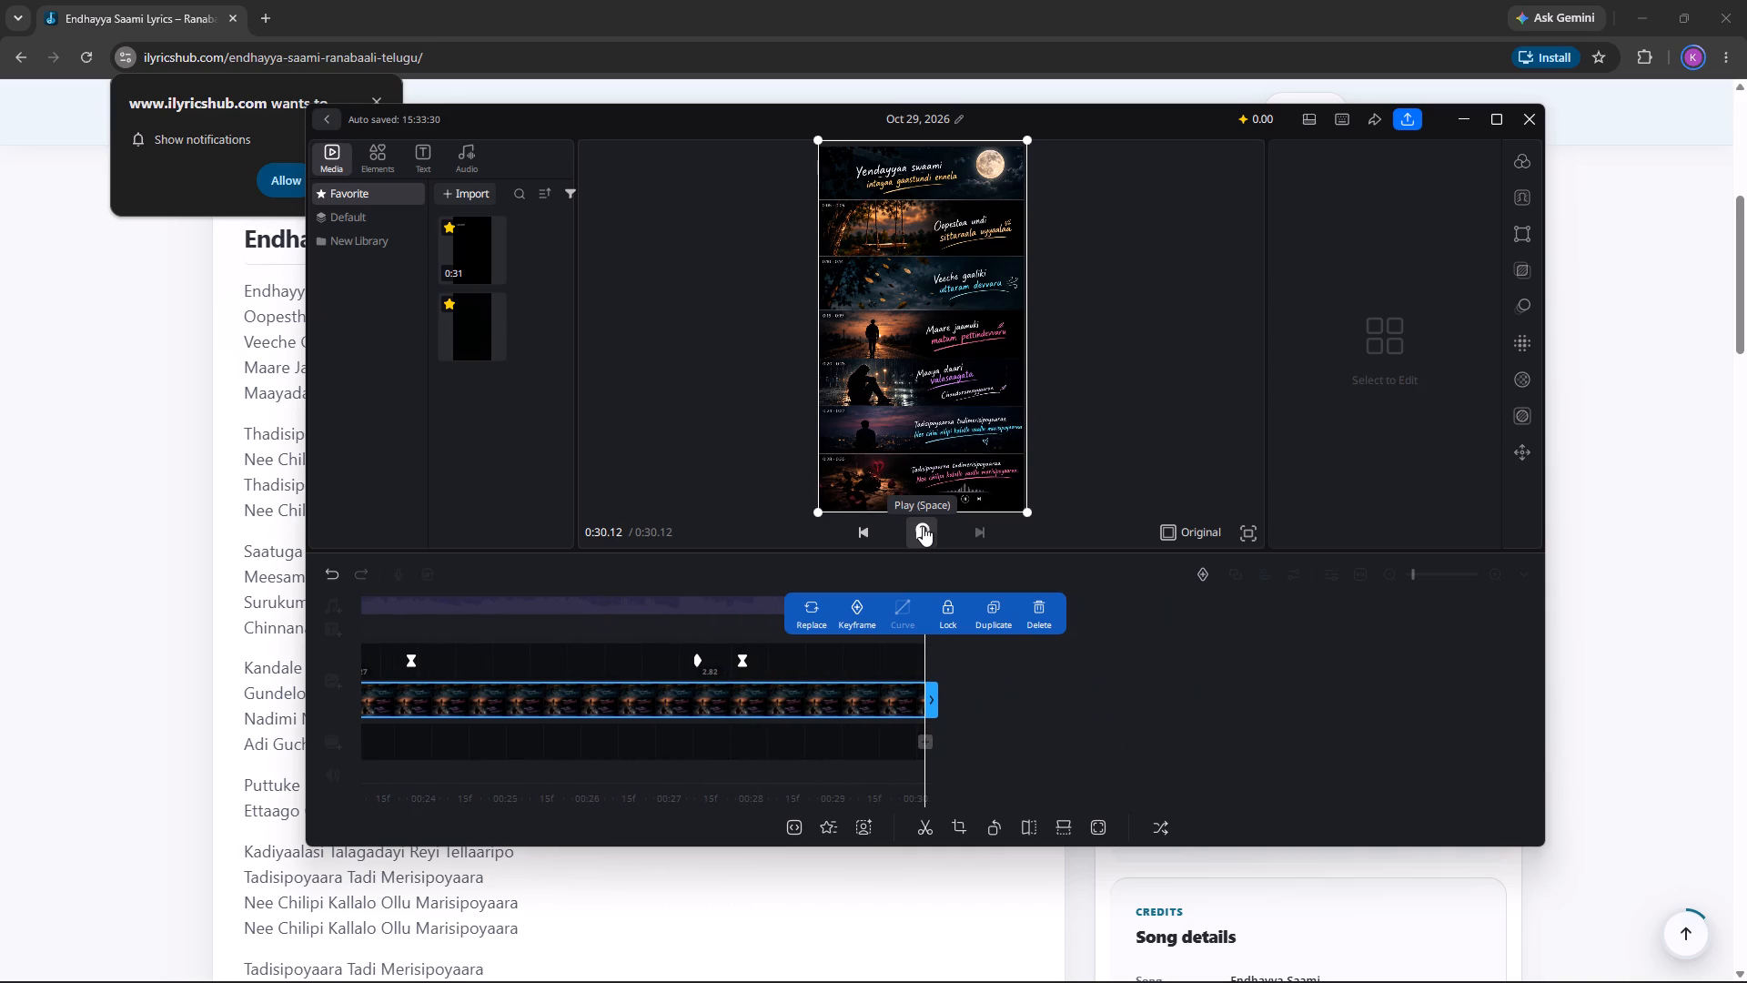
Maximize the editor window and play the lyrics video from about 0:03 to review all the strip reveals.
{"action": "left_click", "coordinate": [1500, 122]}
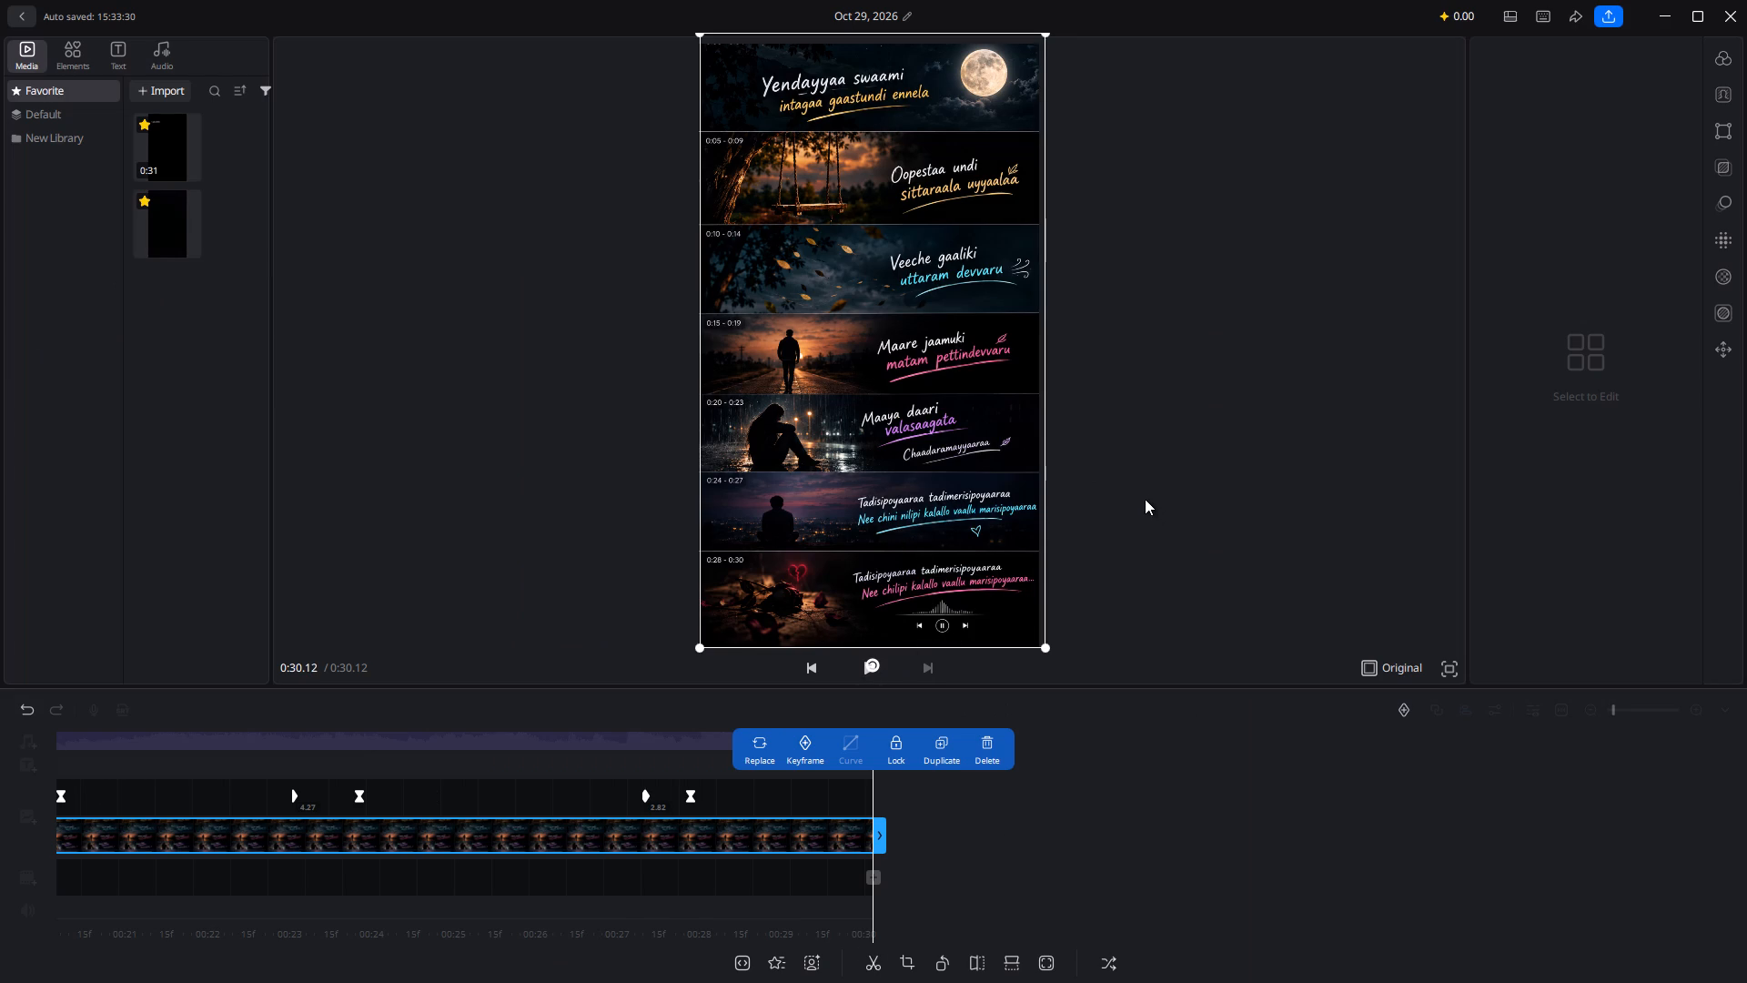
{"action": "scroll", "coordinate": [757, 819], "scroll_direction": "right", "scroll_amount": 18}
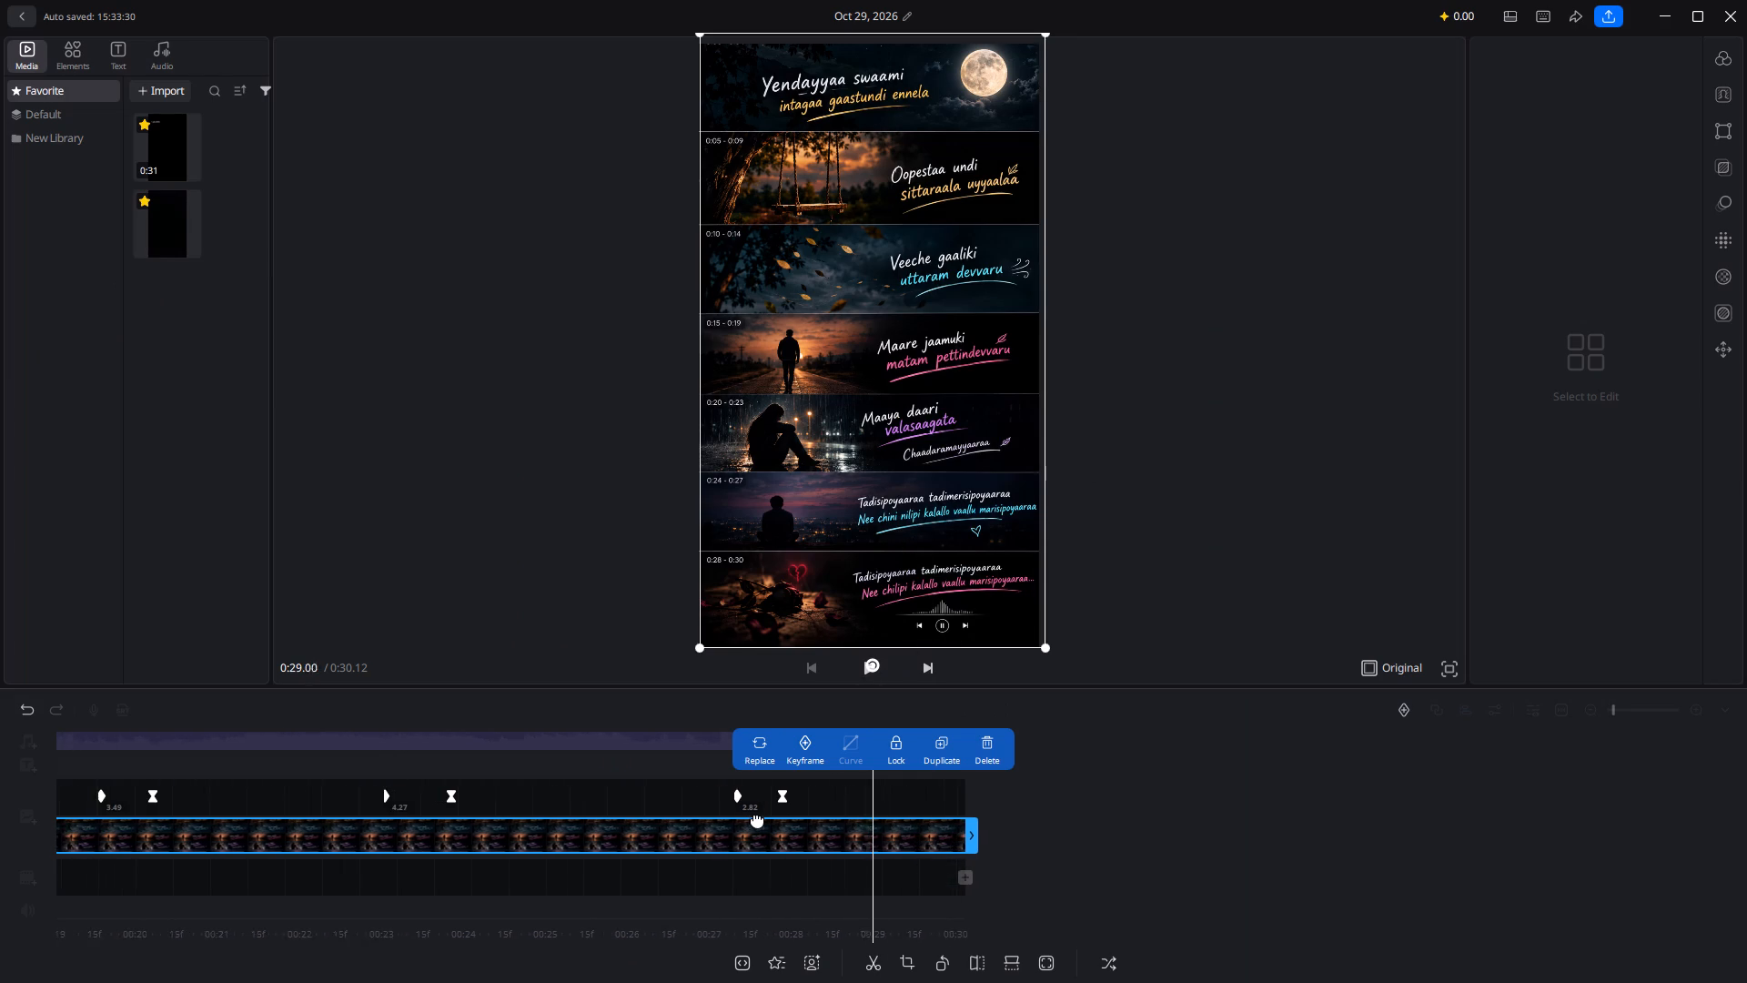
{"action": "scroll", "coordinate": [757, 819], "scroll_direction": "right", "scroll_amount": 9}
{"action": "scroll", "coordinate": [757, 819], "scroll_direction": "right", "scroll_amount": 15}
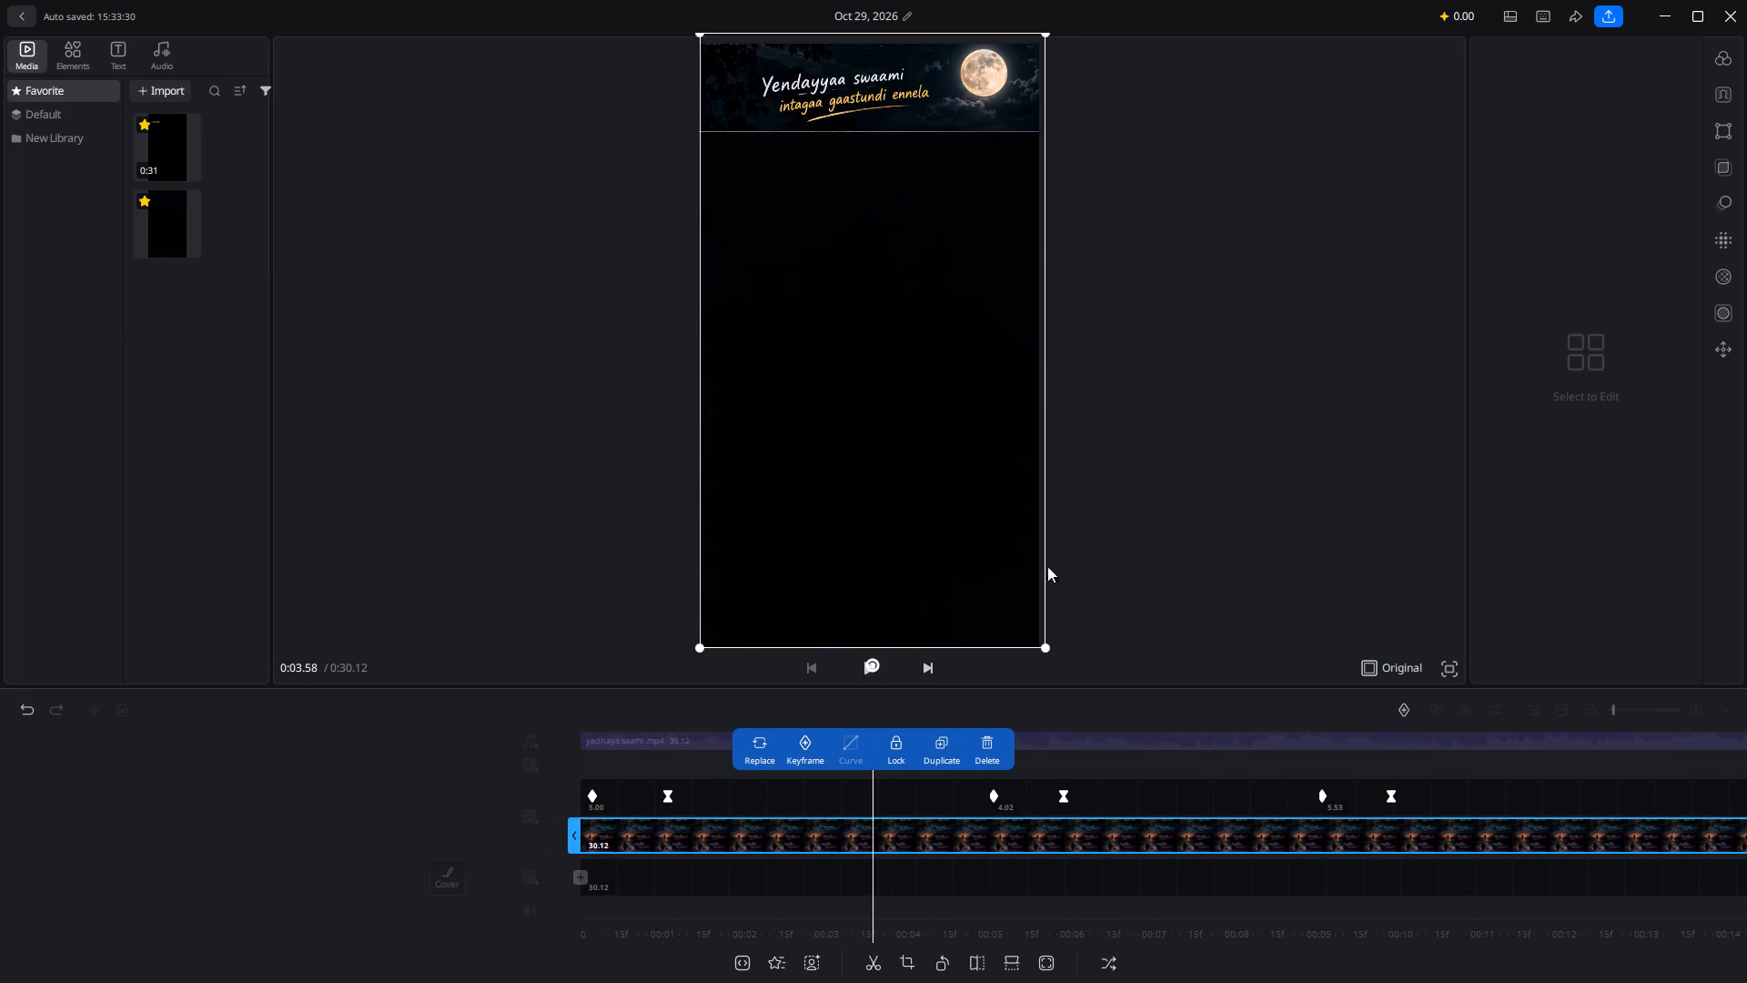
{"action": "left_click", "coordinate": [876, 670]}
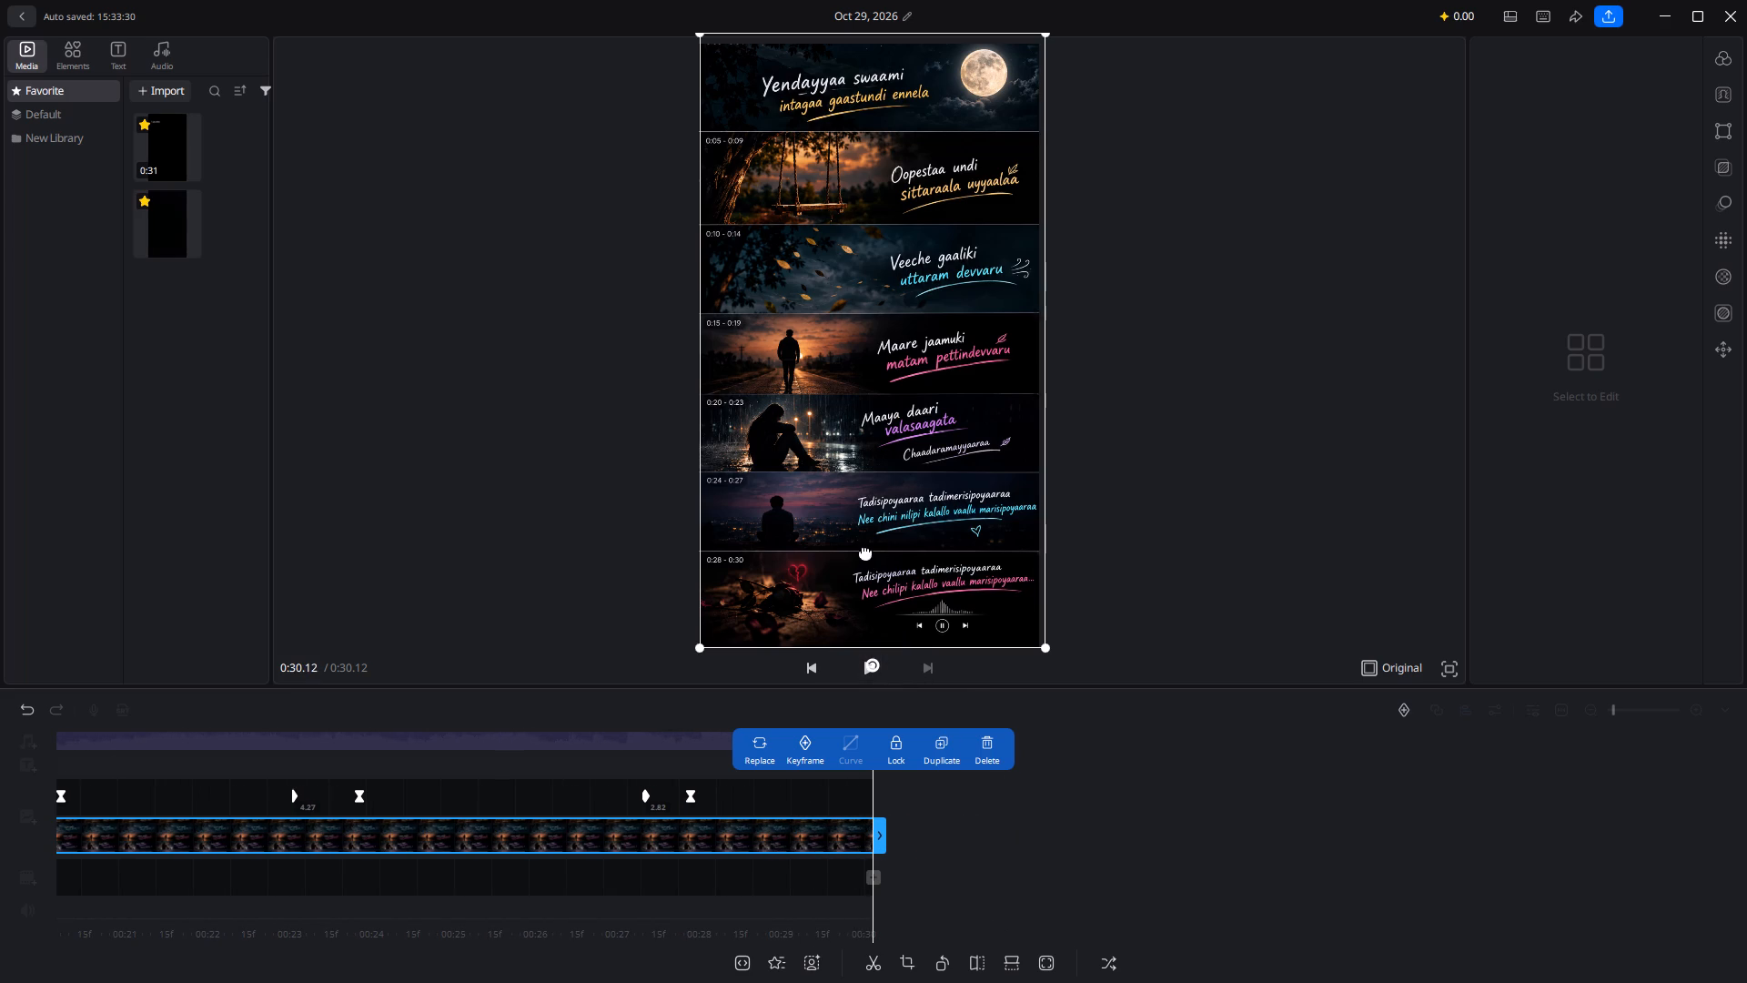
Extend the end of the song's audio clip beyond the video layers to 0:48.90.
{"action": "left_click", "coordinate": [639, 746]}
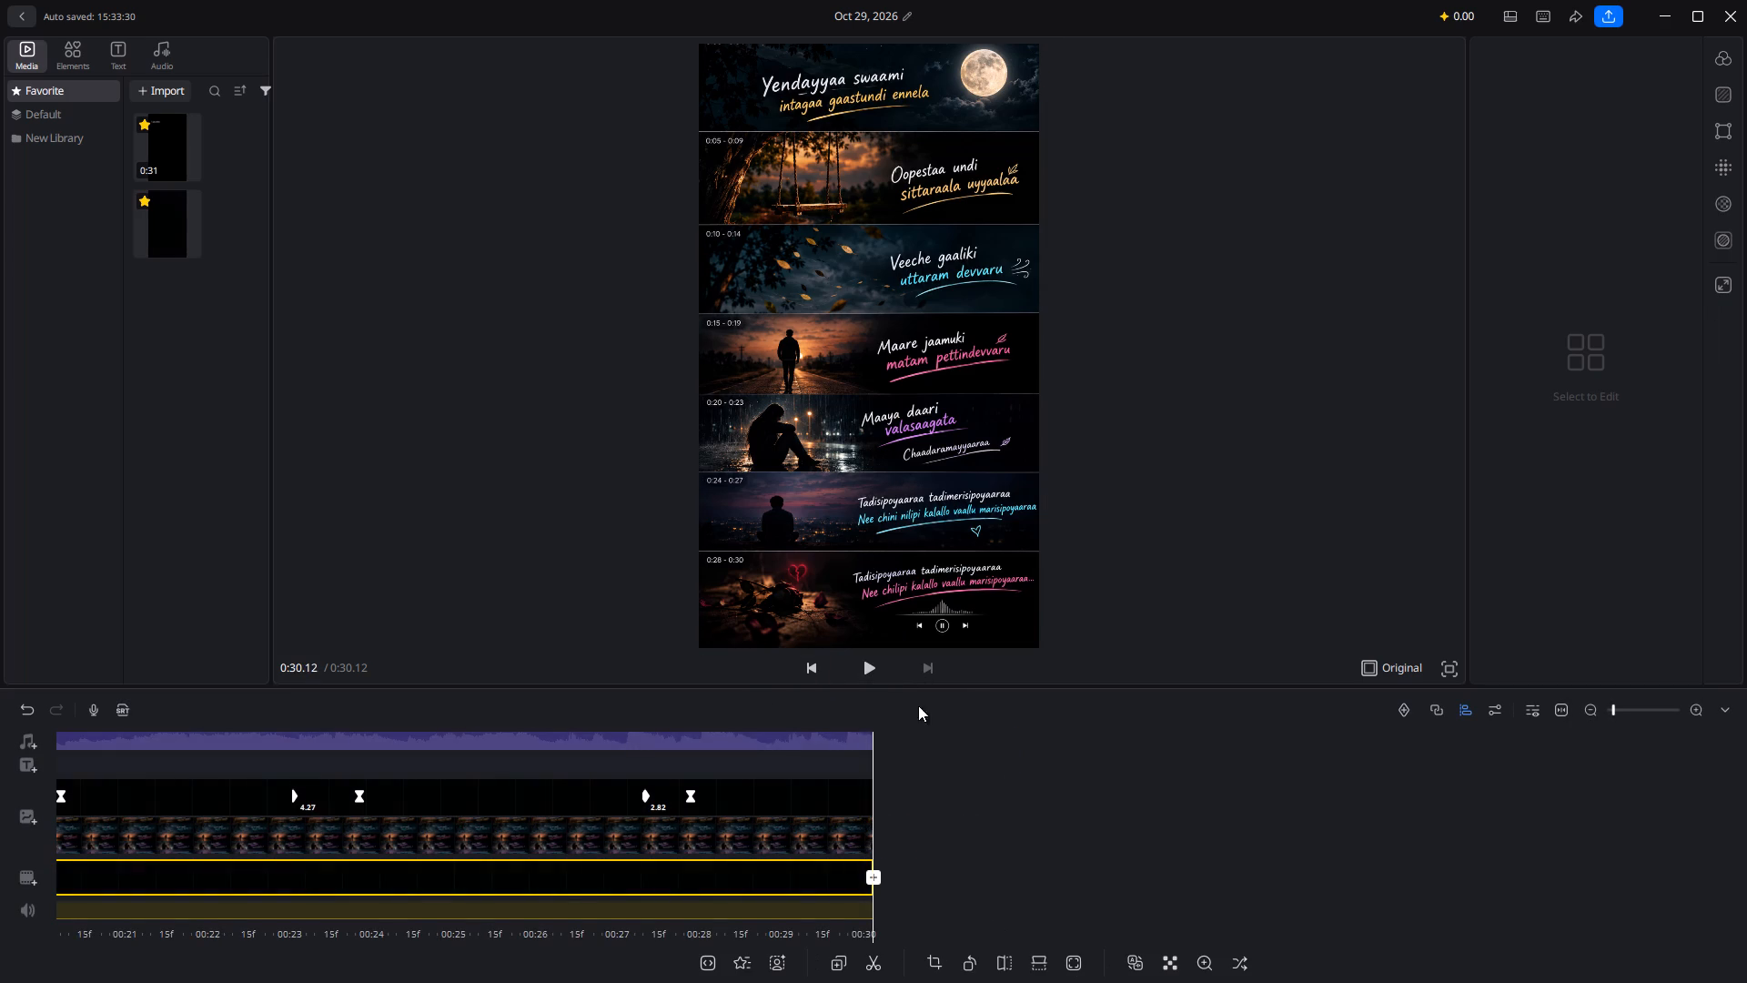
{"action": "left_click", "coordinate": [795, 745]}
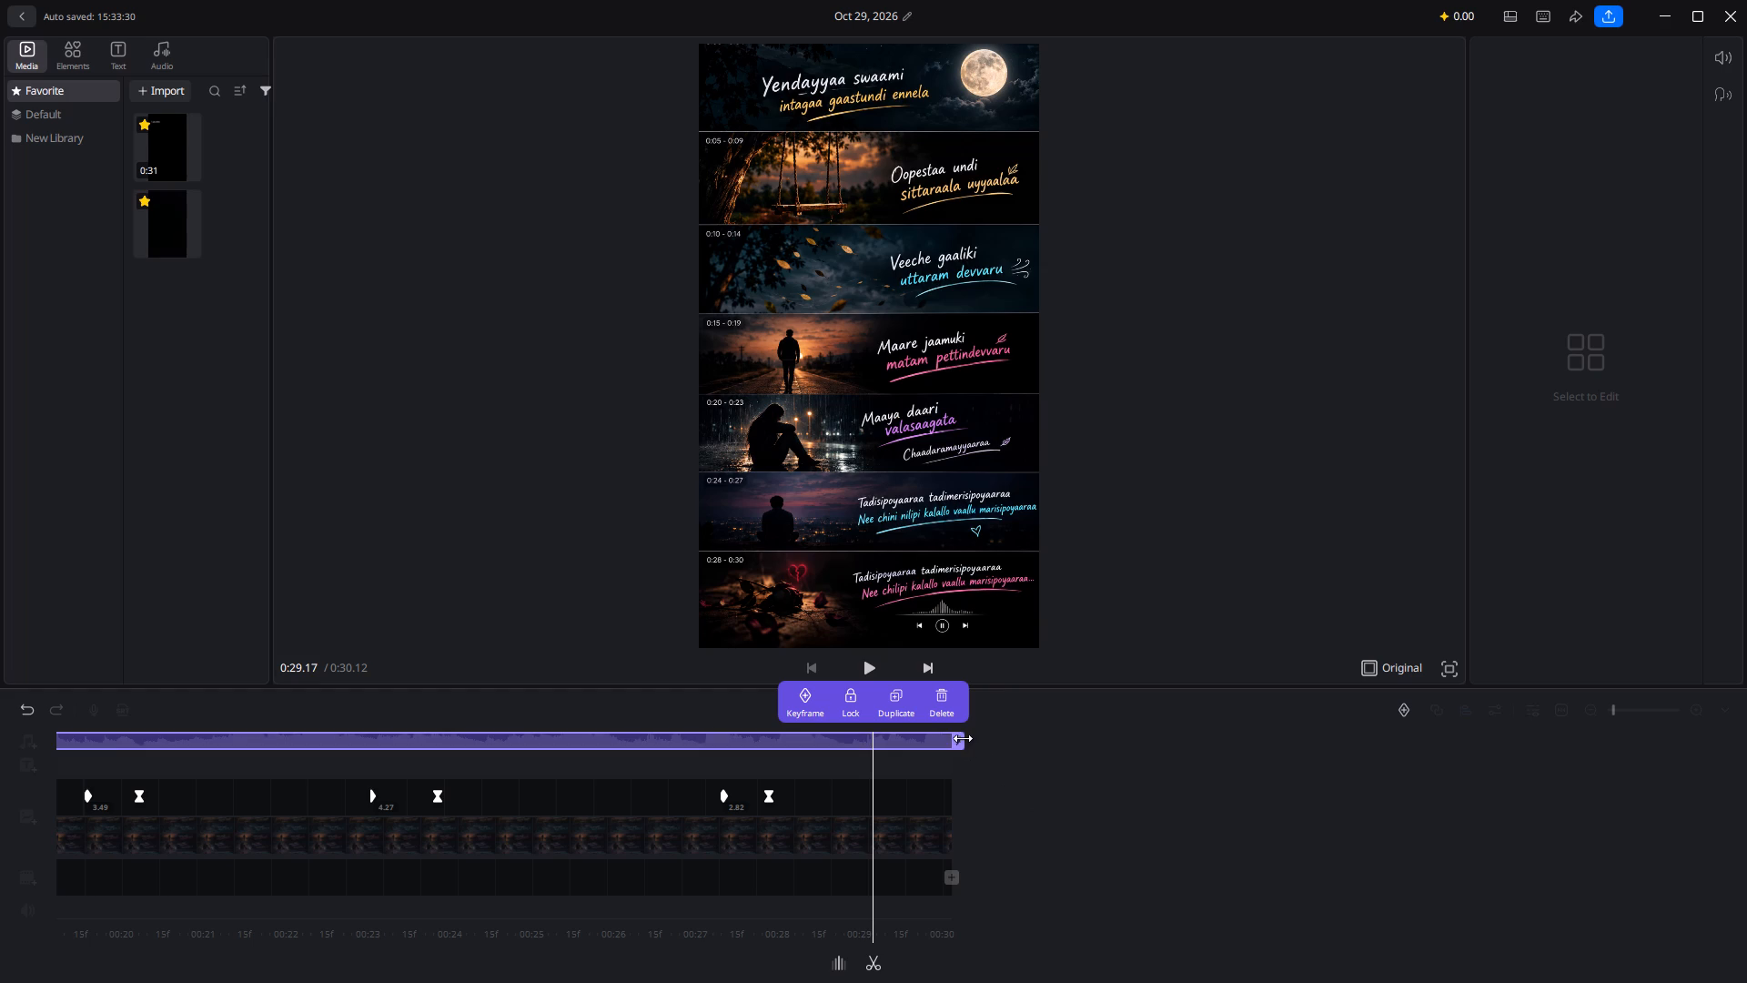
{"action": "left_click_drag", "start_coordinate": [956, 738], "coordinate": [1746, 766]}
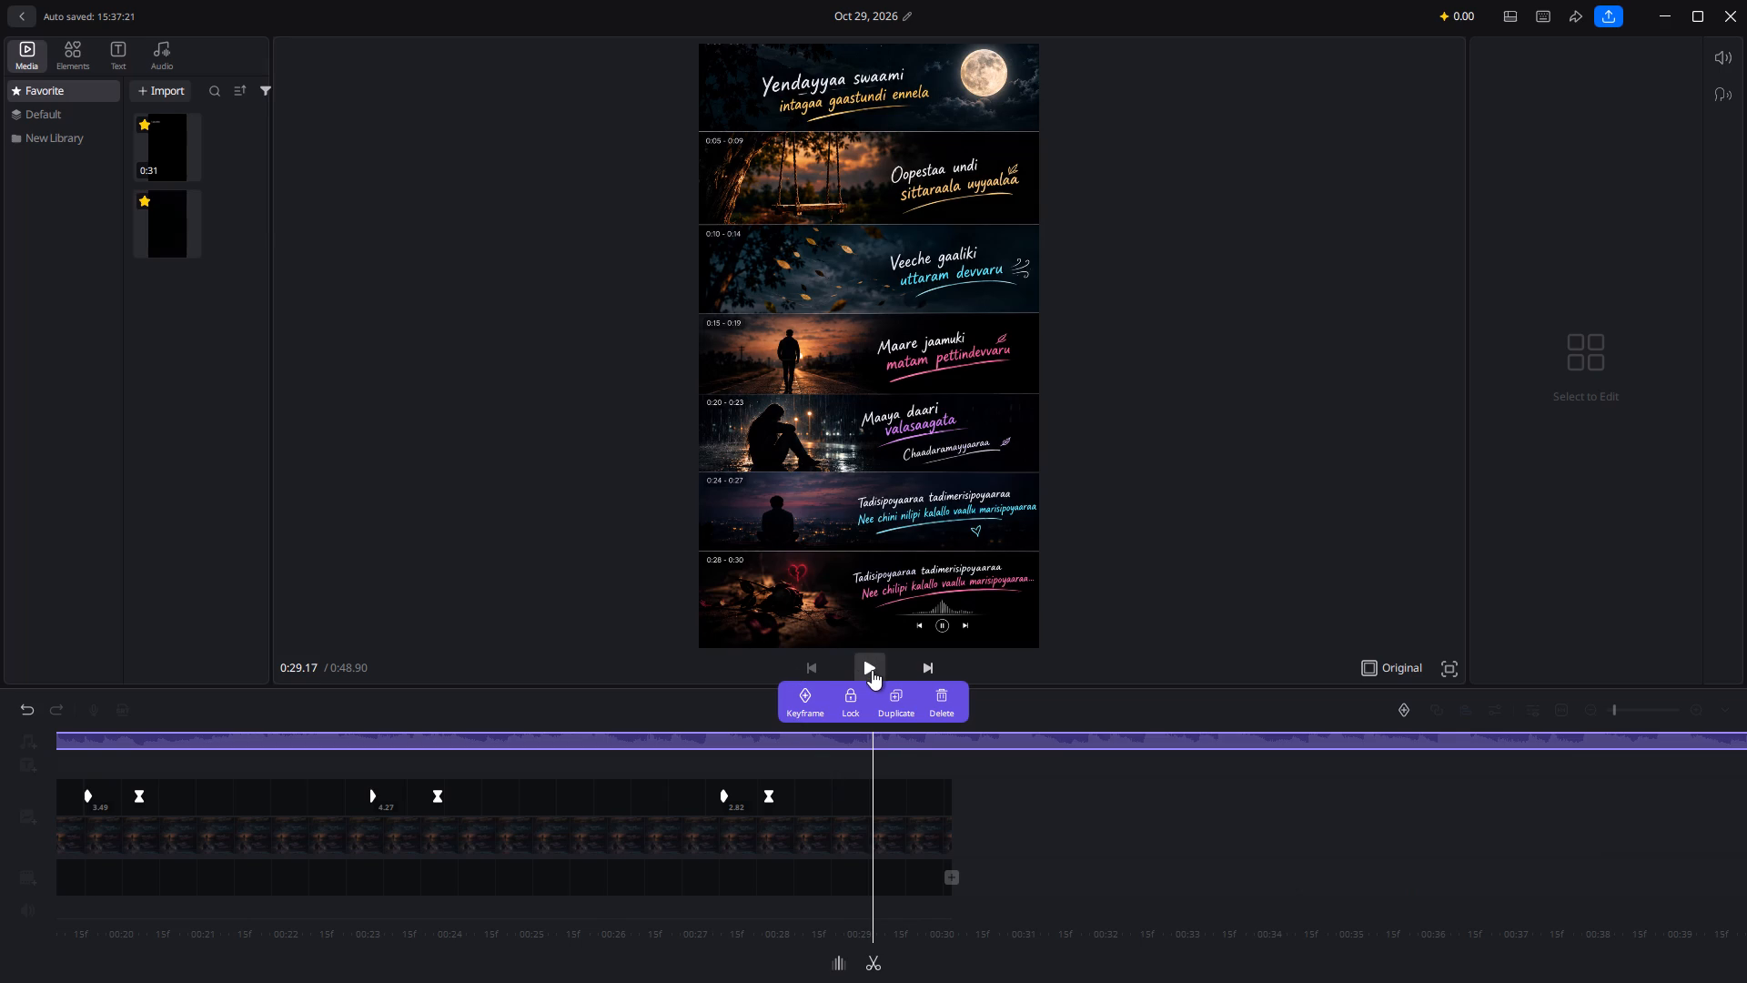
Play the project from about 0:29 to listen to the extended part of the song.
{"action": "left_click", "coordinate": [872, 670]}
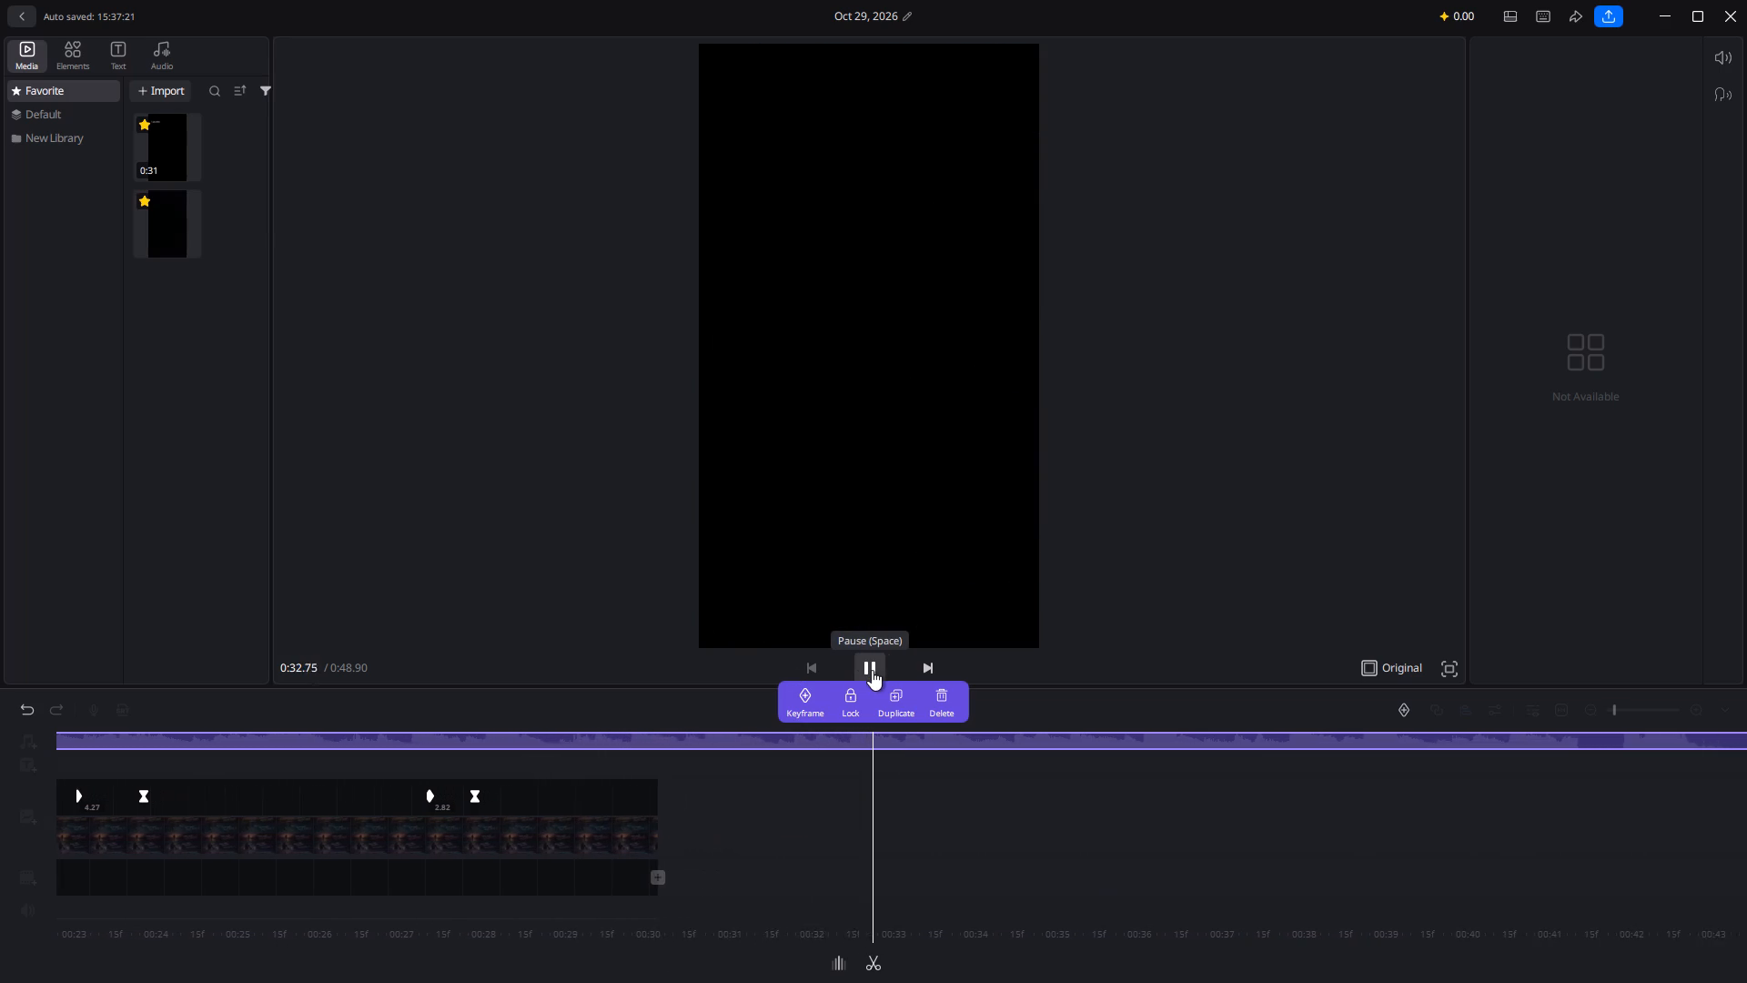
{"action": "left_click", "coordinate": [483, 826]}
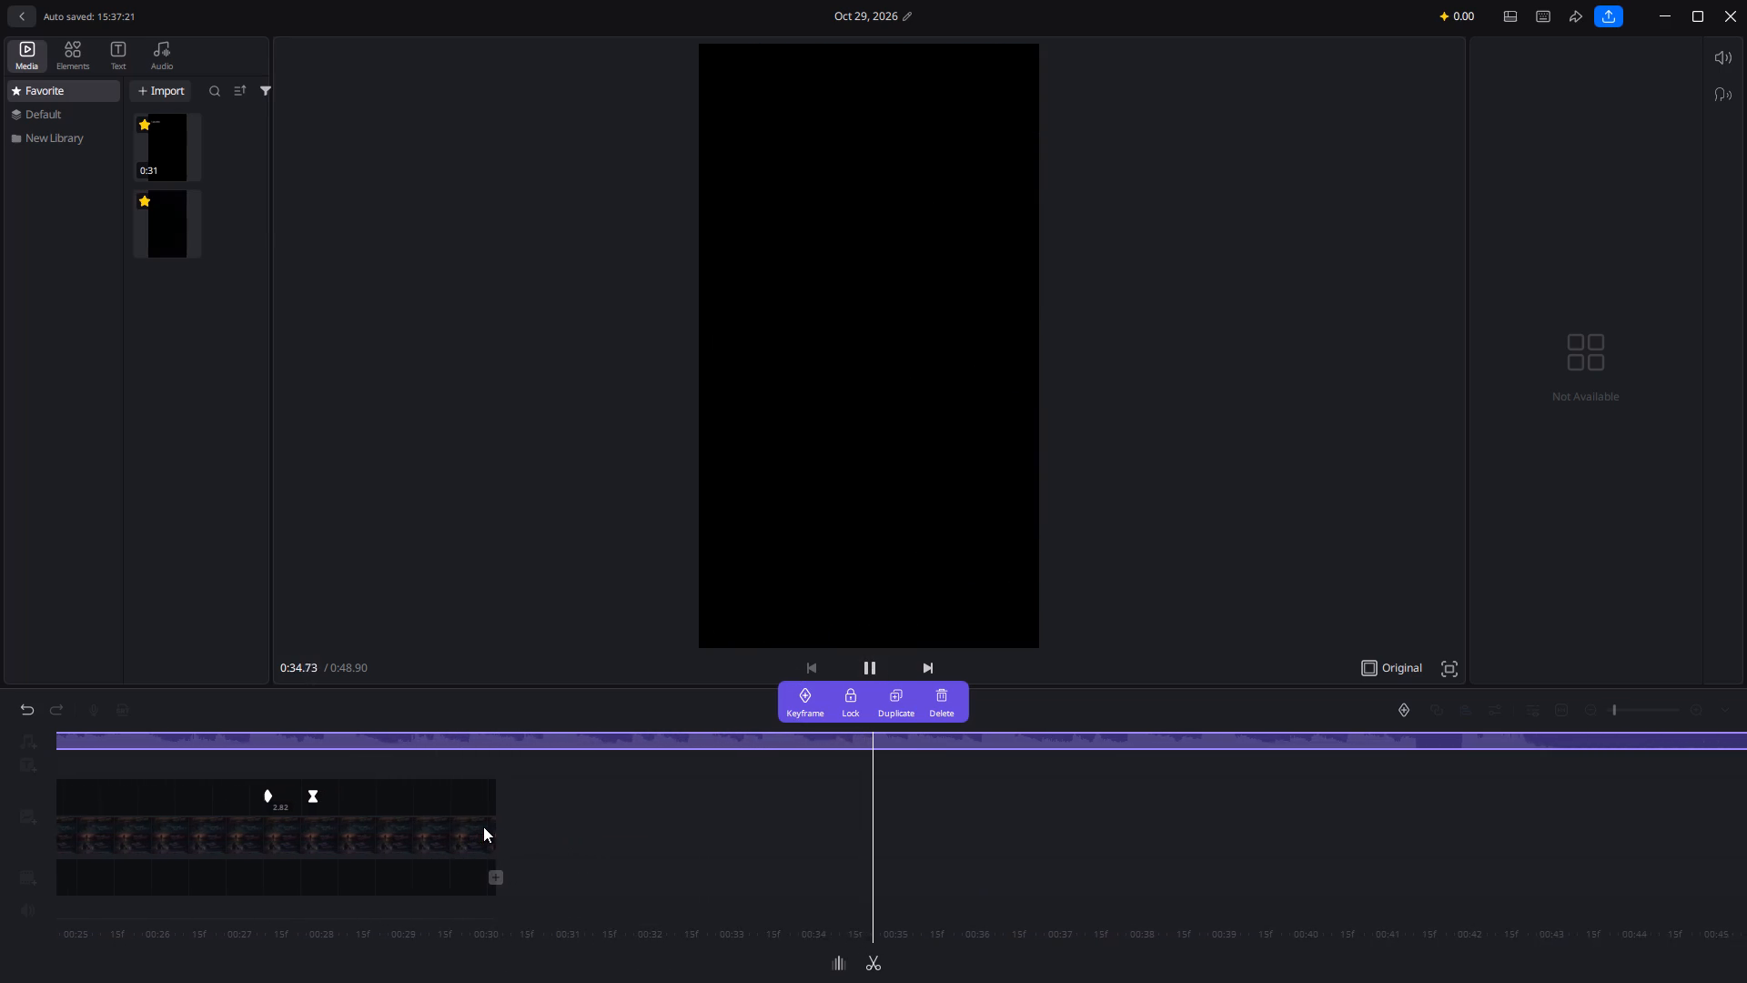
{"action": "scroll", "coordinate": [658, 765], "scroll_direction": "right", "scroll_amount": 20}
{"action": "scroll", "coordinate": [658, 765], "scroll_direction": "right", "scroll_amount": 20}
{"action": "scroll", "coordinate": [658, 765], "scroll_direction": "right", "scroll_amount": 20}
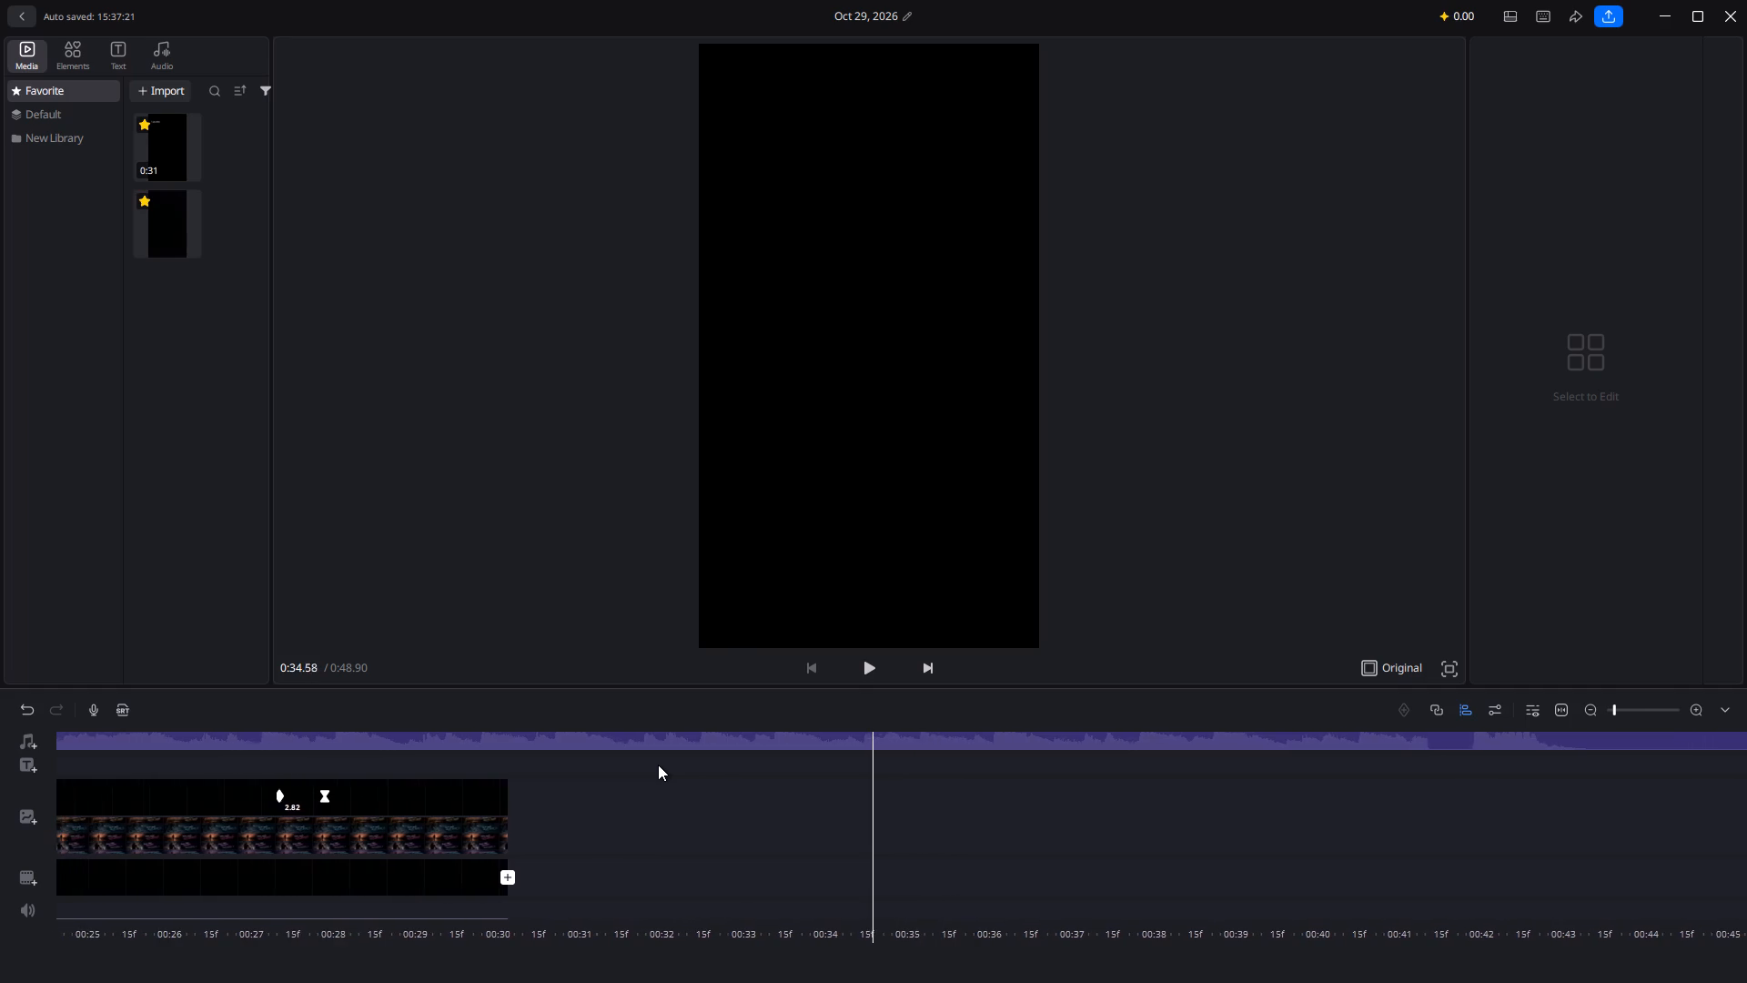
{"action": "scroll", "coordinate": [658, 765], "scroll_direction": "right", "scroll_amount": 20}
{"action": "scroll", "coordinate": [658, 765], "scroll_direction": "right", "scroll_amount": 20}
{"action": "scroll", "coordinate": [658, 765], "scroll_direction": "right", "scroll_amount": 20}
{"action": "scroll", "coordinate": [658, 765], "scroll_direction": "left", "scroll_amount": 1}
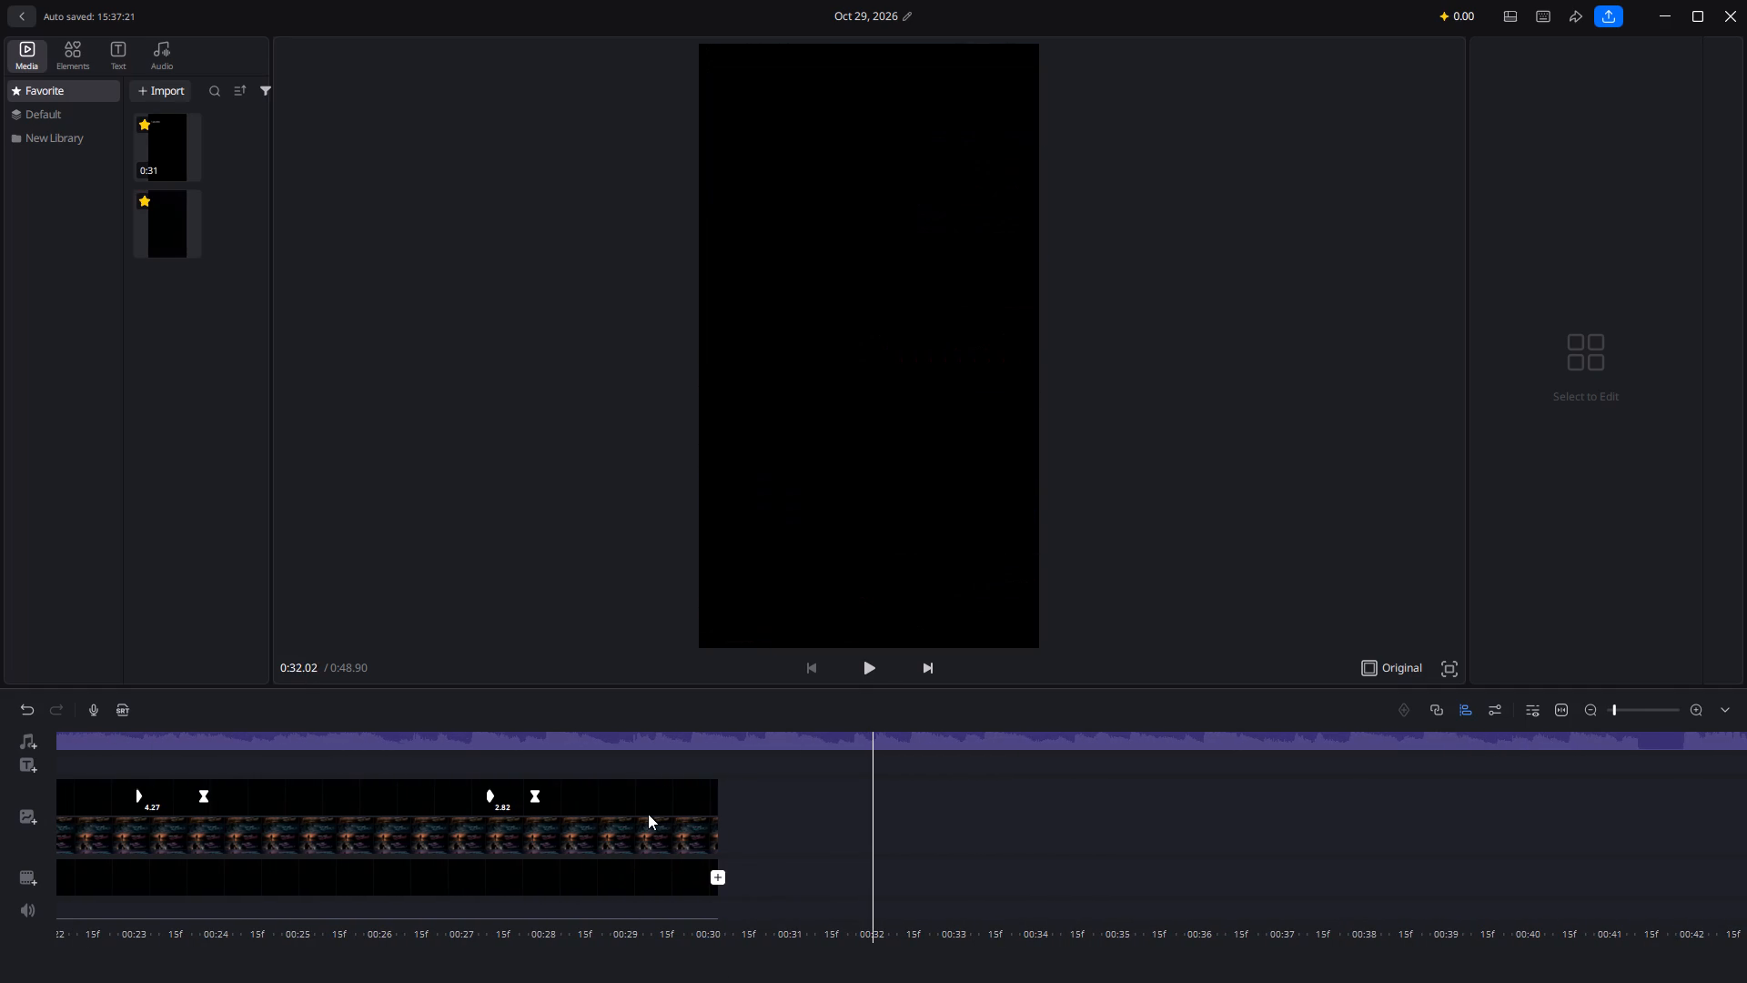
{"action": "left_click", "coordinate": [657, 840]}
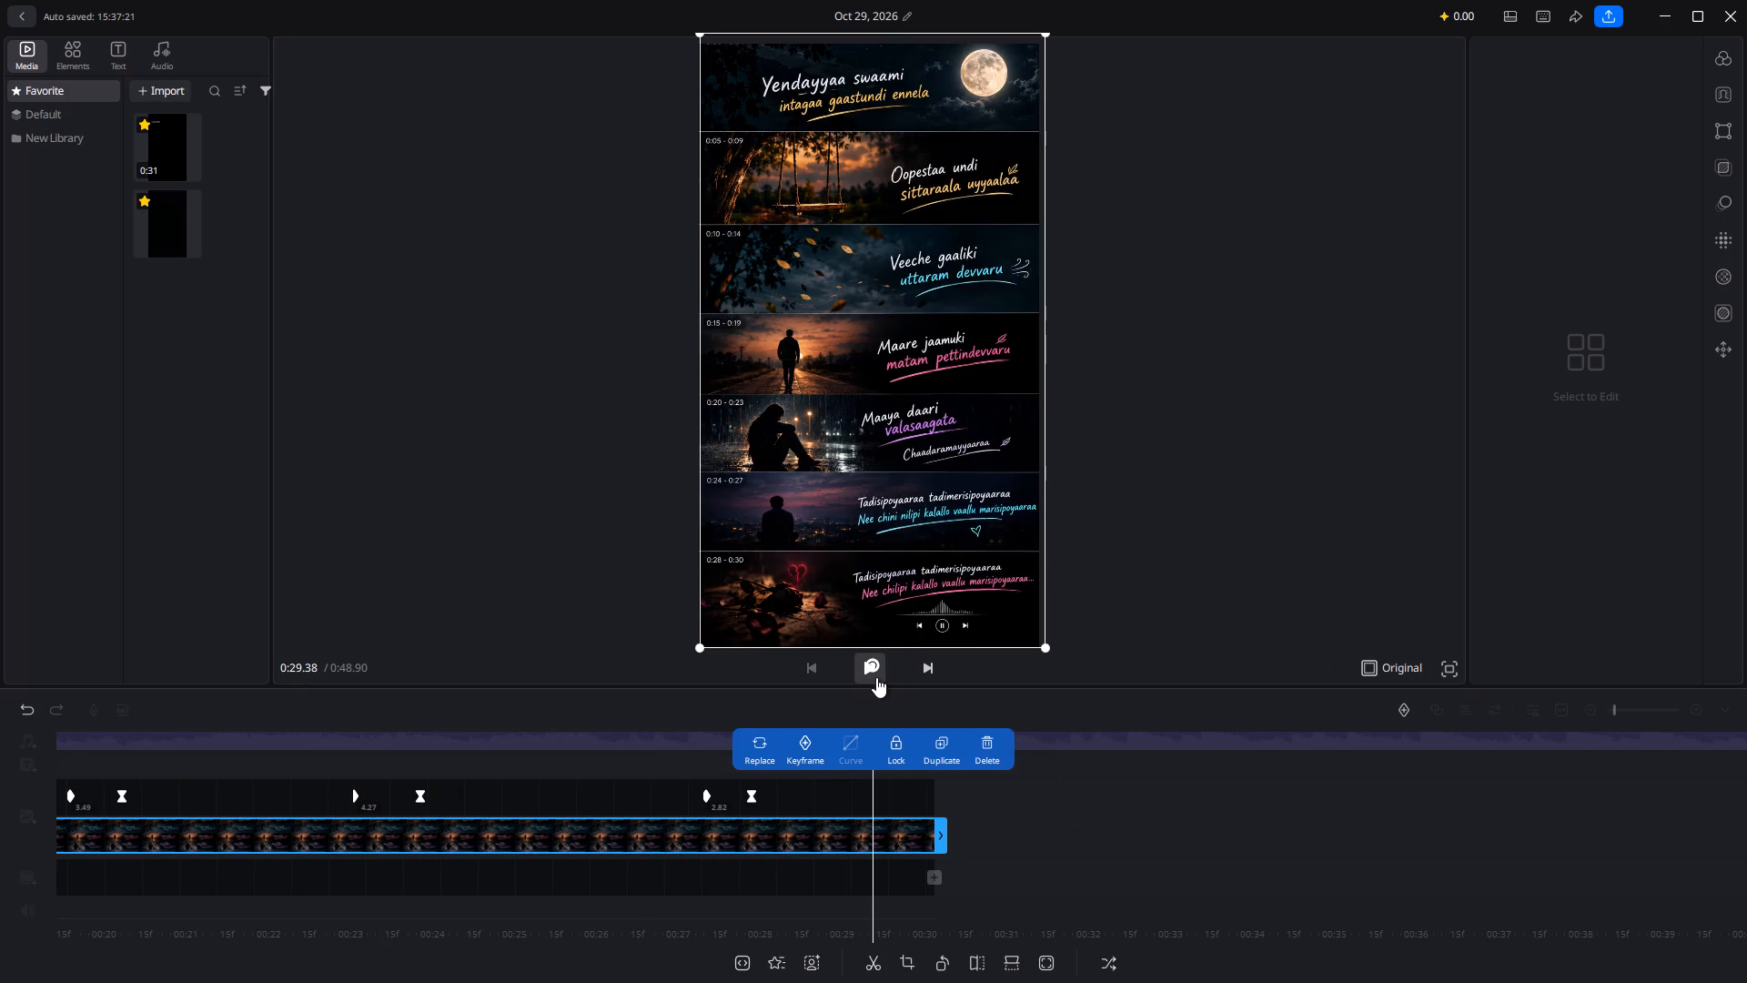
{"action": "left_click", "coordinate": [1031, 737]}
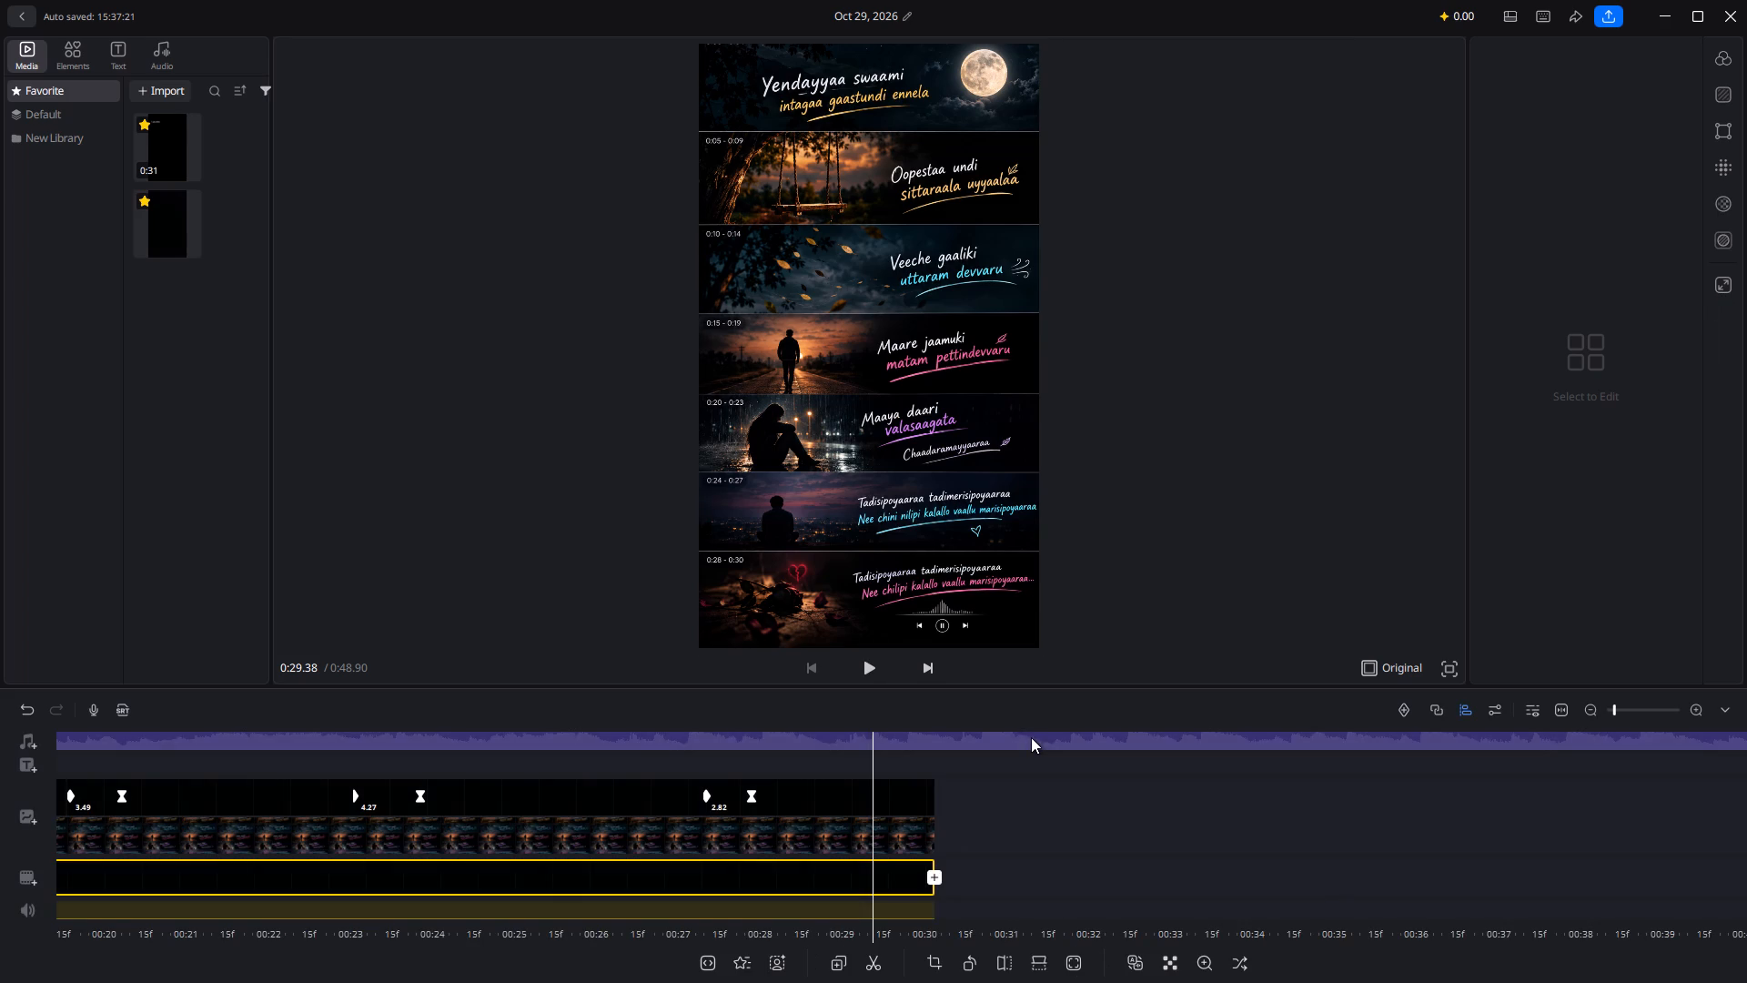
{"action": "left_click", "coordinate": [876, 668]}
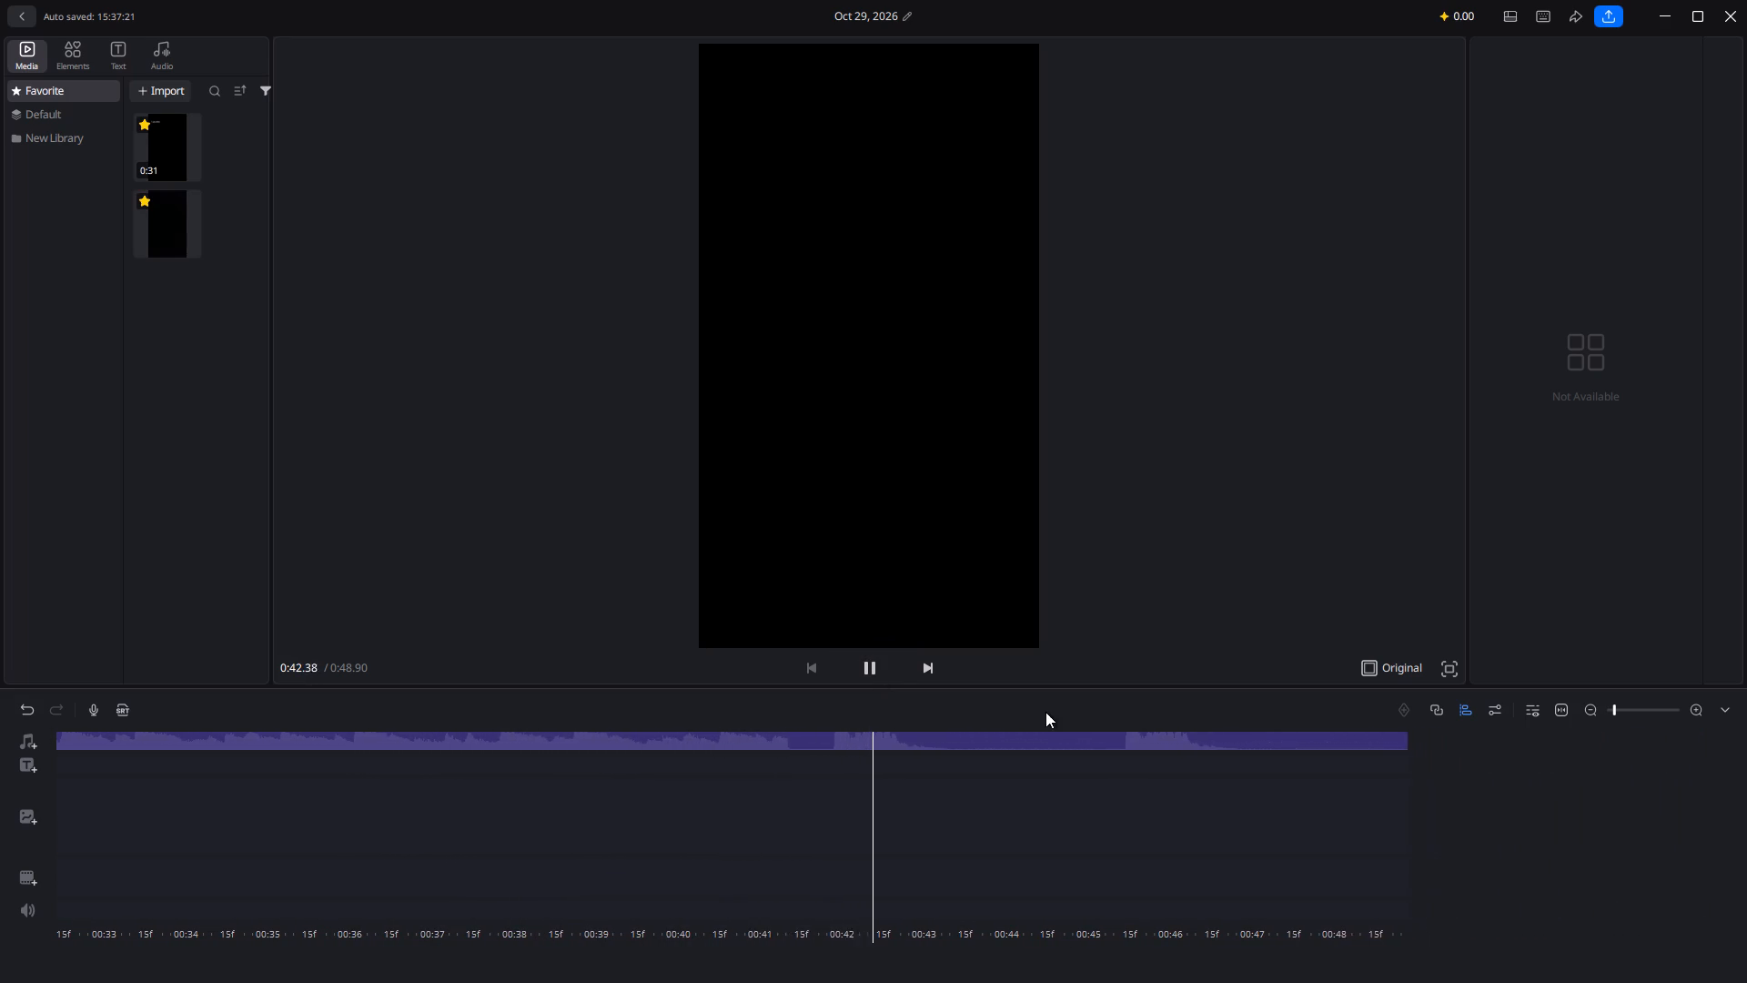
{"action": "scroll", "coordinate": [783, 810], "scroll_direction": "right", "scroll_amount": 7}
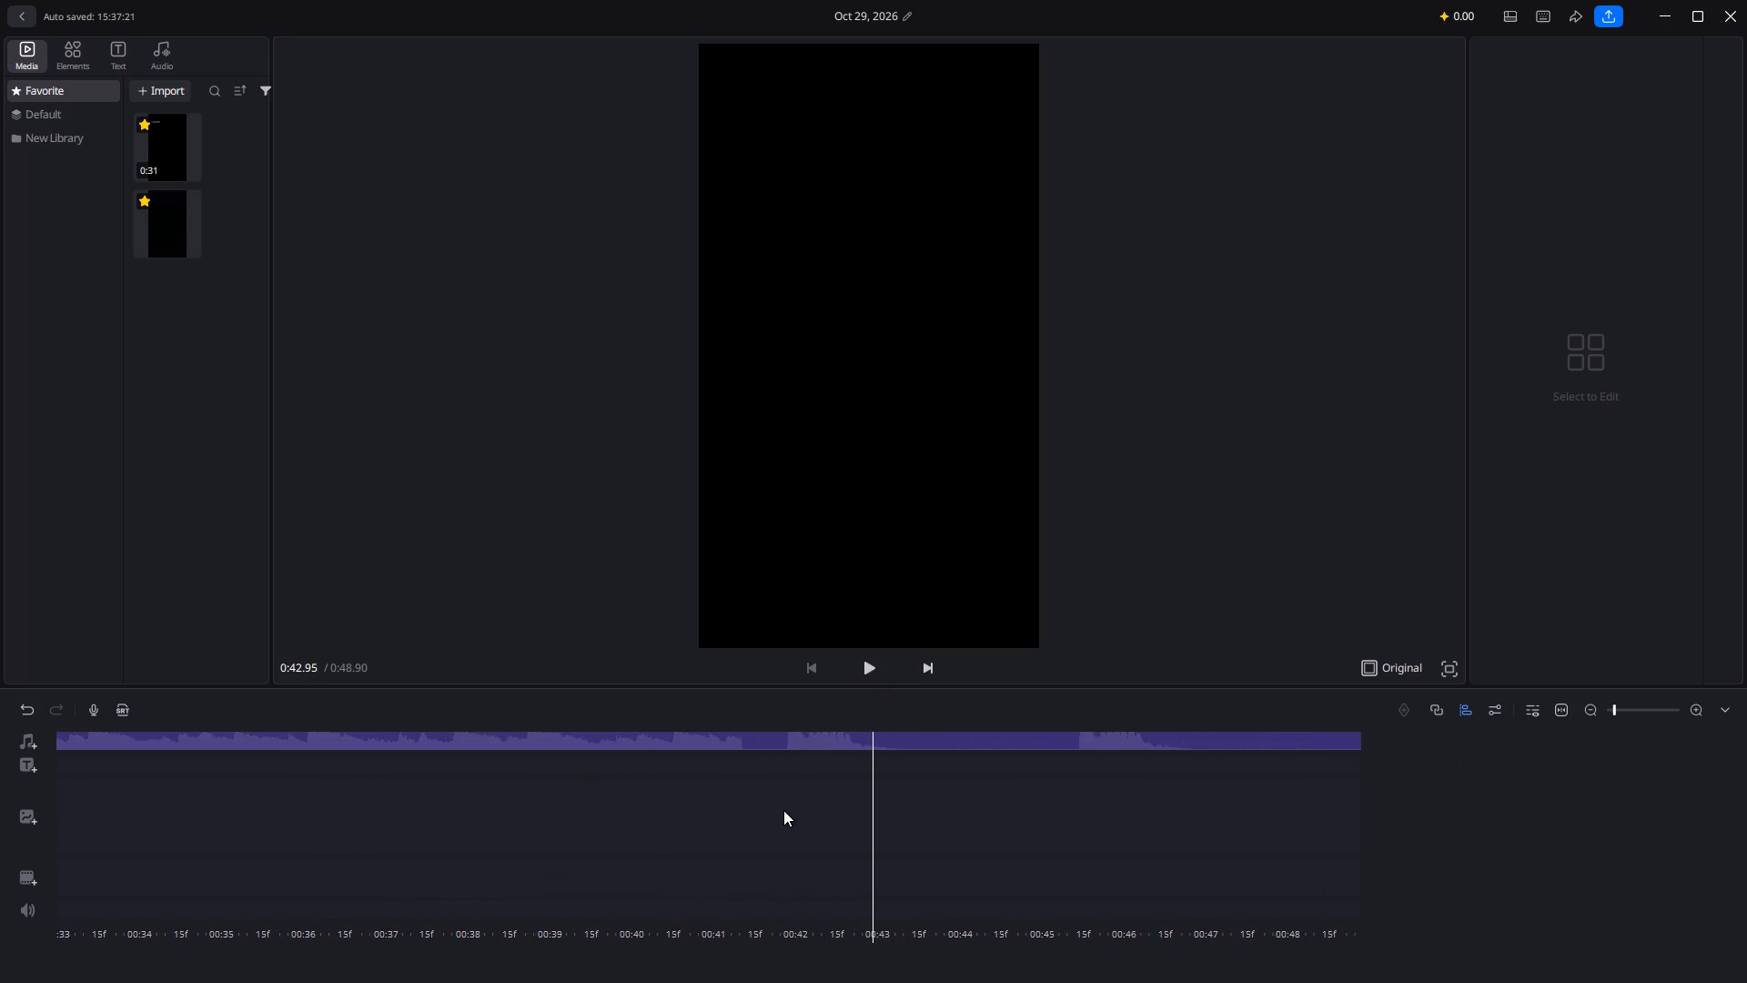
Replay the audio from about 0:41 to check where the song passage ends.
{"action": "scroll", "coordinate": [783, 810], "scroll_direction": "right", "scroll_amount": 13}
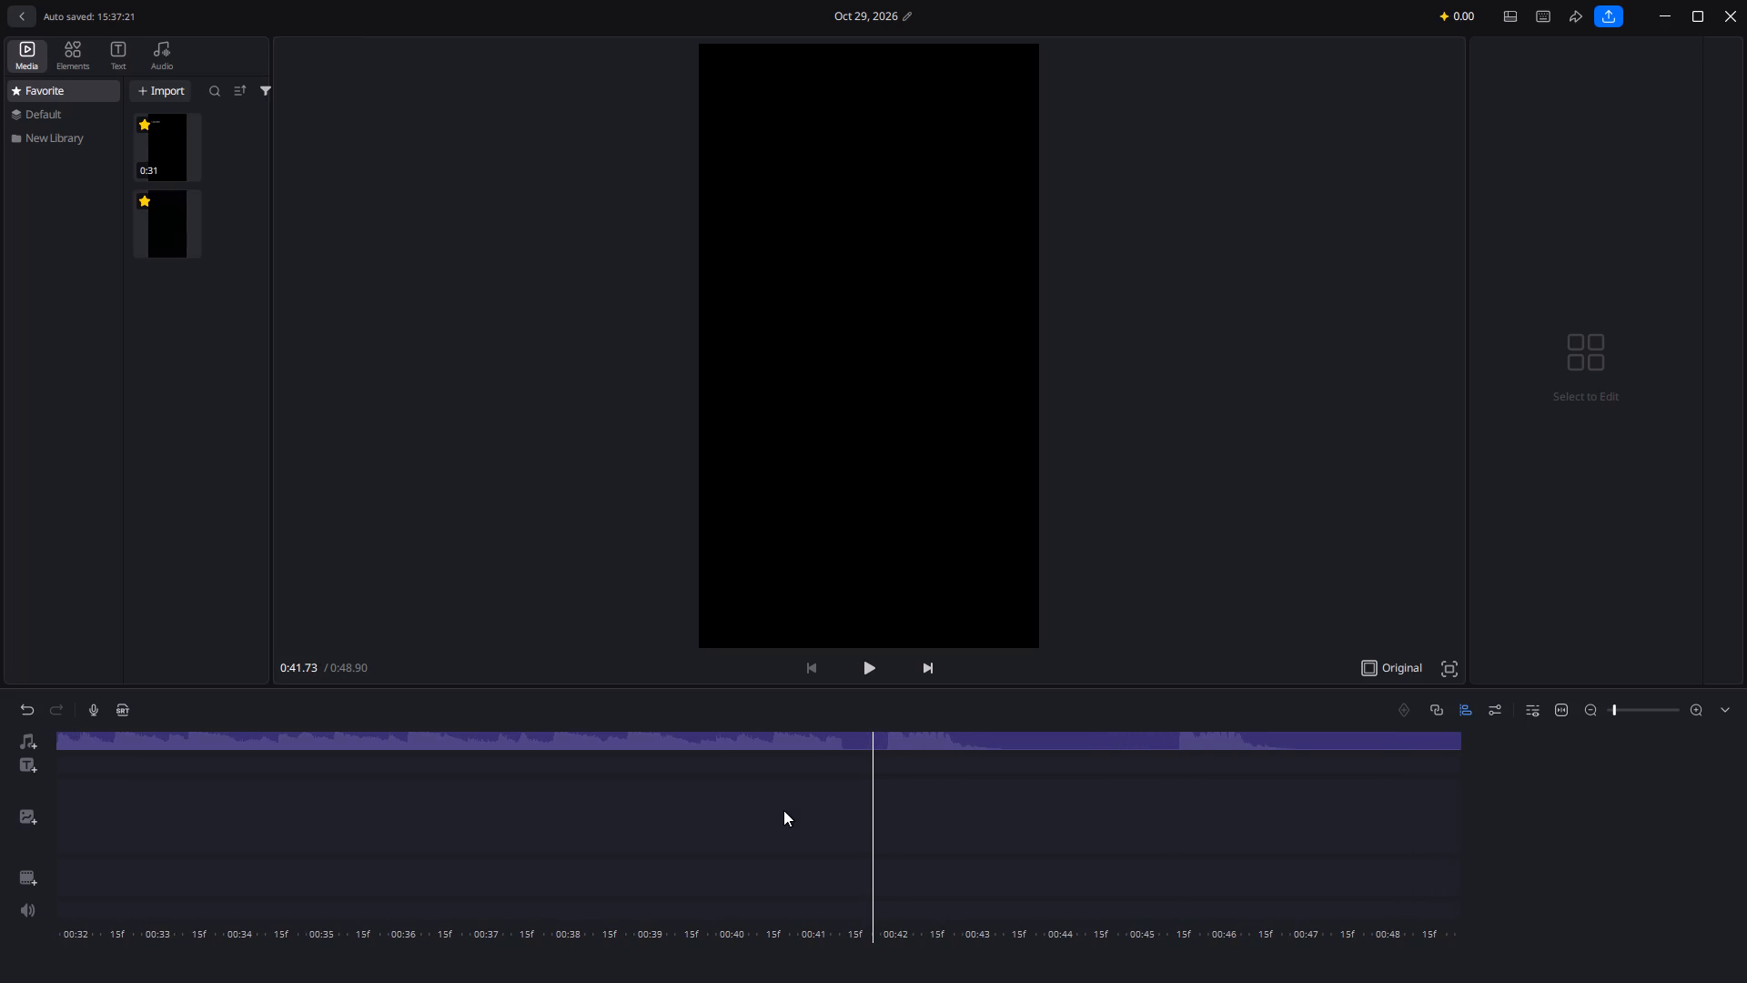
{"action": "left_click", "coordinate": [839, 732]}
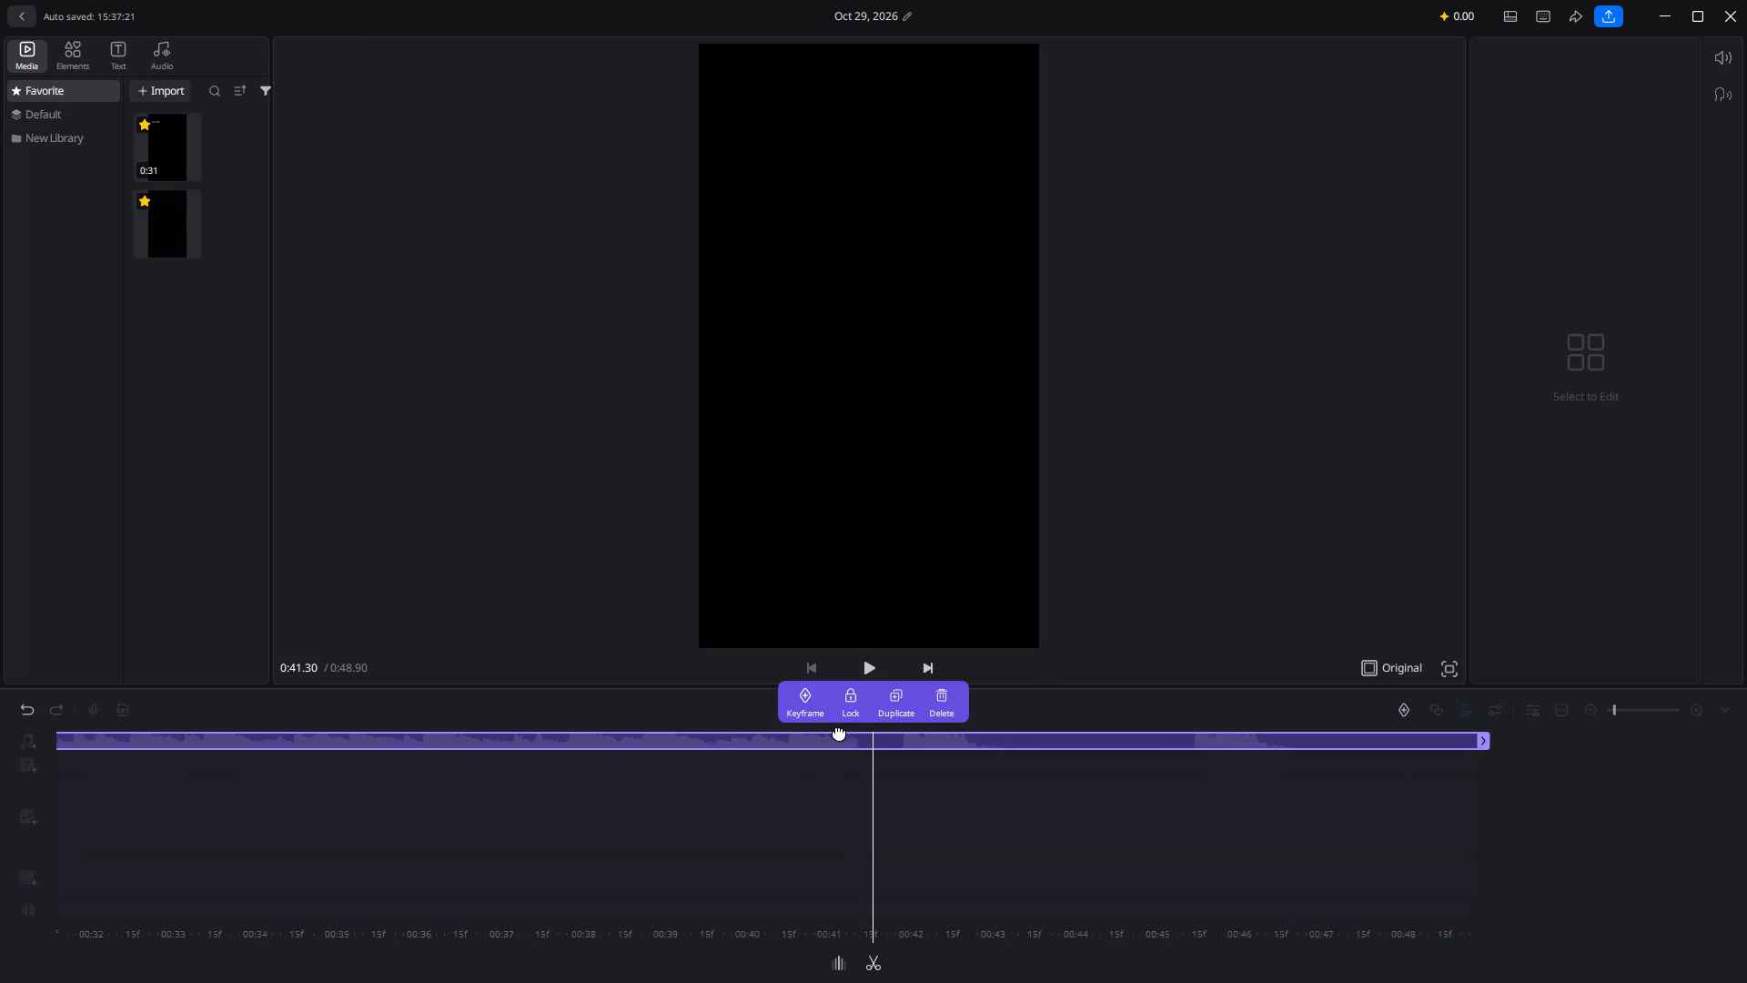
{"action": "left_click", "coordinate": [878, 661]}
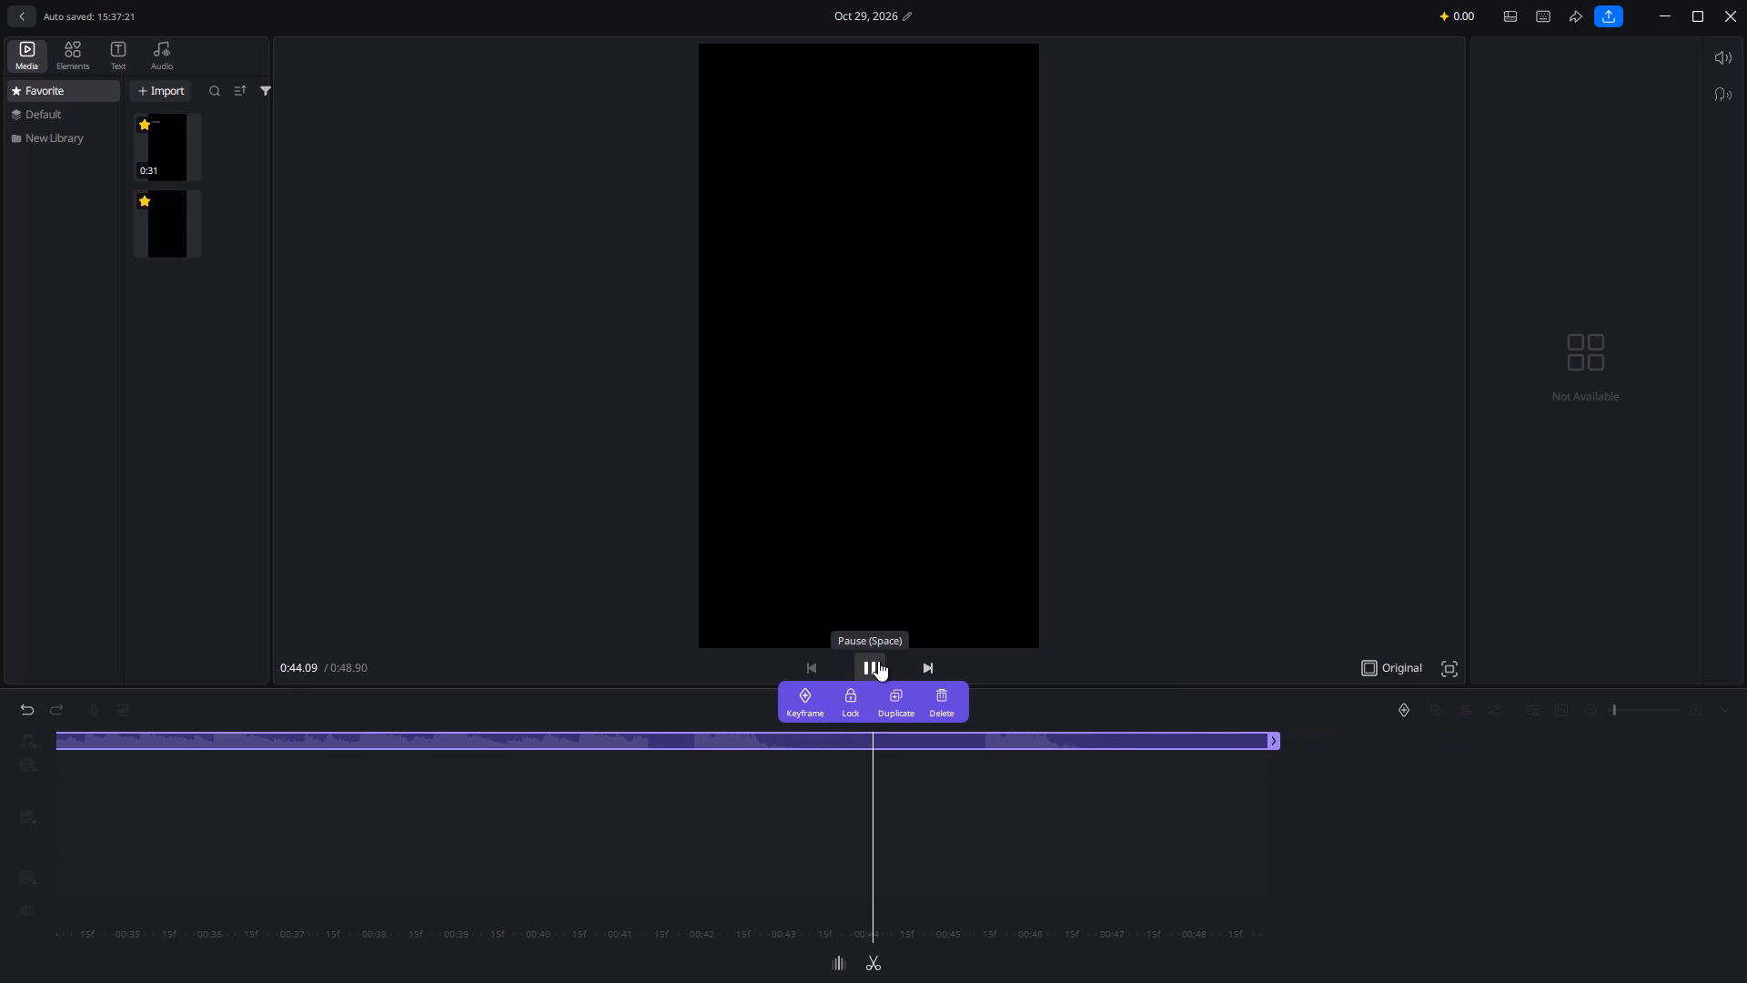
{"action": "scroll", "coordinate": [878, 661], "scroll_direction": "right", "scroll_amount": 6}
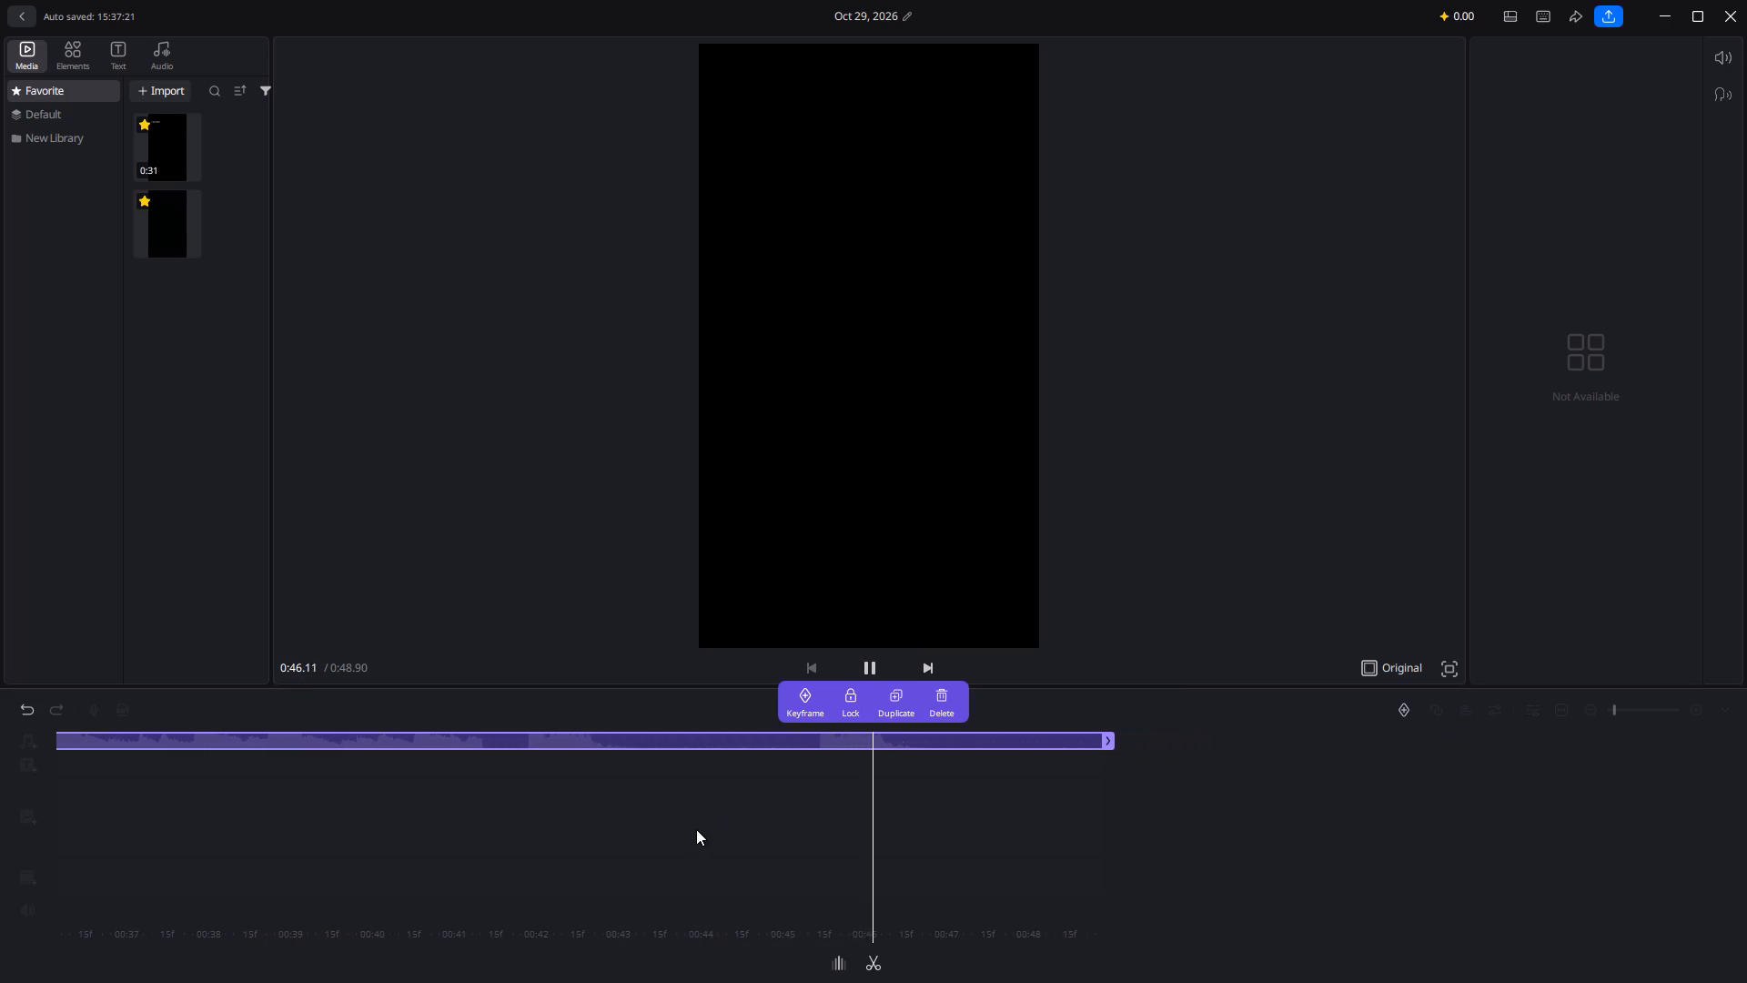
{"action": "scroll", "coordinate": [696, 829], "scroll_direction": "right", "scroll_amount": 13}
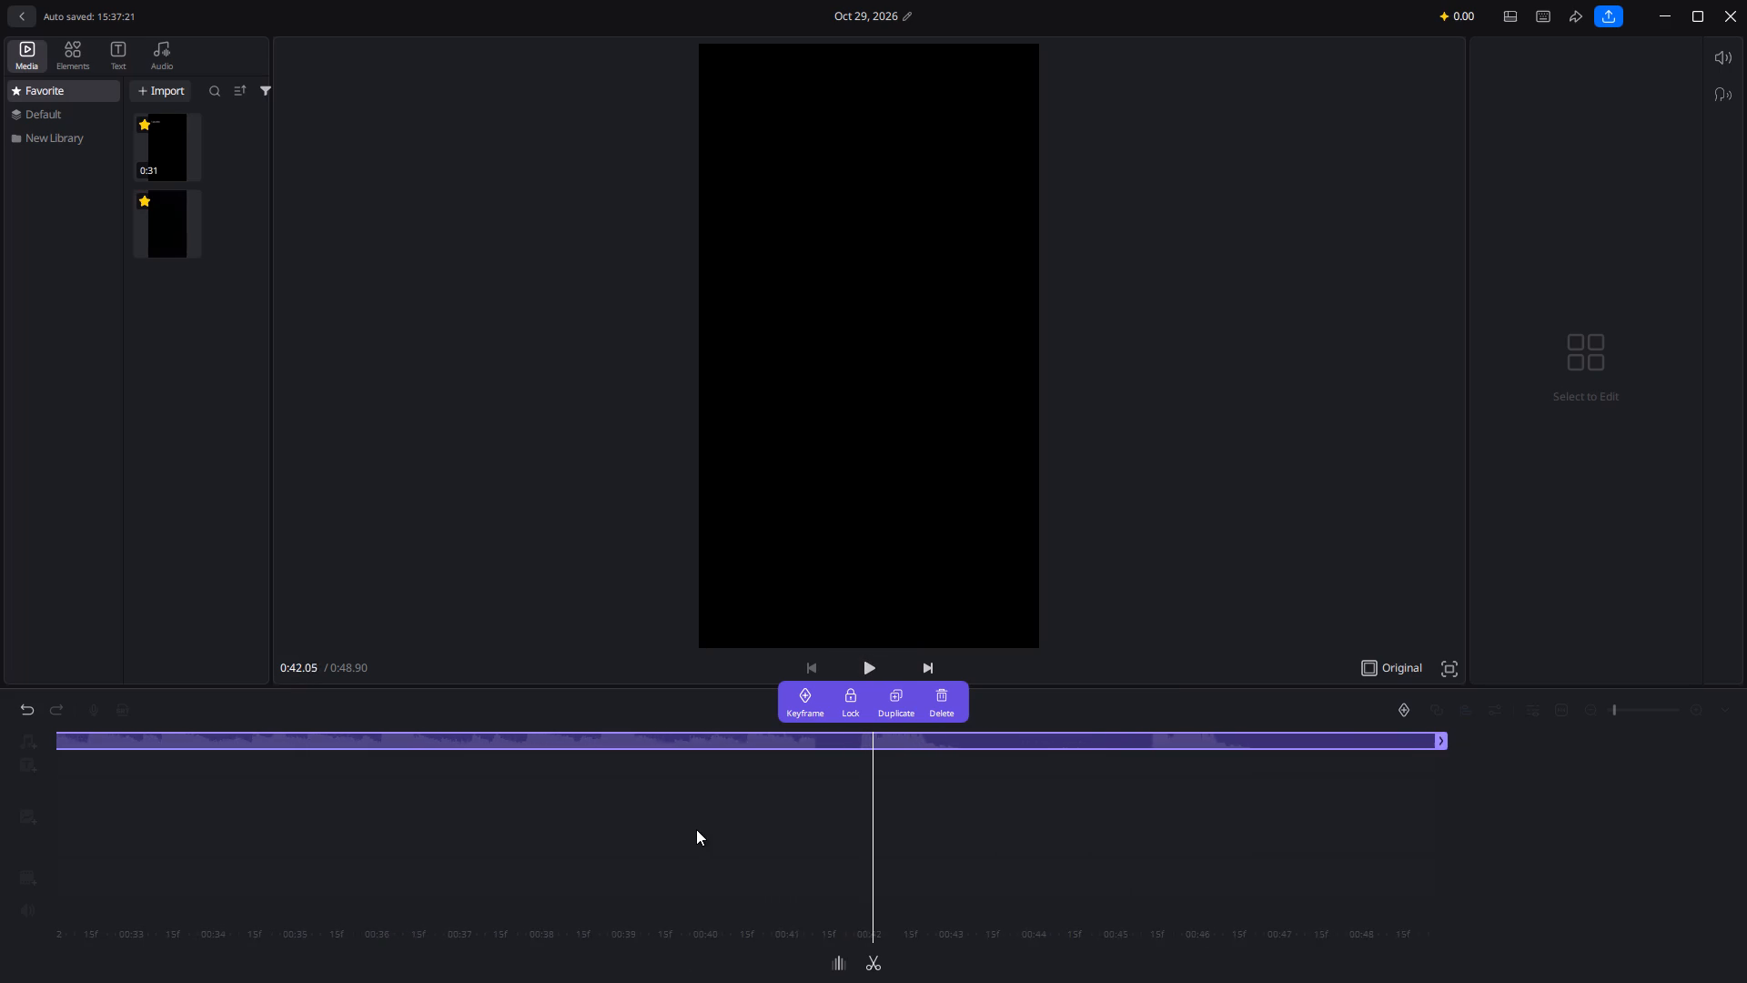
Extend the end of the lyric-strips image clip past 0:40 to cover the lengthened audio.
{"action": "scroll", "coordinate": [696, 829], "scroll_direction": "right", "scroll_amount": 7}
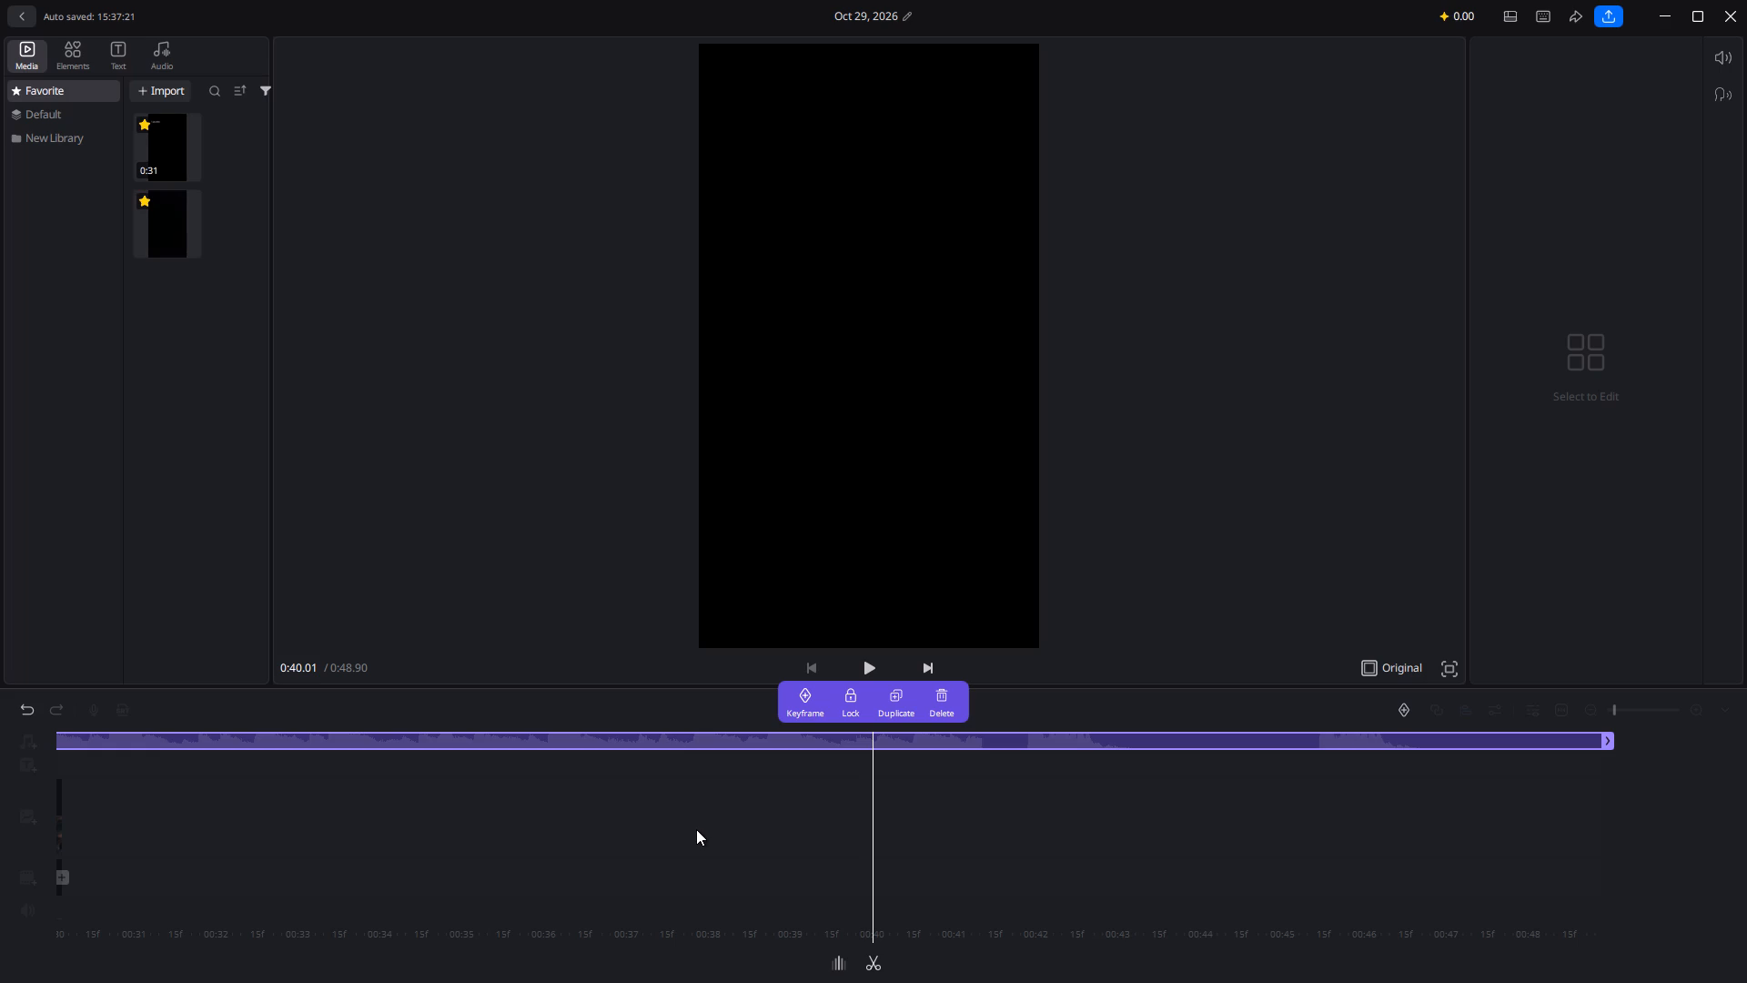
{"action": "scroll", "coordinate": [142, 875], "scroll_direction": "right", "scroll_amount": 8}
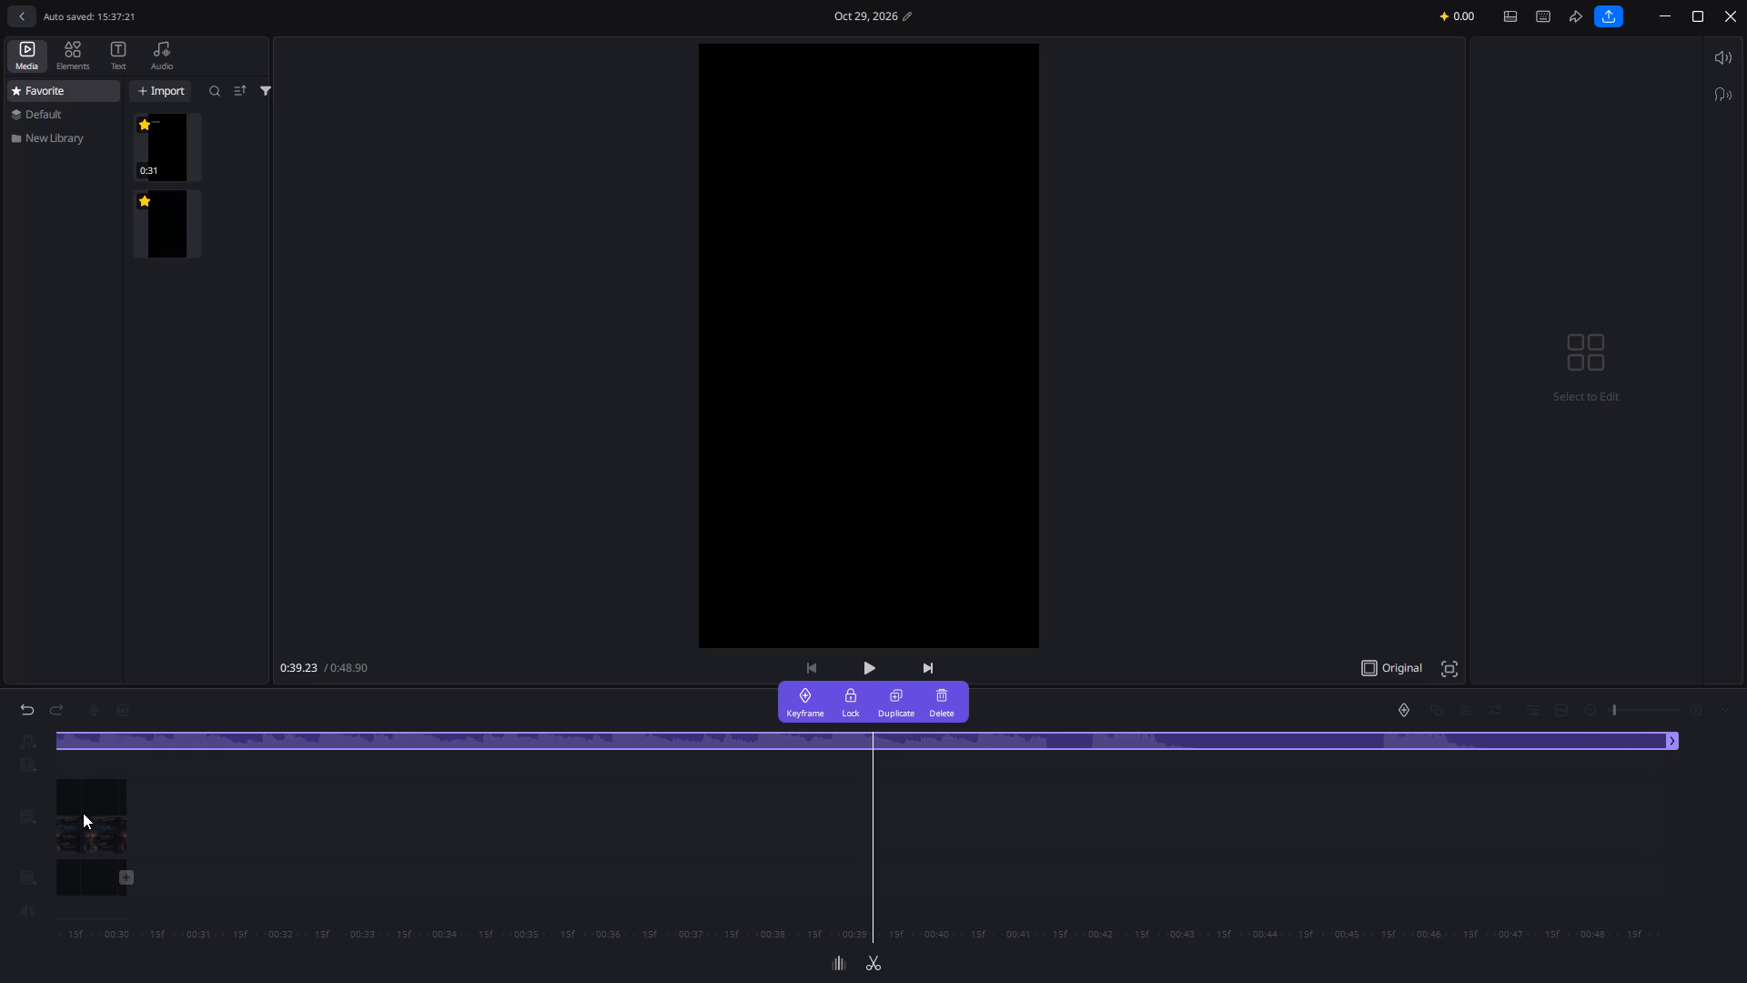
{"action": "left_click", "coordinate": [82, 822]}
{"action": "scroll", "coordinate": [82, 822], "scroll_direction": "right", "scroll_amount": 12}
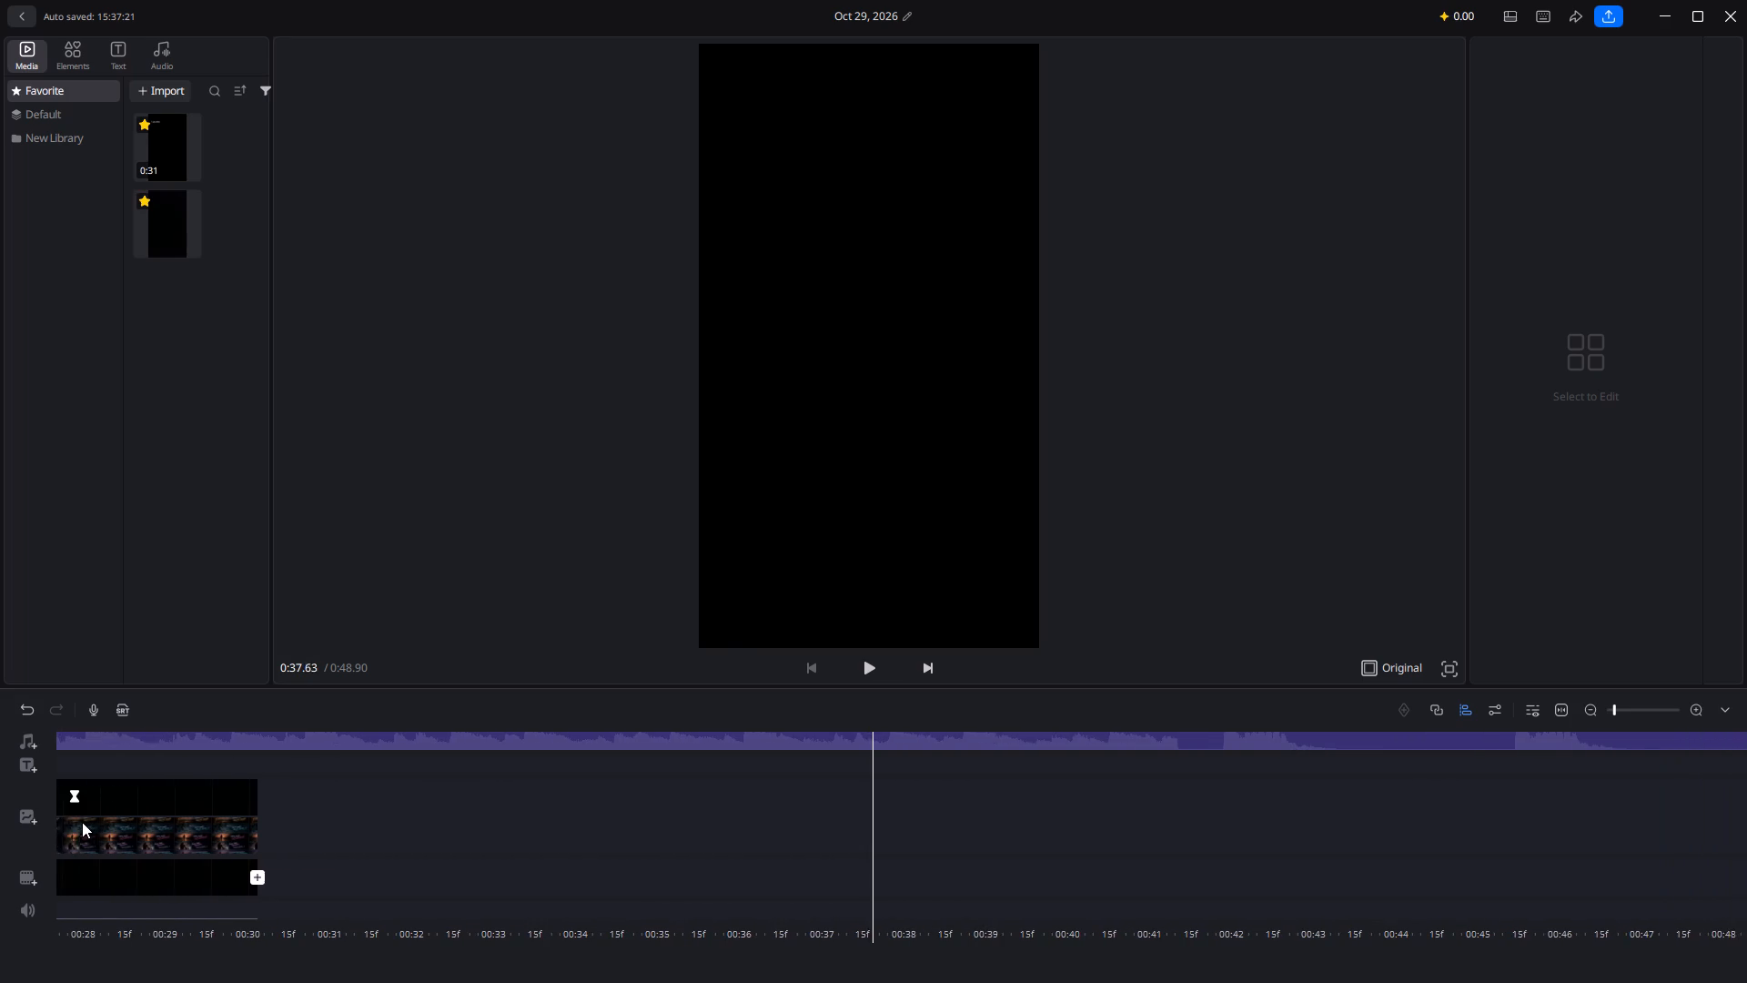
{"action": "scroll", "coordinate": [82, 822], "scroll_direction": "right", "scroll_amount": 3}
{"action": "left_click", "coordinate": [237, 840]}
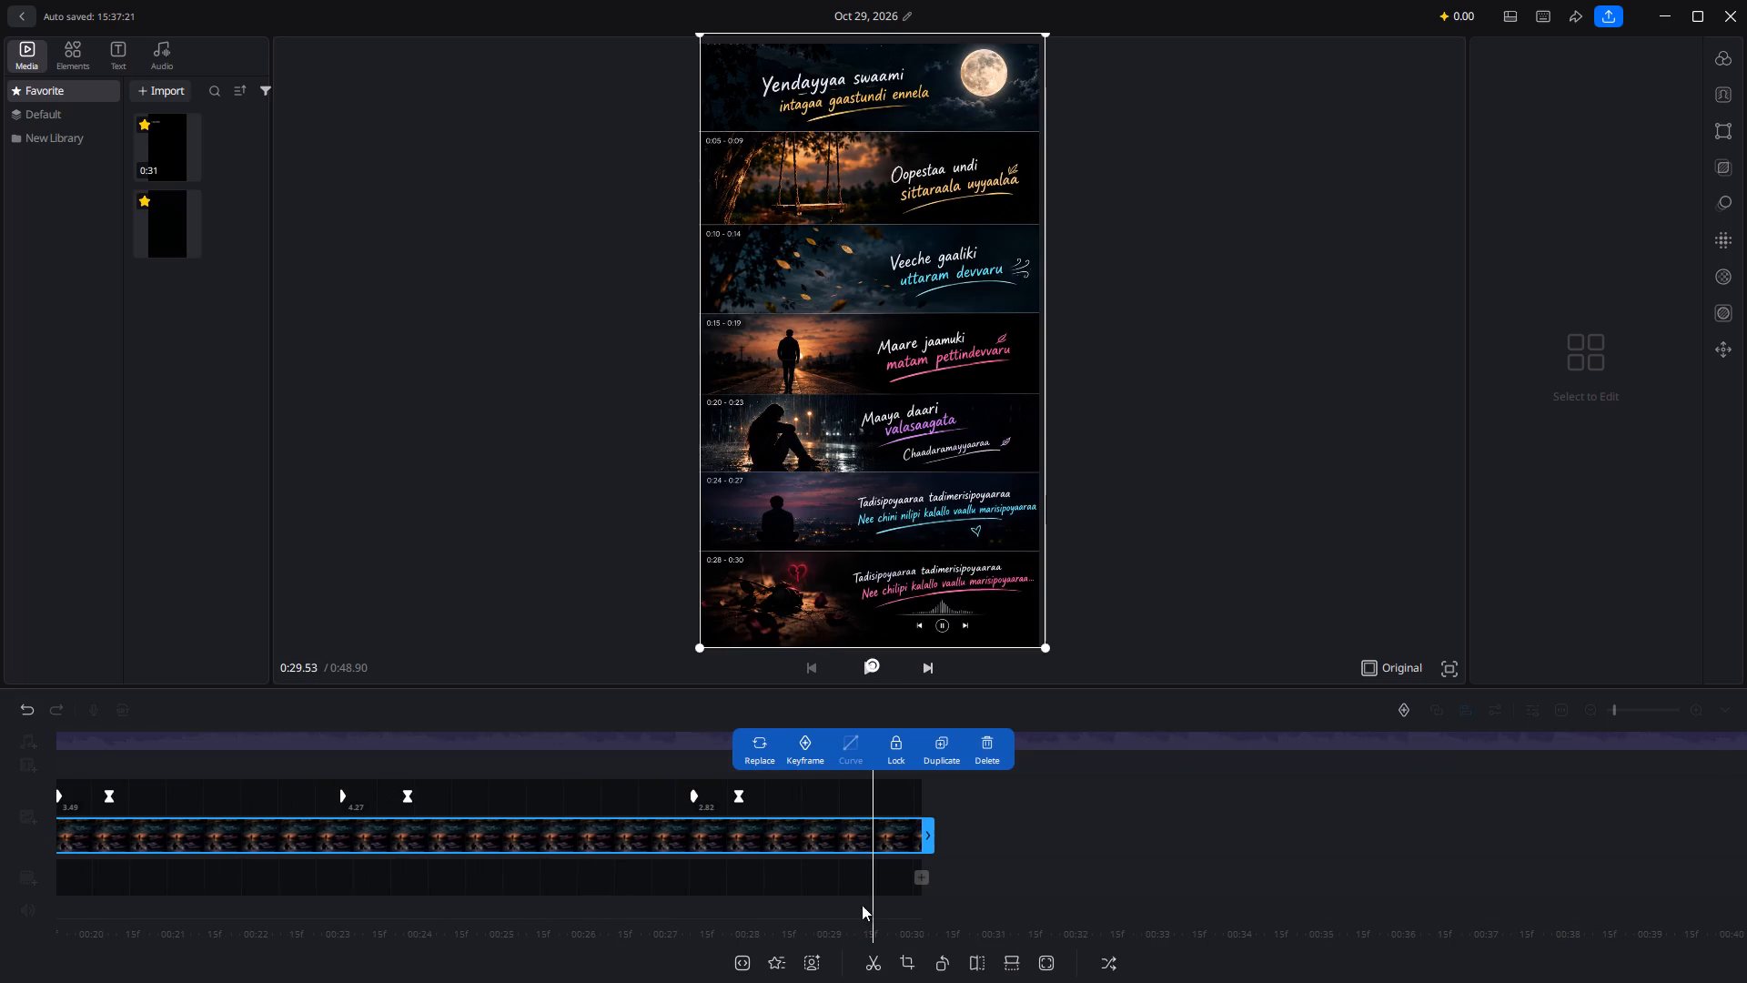
{"action": "left_click_drag", "start_coordinate": [923, 836], "coordinate": [1227, 838]}
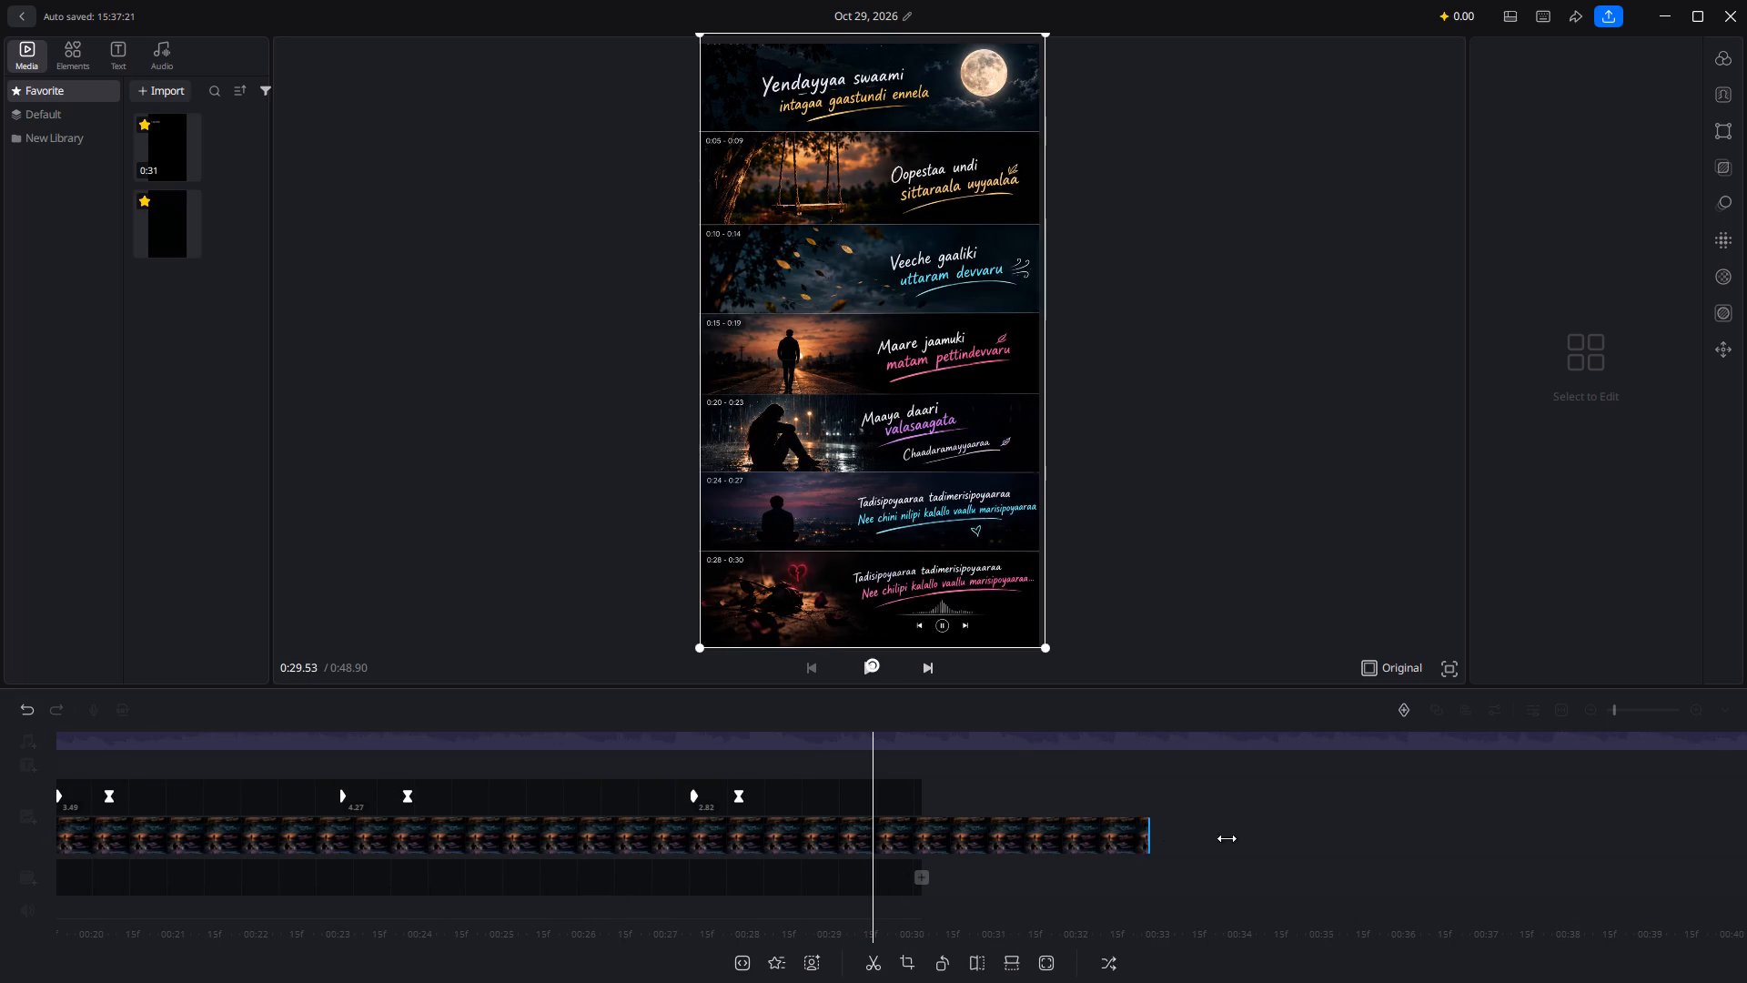
{"action": "left_click_drag", "start_coordinate": [1227, 838], "coordinate": [1726, 837]}
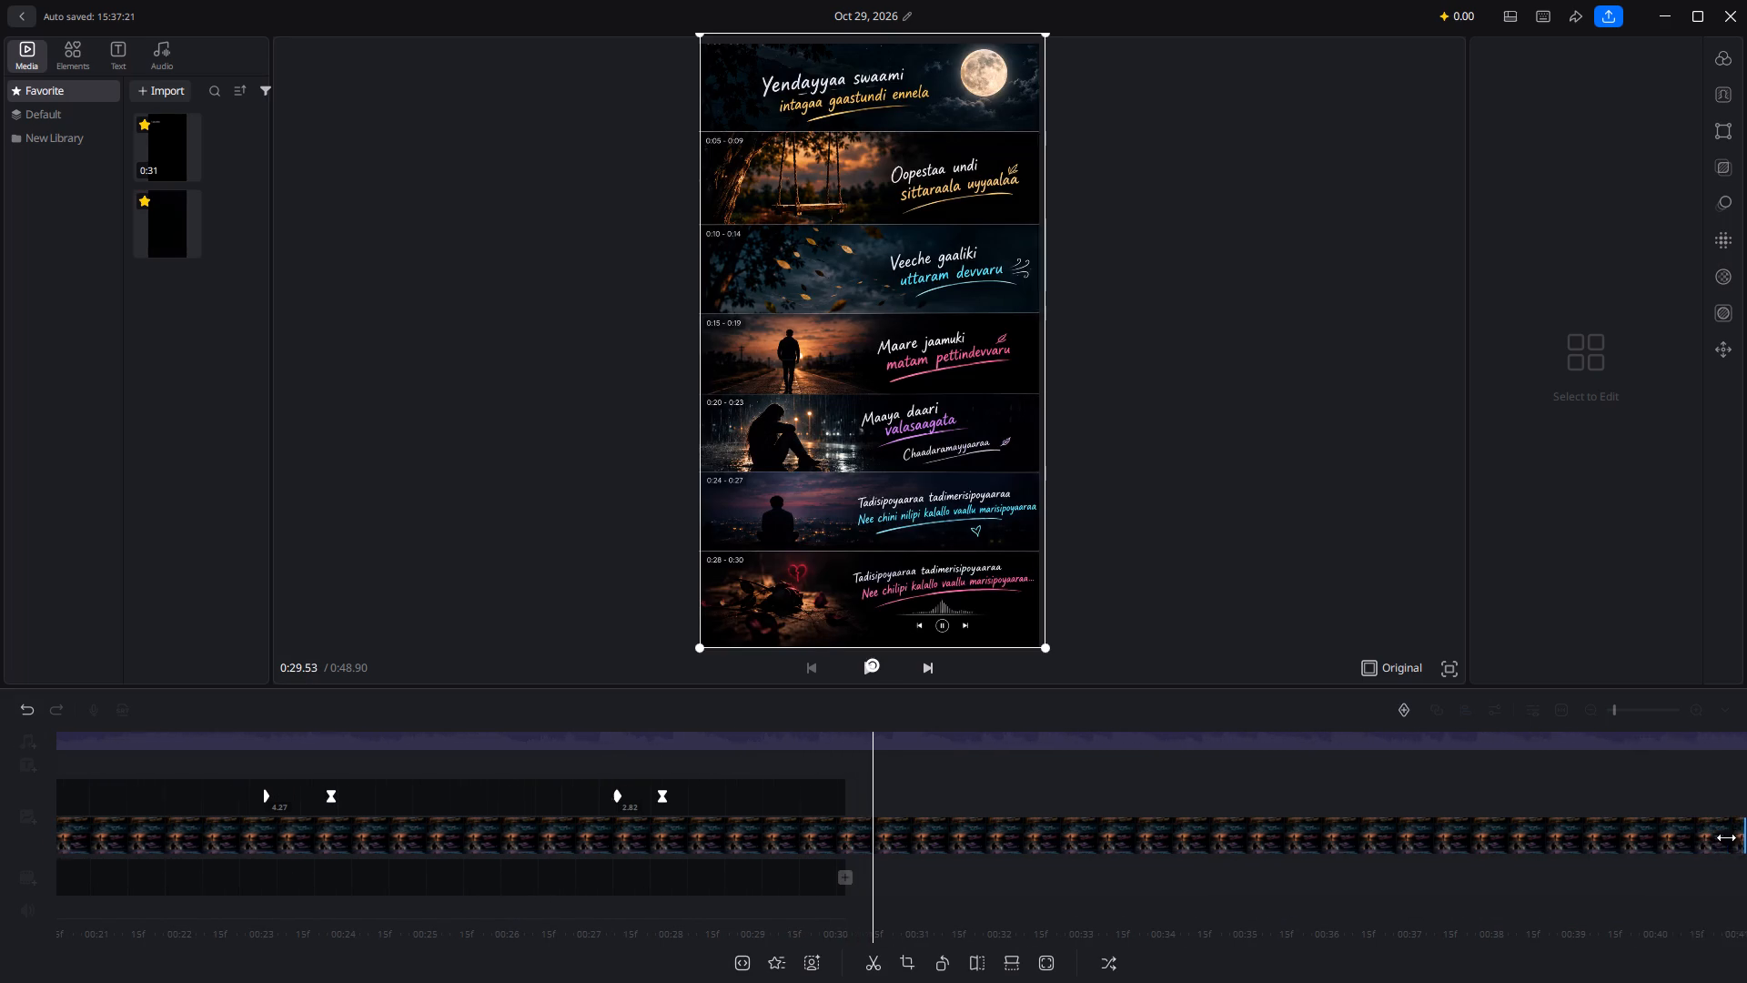
{"action": "left_click_drag", "start_coordinate": [1726, 837], "coordinate": [1683, 838]}
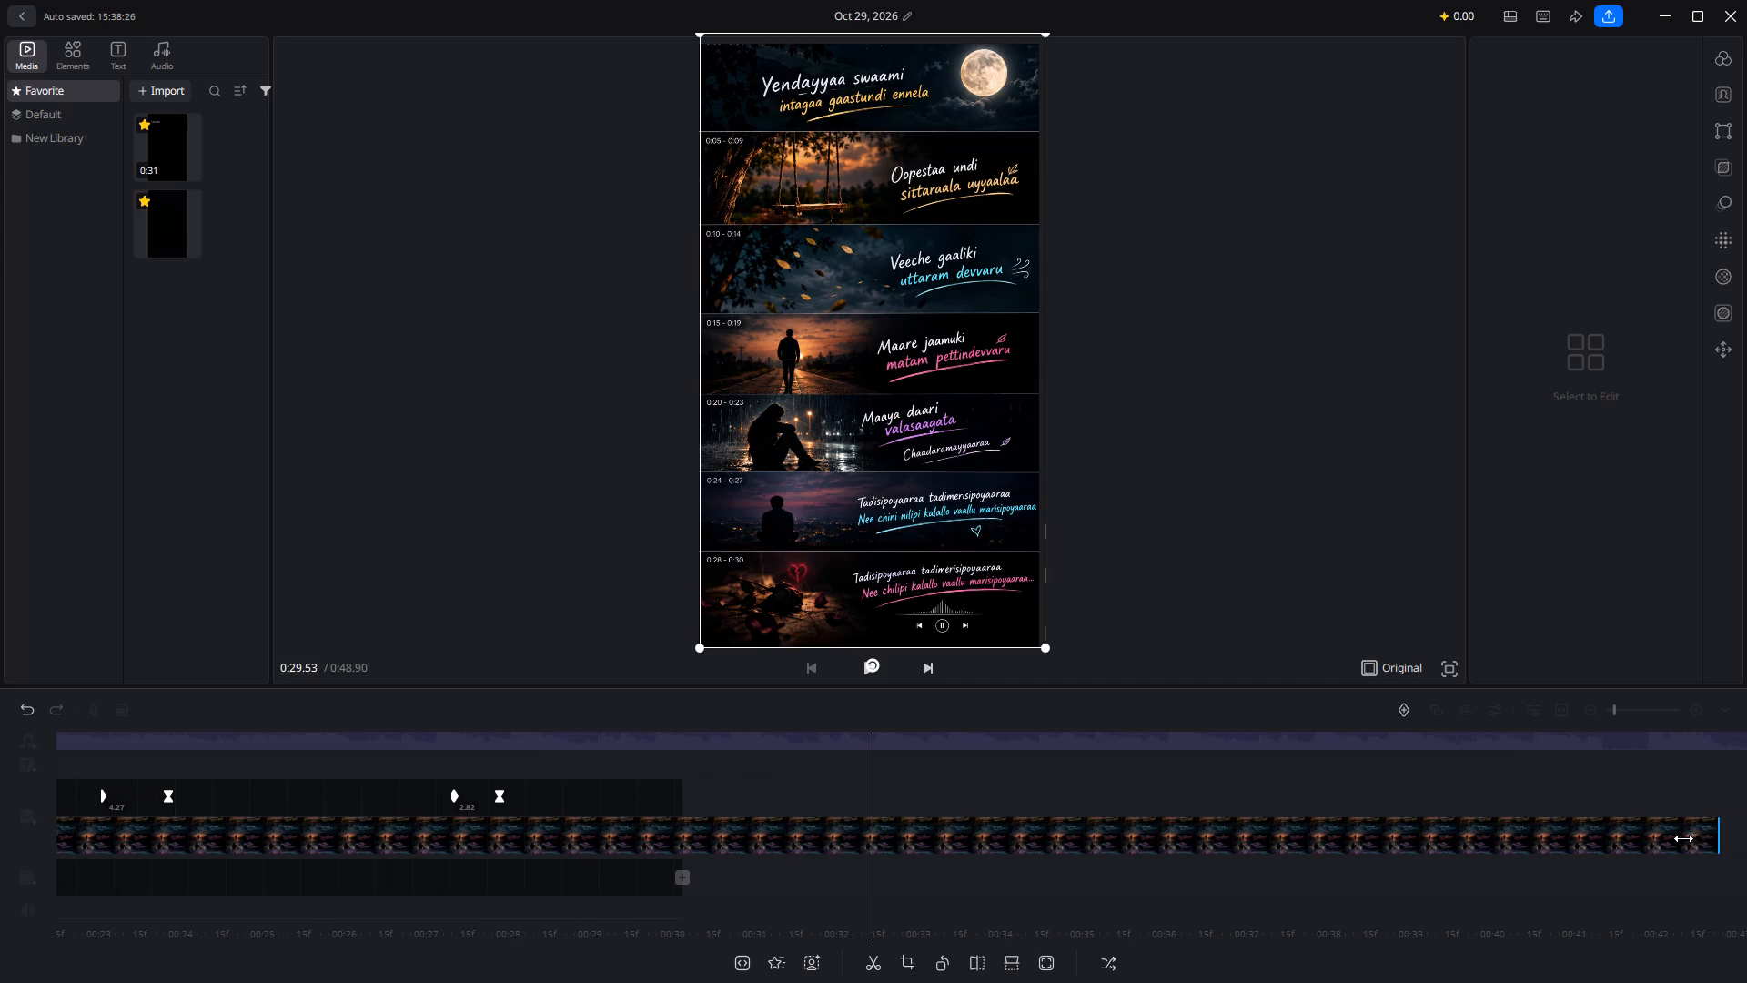
{"action": "left_click_drag", "start_coordinate": [1683, 838], "coordinate": [1631, 839]}
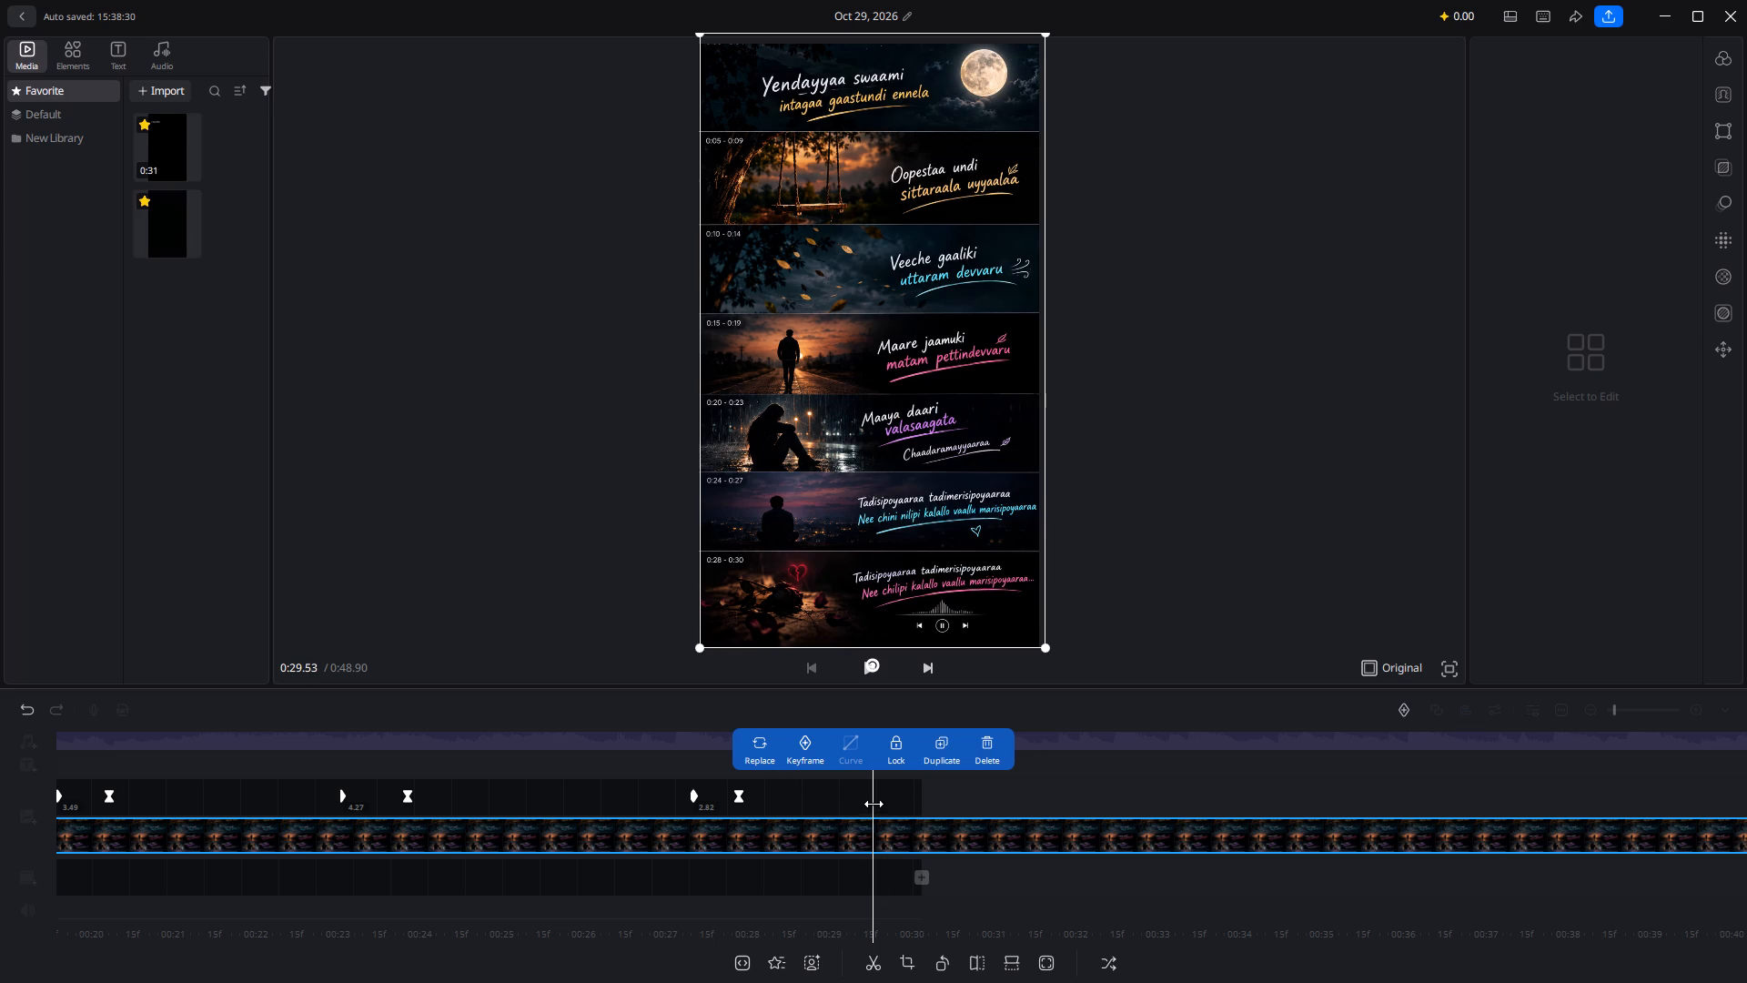
Select the sixth black overlay segment, which uncovers the 0:24 - 0:27 strip.
{"action": "left_click", "coordinate": [611, 805]}
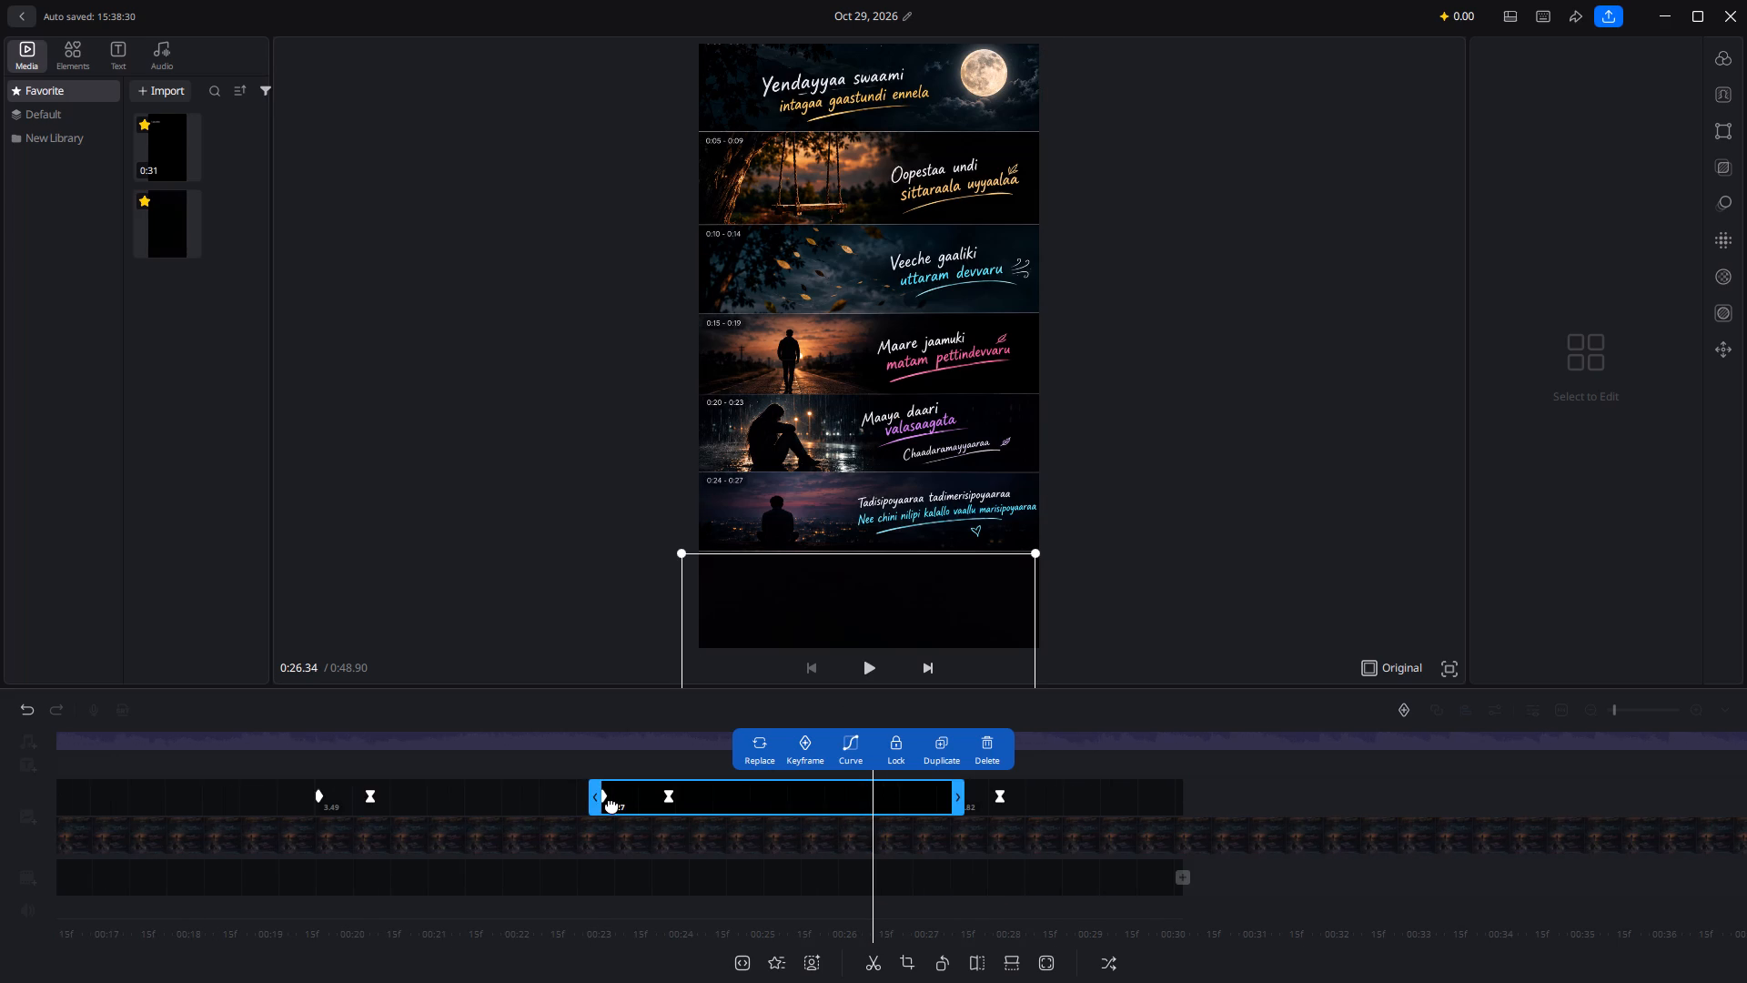
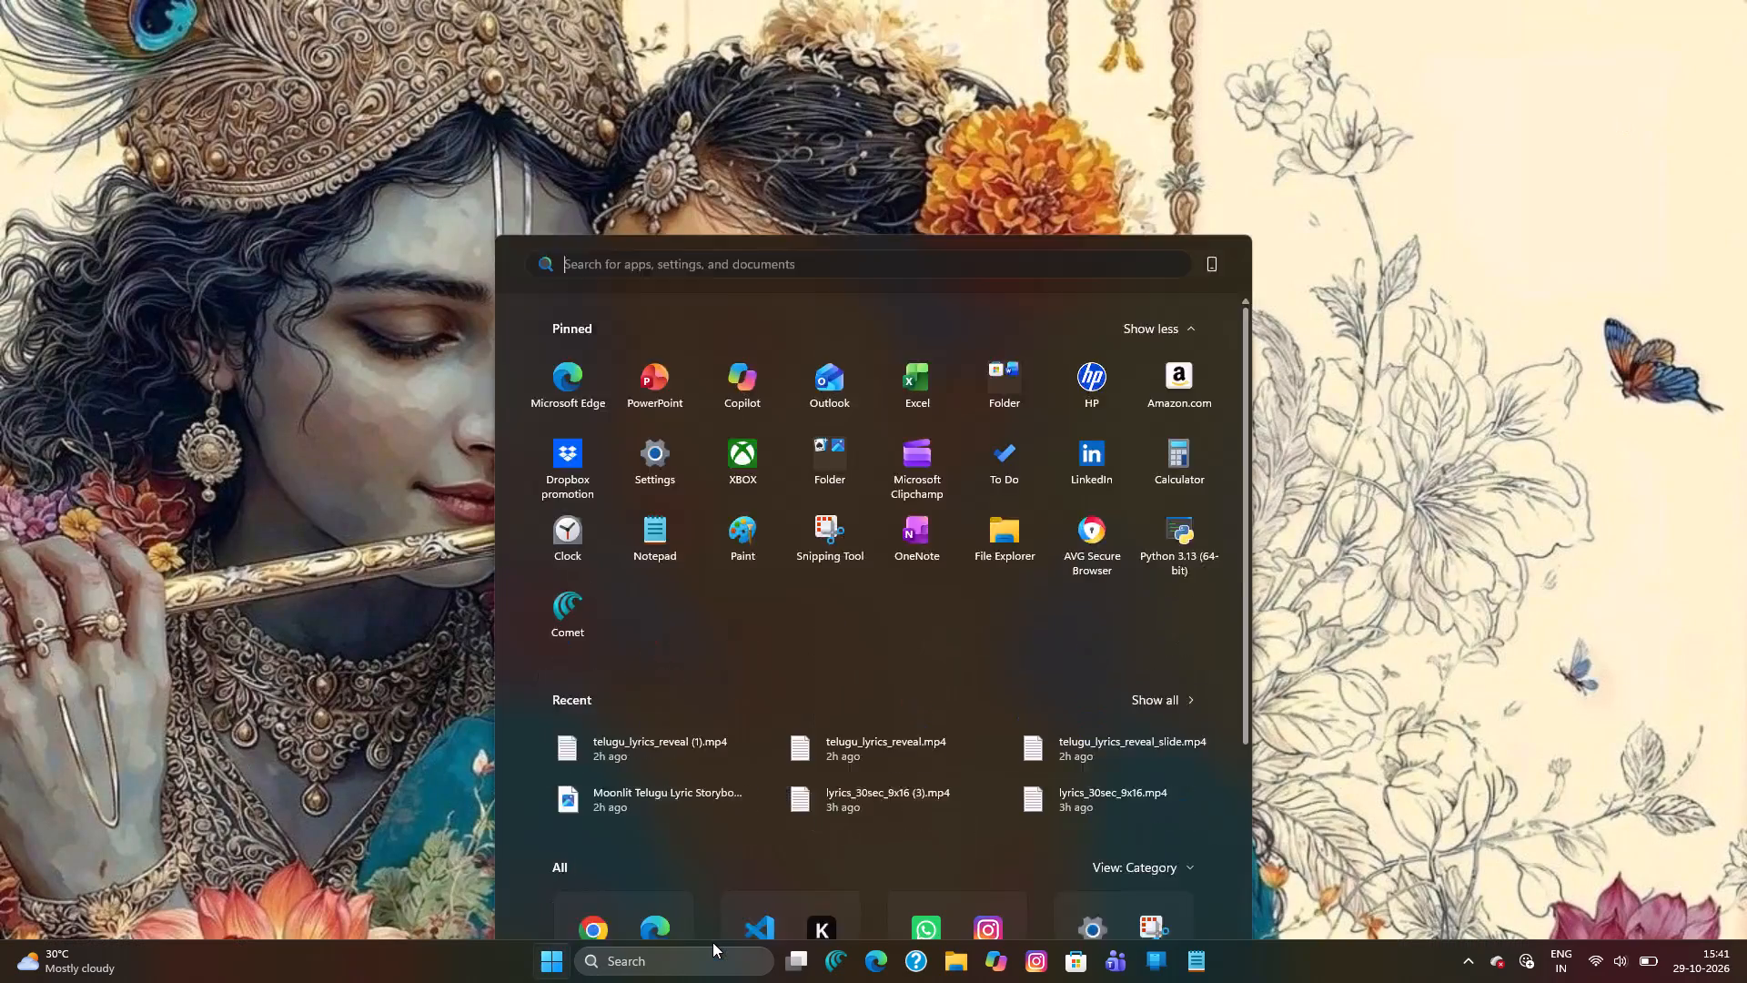
Shut down the computer from the Windows power options.
{"action": "key", "text": "Tab"}
{"action": "key", "text": "Tab"}
{"action": "key", "text": "Tab"}
{"action": "key", "text": "Tab"}
{"action": "key", "text": "Tab"}
{"action": "key", "text": "Tab"}
{"action": "key", "text": "Tab"}
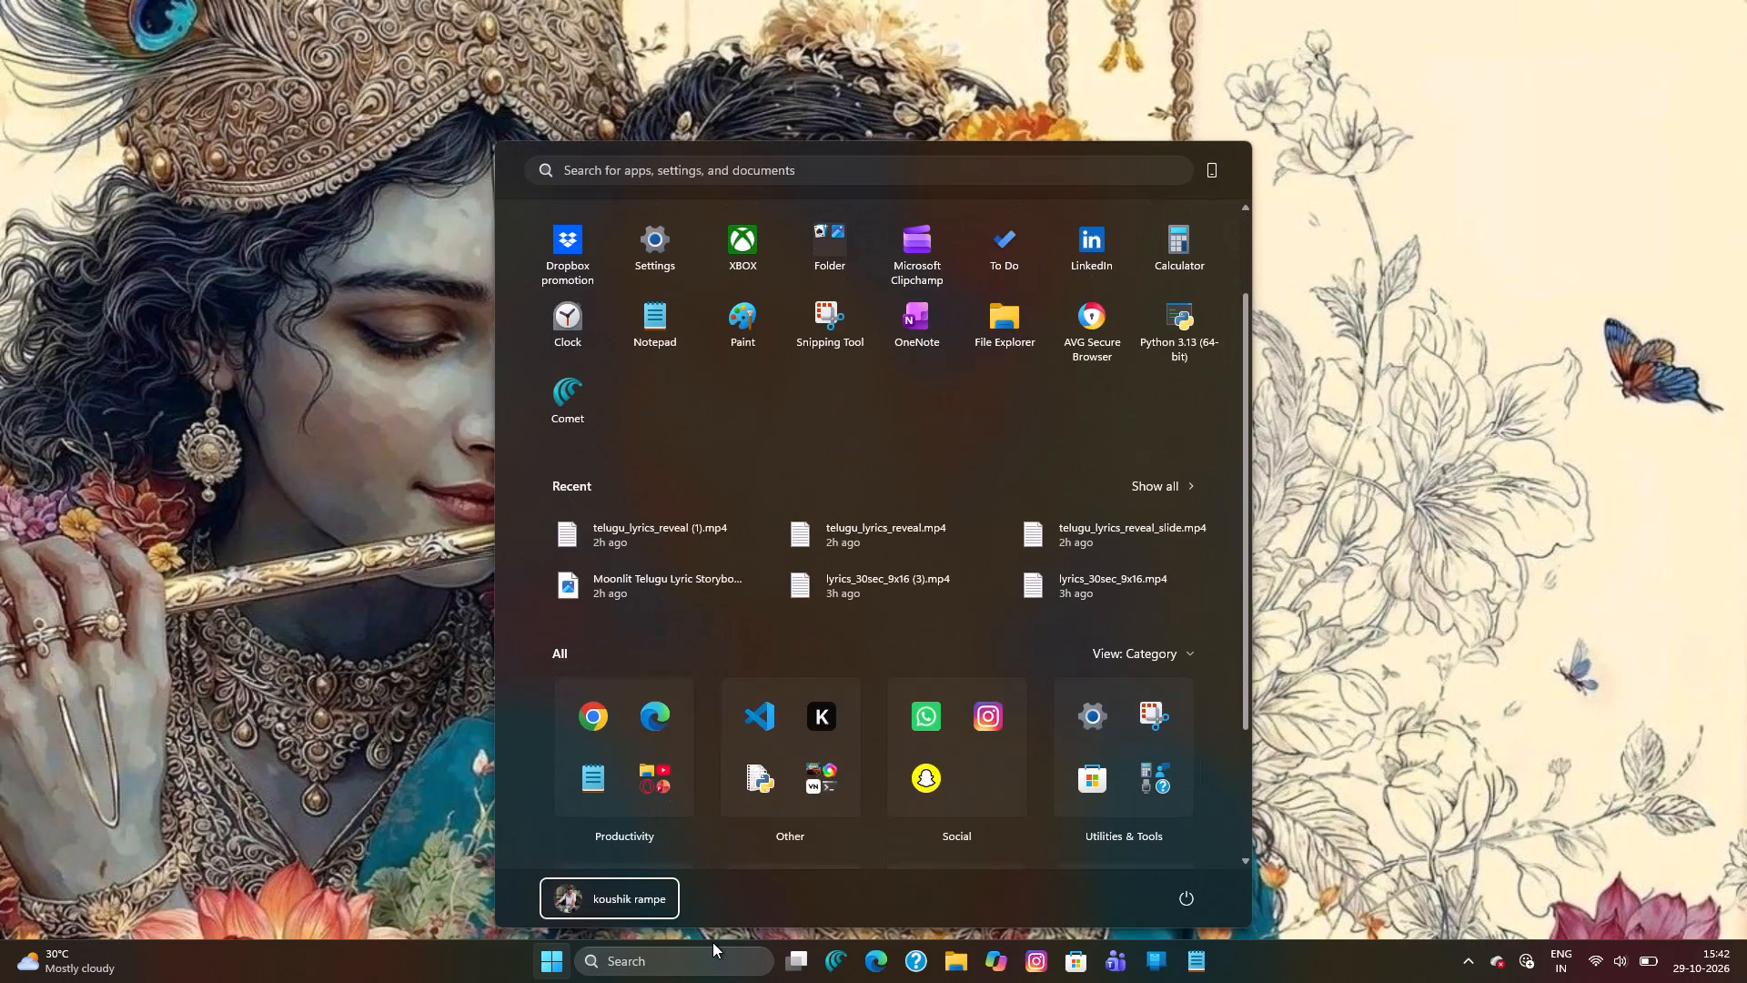
{"action": "key", "text": "Tab"}
{"action": "key", "text": "Return"}
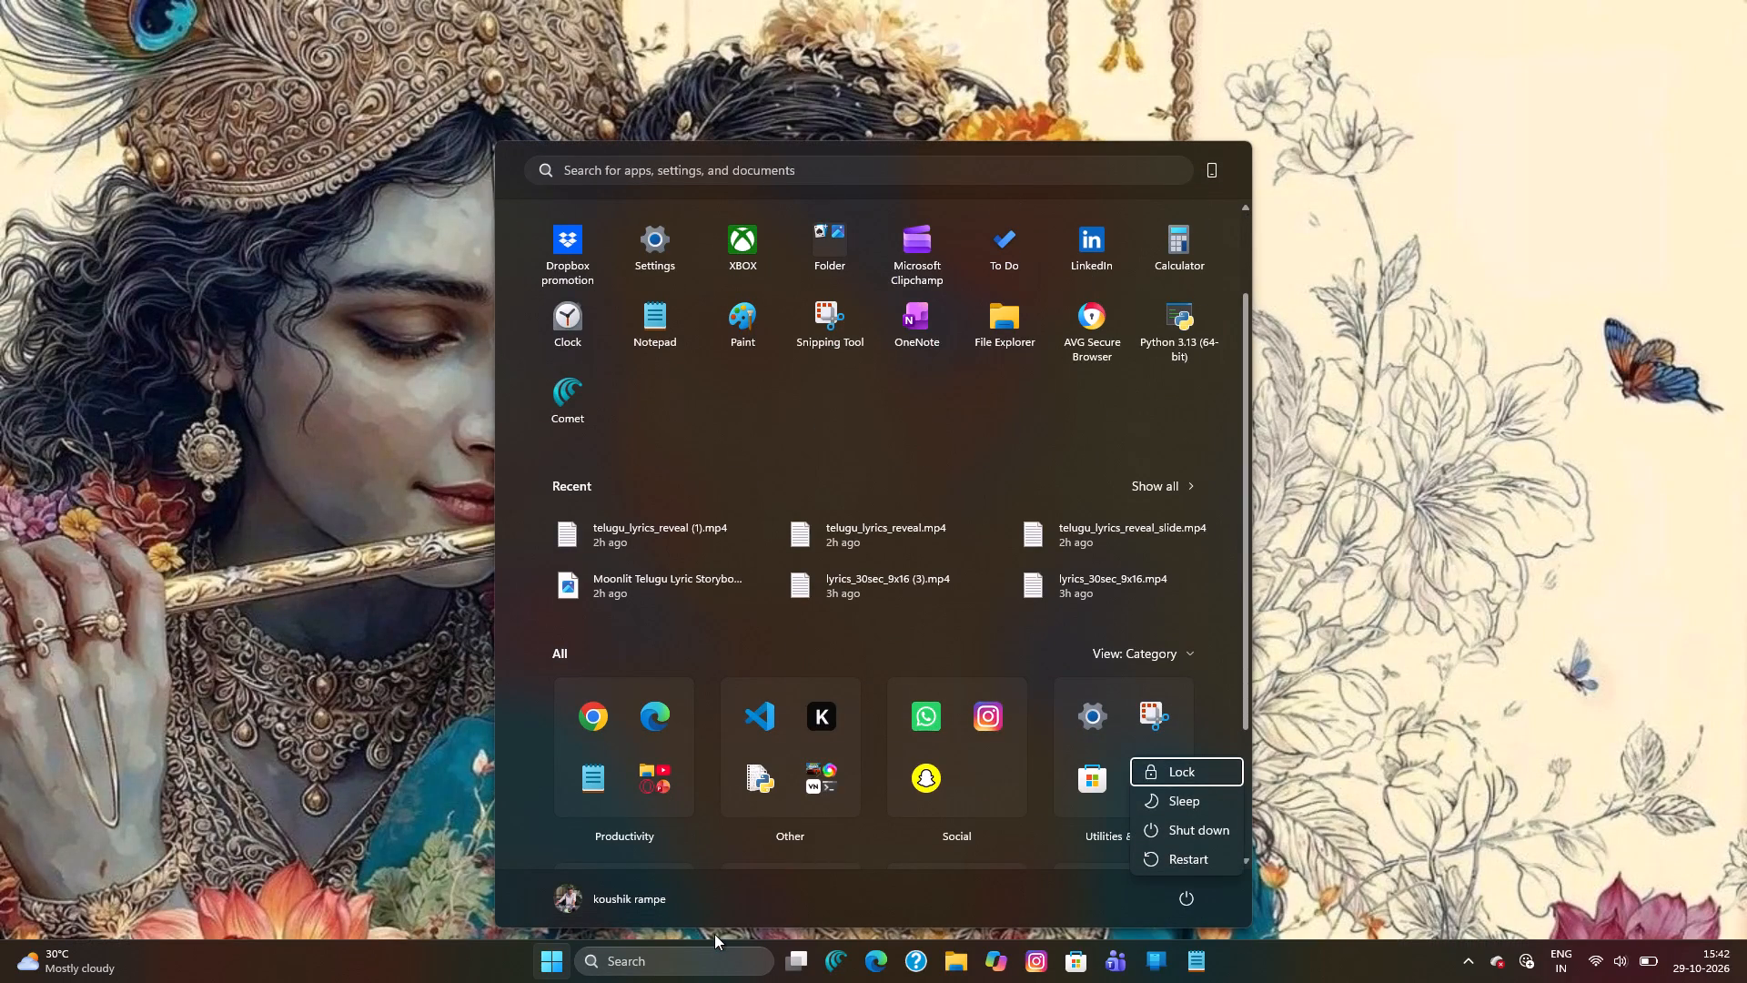
{"action": "key", "text": "Down"}
{"action": "key", "text": "Down"}
{"action": "key", "text": "Return"}
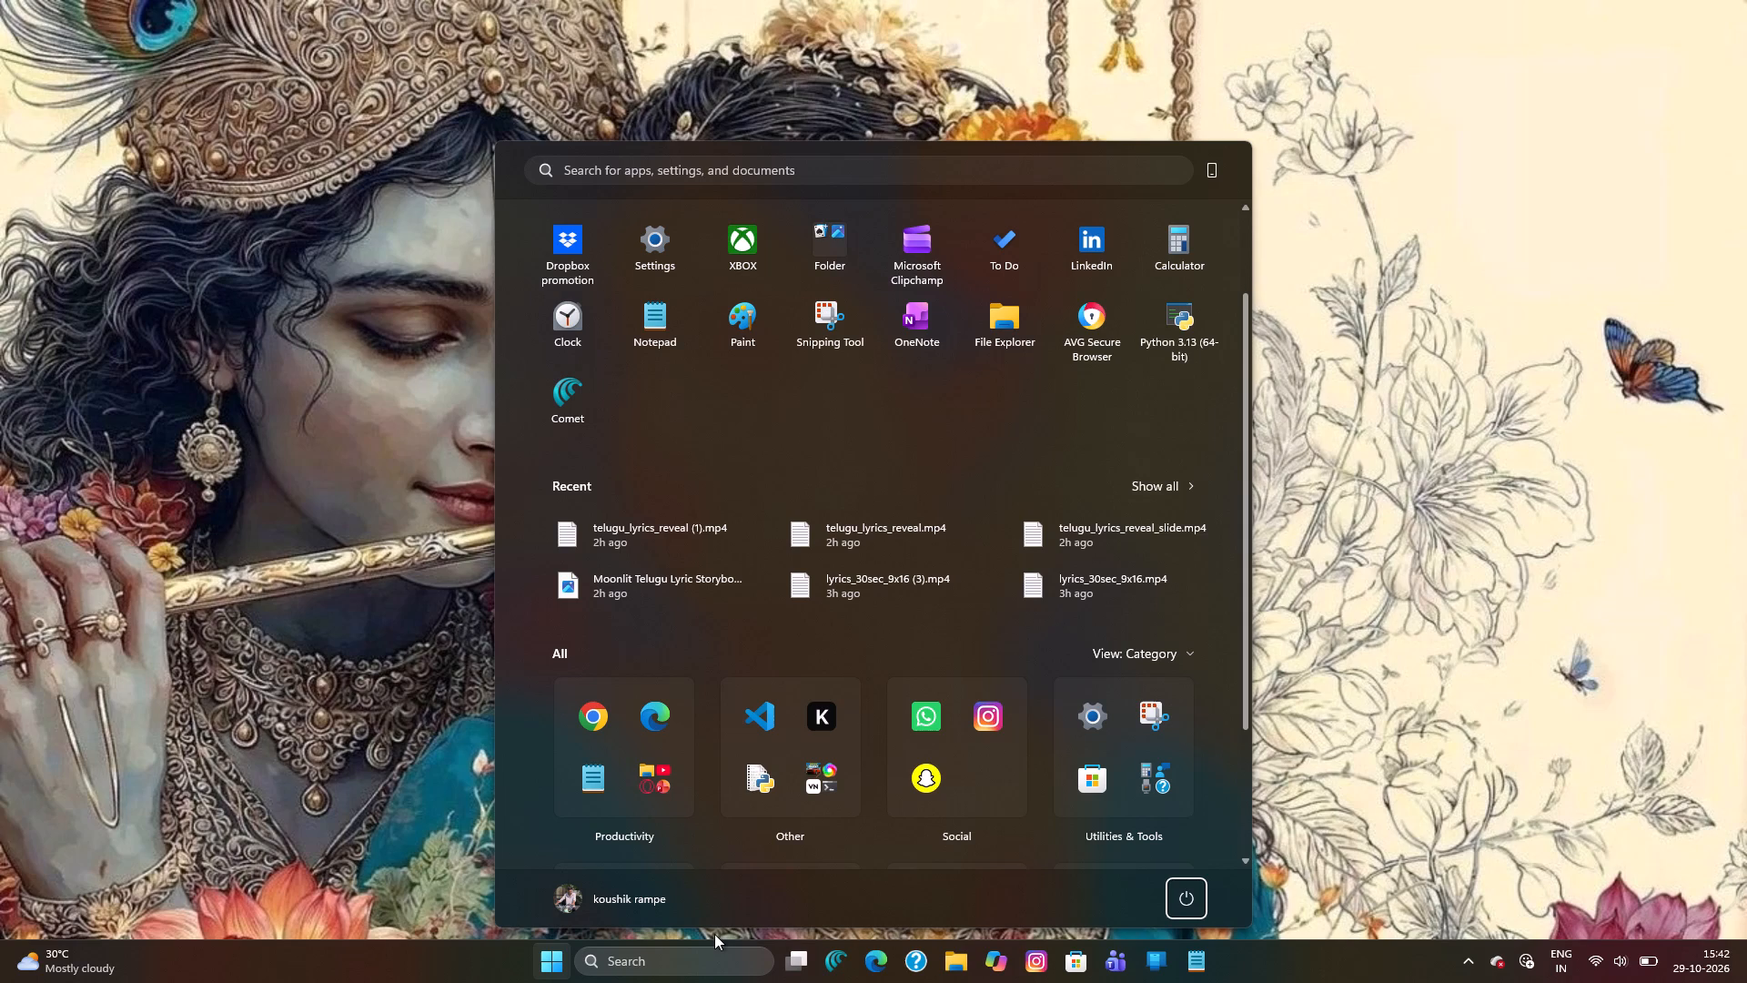